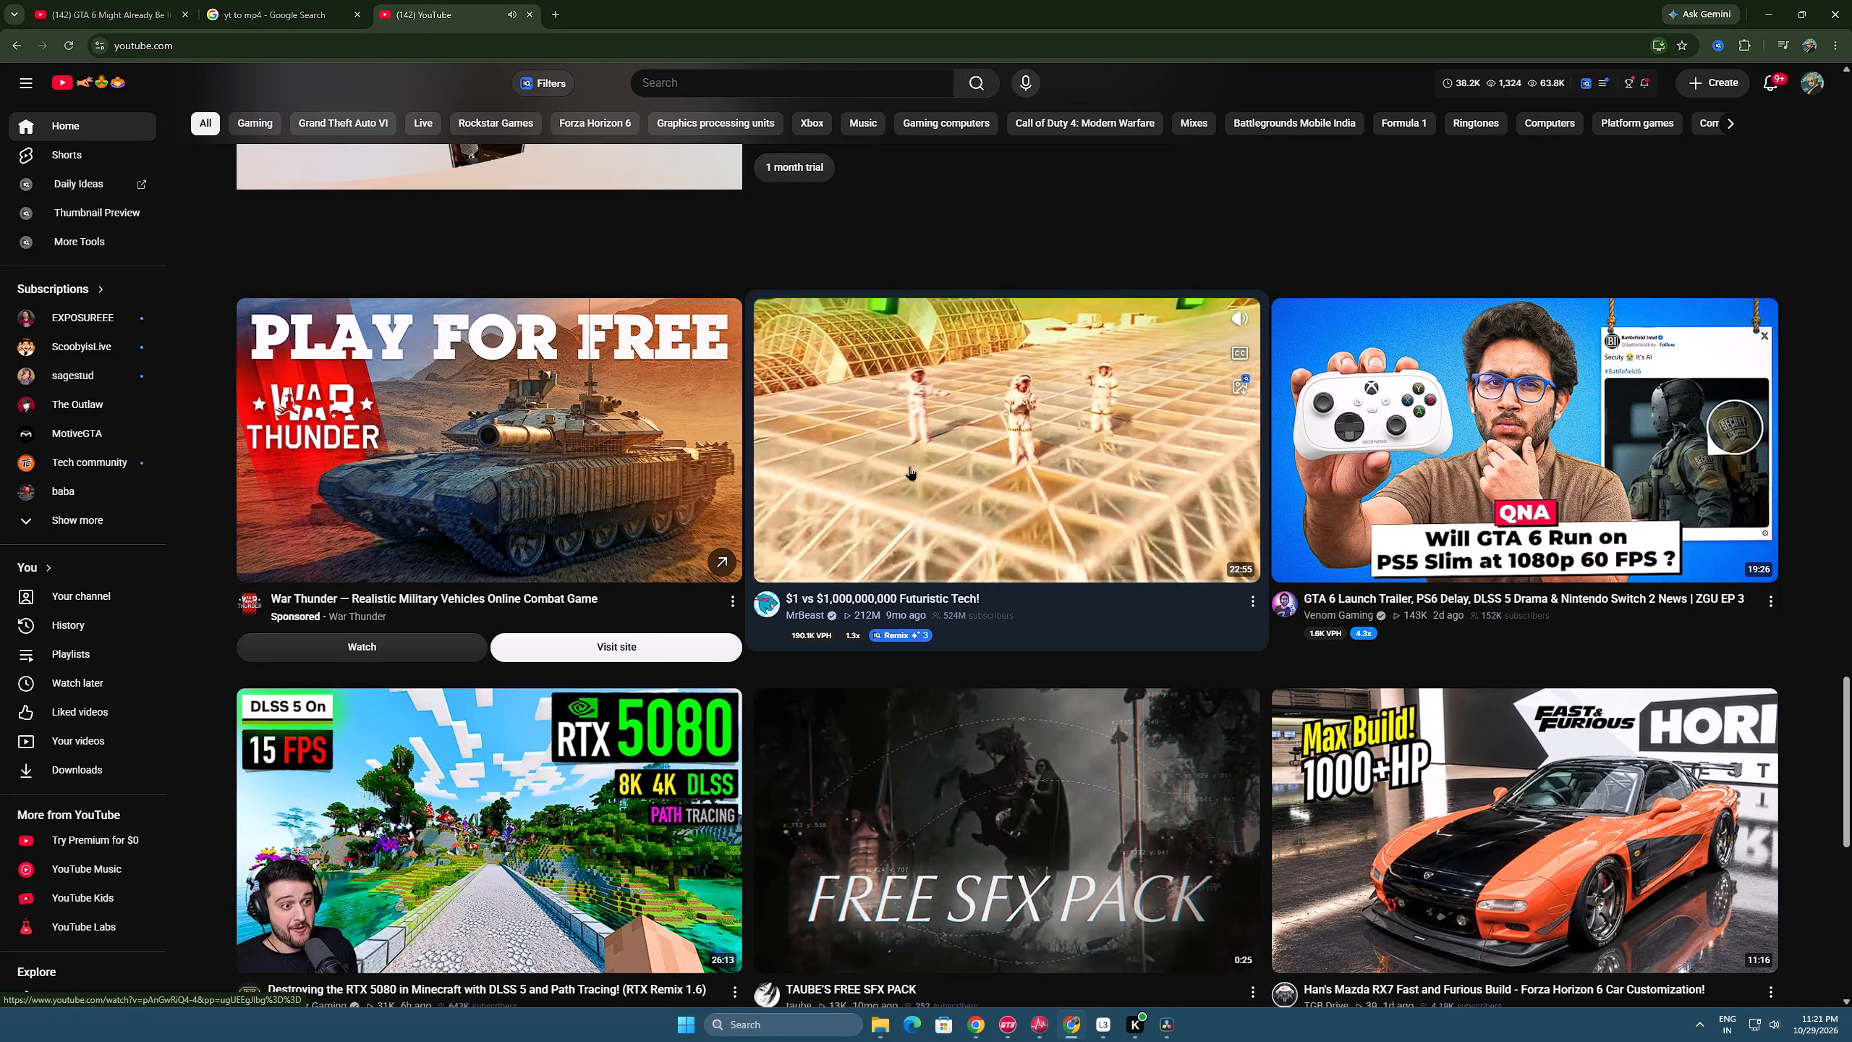
Preview different moments of the "Destroying the RTX 5080 in Minecraft" video in the home feed, with captions off.
scroll(535, 876, "down", 2)
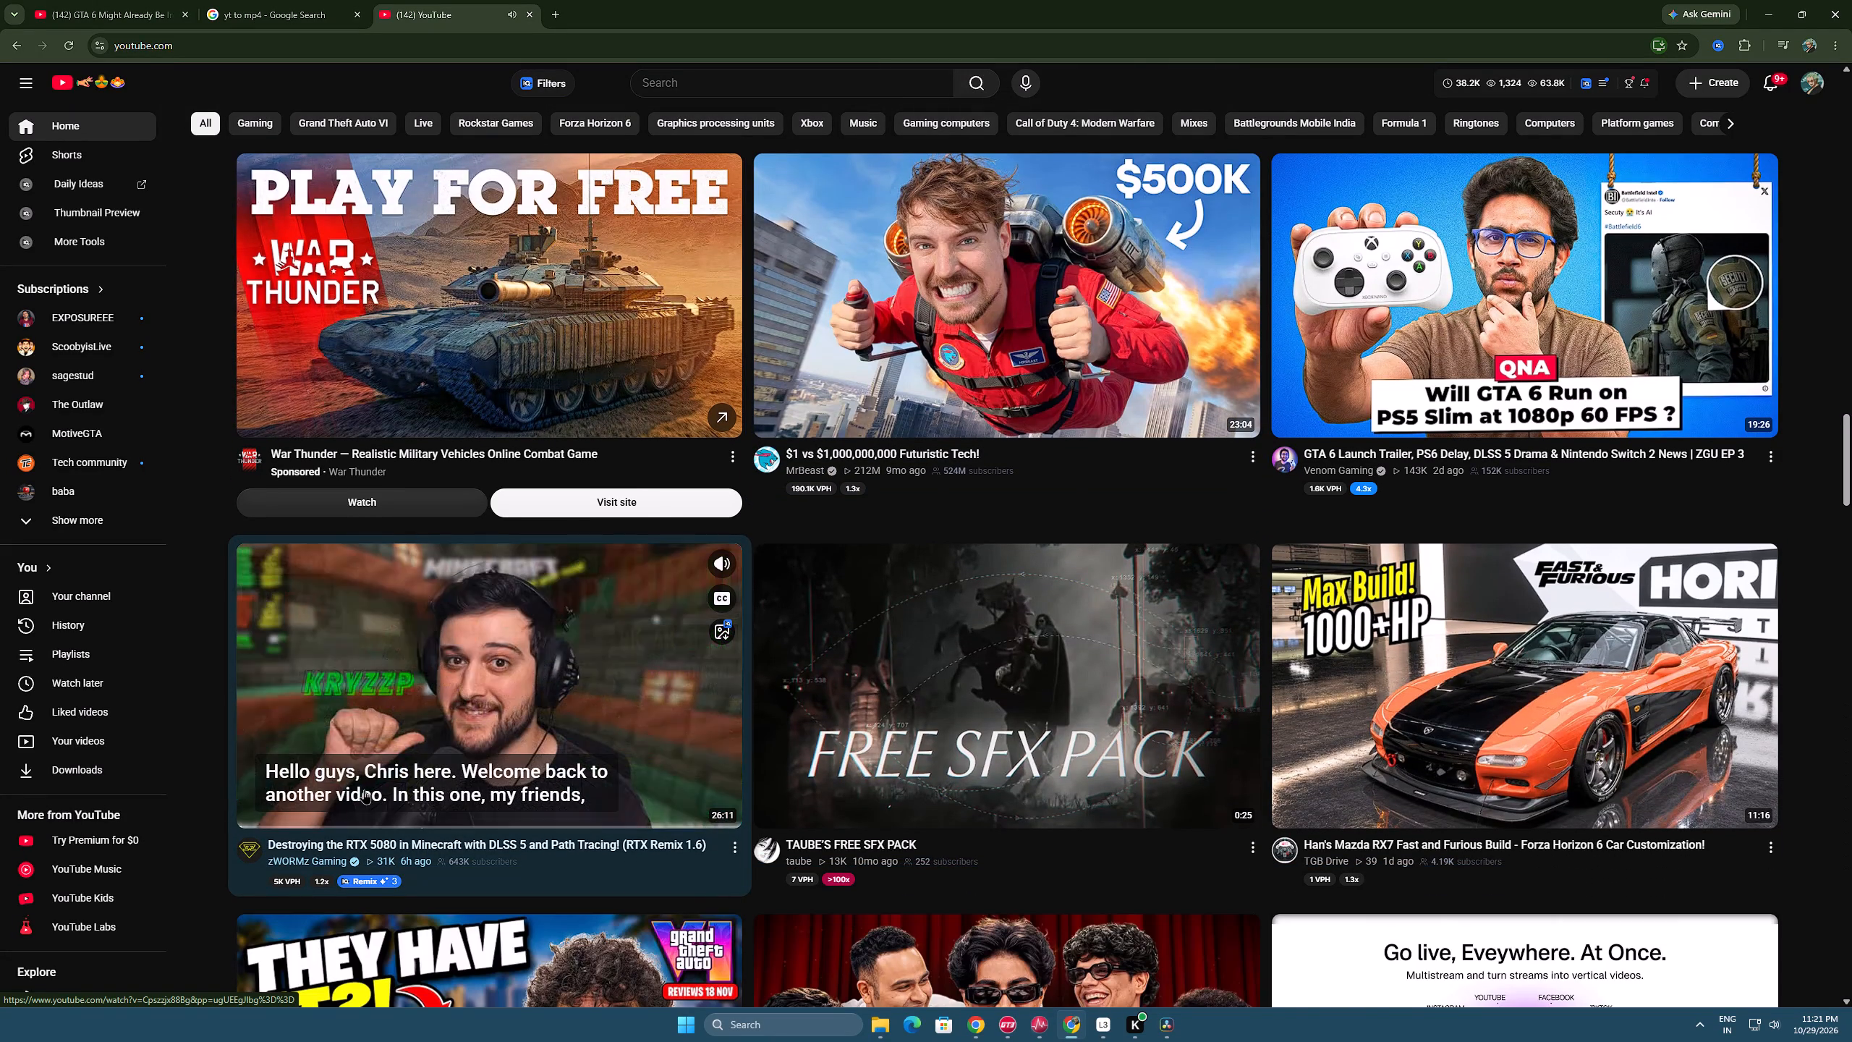
left_click(404, 827)
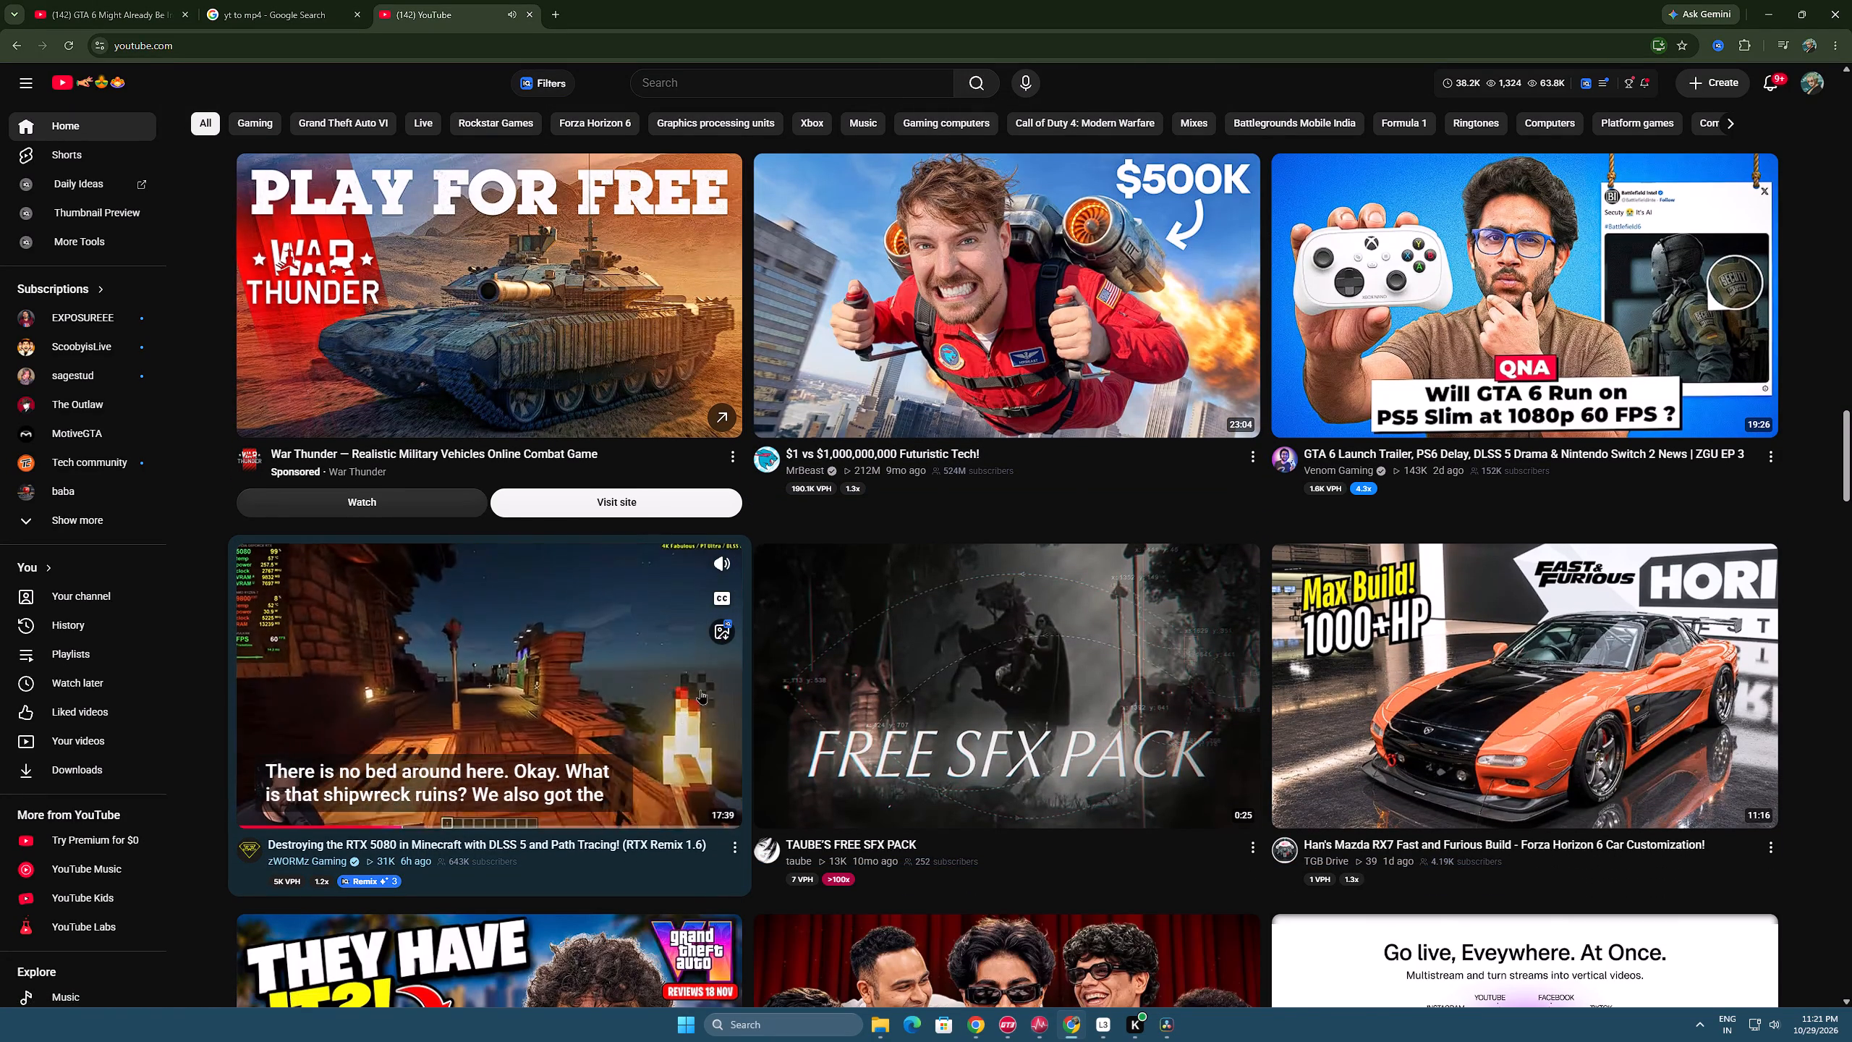
left_click(723, 602)
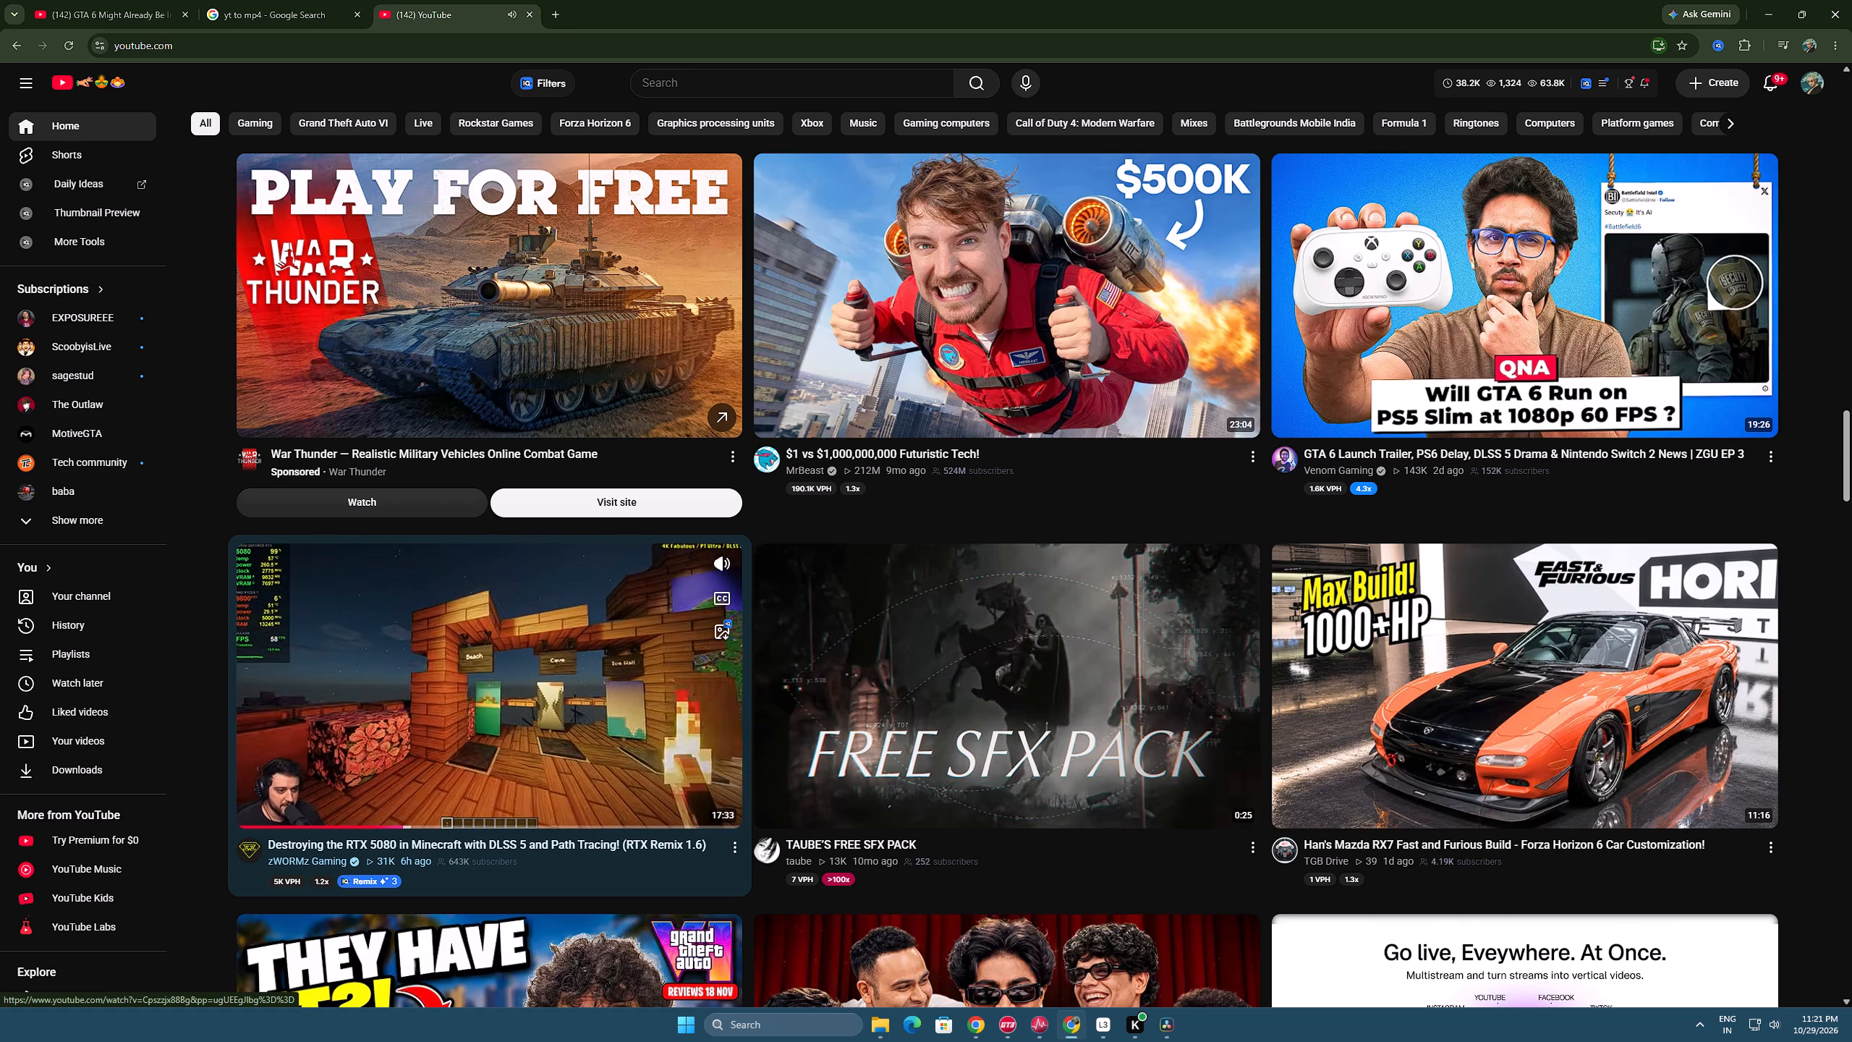
left_click(546, 821)
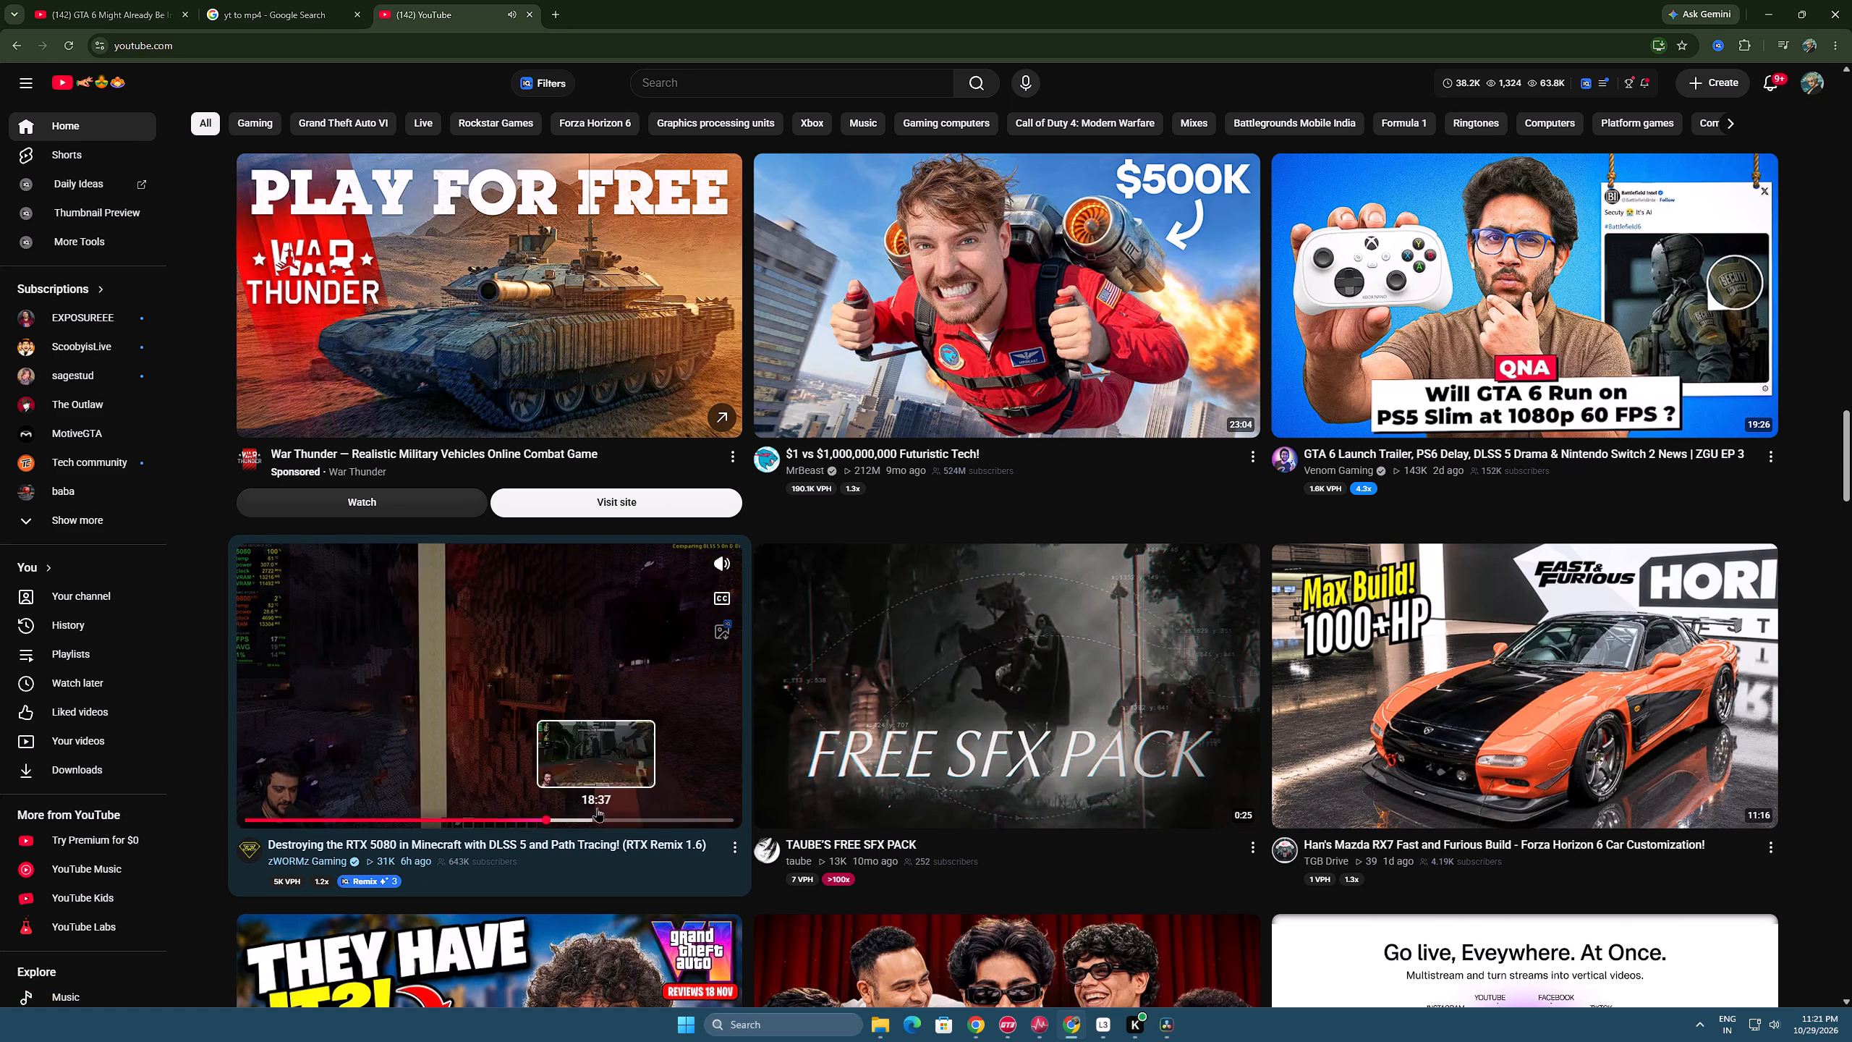
left_click(652, 821)
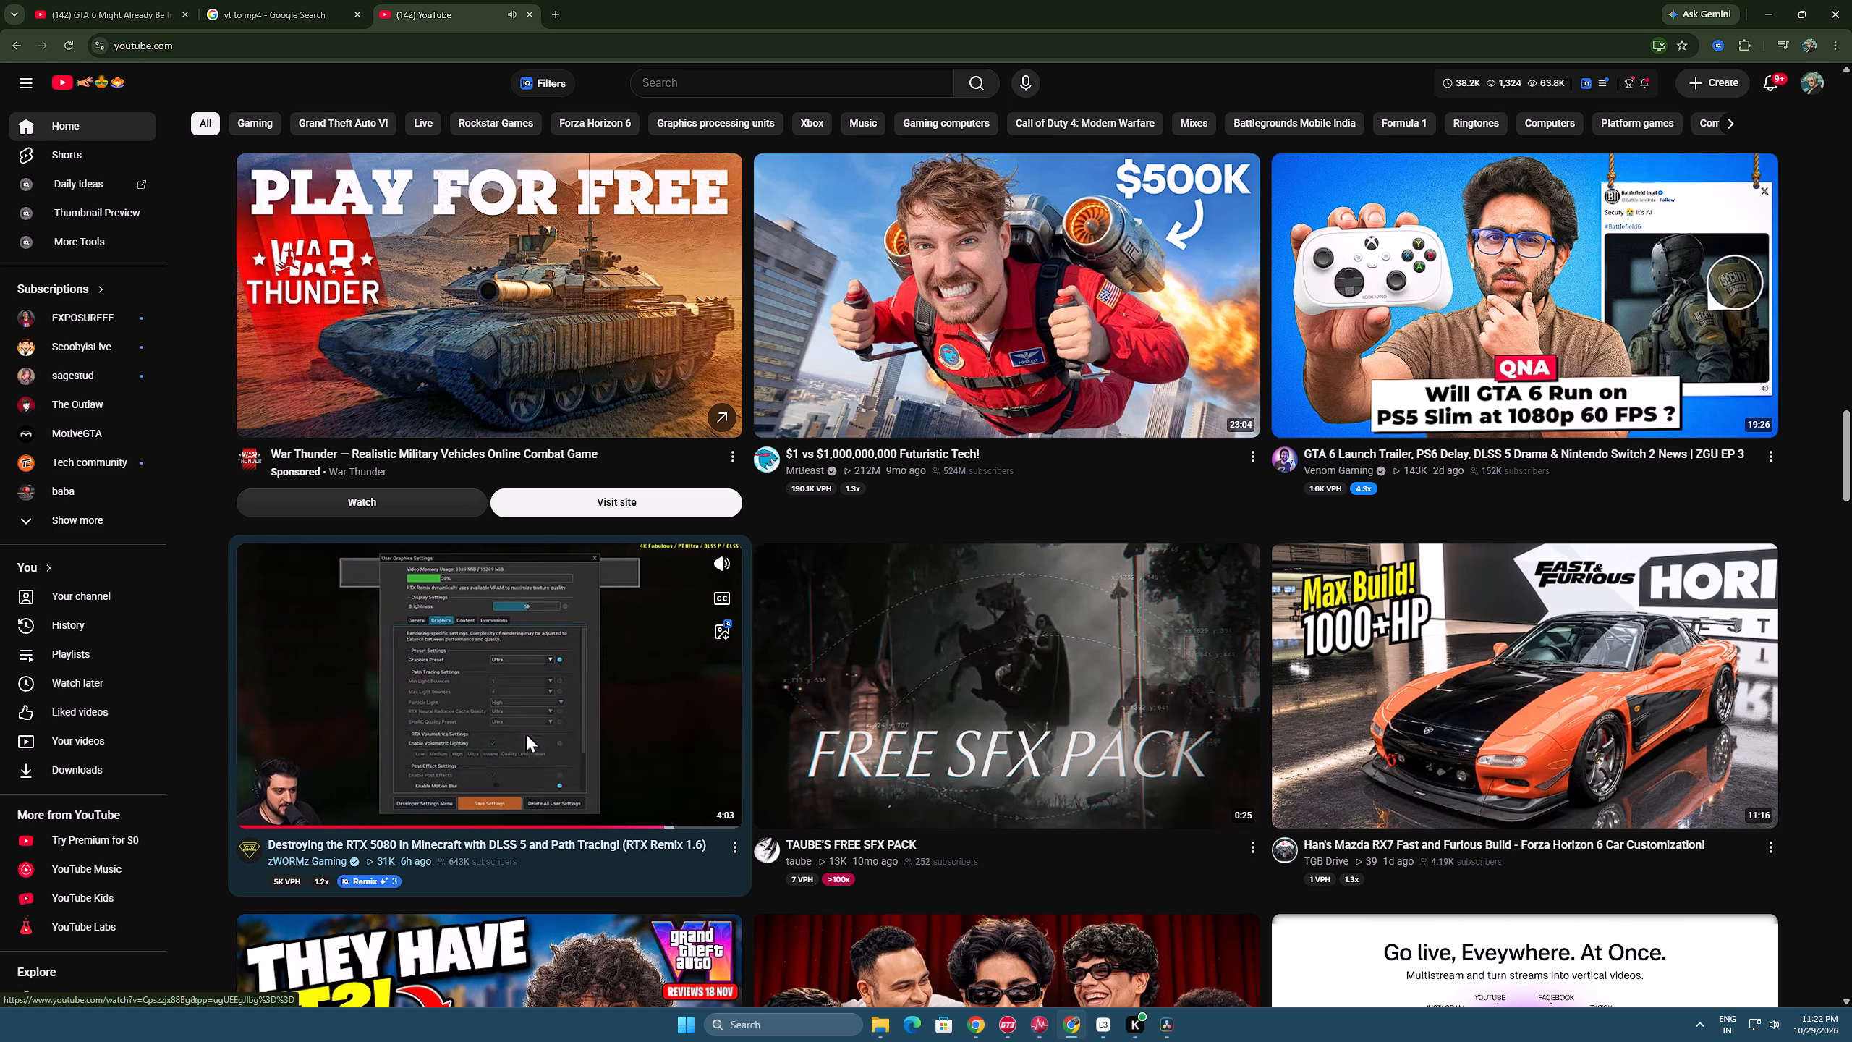
Search YouTube for "gta 6".
left_click(867, 93)
type("gta")
key("space")
key("6")
key("Return")
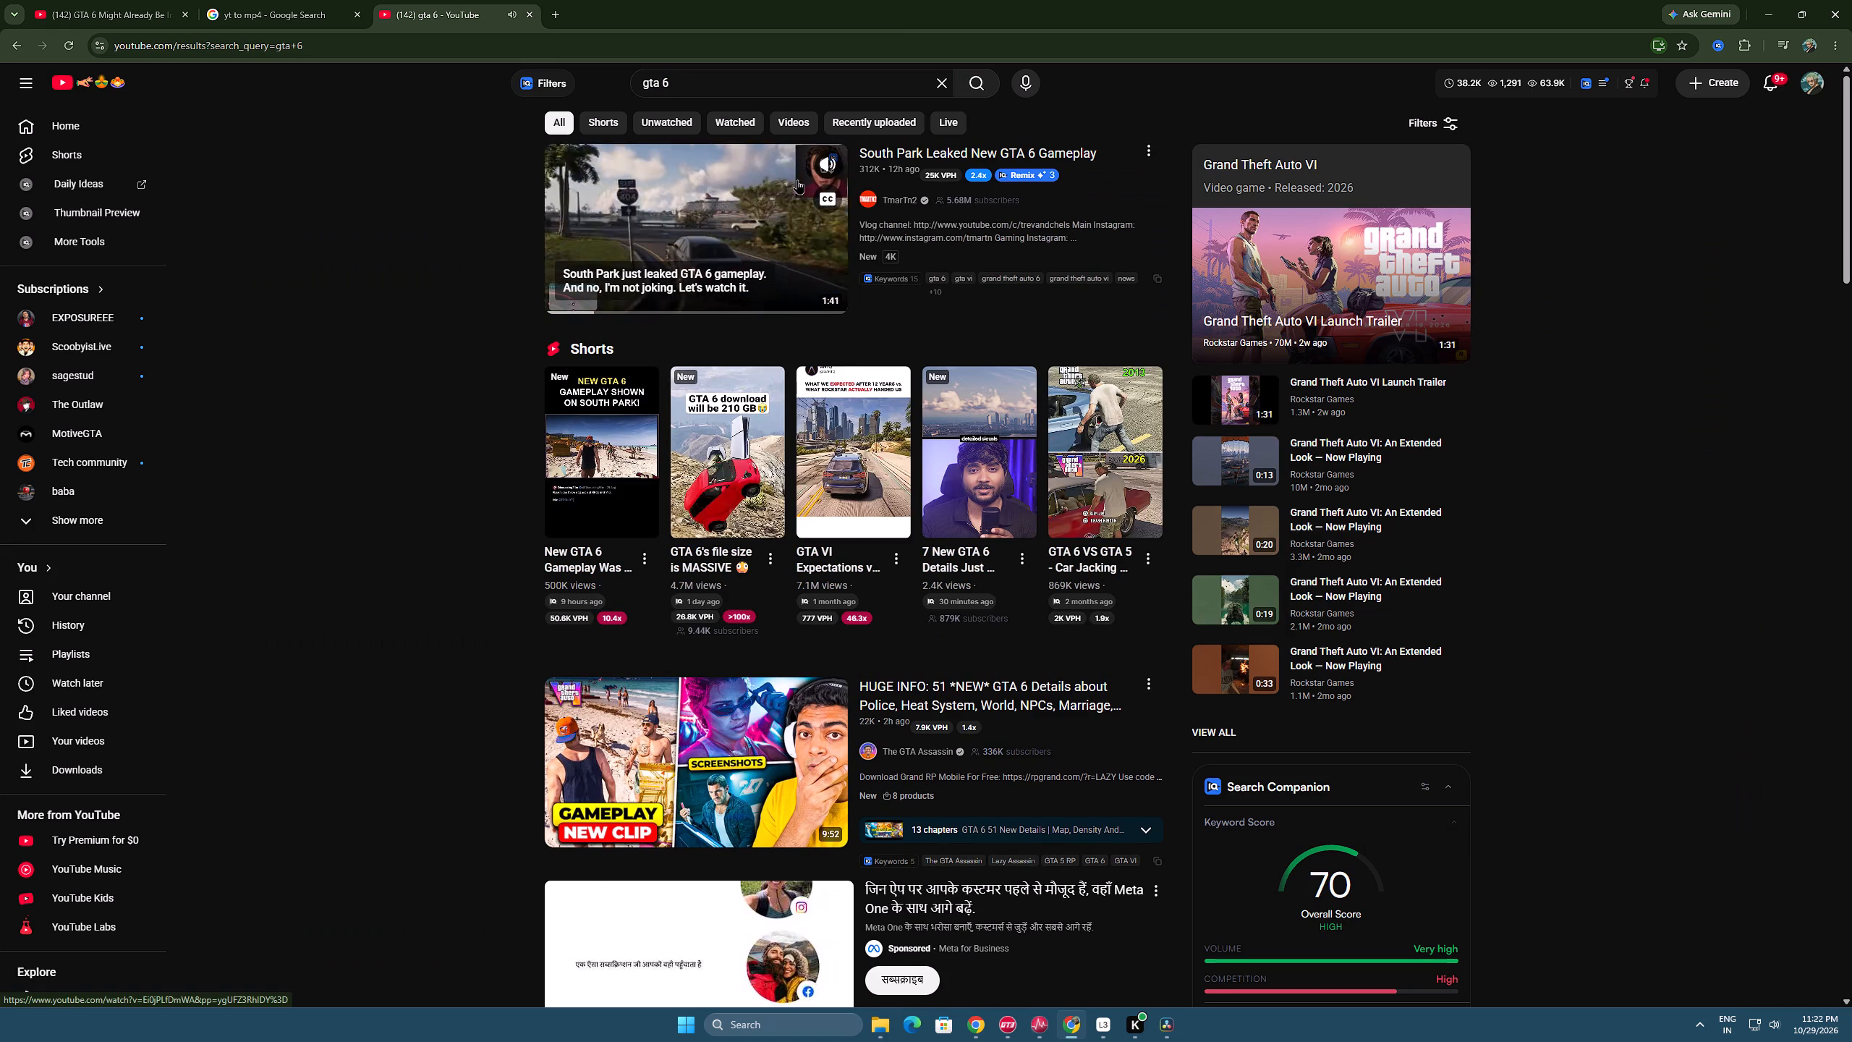
Preview the "South Park Leaked New GTA 6 Gameplay" result with captions off.
left_click(831, 195)
left_click(828, 192)
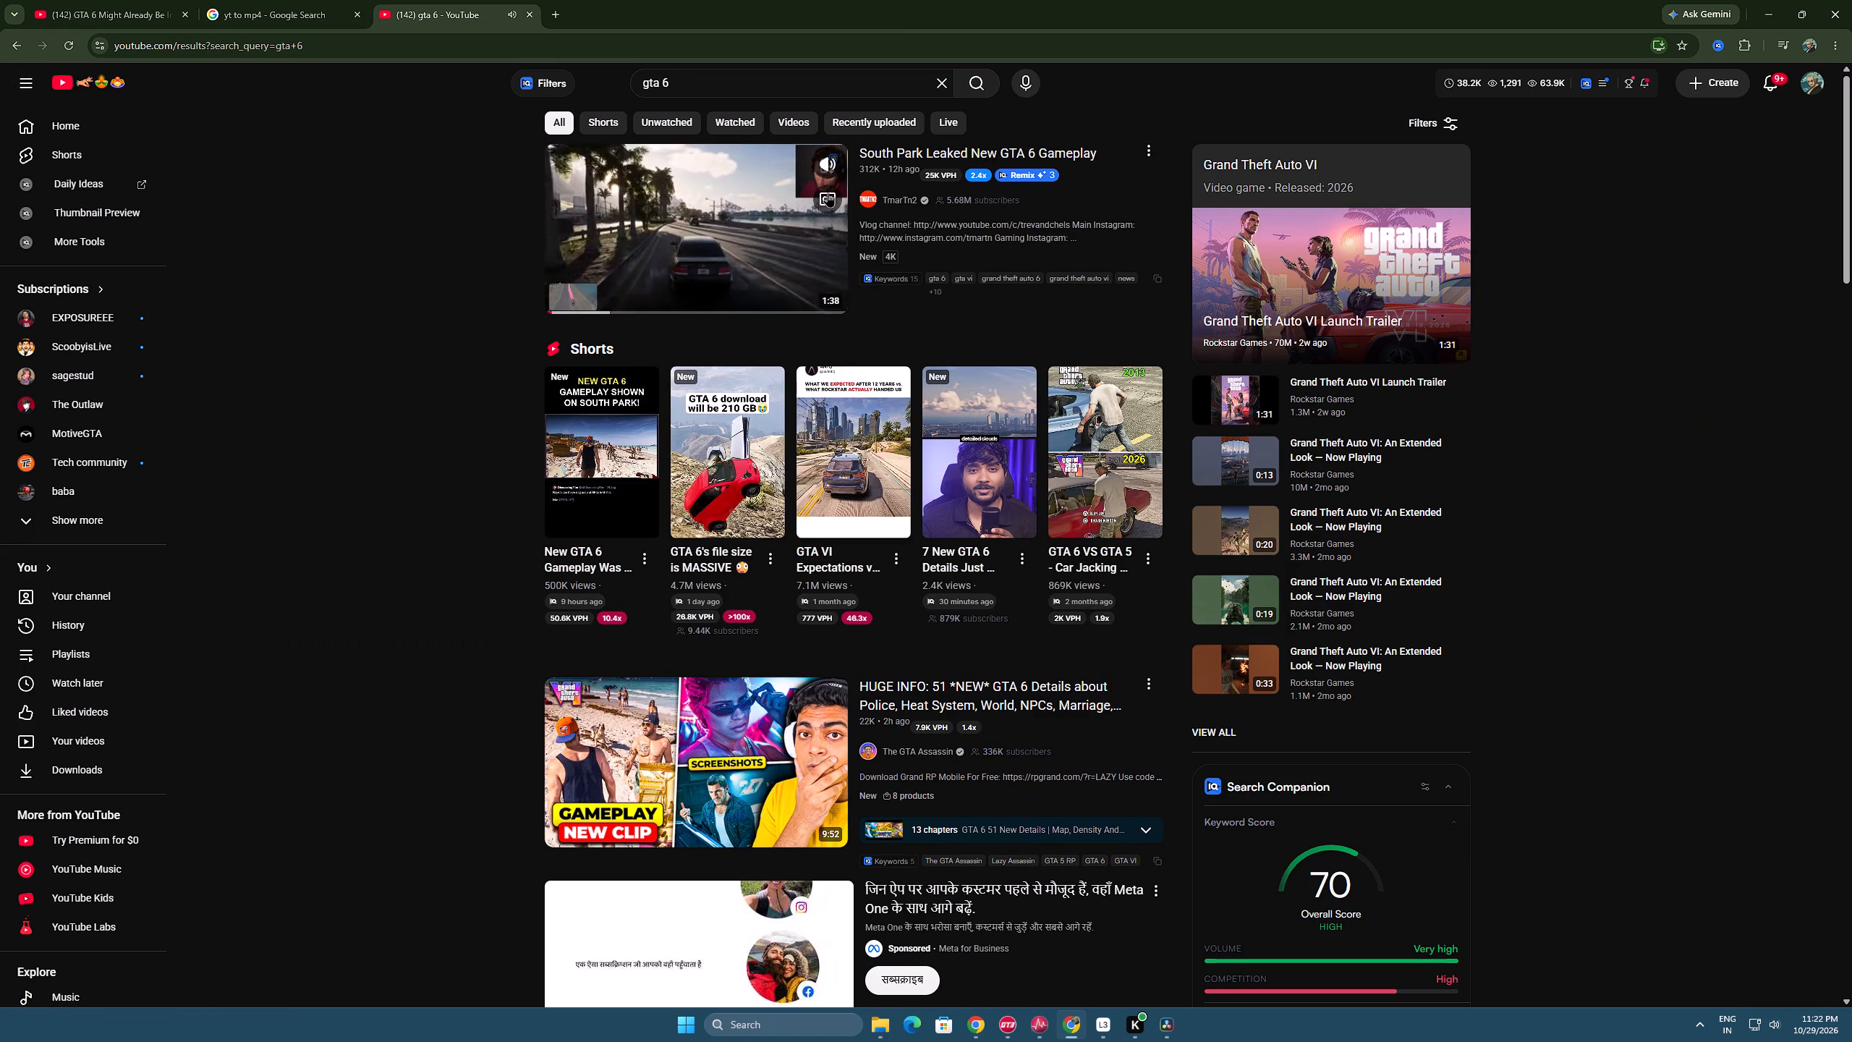
left_click(828, 192)
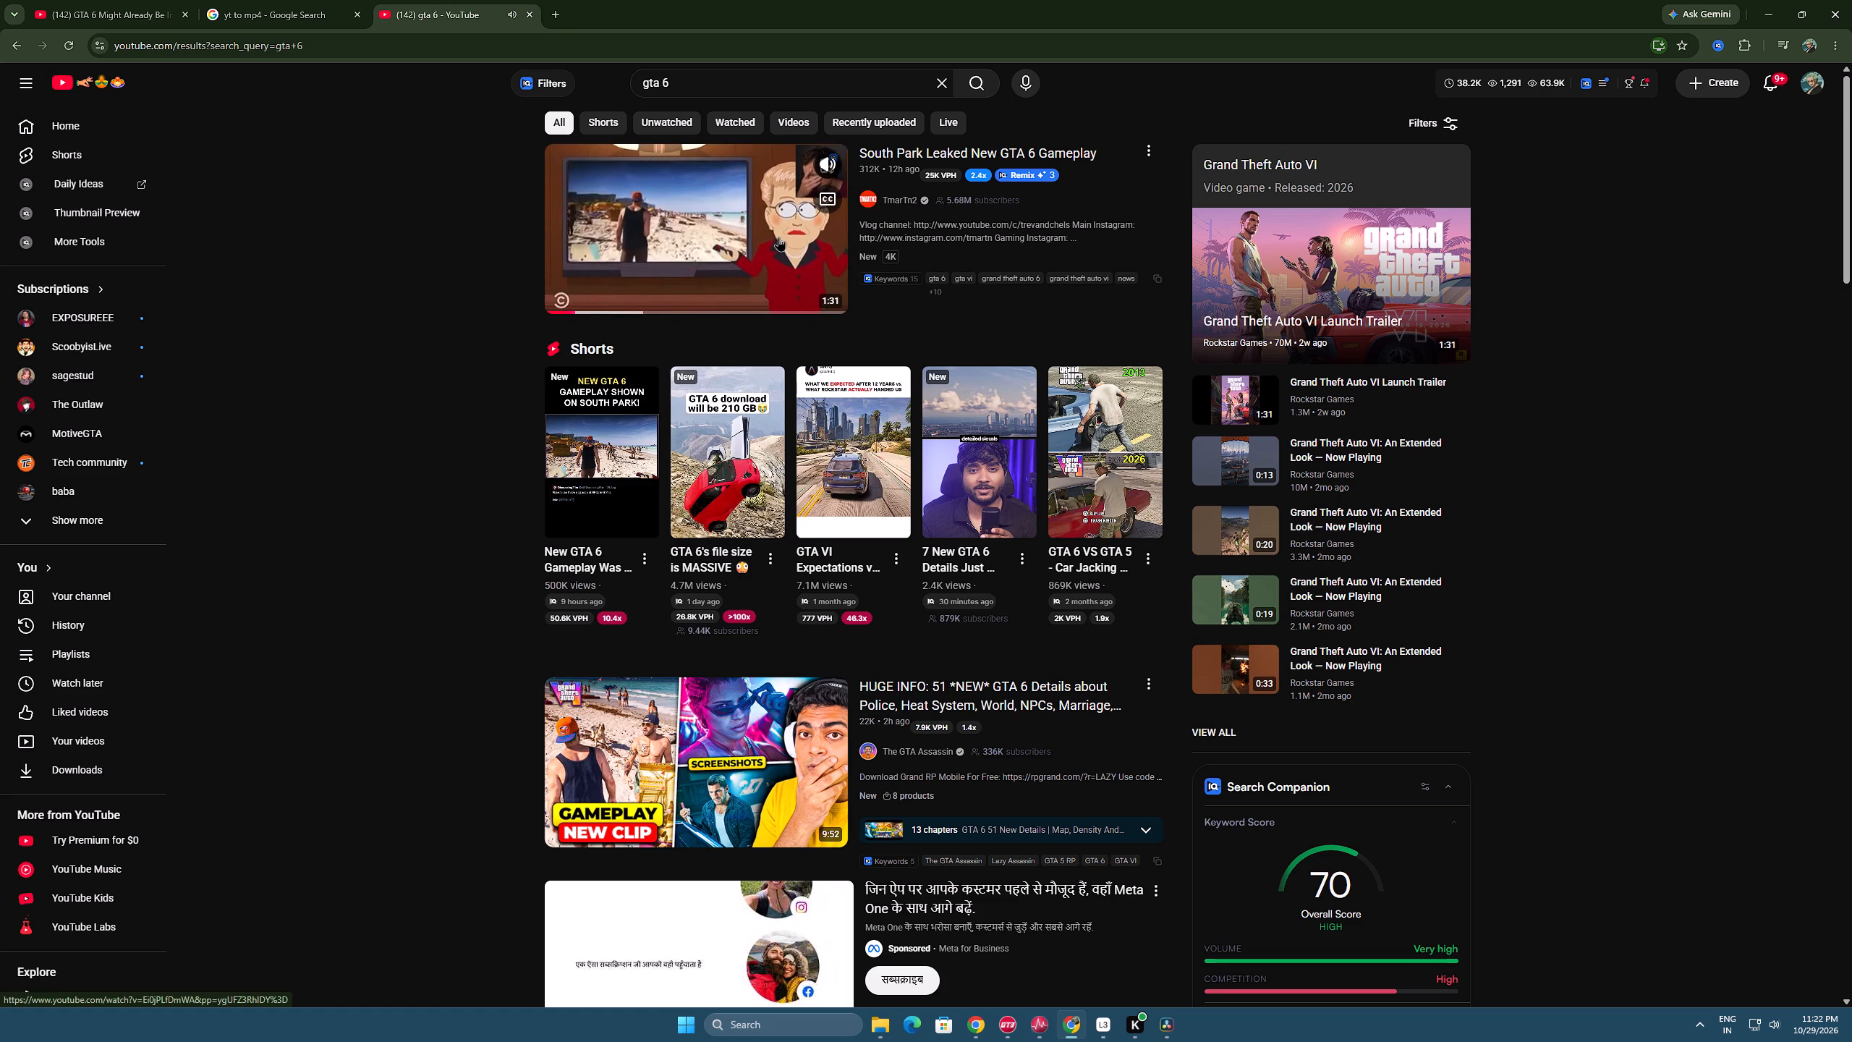
Preview the "NEW Official GTA 6 Gameplay Was Just Revealed" result with sound on and captions off.
scroll(777, 403, "down", 6)
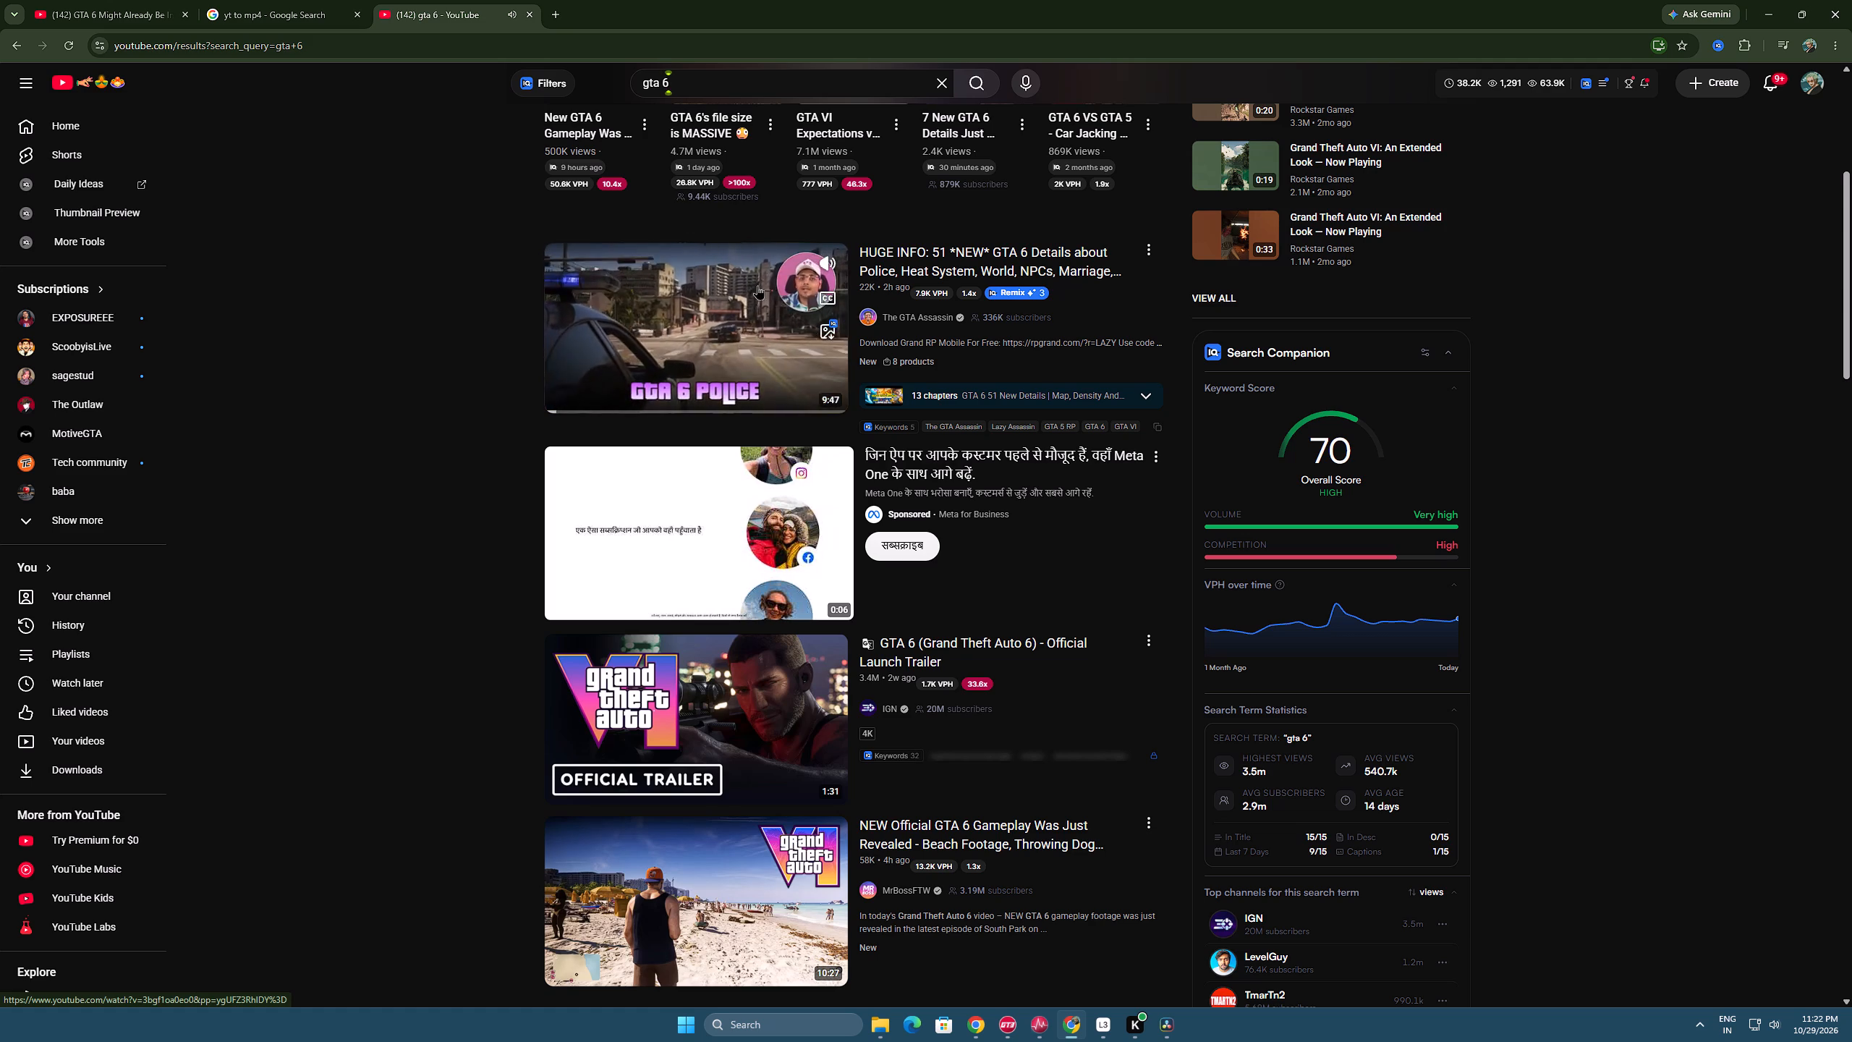
scroll(778, 686, "down", 1)
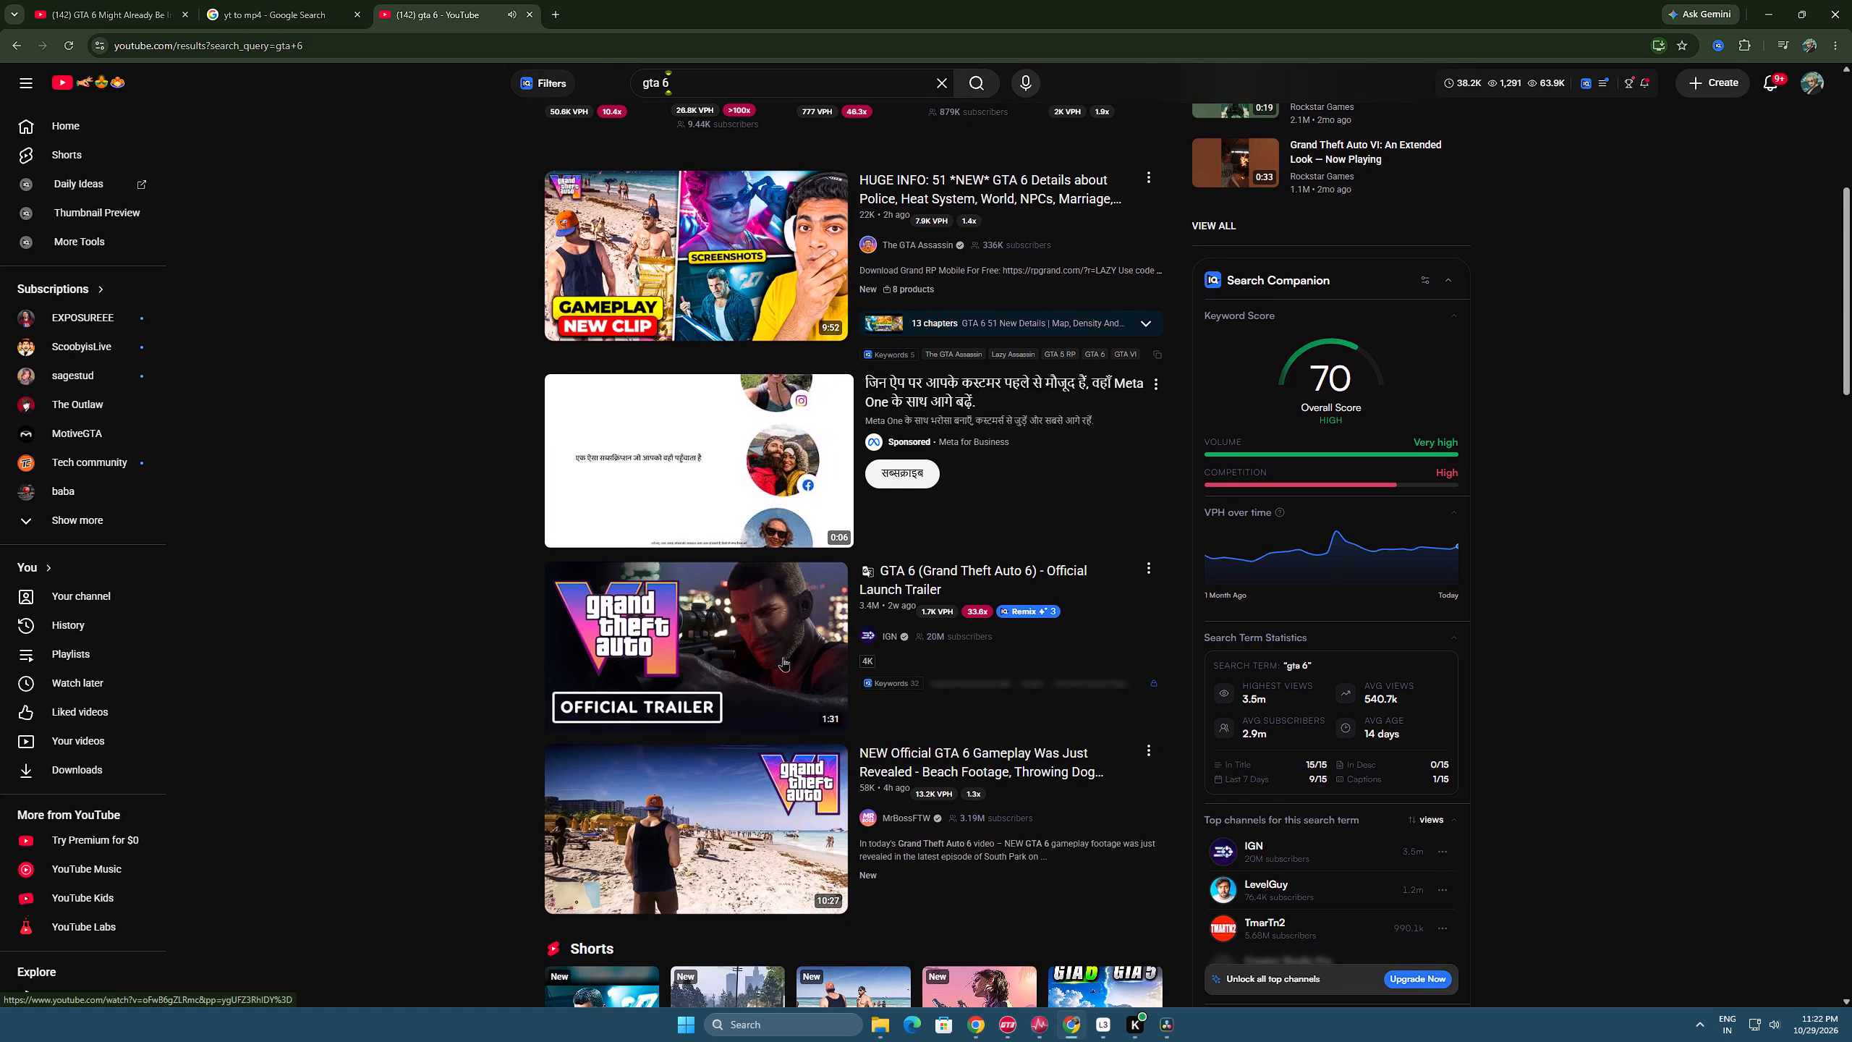
scroll(880, 480, "down", 8)
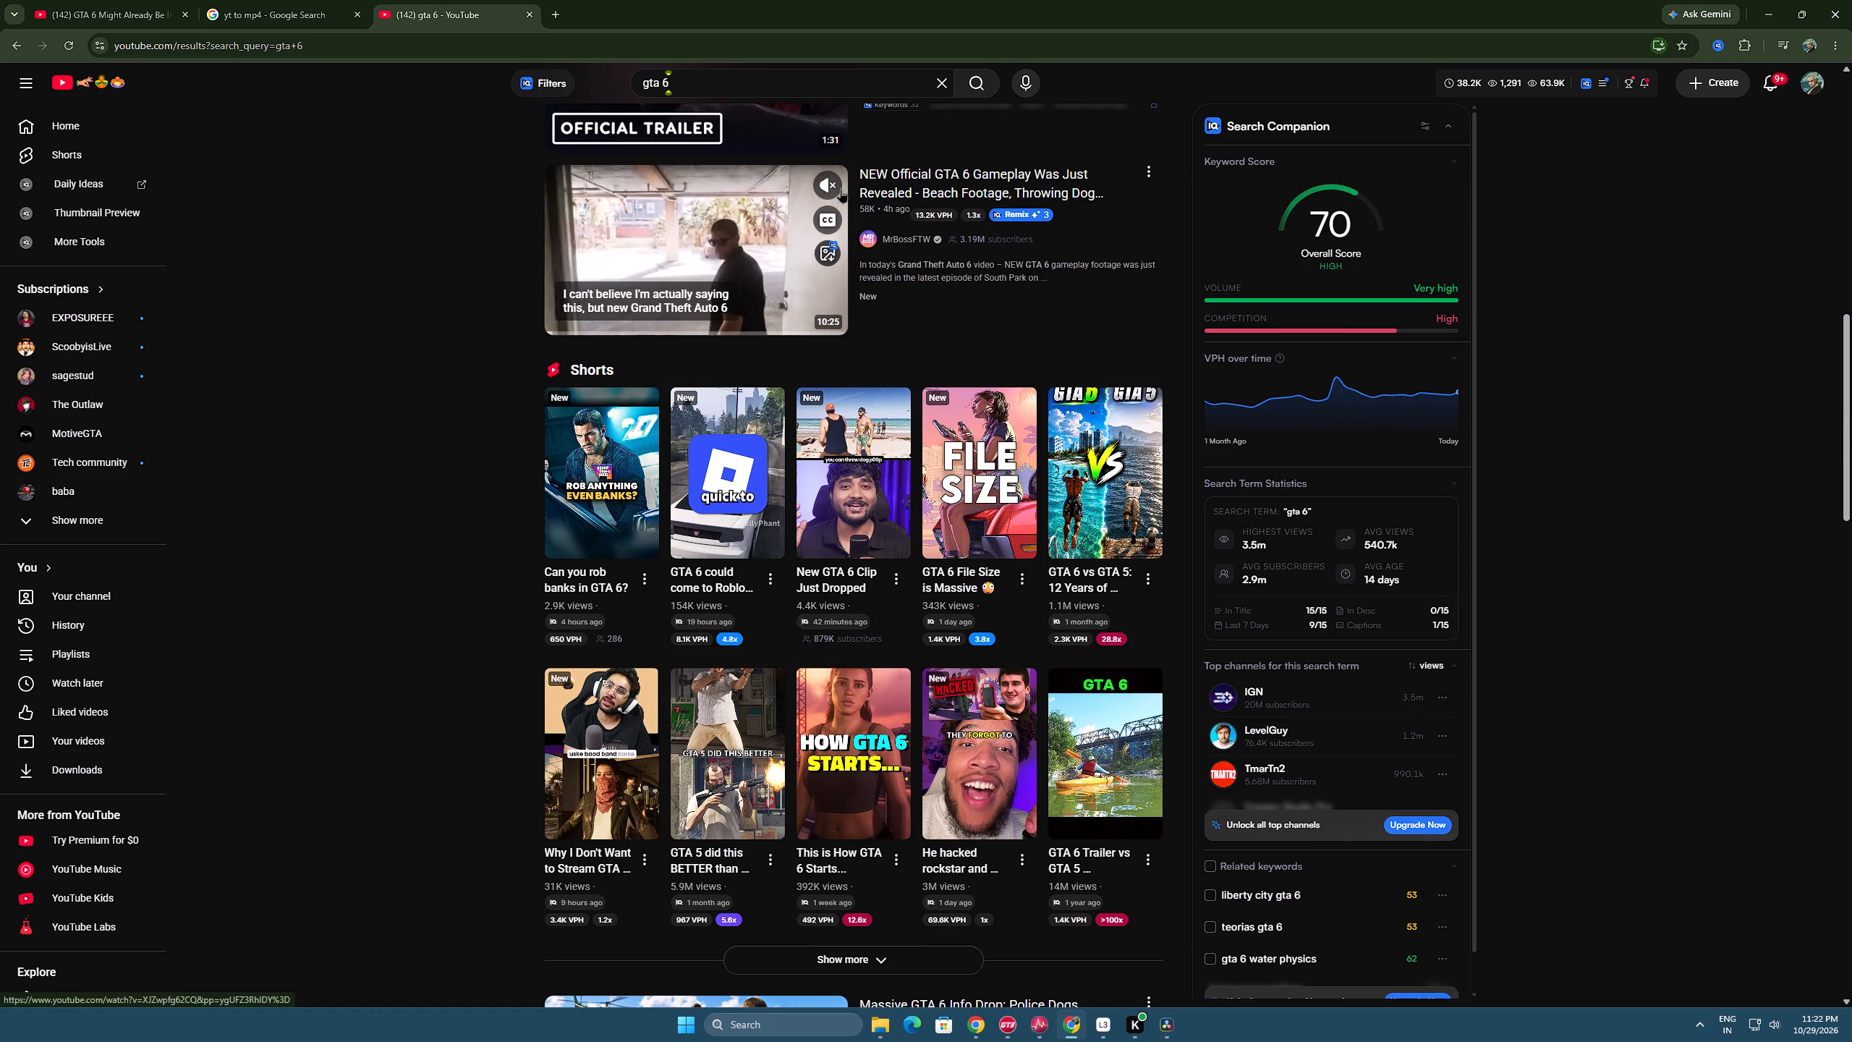
left_click(828, 182)
left_click(823, 223)
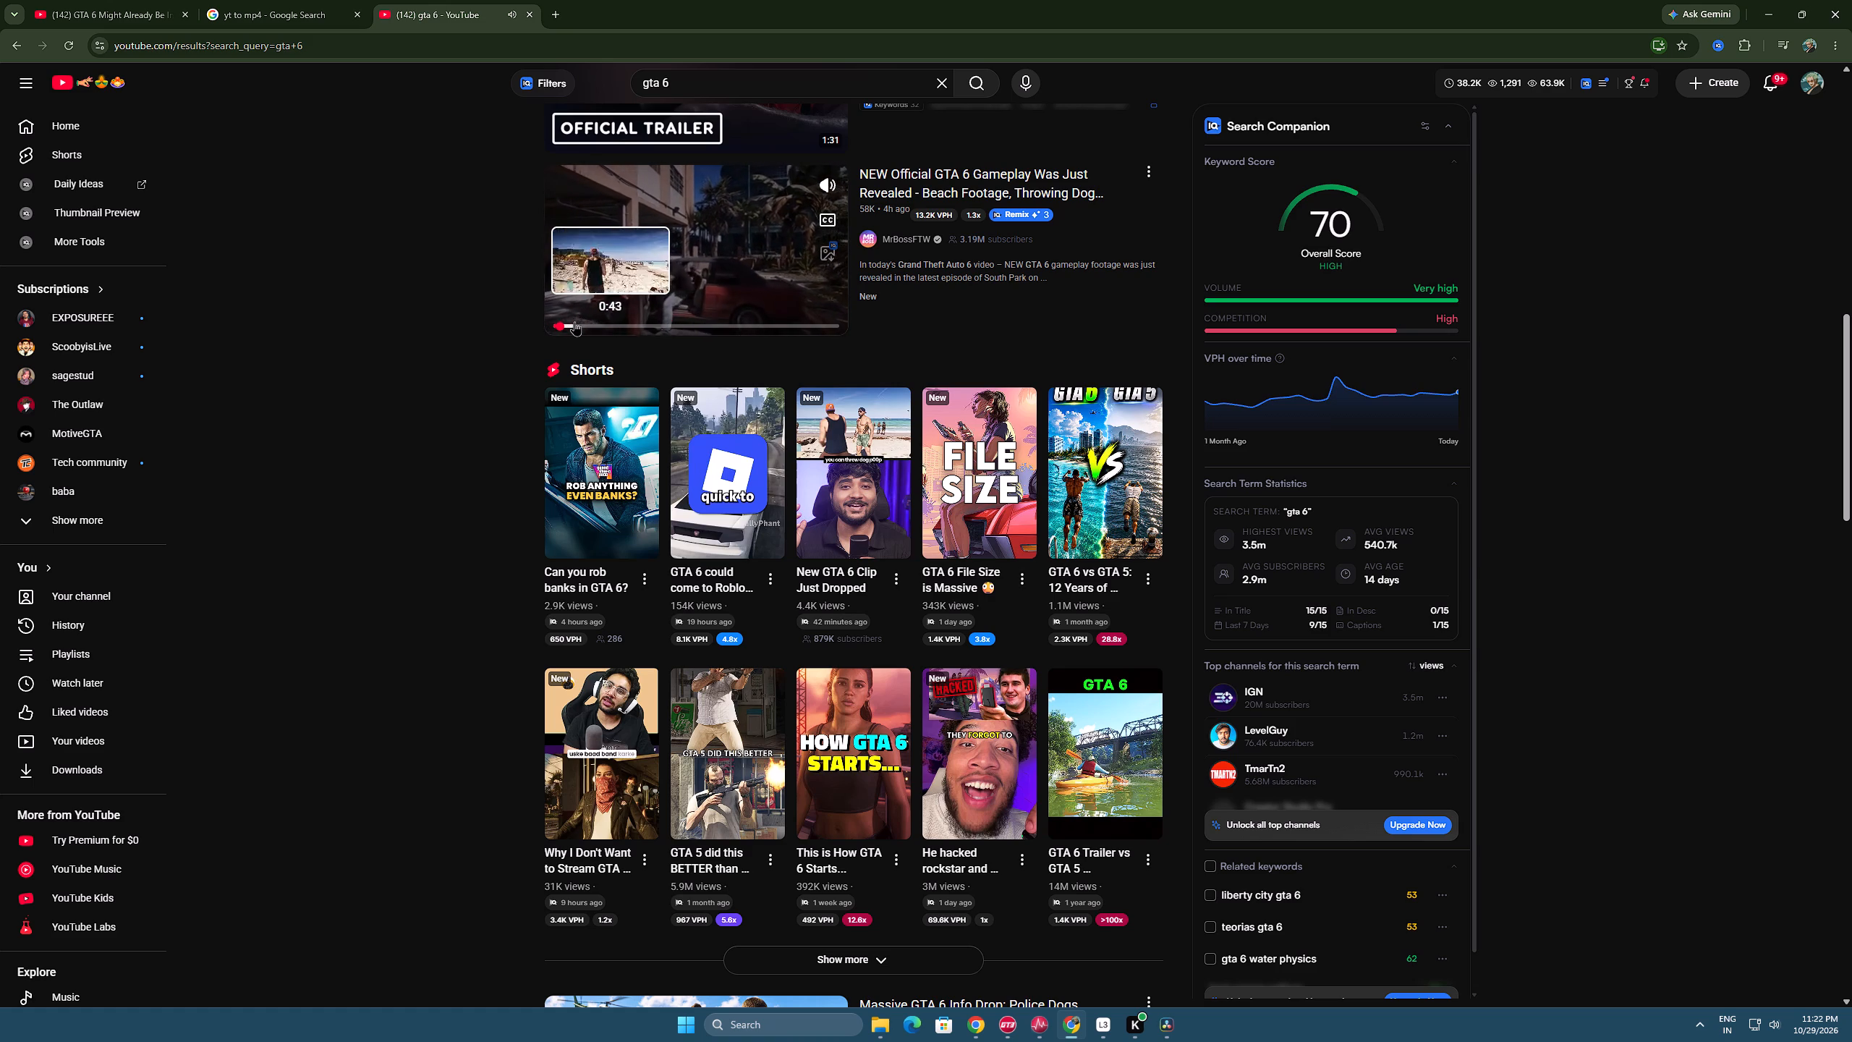
Examine the description of the already open video "GTA 6 Might Already Be In Reviewers' Hands".
left_click(253, 0)
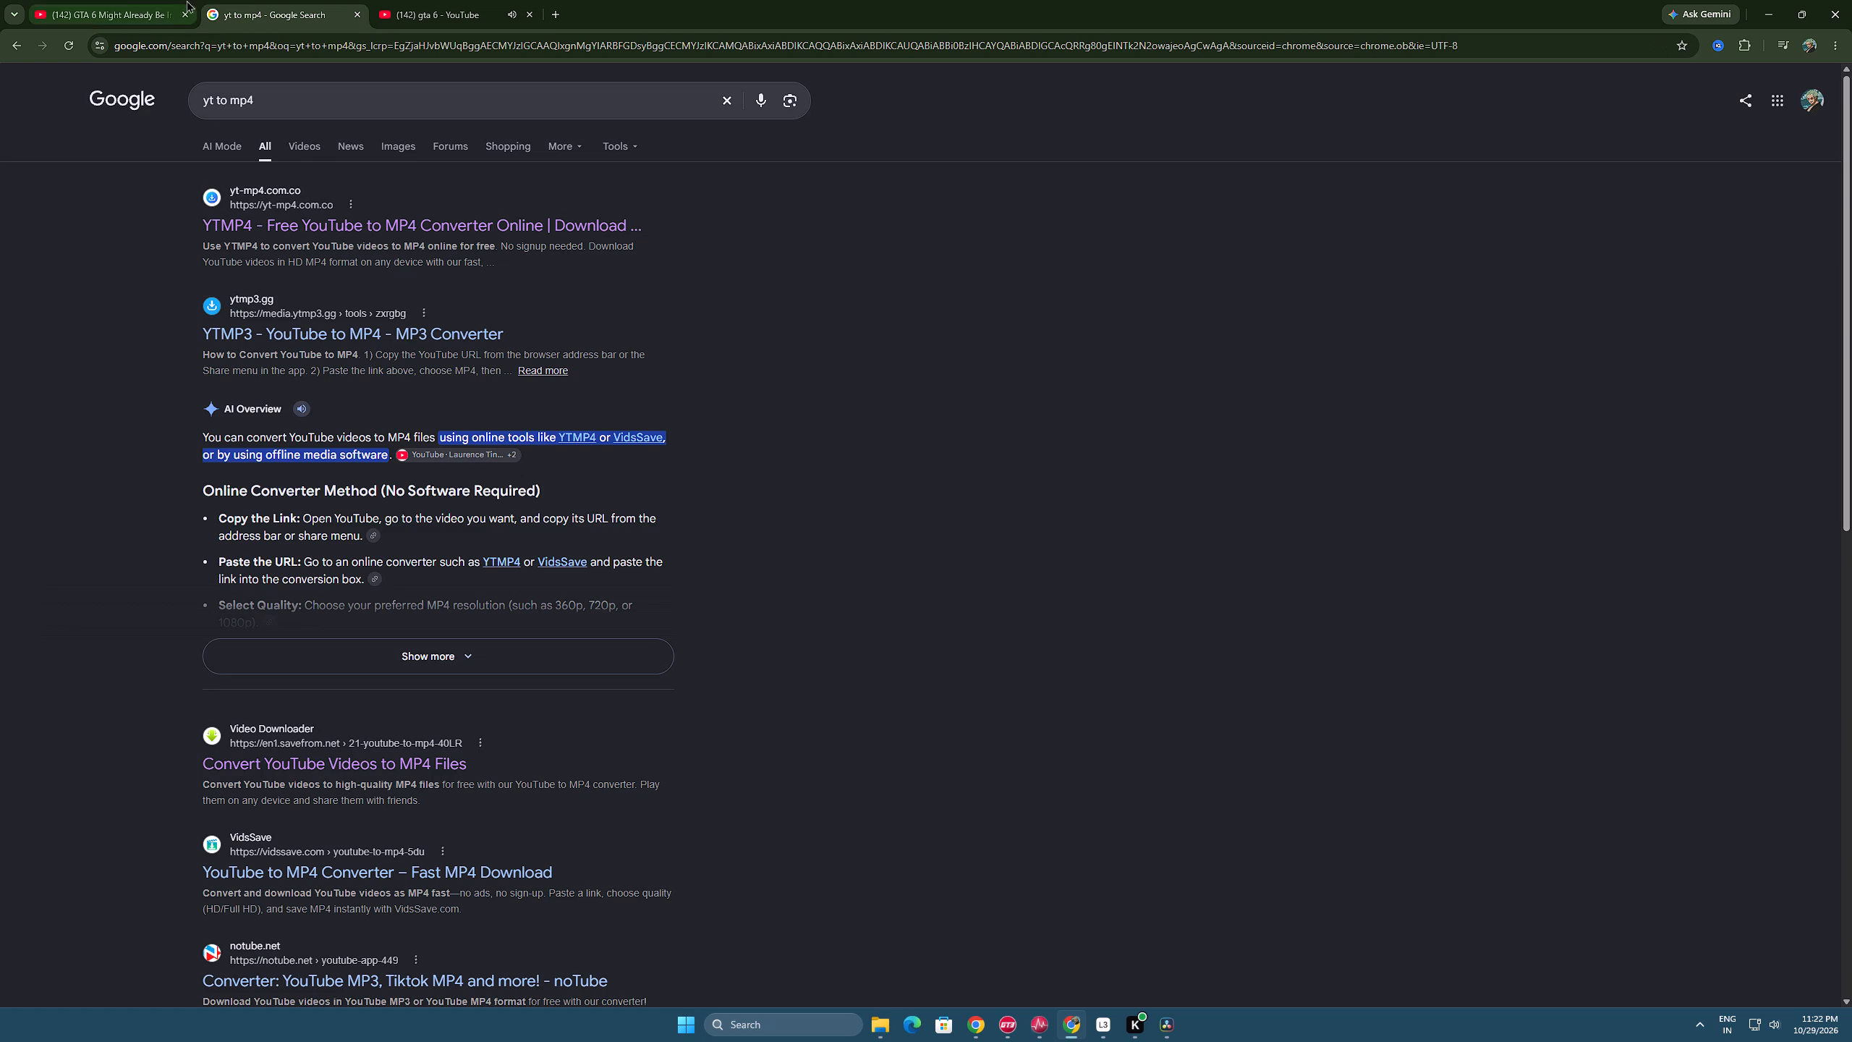
left_click(132, 0)
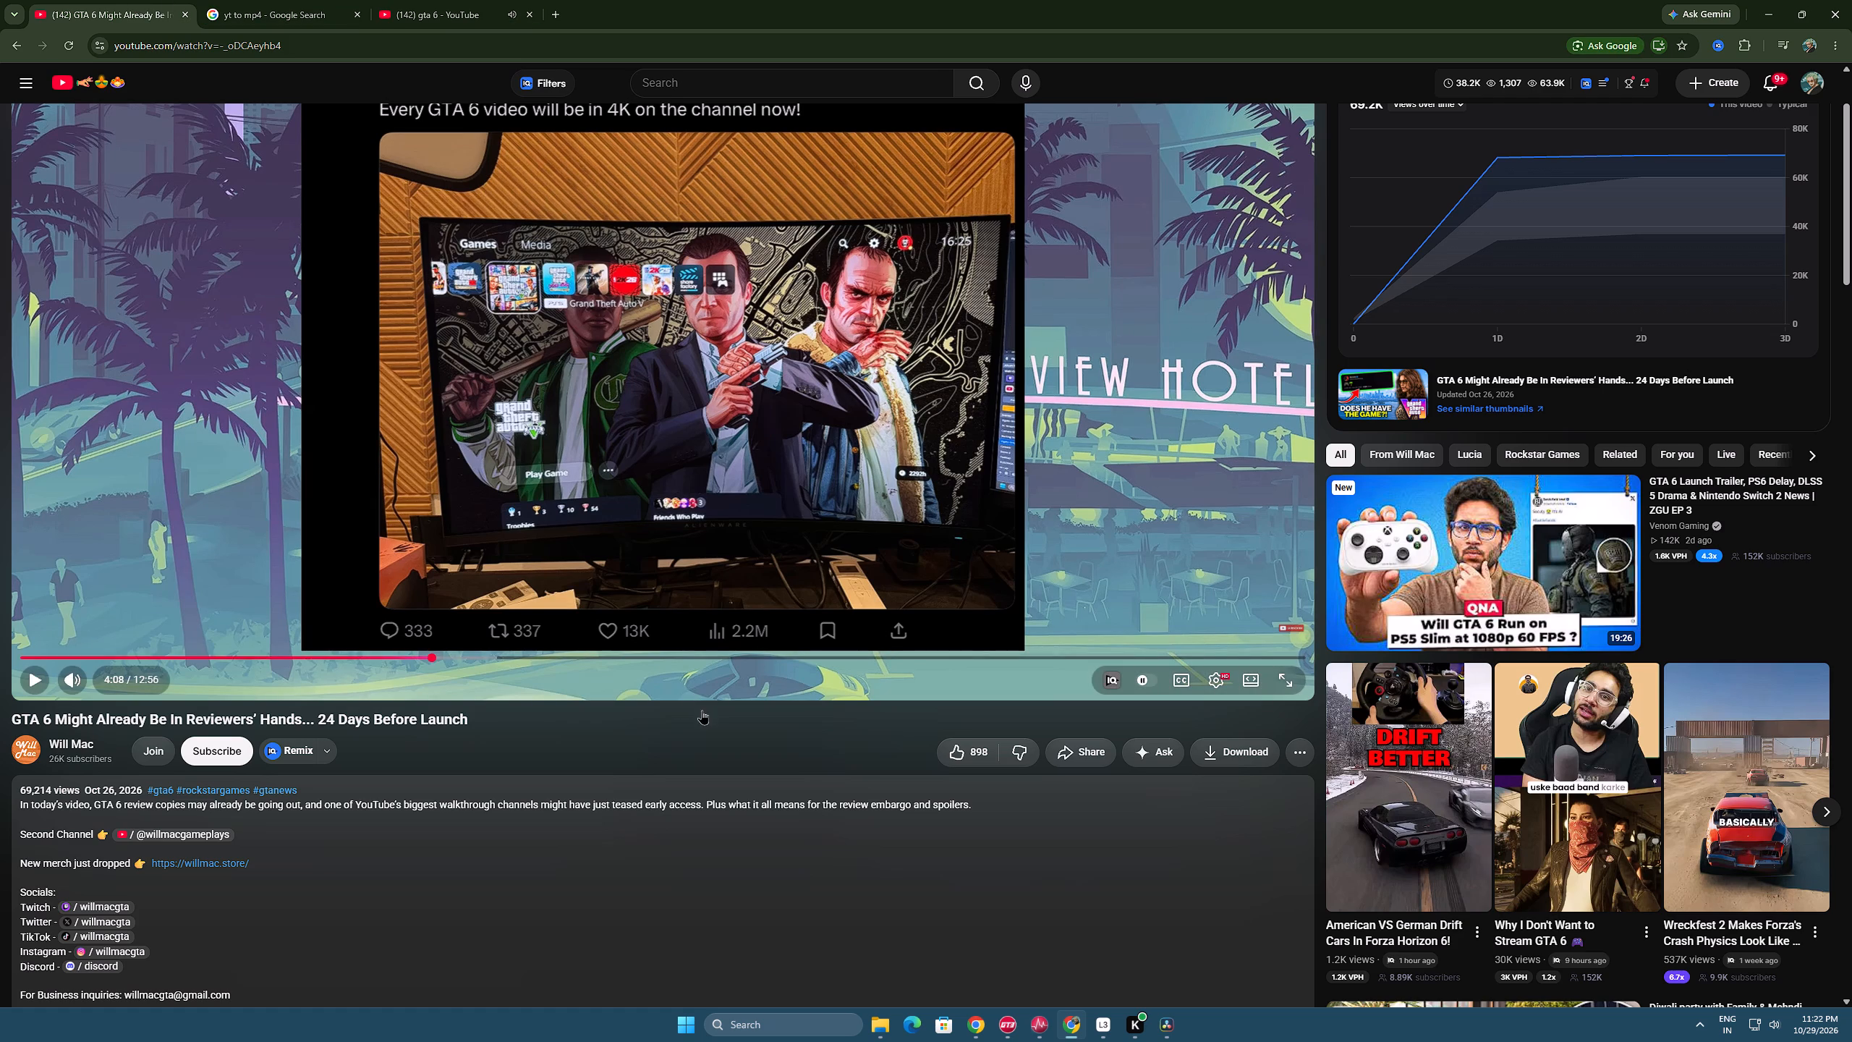
scroll(384, 823, "down", 3)
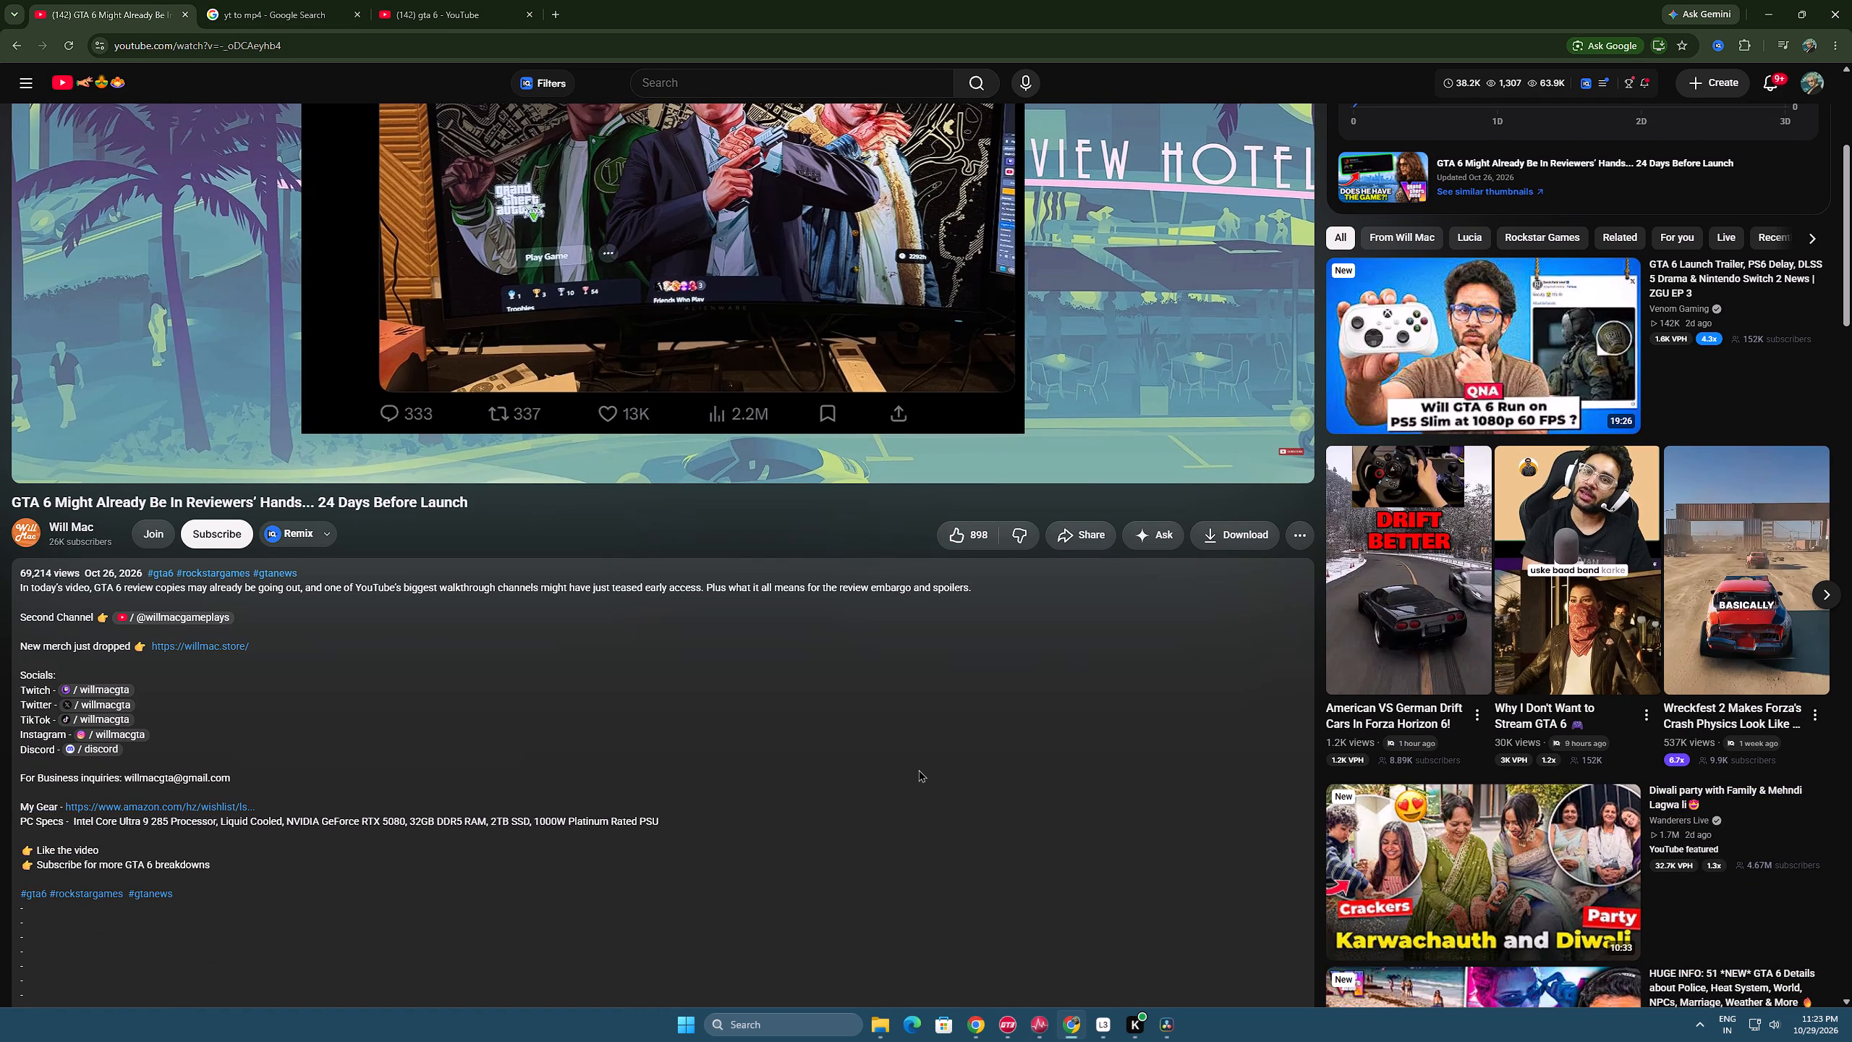
scroll(1126, 717, "down", 6)
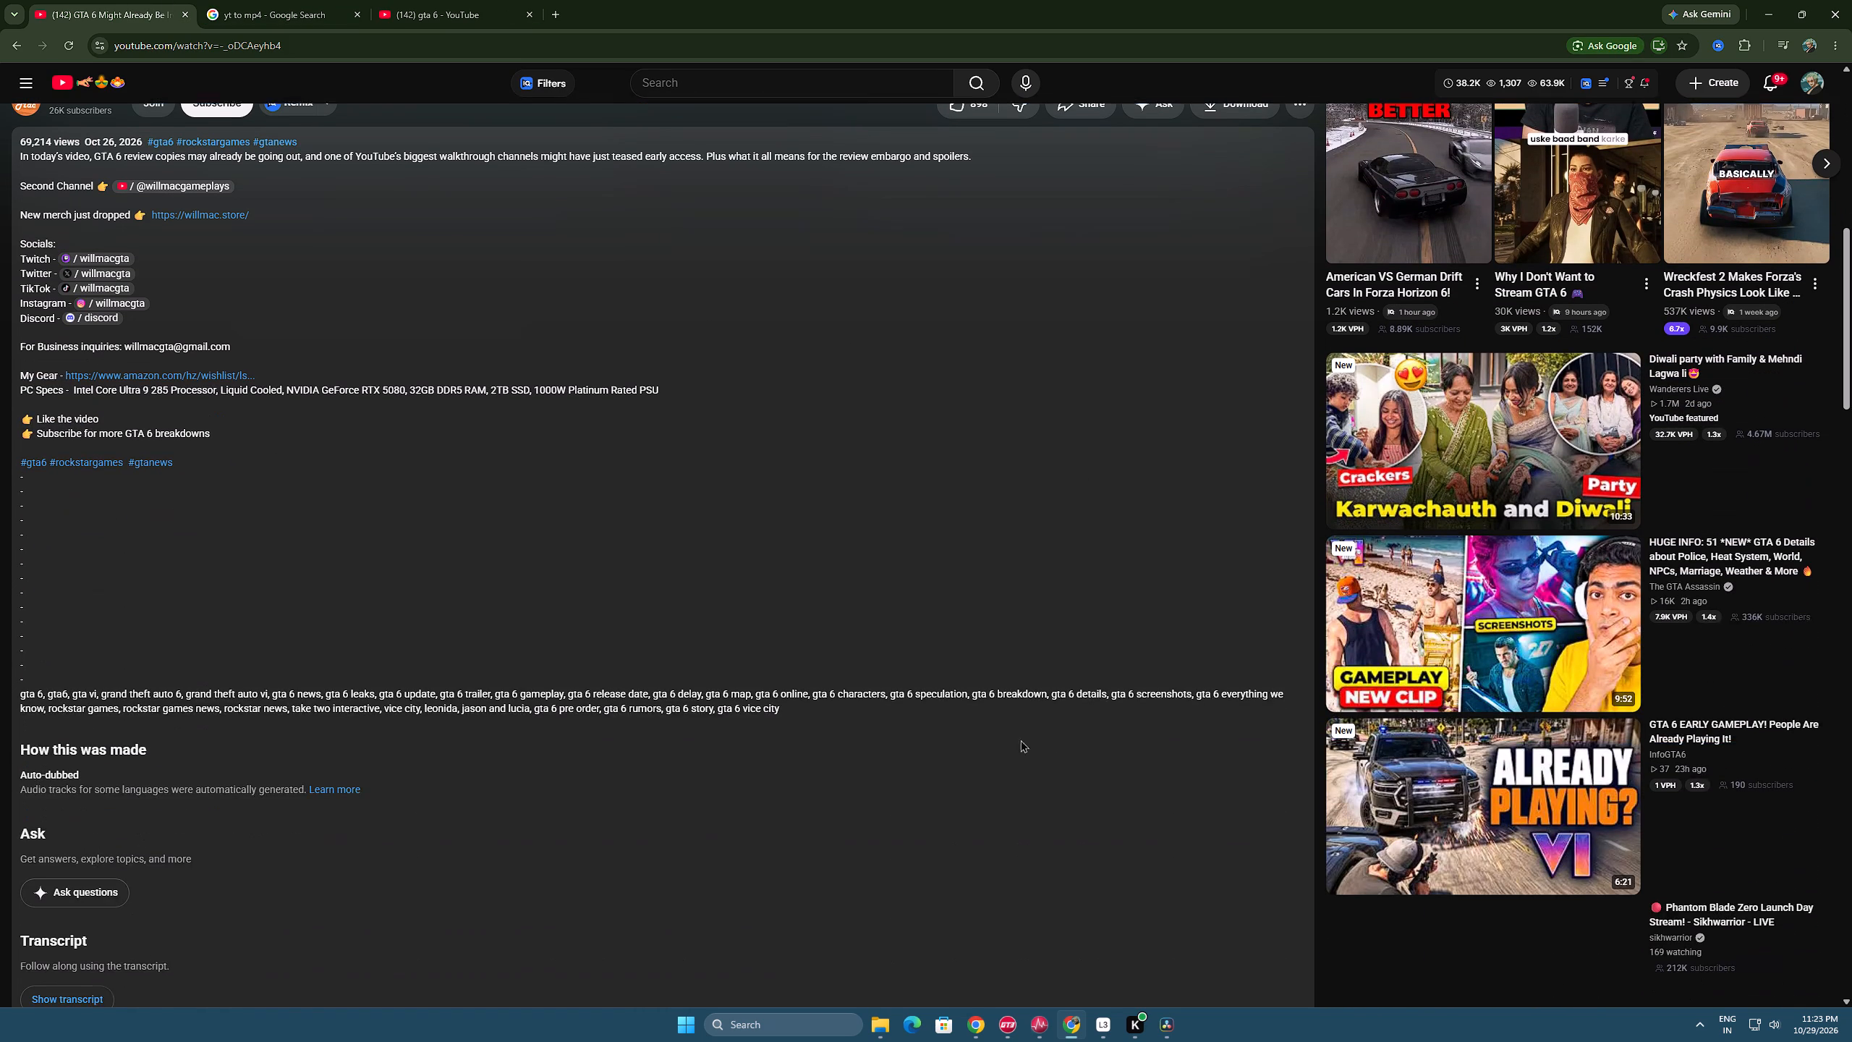
Return to the gta 6 results and preview further videos, including the $1,000,000 plan and "12 THINGS You NEED To Do On DAY 1".
left_click(448, 0)
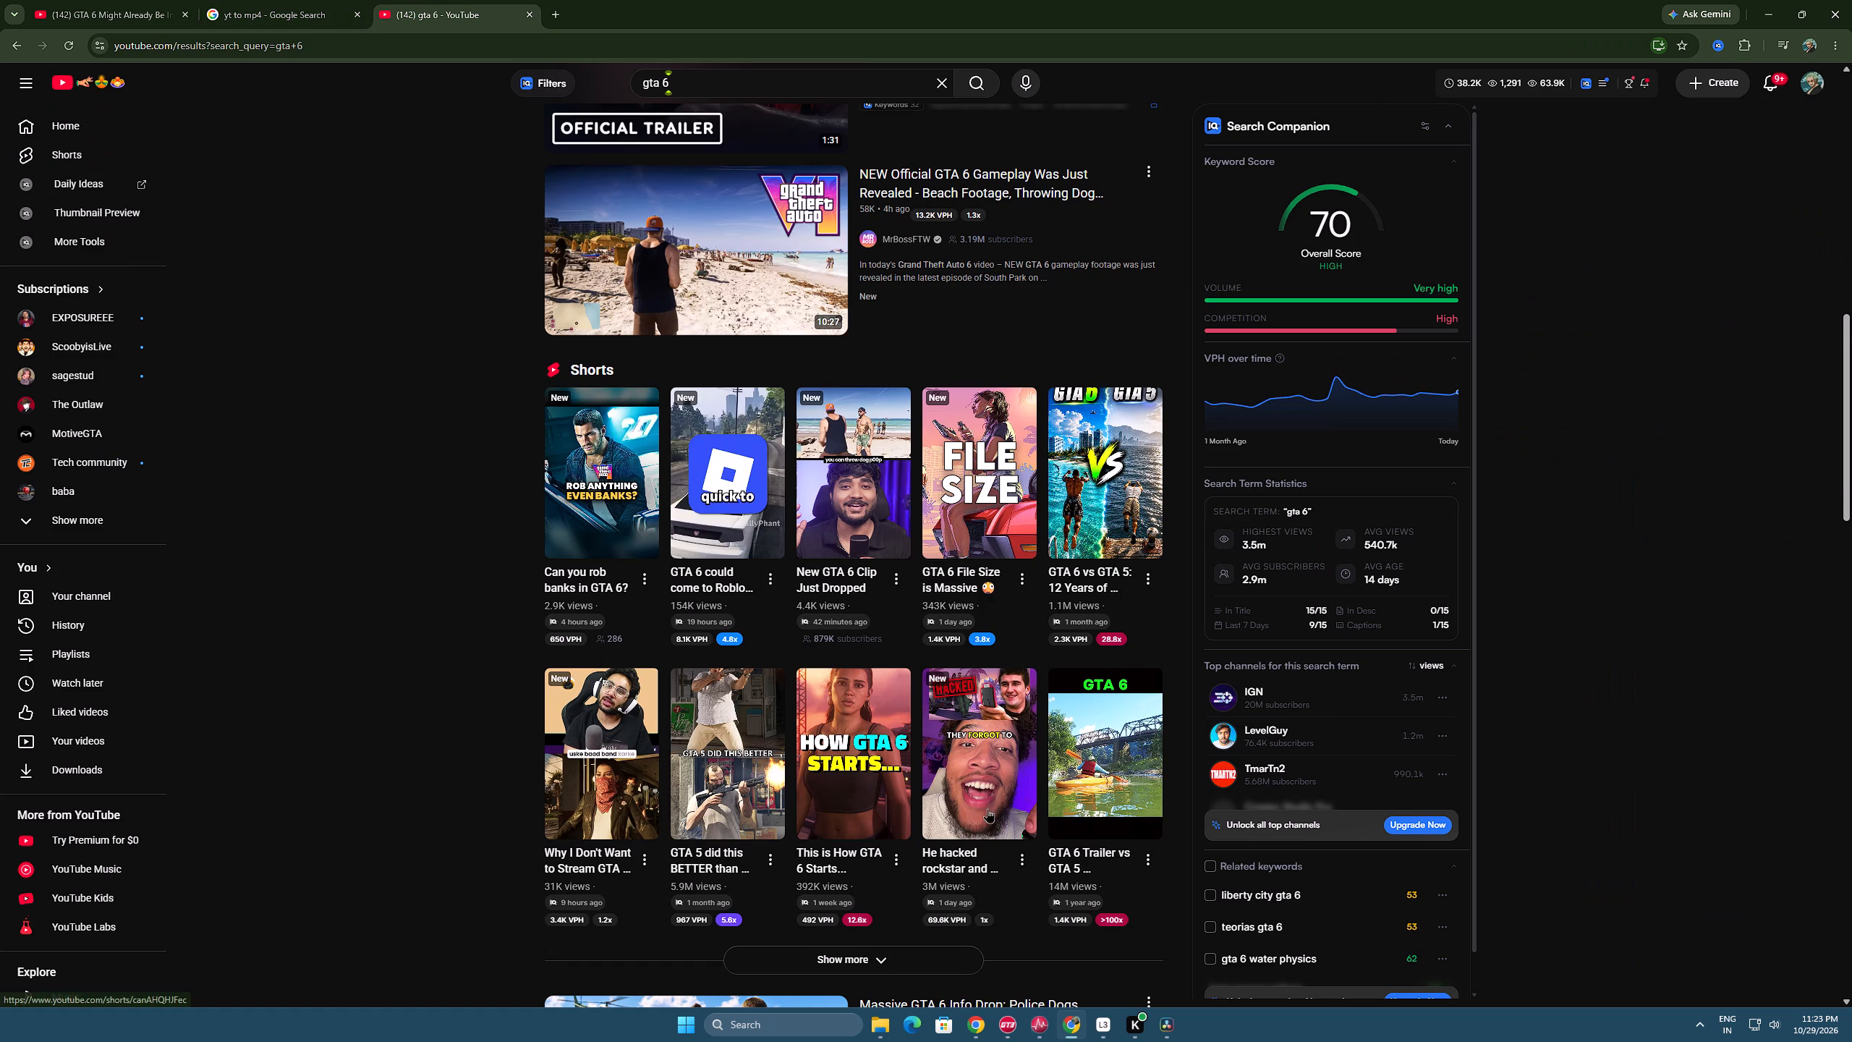
scroll(986, 808, "down", 11)
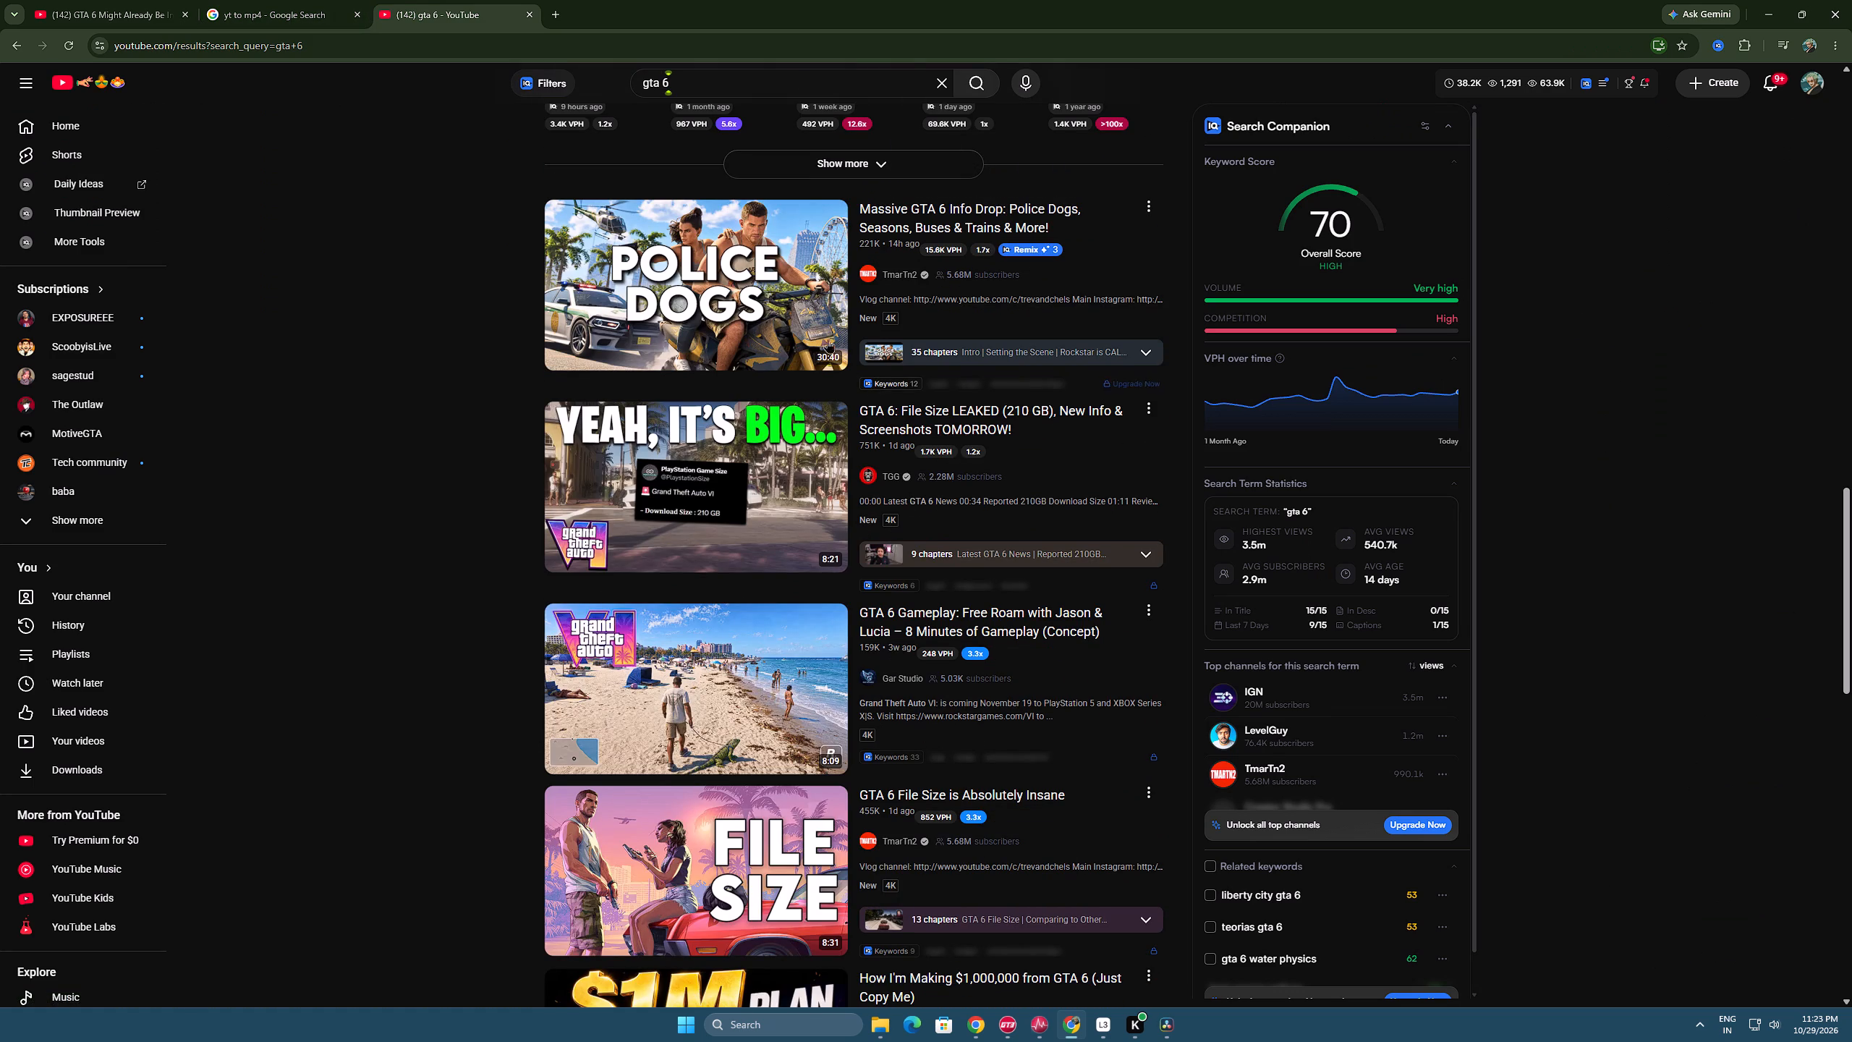
left_click(839, 214)
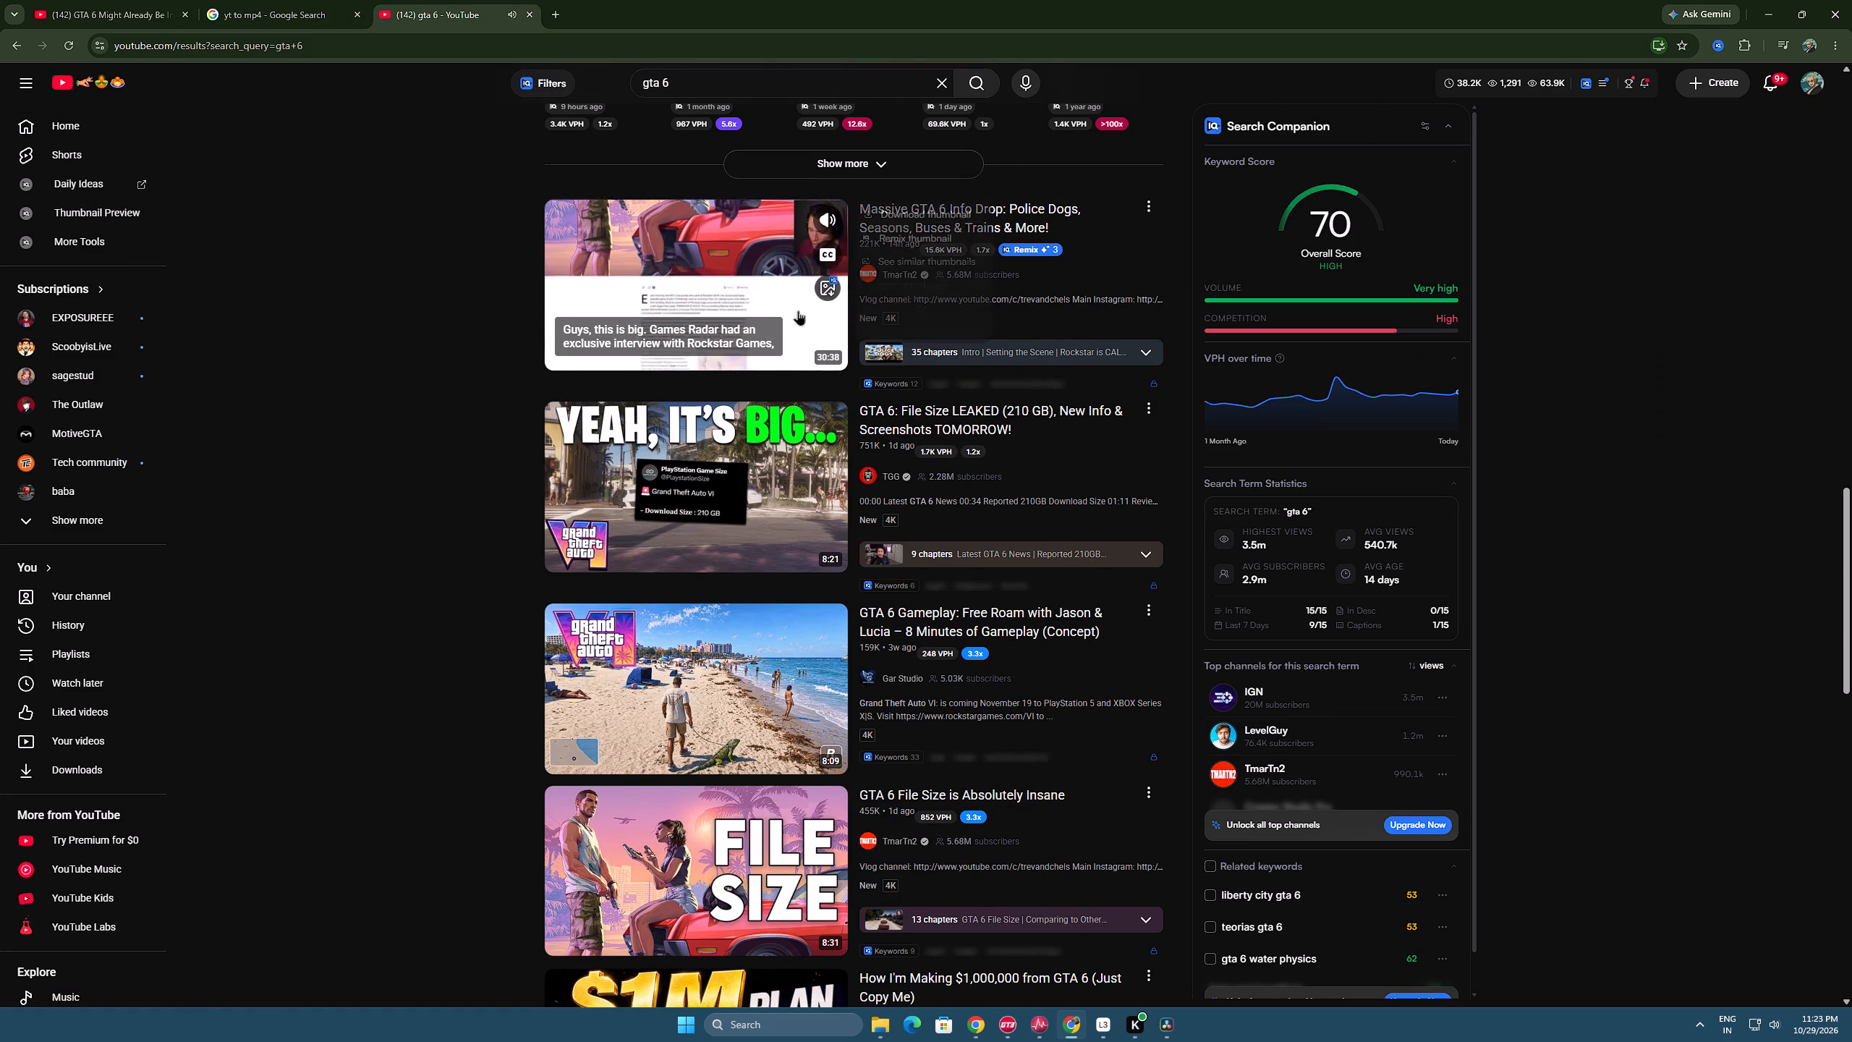
scroll(770, 382, "down", 3)
scroll(739, 544, "down", 3)
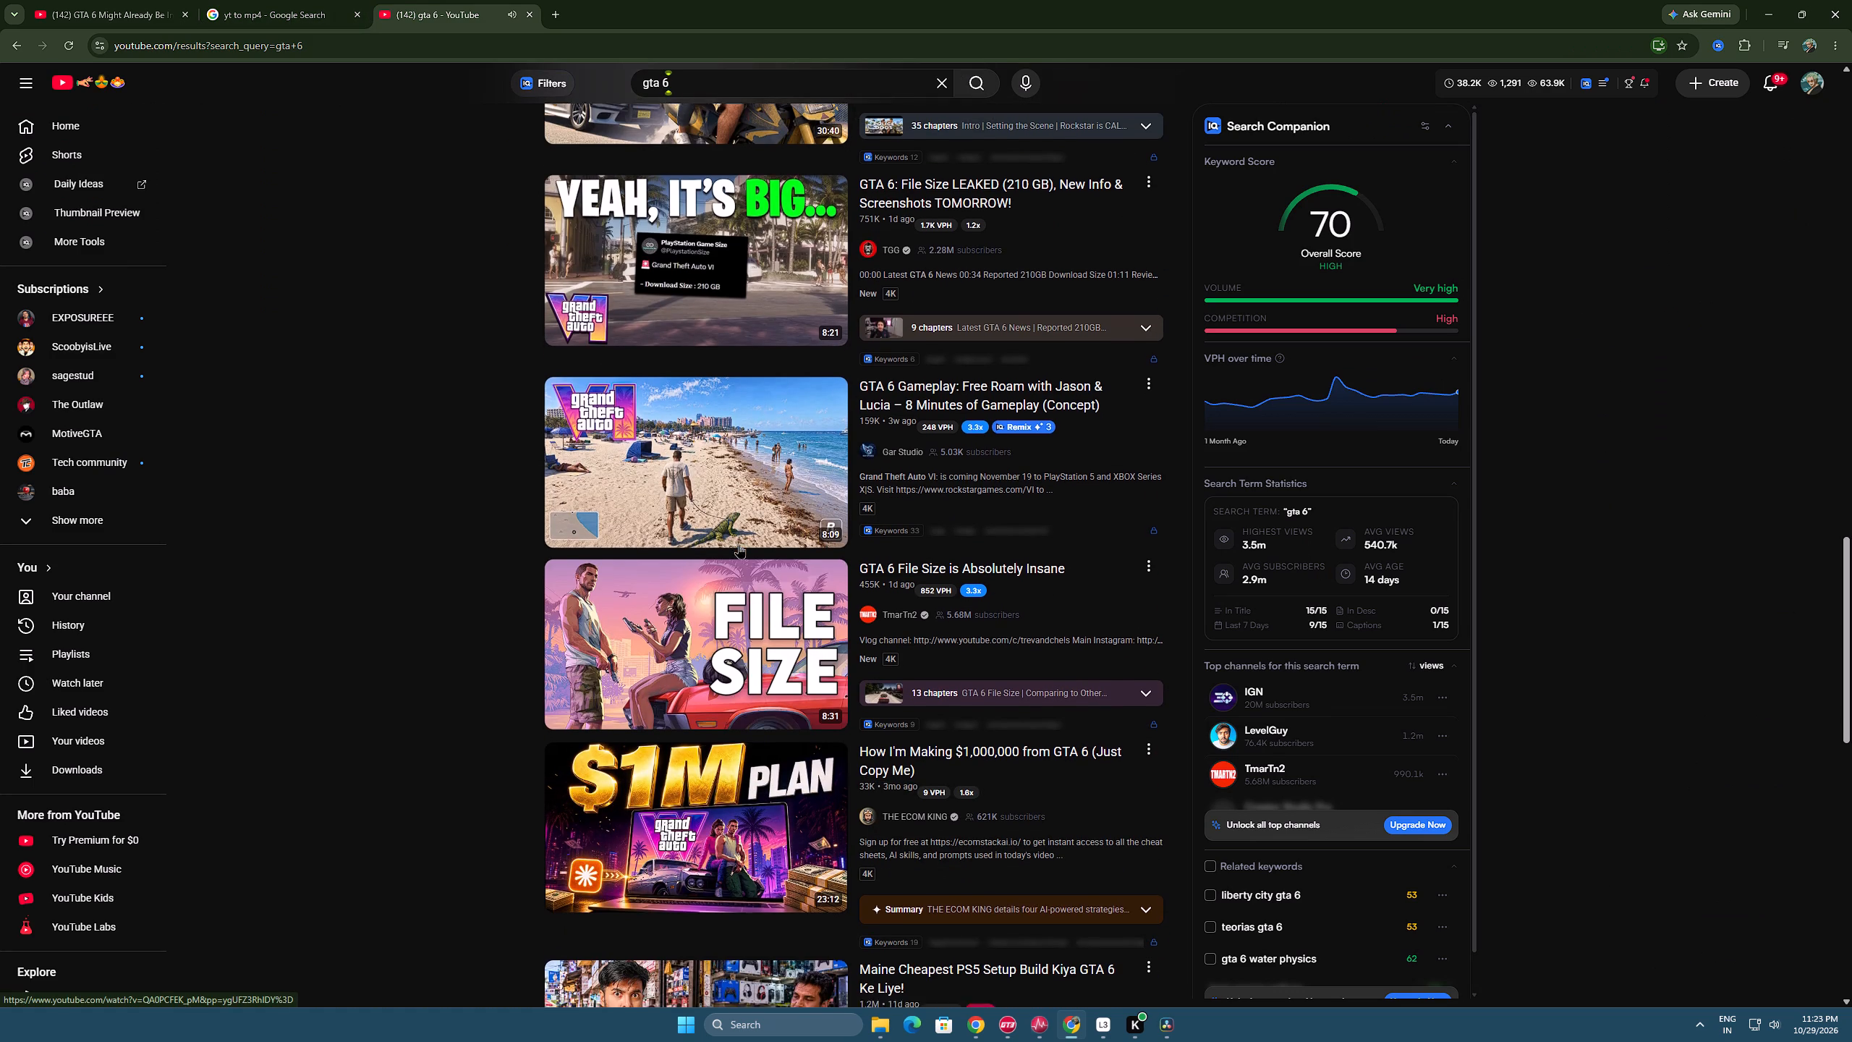
scroll(739, 544, "down", 2)
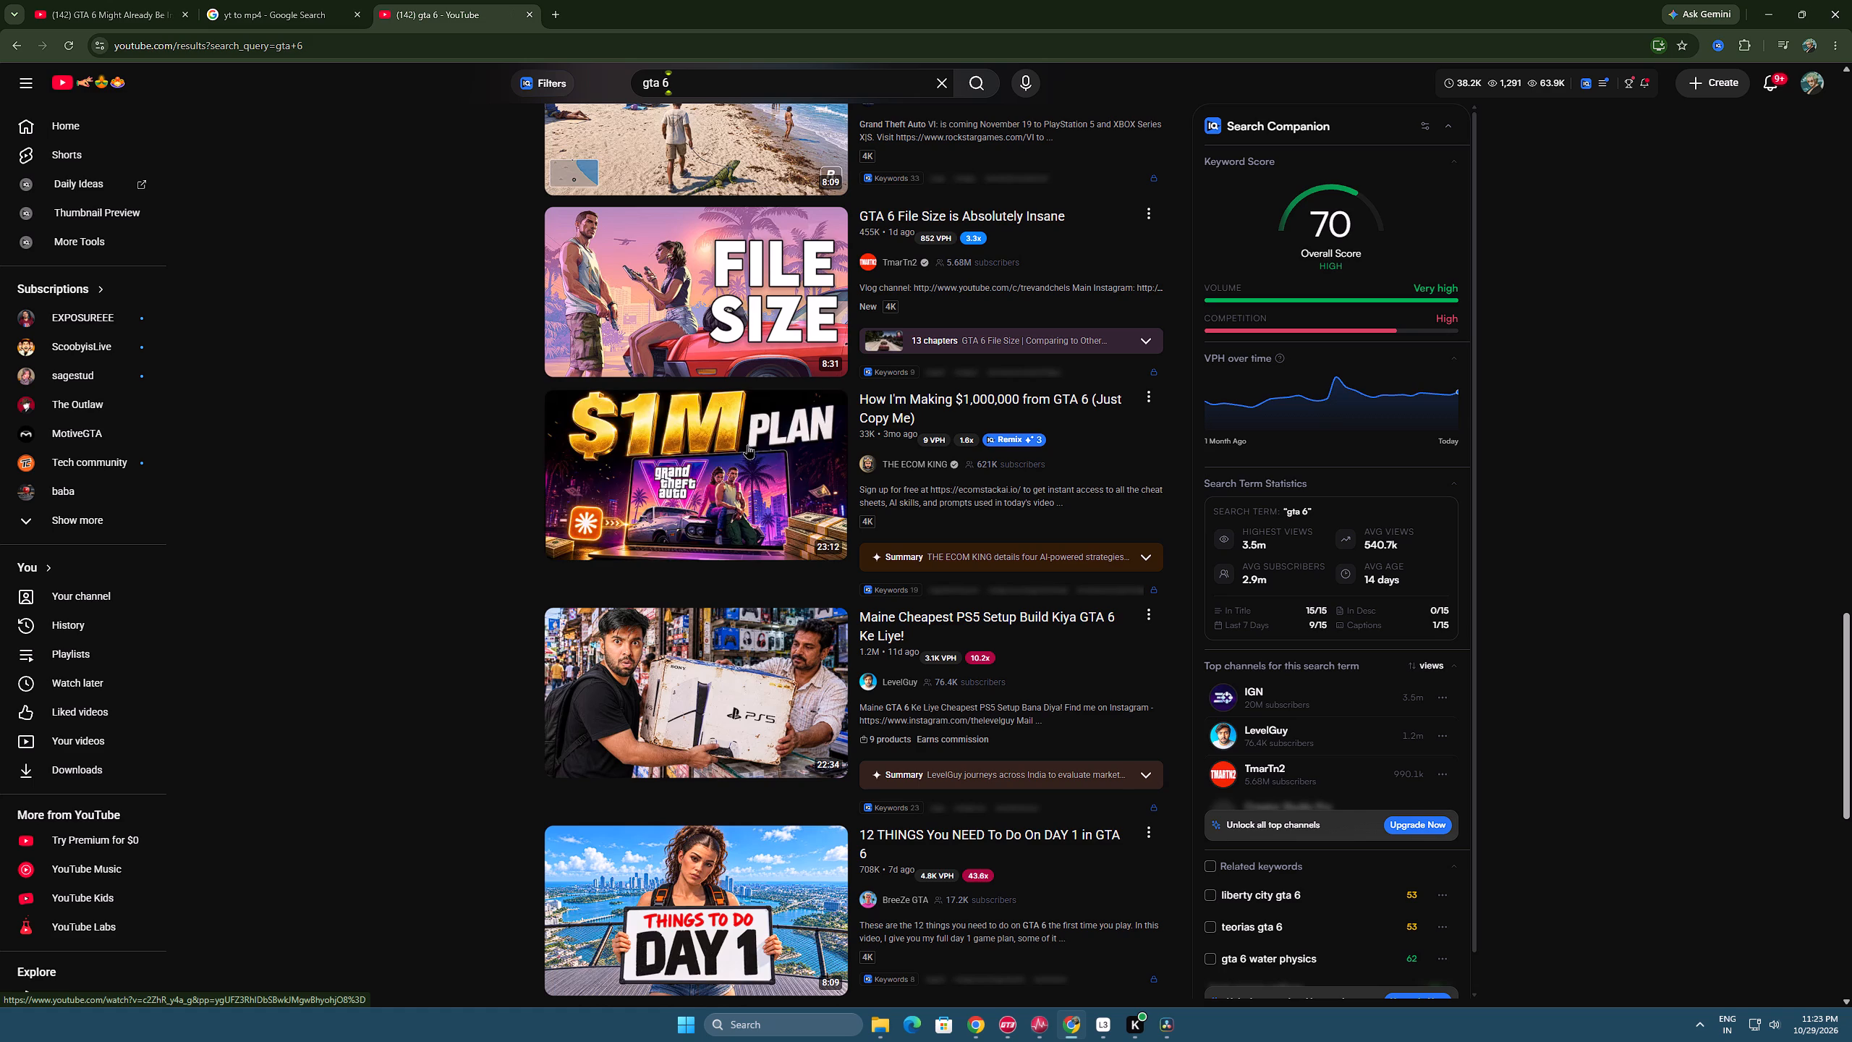
left_click(824, 408)
left_click(833, 435)
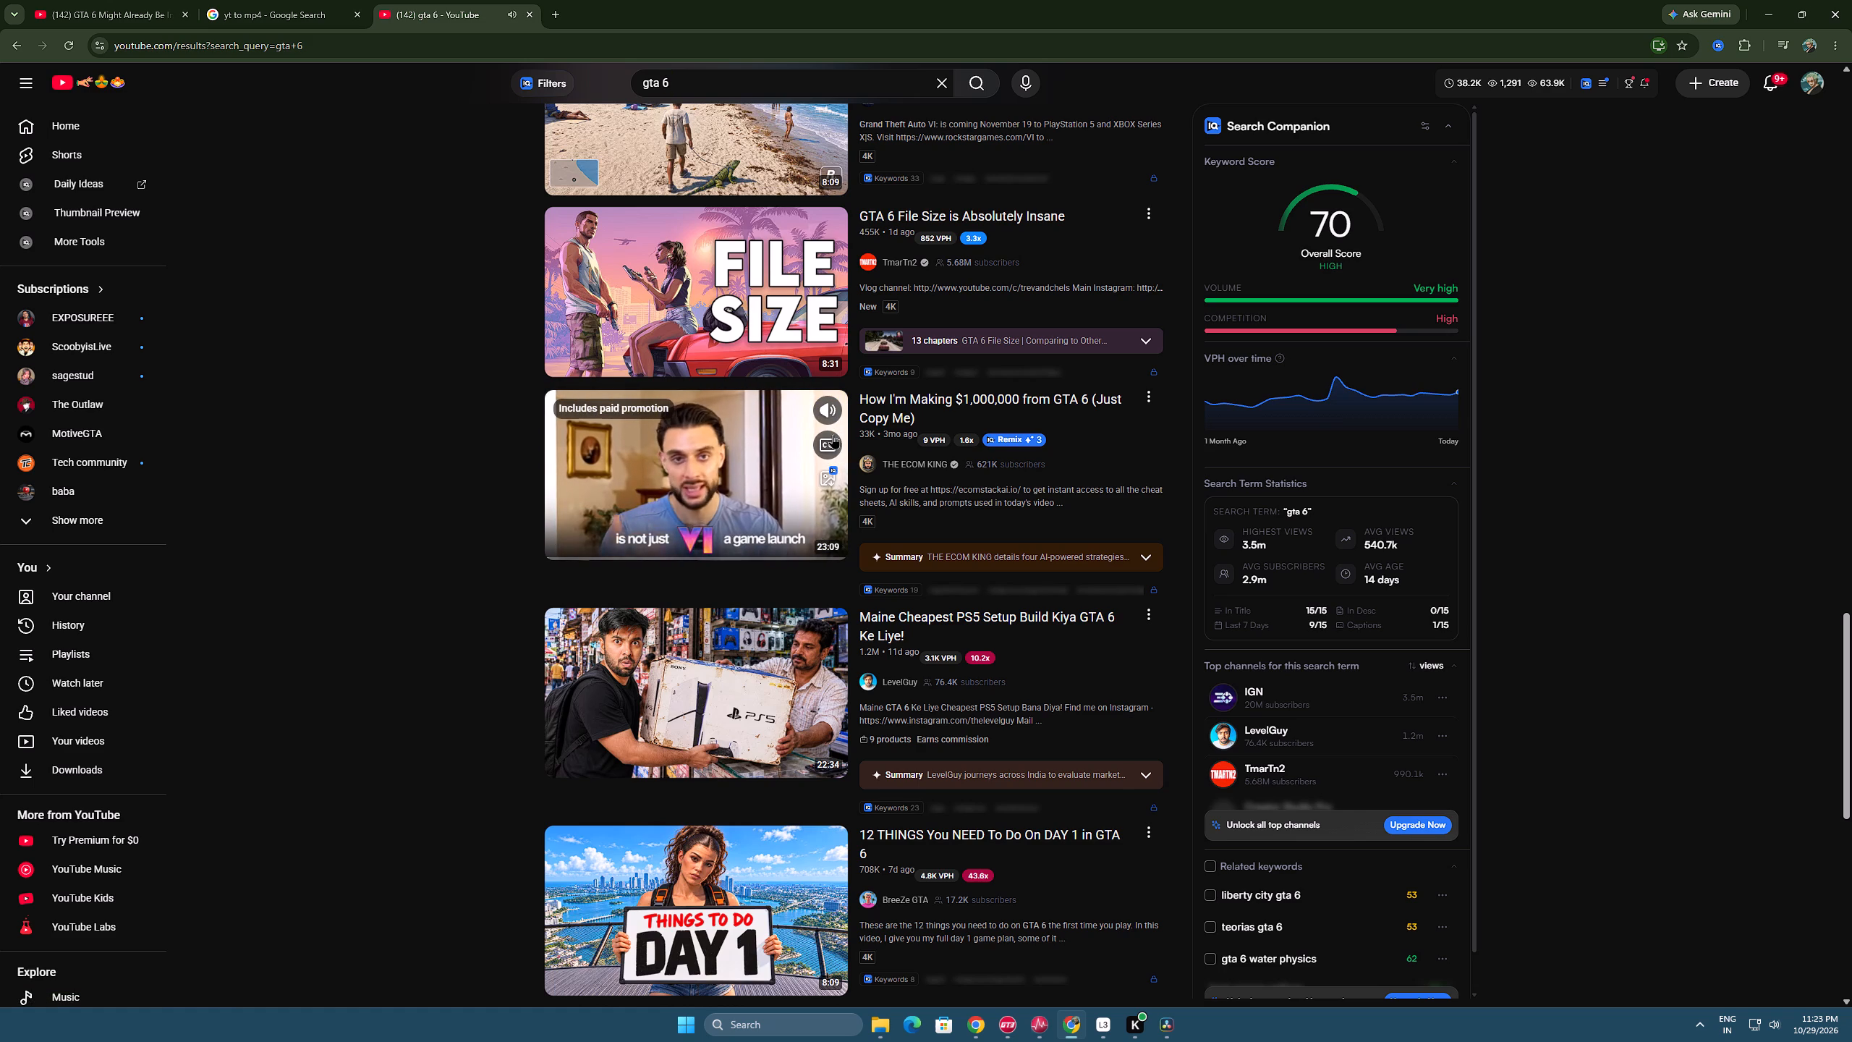
scroll(839, 468, "down", 4)
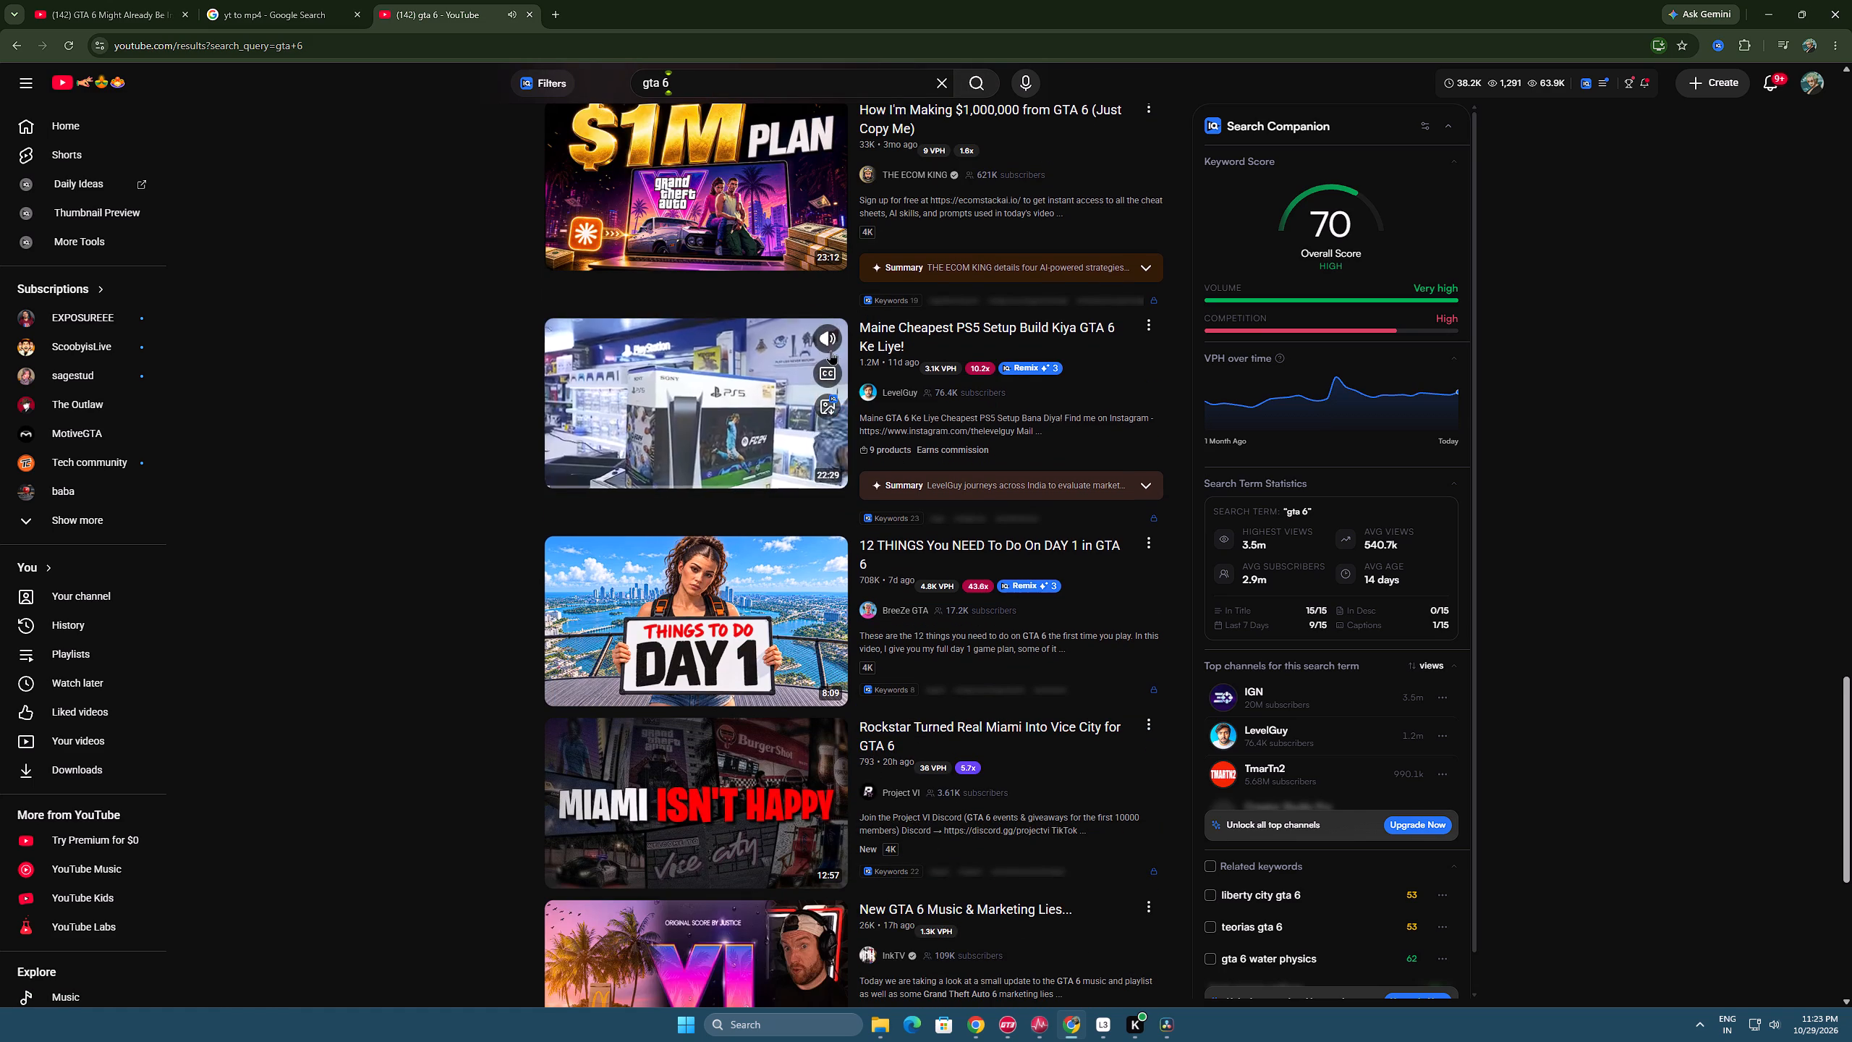
scroll(728, 531, "down", 2)
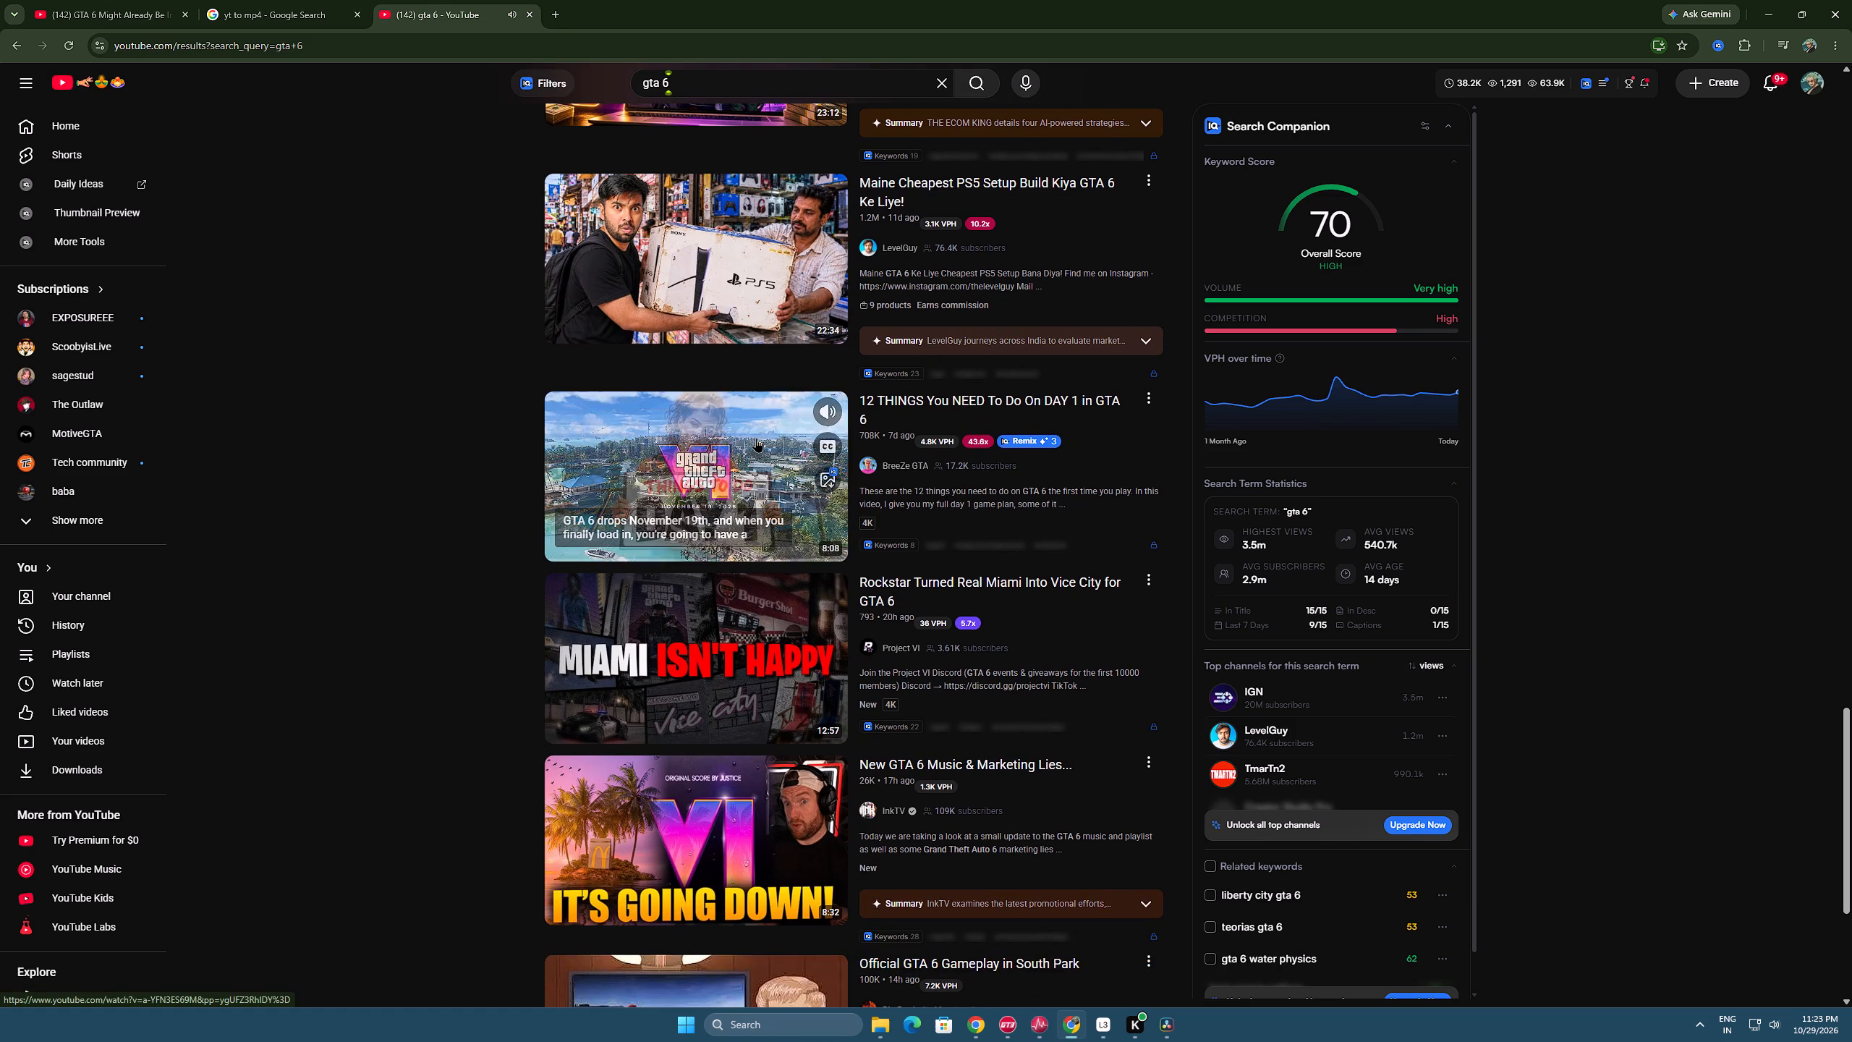
left_click(828, 441)
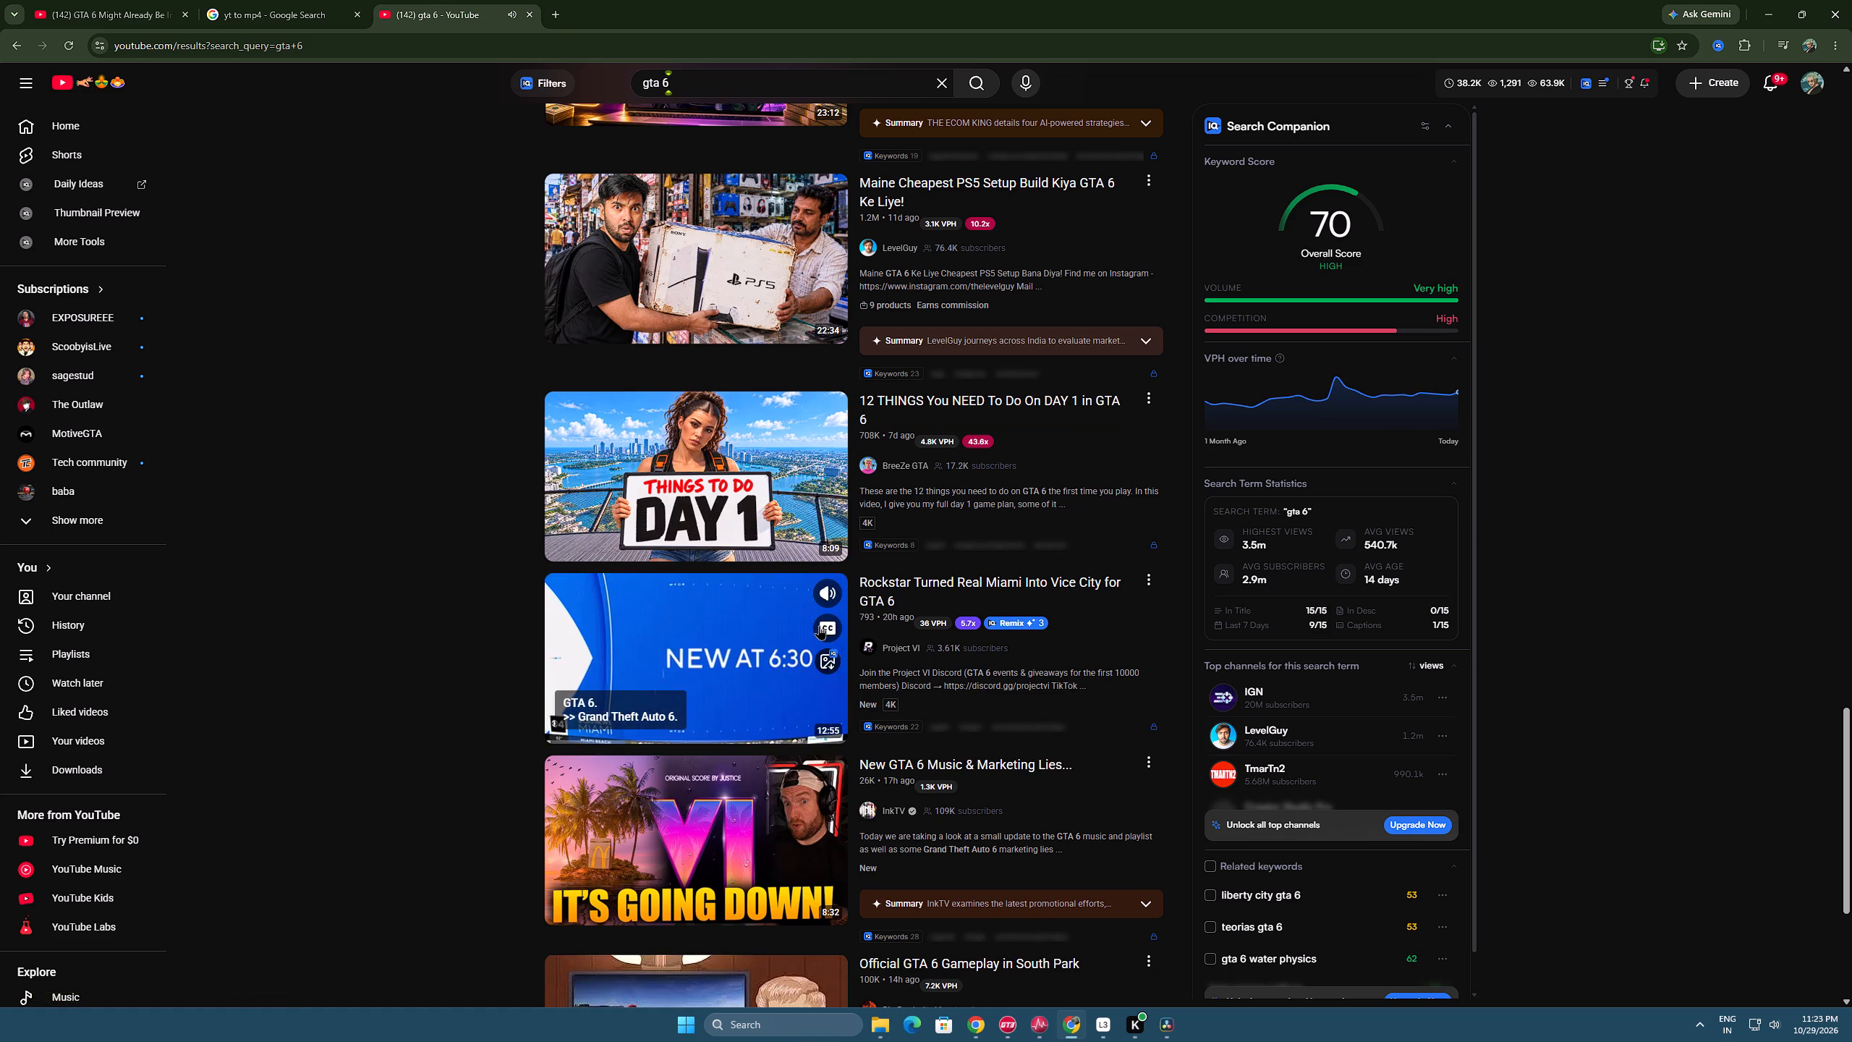
Browse further down the gta 6 results, previewing "Every Way GTA 6 Could Let You Down" and "You Can't Do This in GTA 6!" without captions.
scroll(765, 641, "down", 3)
scroll(658, 624, "down", 8)
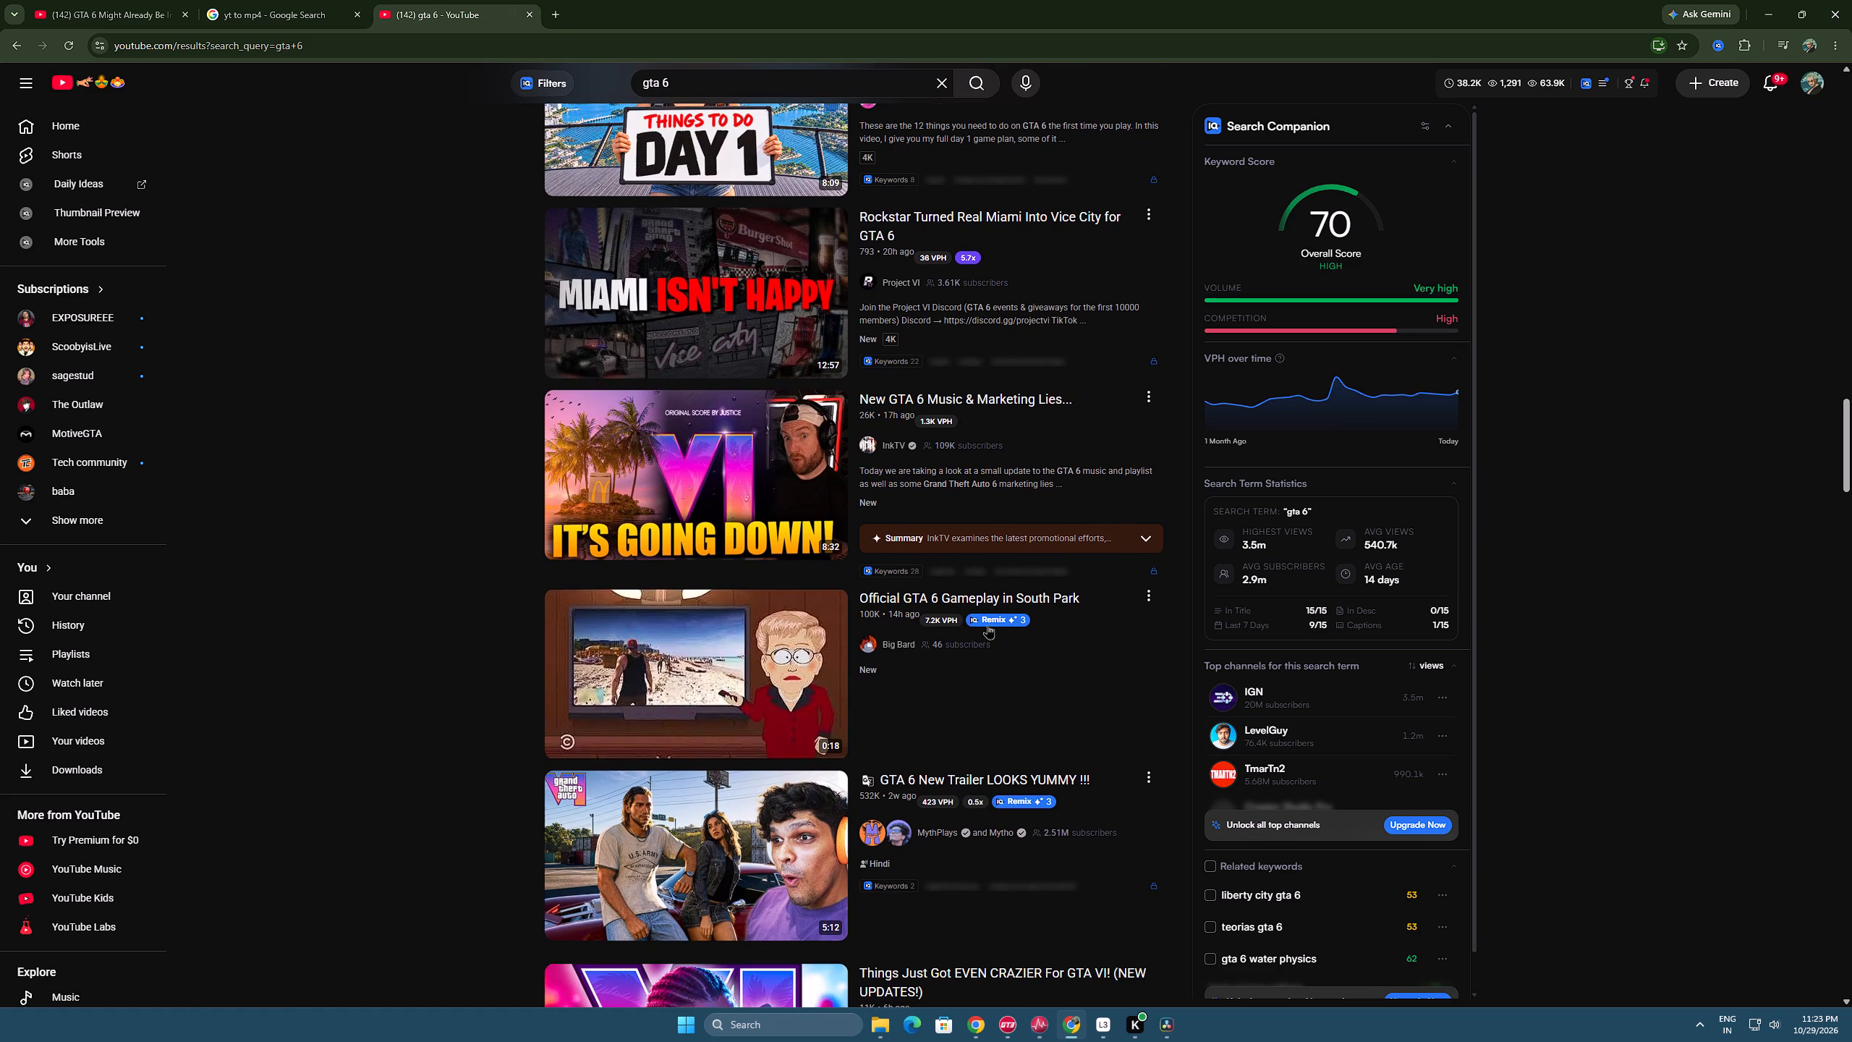
scroll(725, 671, "down", 4)
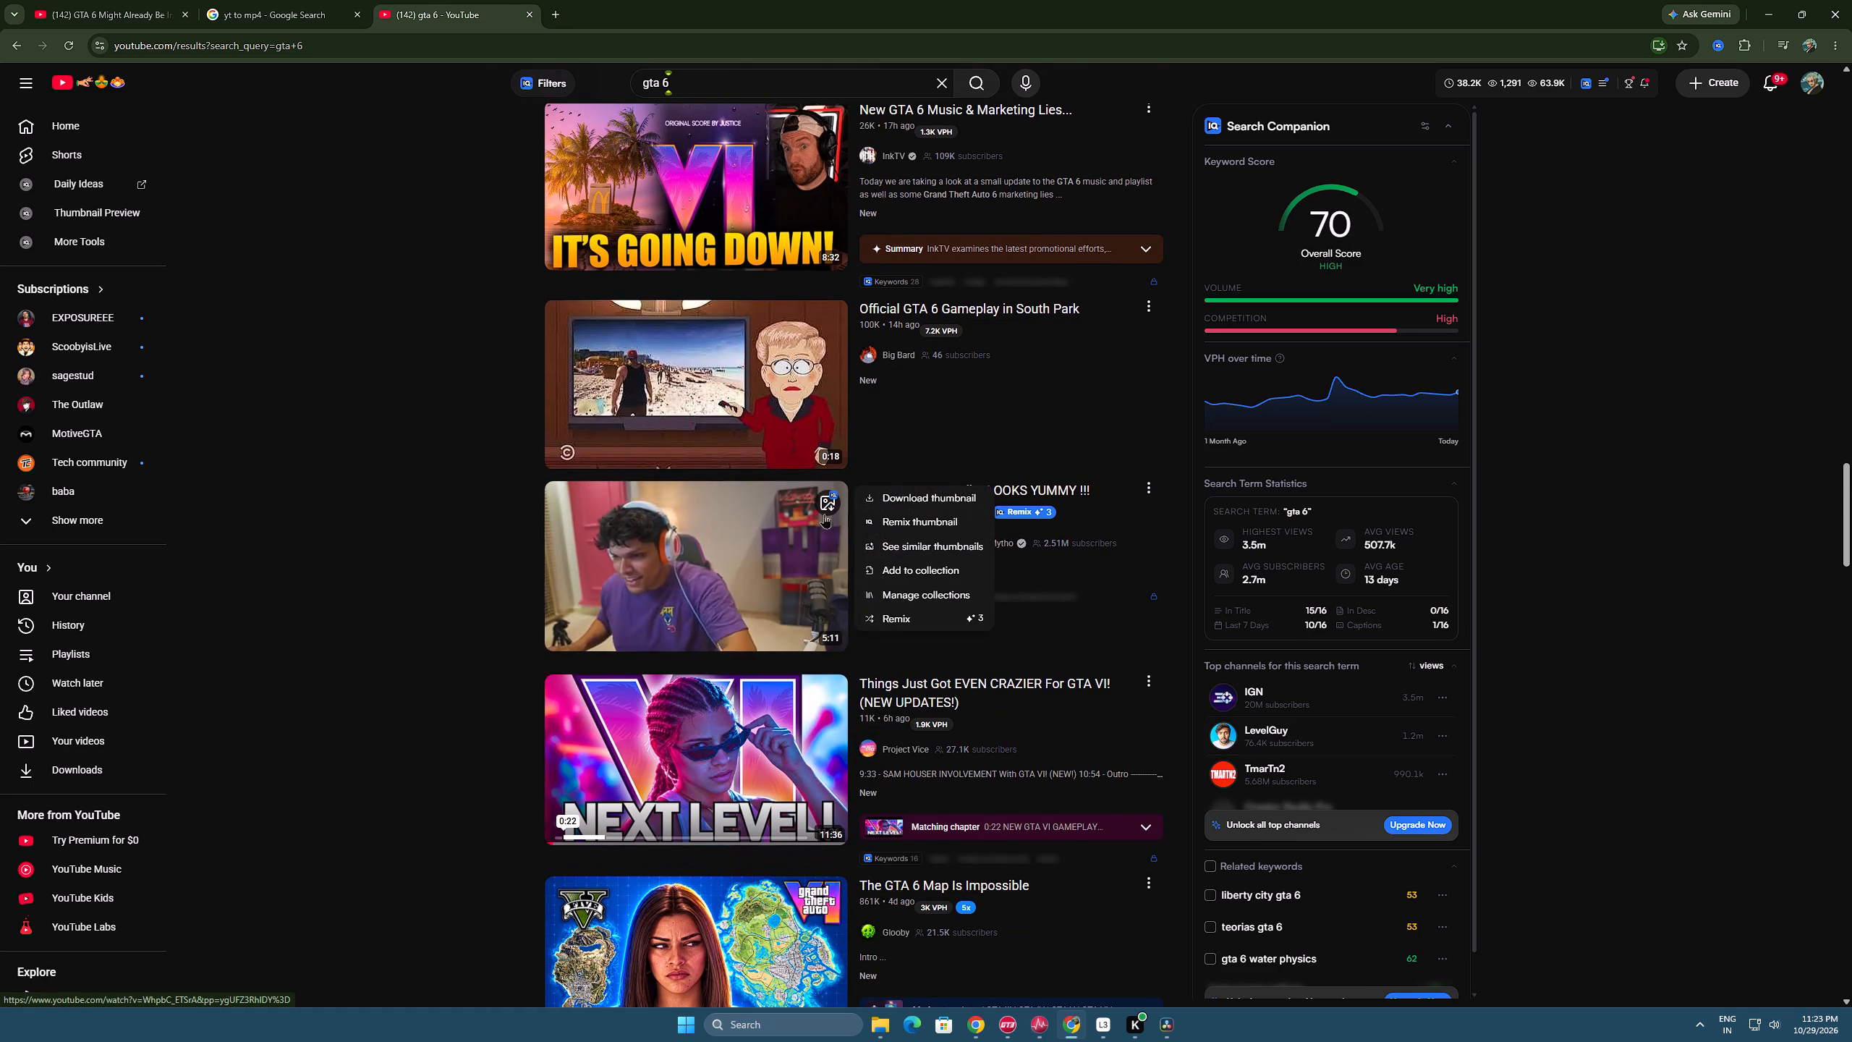
scroll(673, 601, "down", 2)
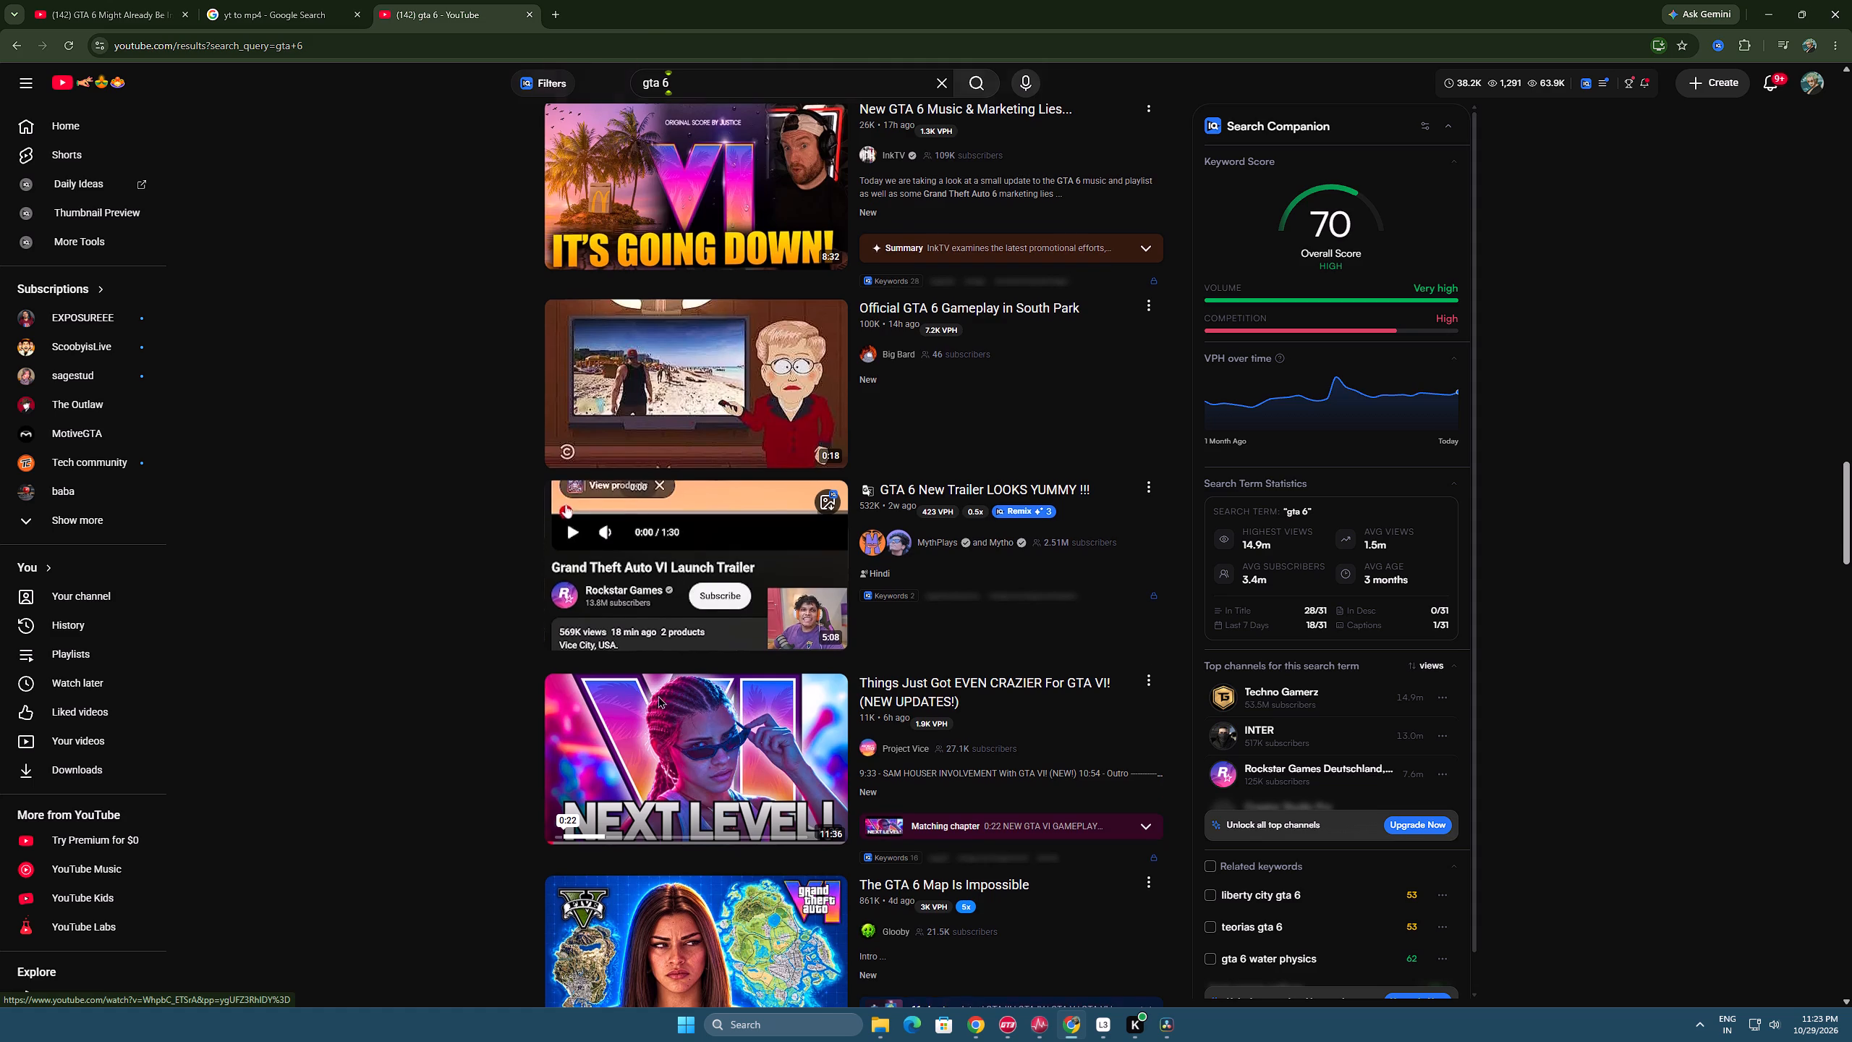
scroll(658, 695, "down", 4)
scroll(799, 585, "down", 8)
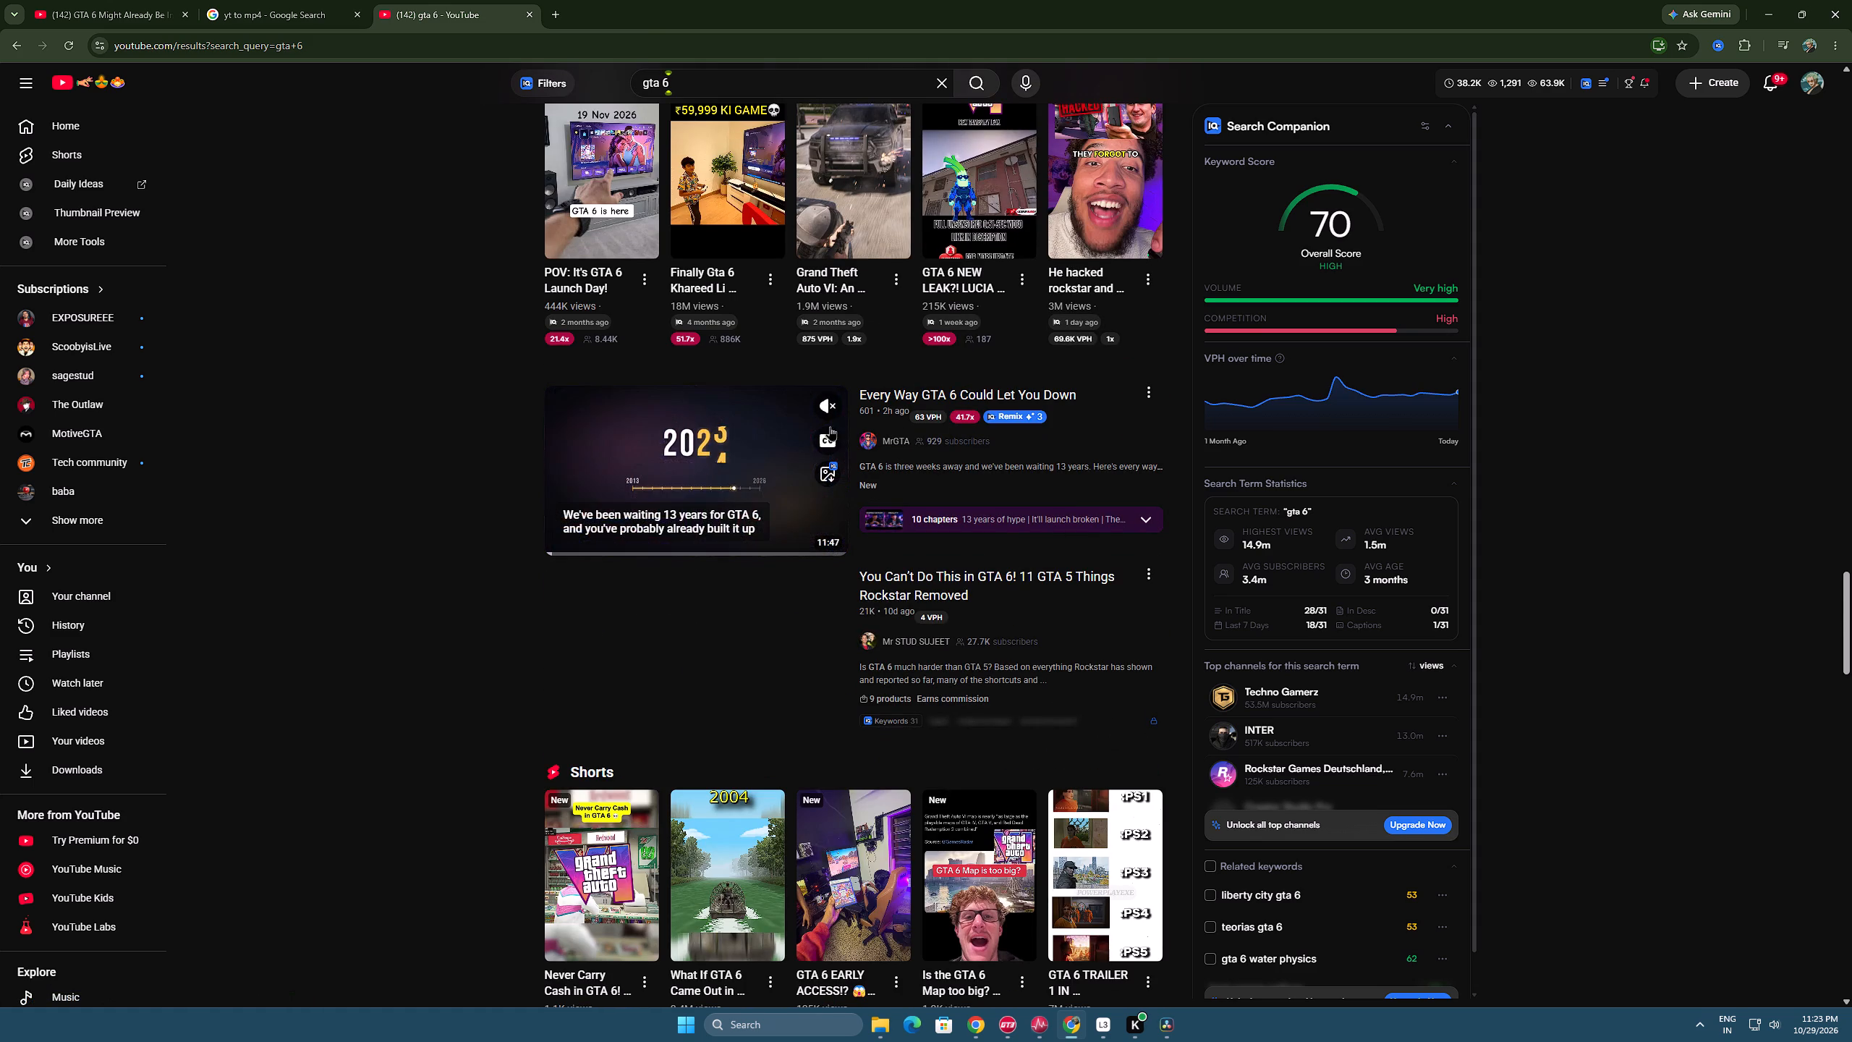
left_click(828, 407)
left_click(829, 443)
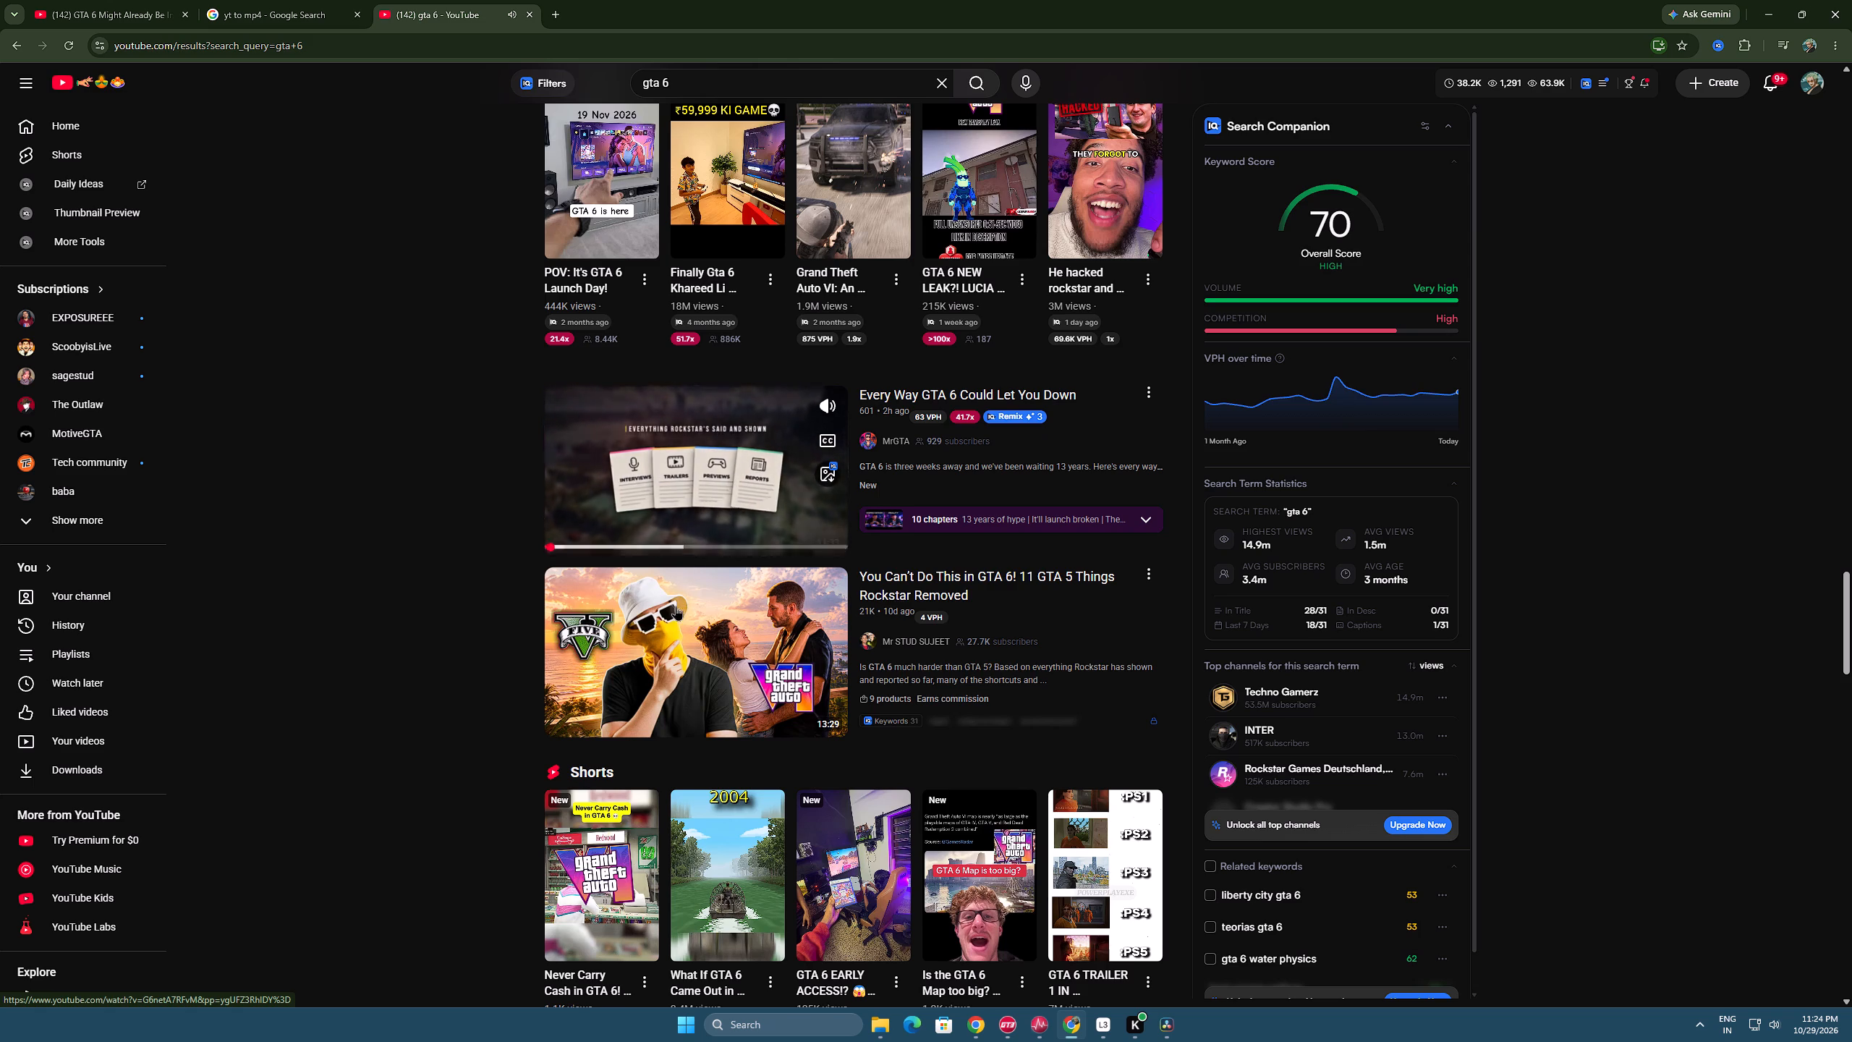
scroll(675, 614, "down", 2)
left_click(832, 475)
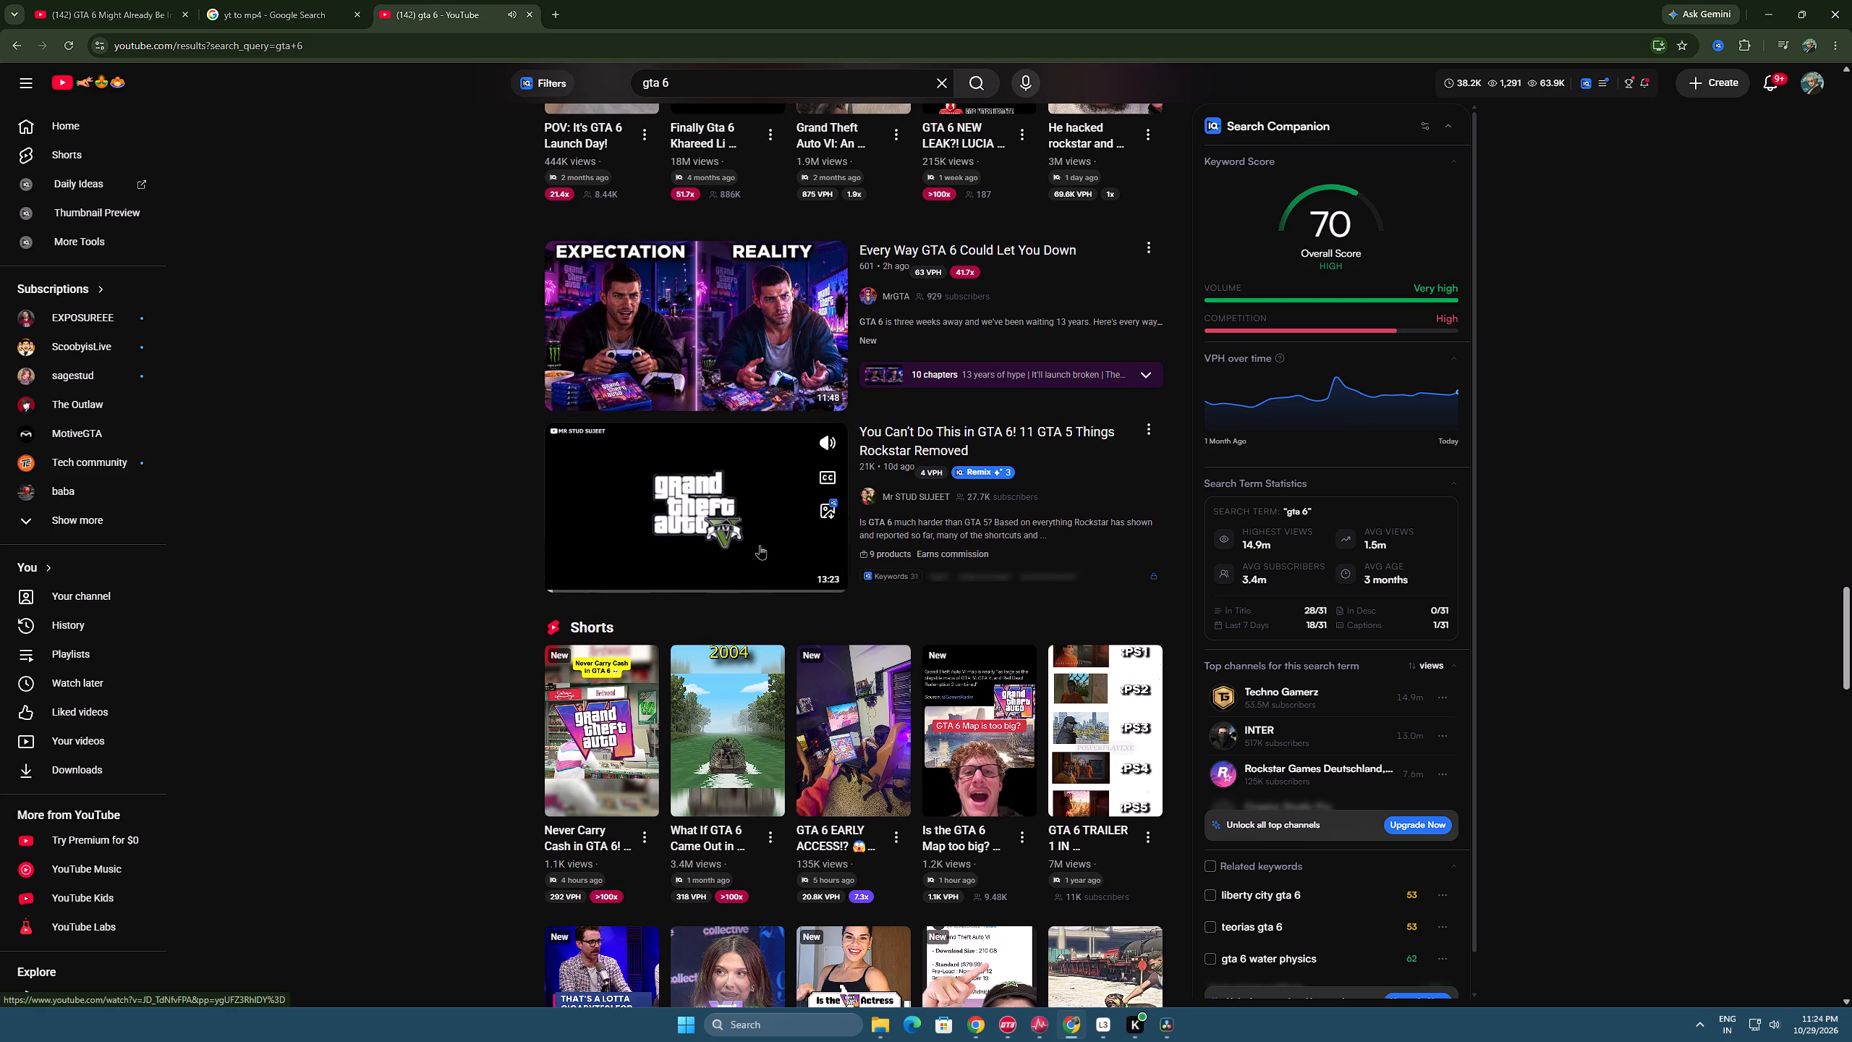
scroll(760, 545, "down", 7)
scroll(679, 743, "down", 9)
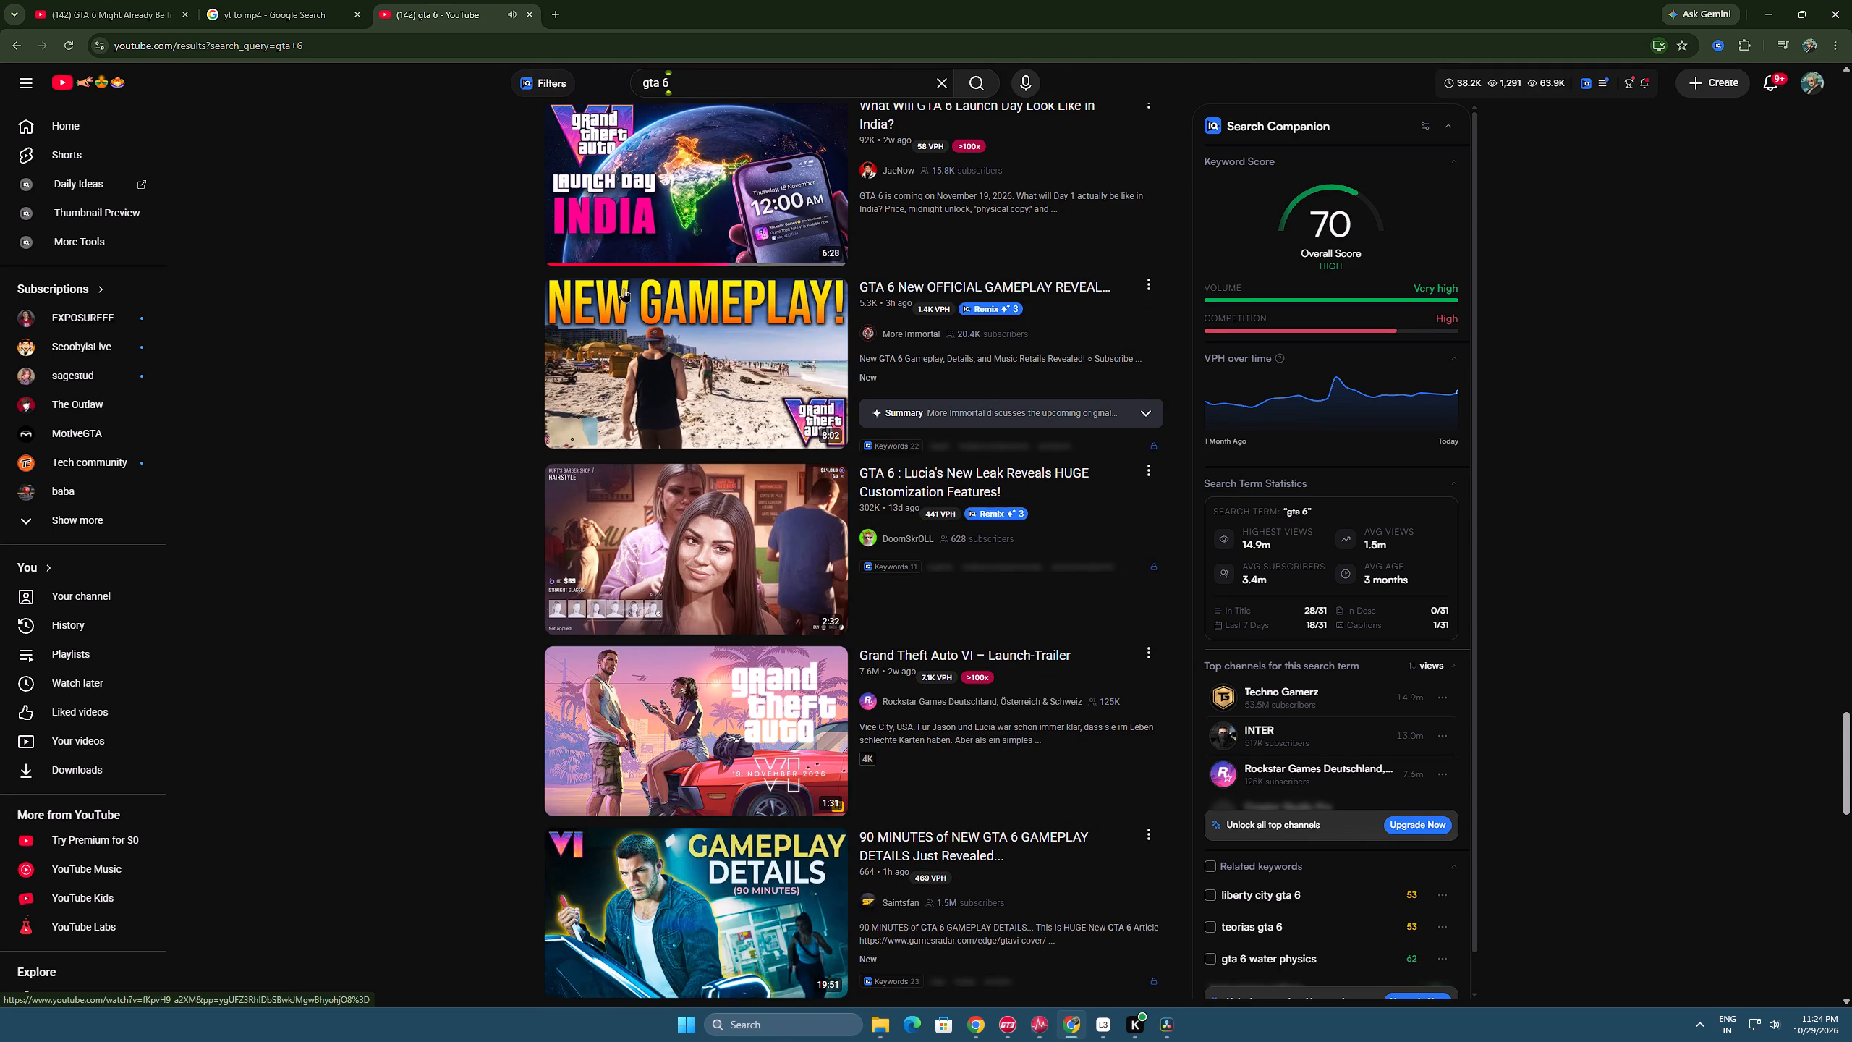
Search for "gta 6 trailer 3" and open Rockstar Games' "Grand Theft Auto VI Launch Trailer".
left_click(765, 82)
key("space")
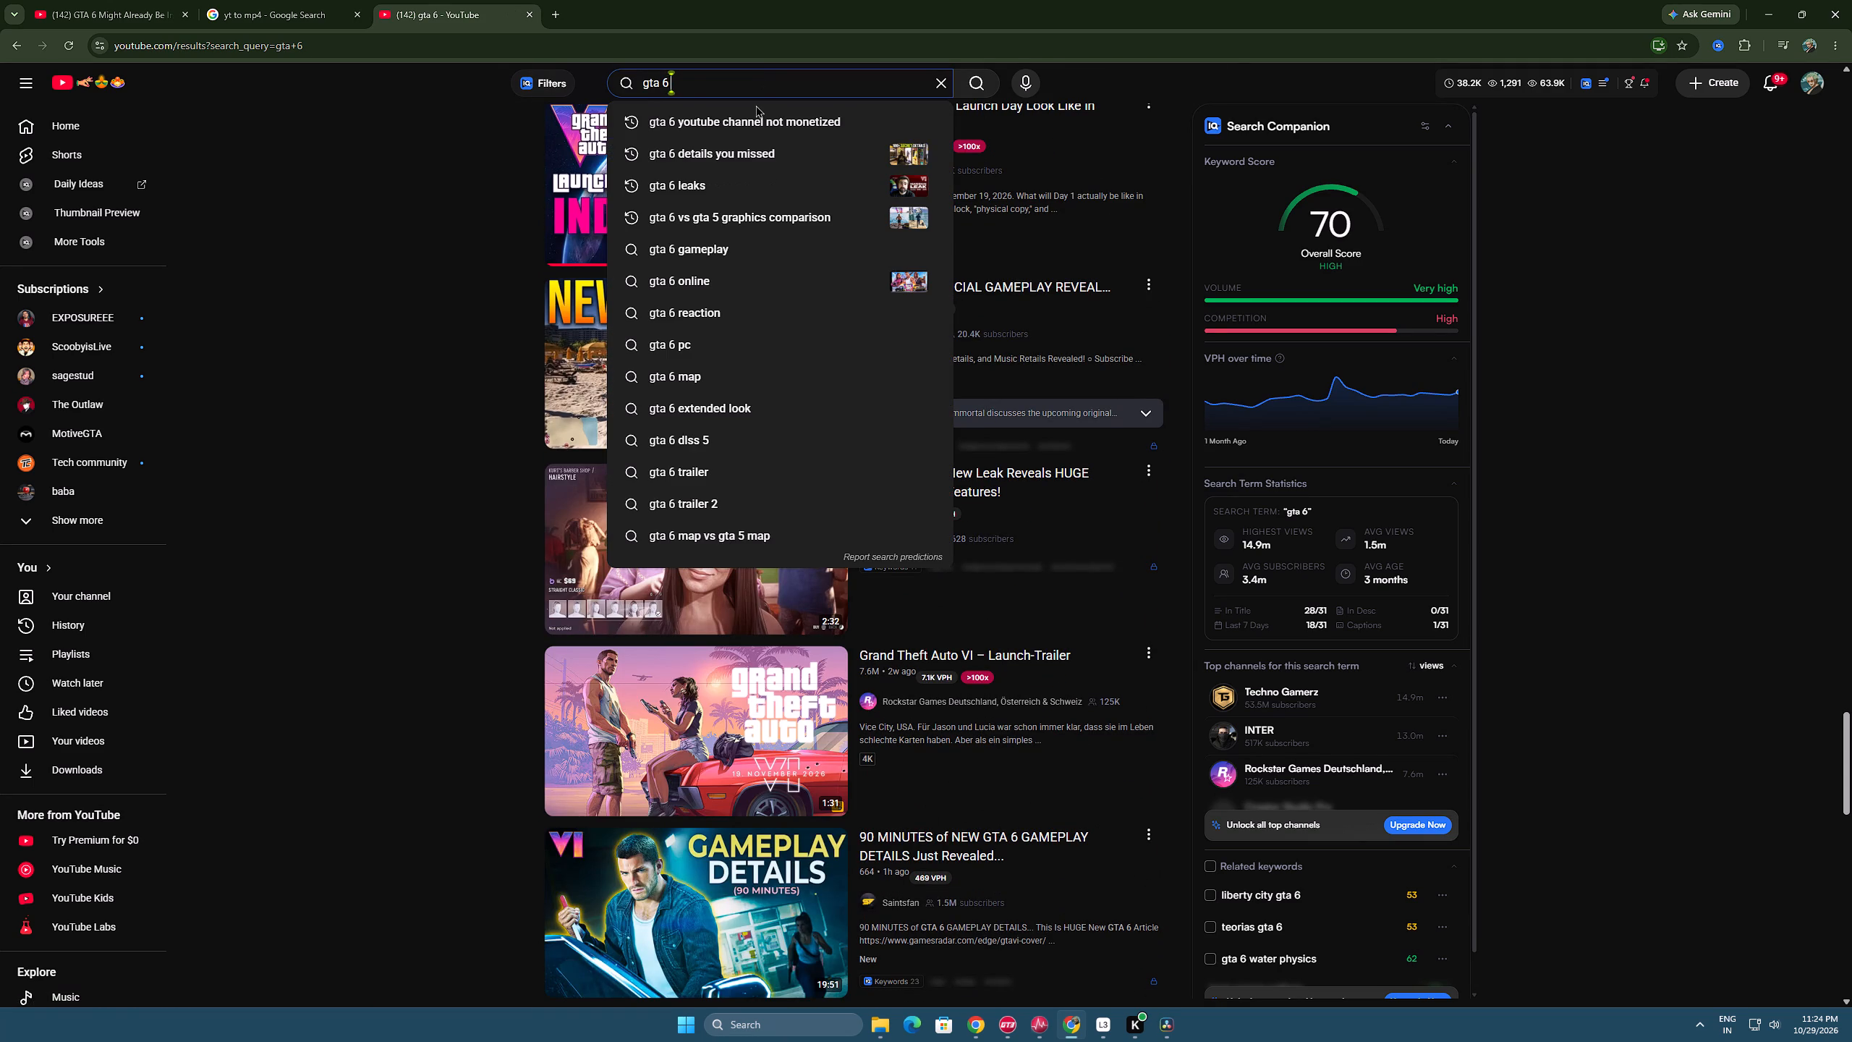
type("tra")
left_click(747, 131)
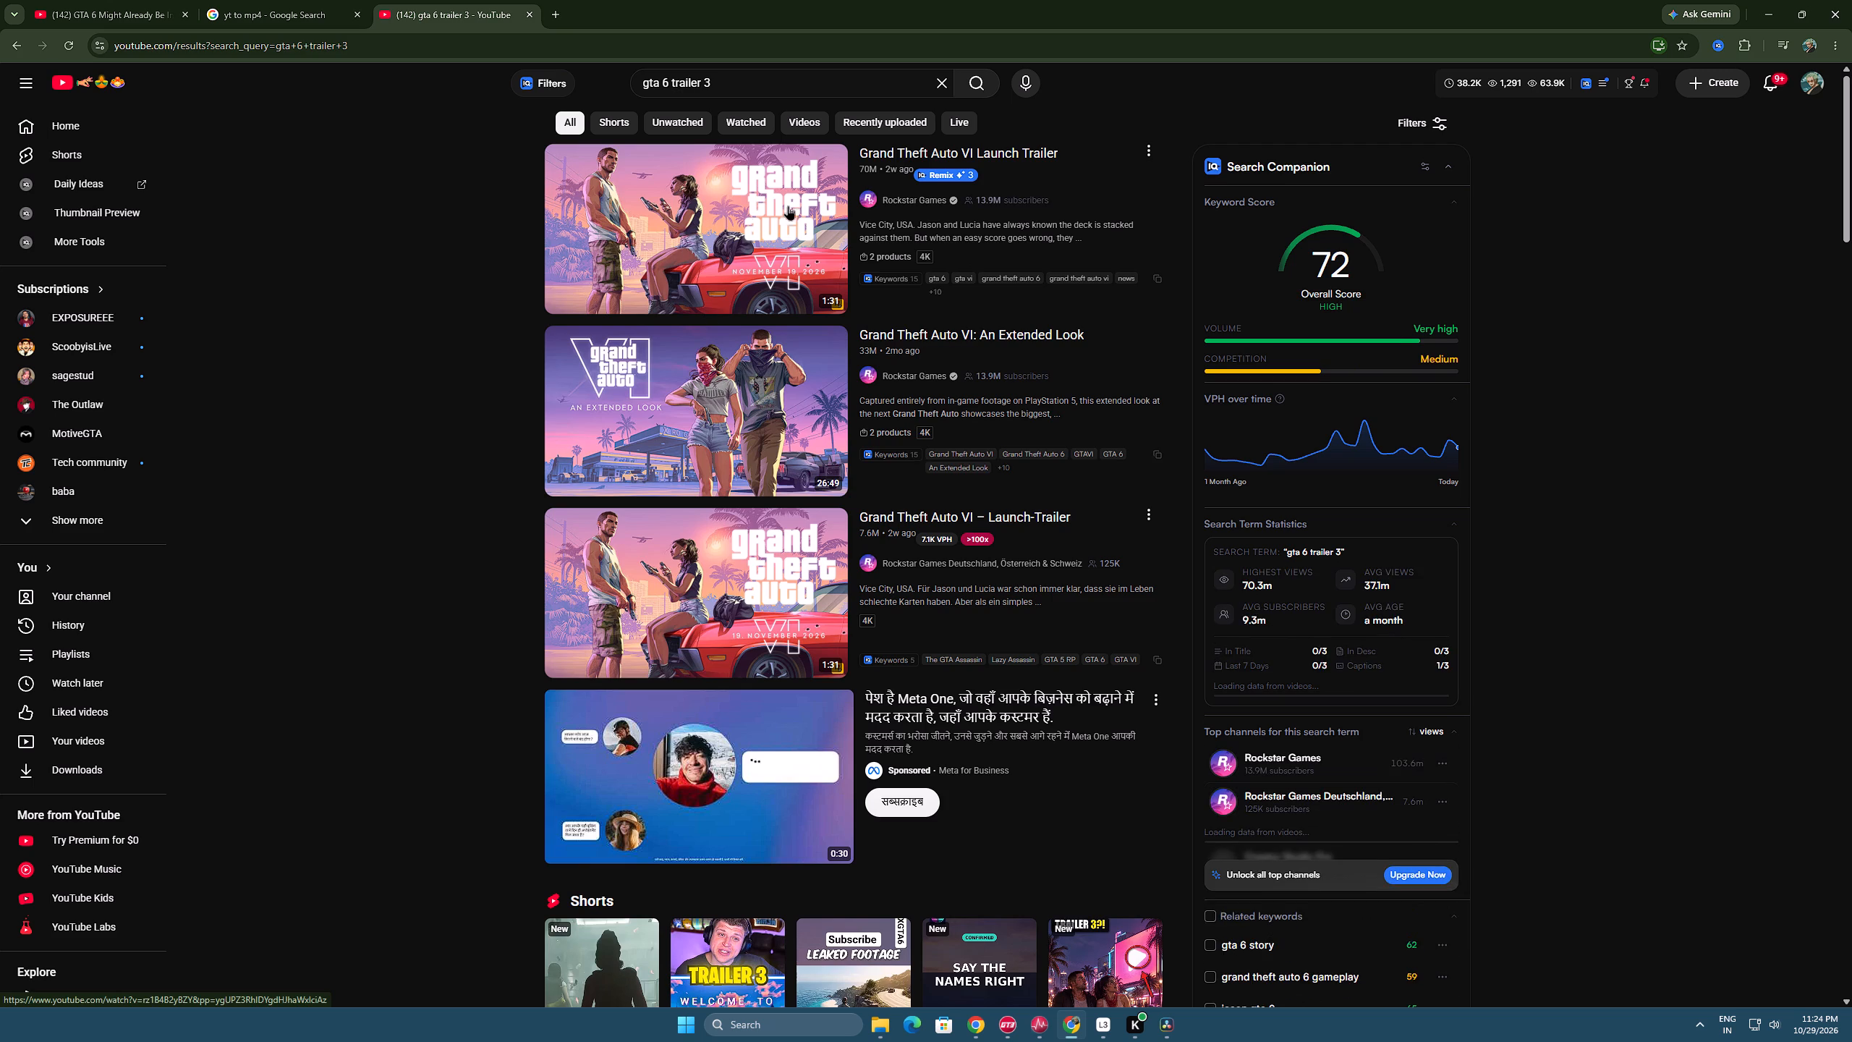
left_click(938, 150)
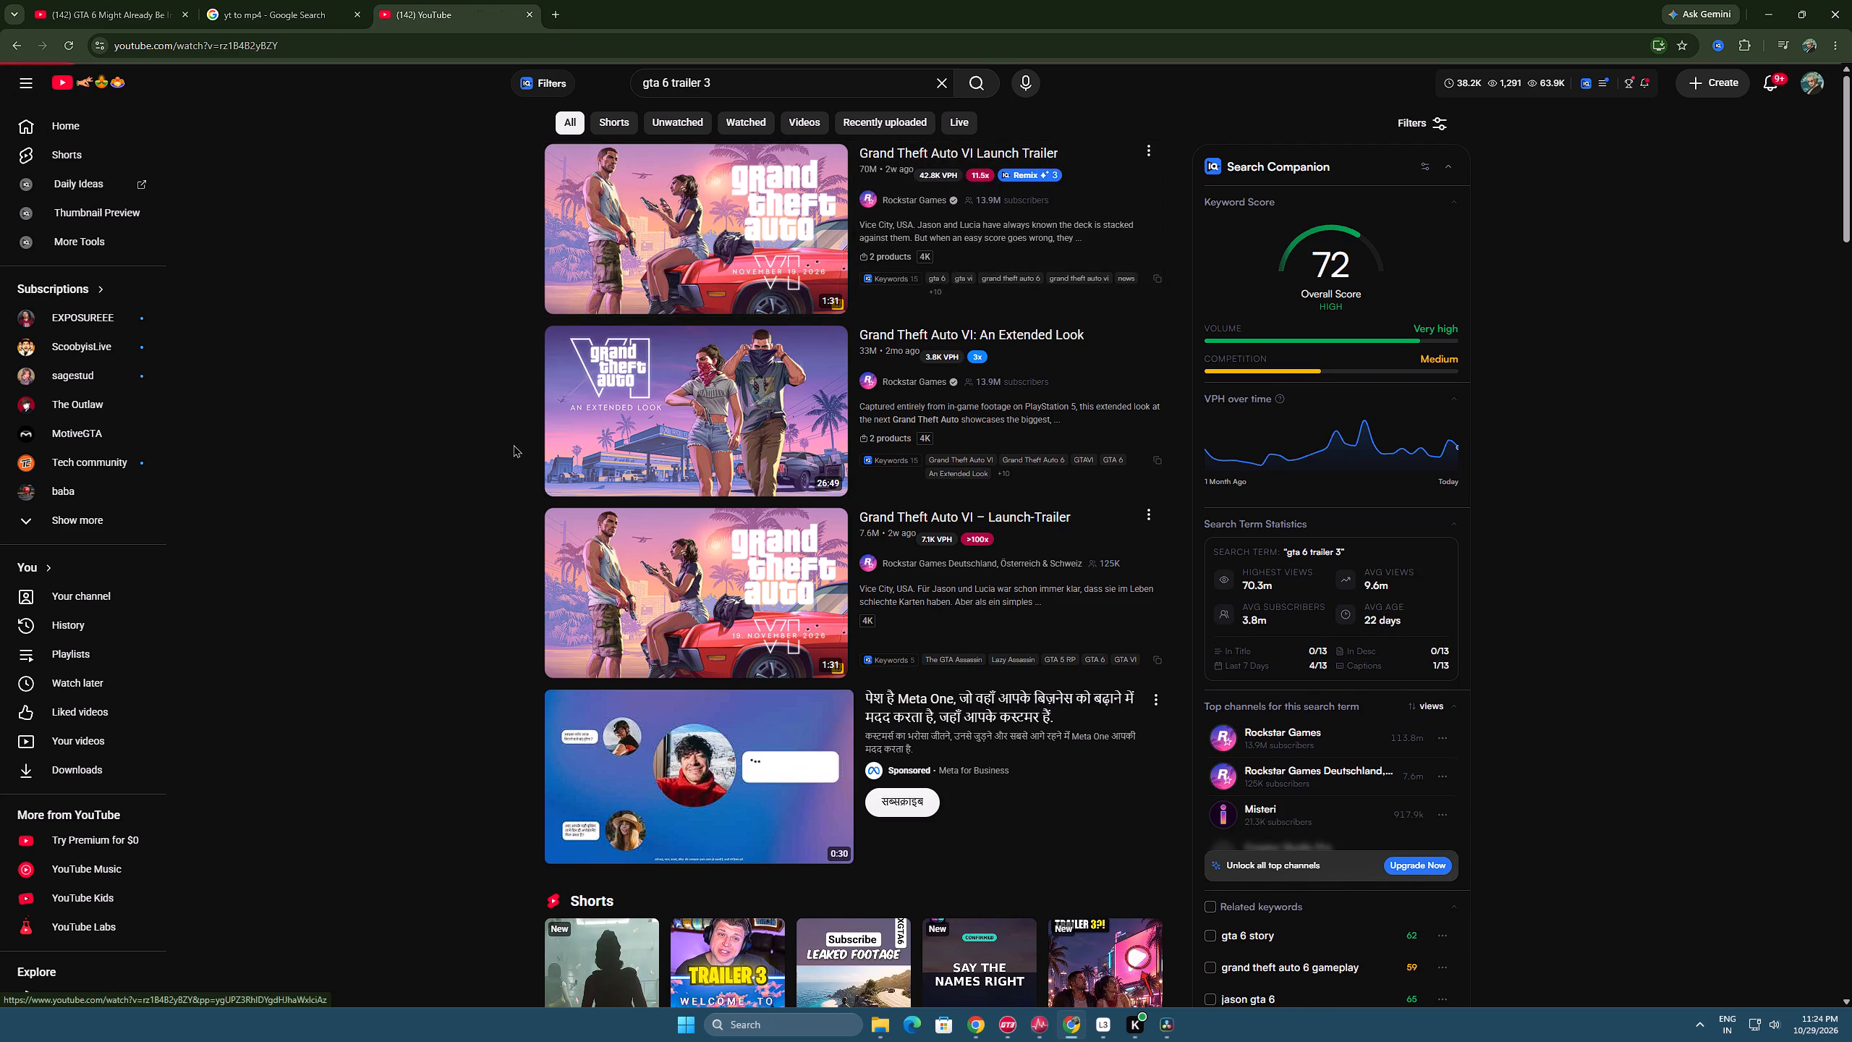
Copy the page URL of the Grand Theft Auto VI Launch Trailer.
left_click(341, 43)
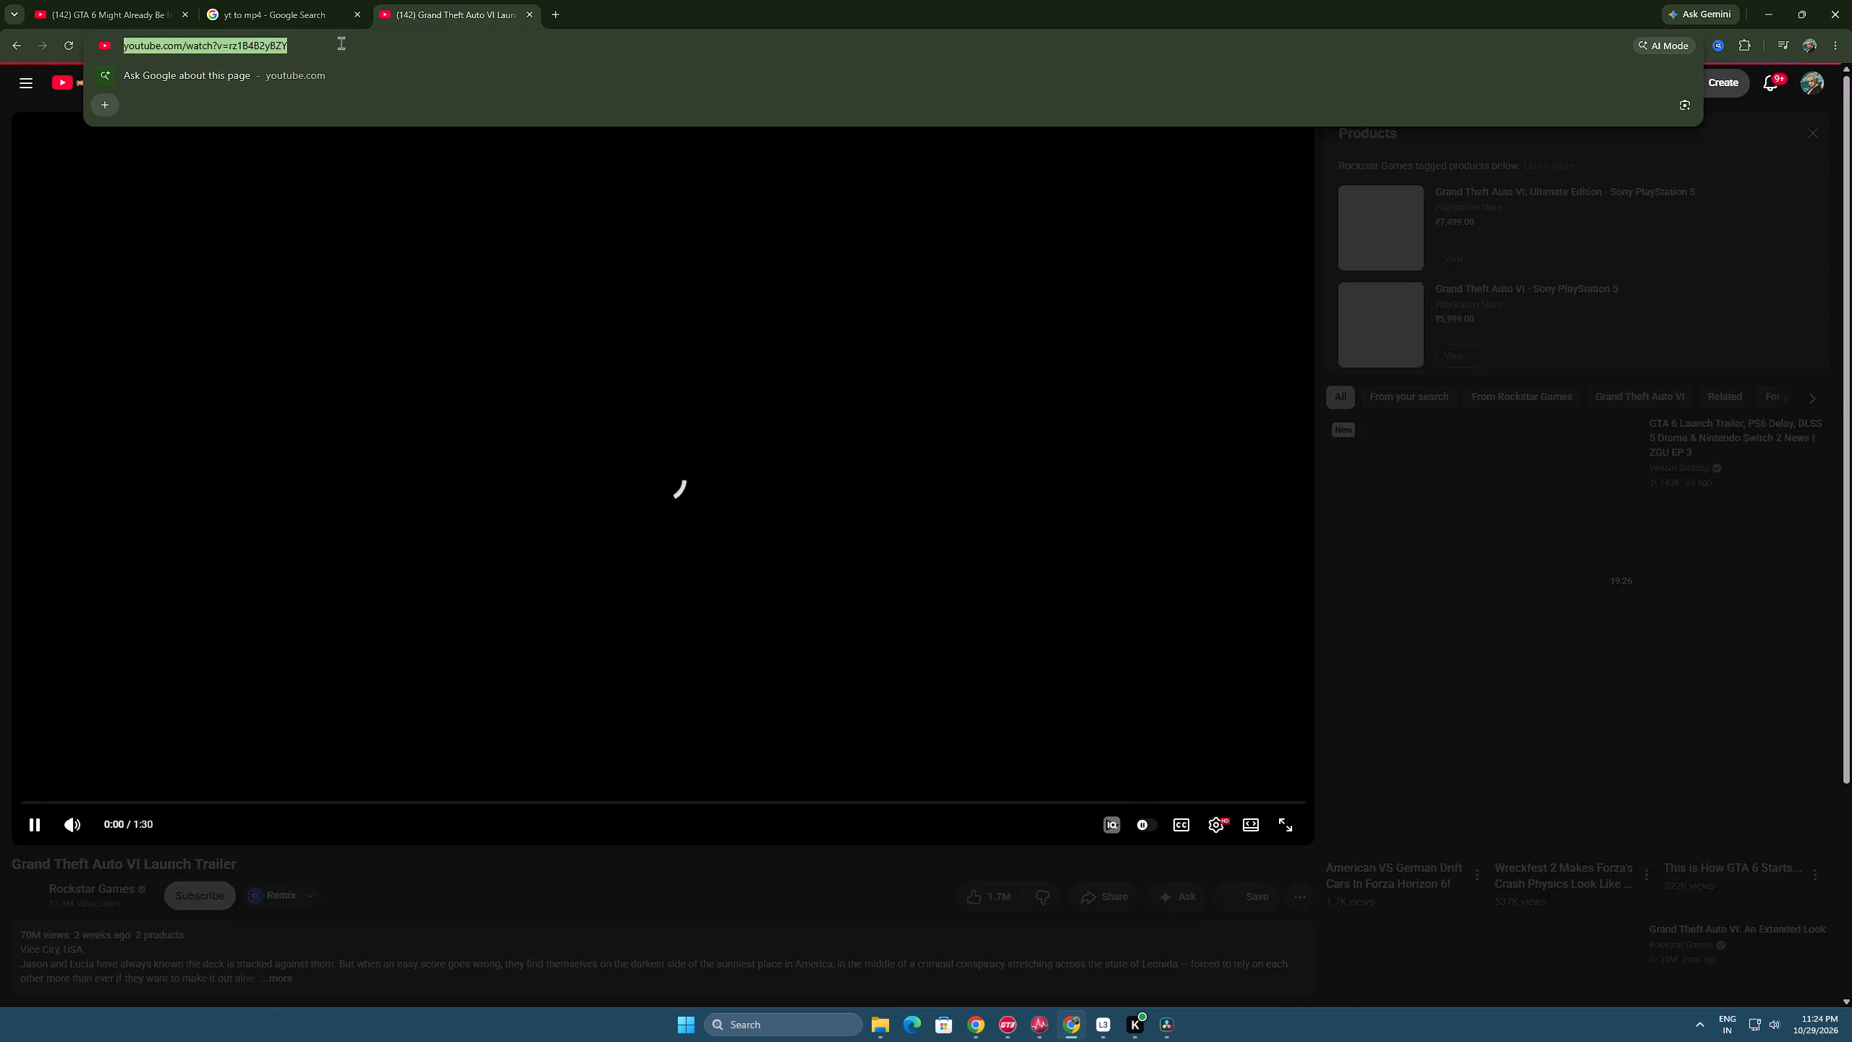
key("ctrl+c")
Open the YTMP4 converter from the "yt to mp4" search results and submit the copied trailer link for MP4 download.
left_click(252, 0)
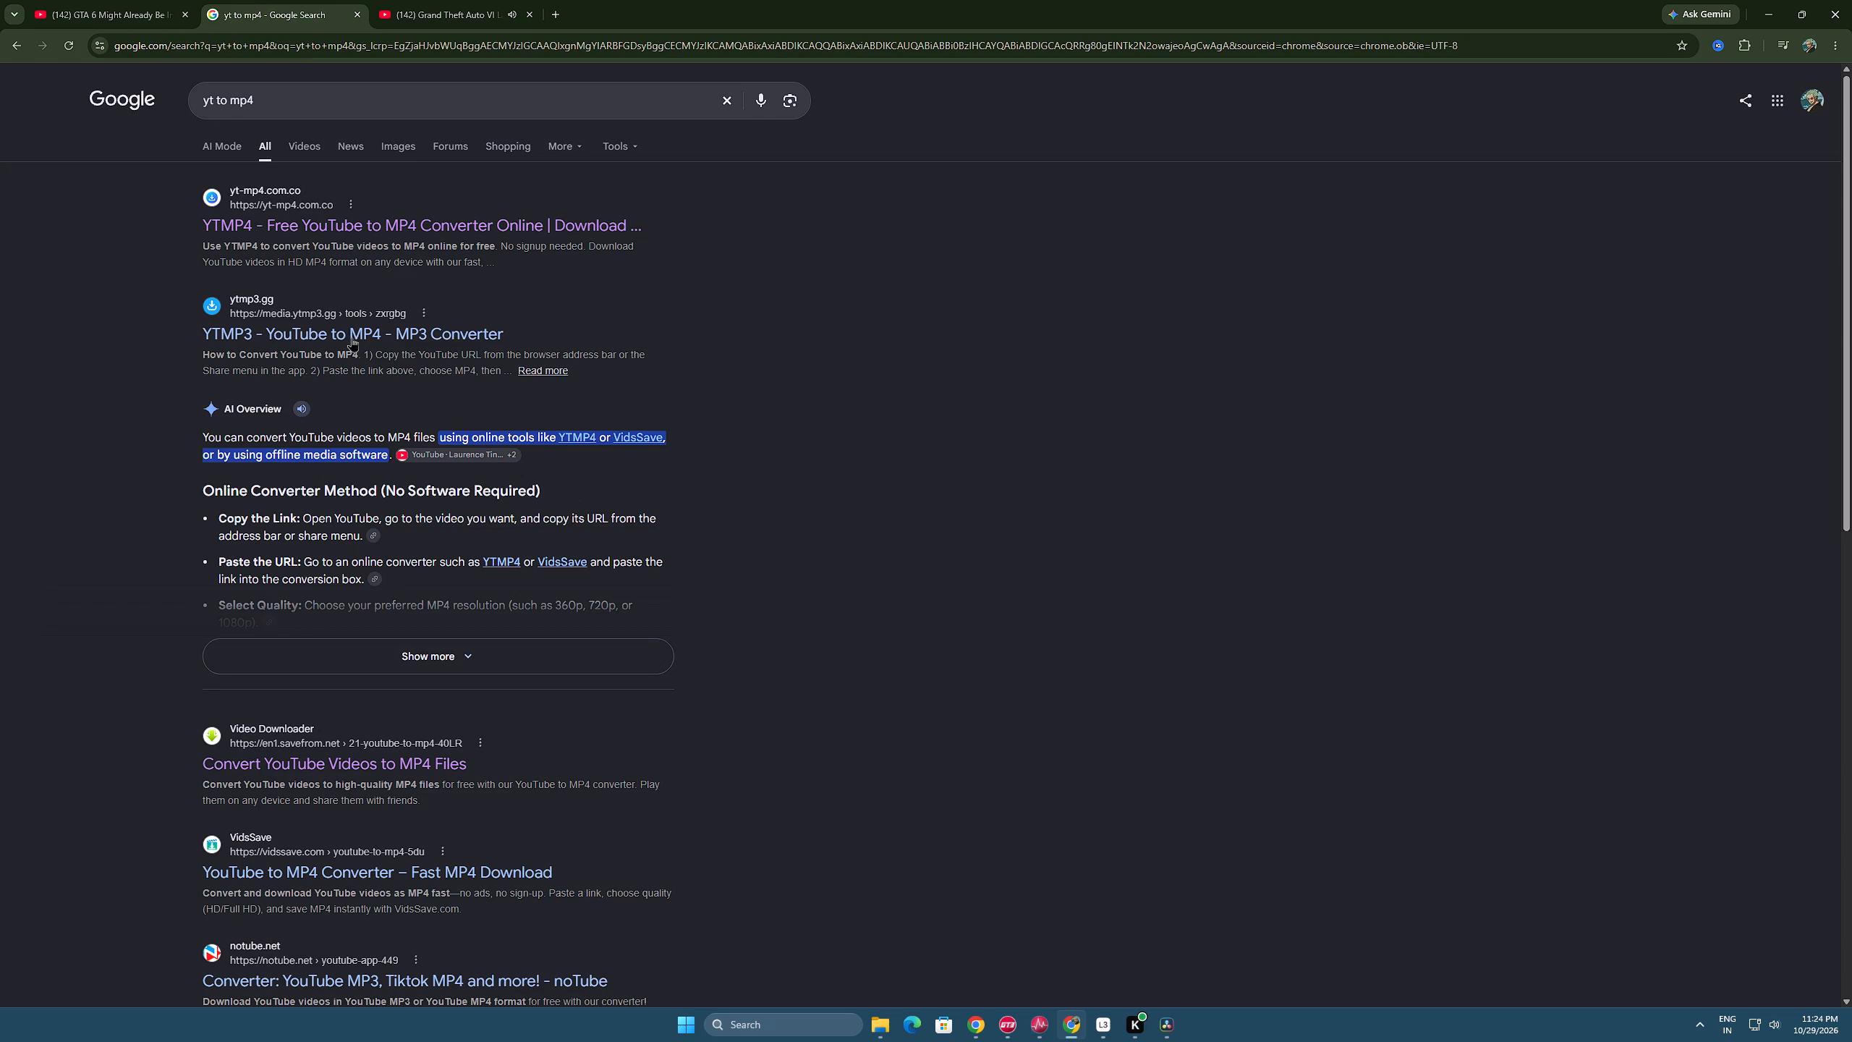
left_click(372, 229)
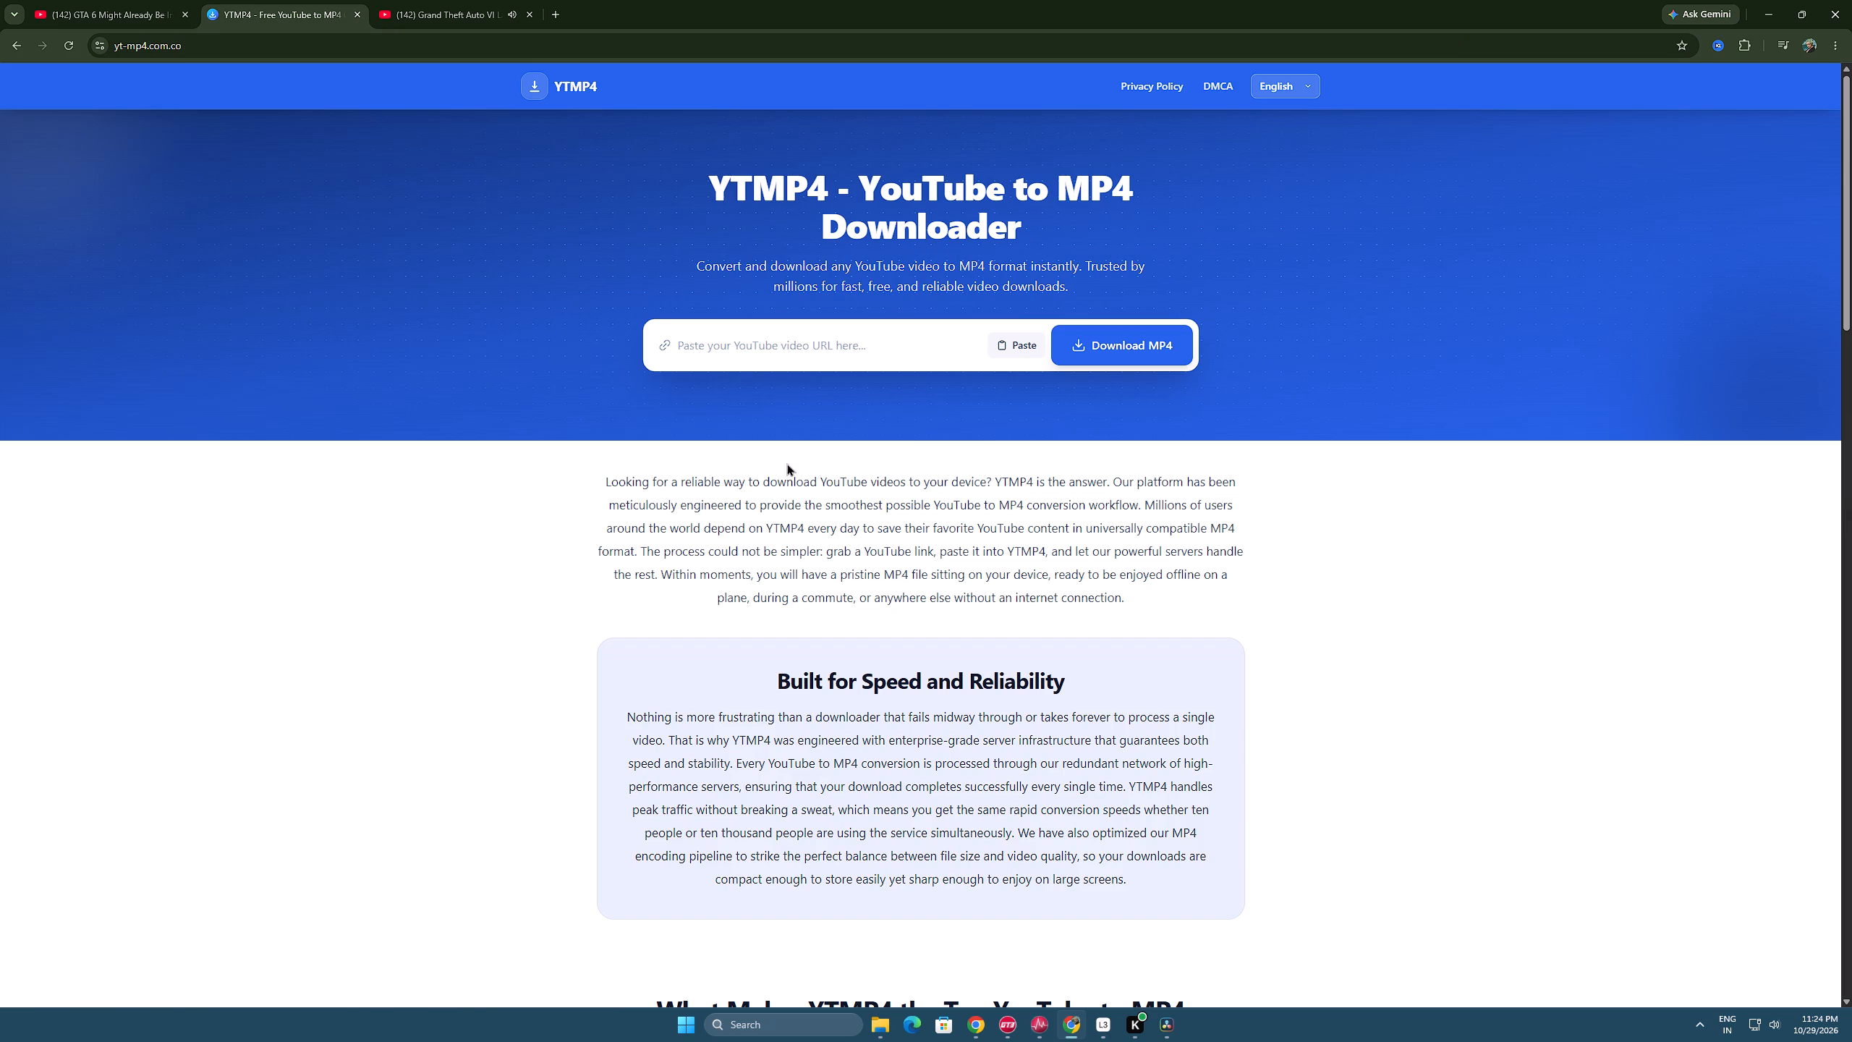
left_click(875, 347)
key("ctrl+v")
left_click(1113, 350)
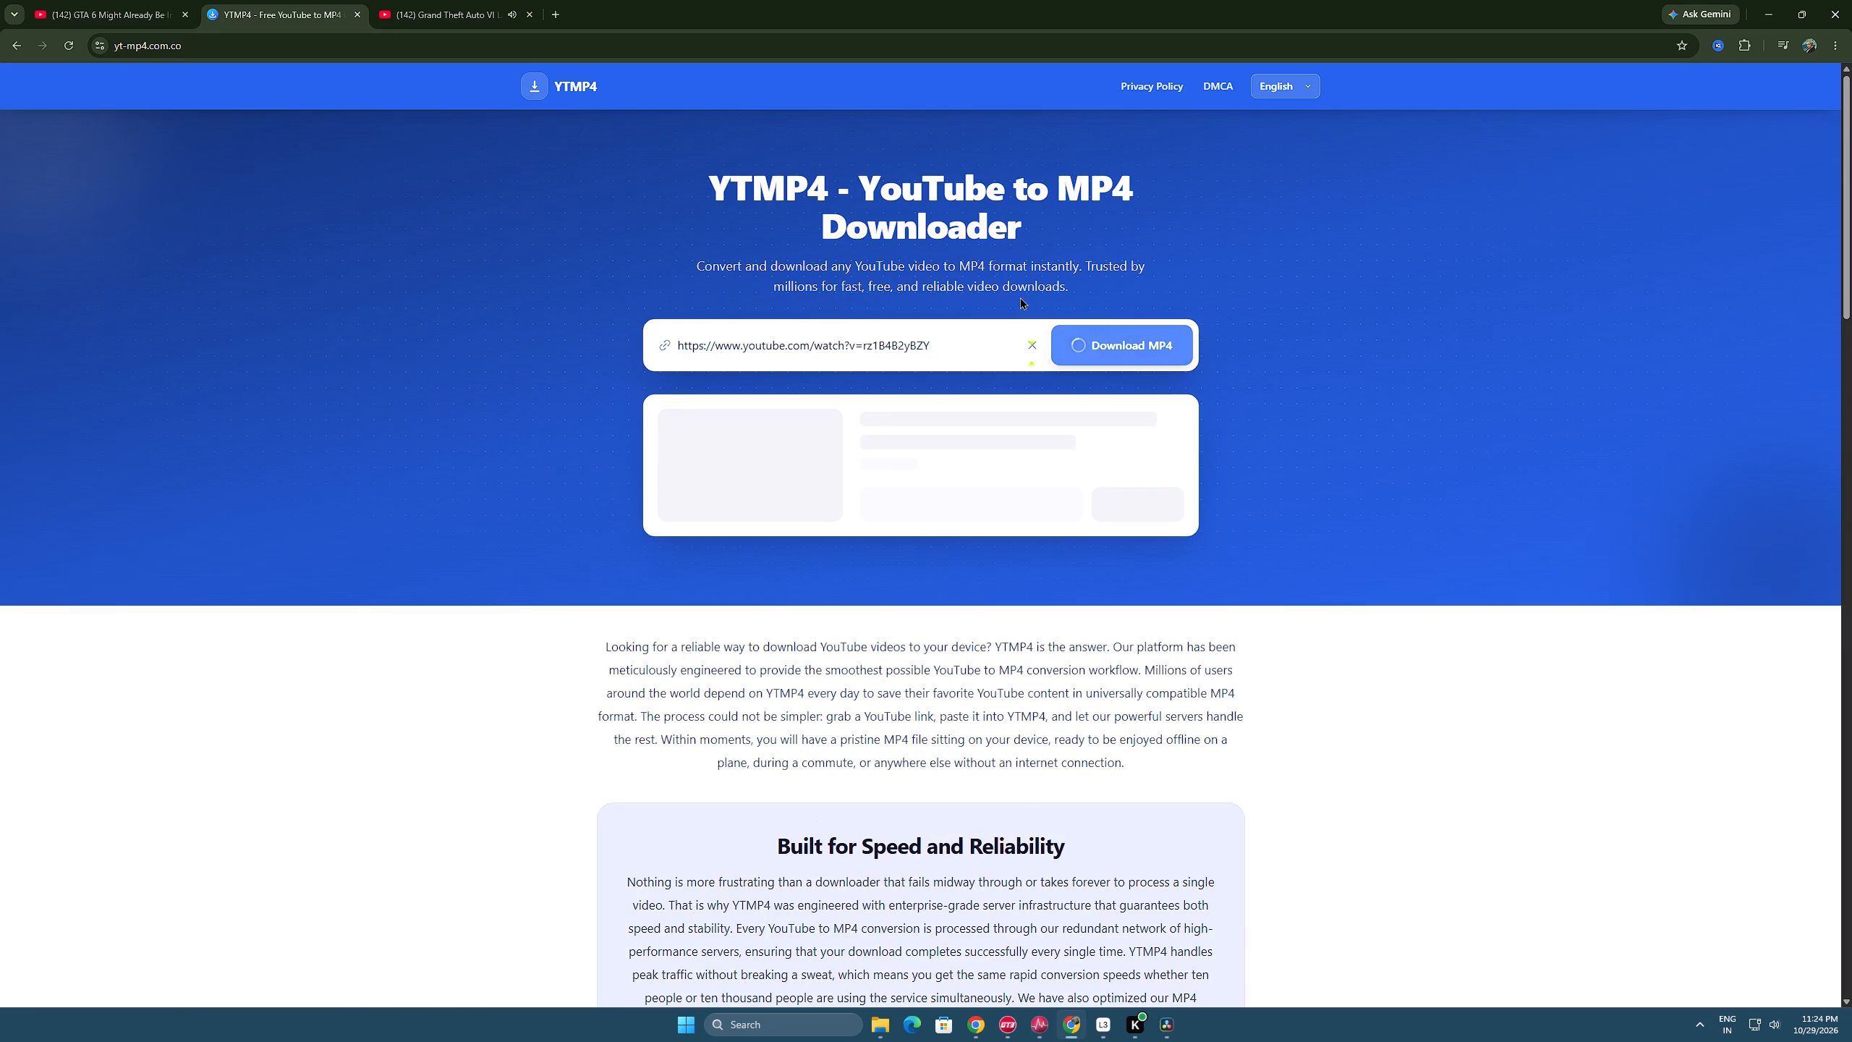
Pause the Grand Theft Auto VI Launch Trailer on YouTube.
left_click(486, 0)
left_click(525, 611)
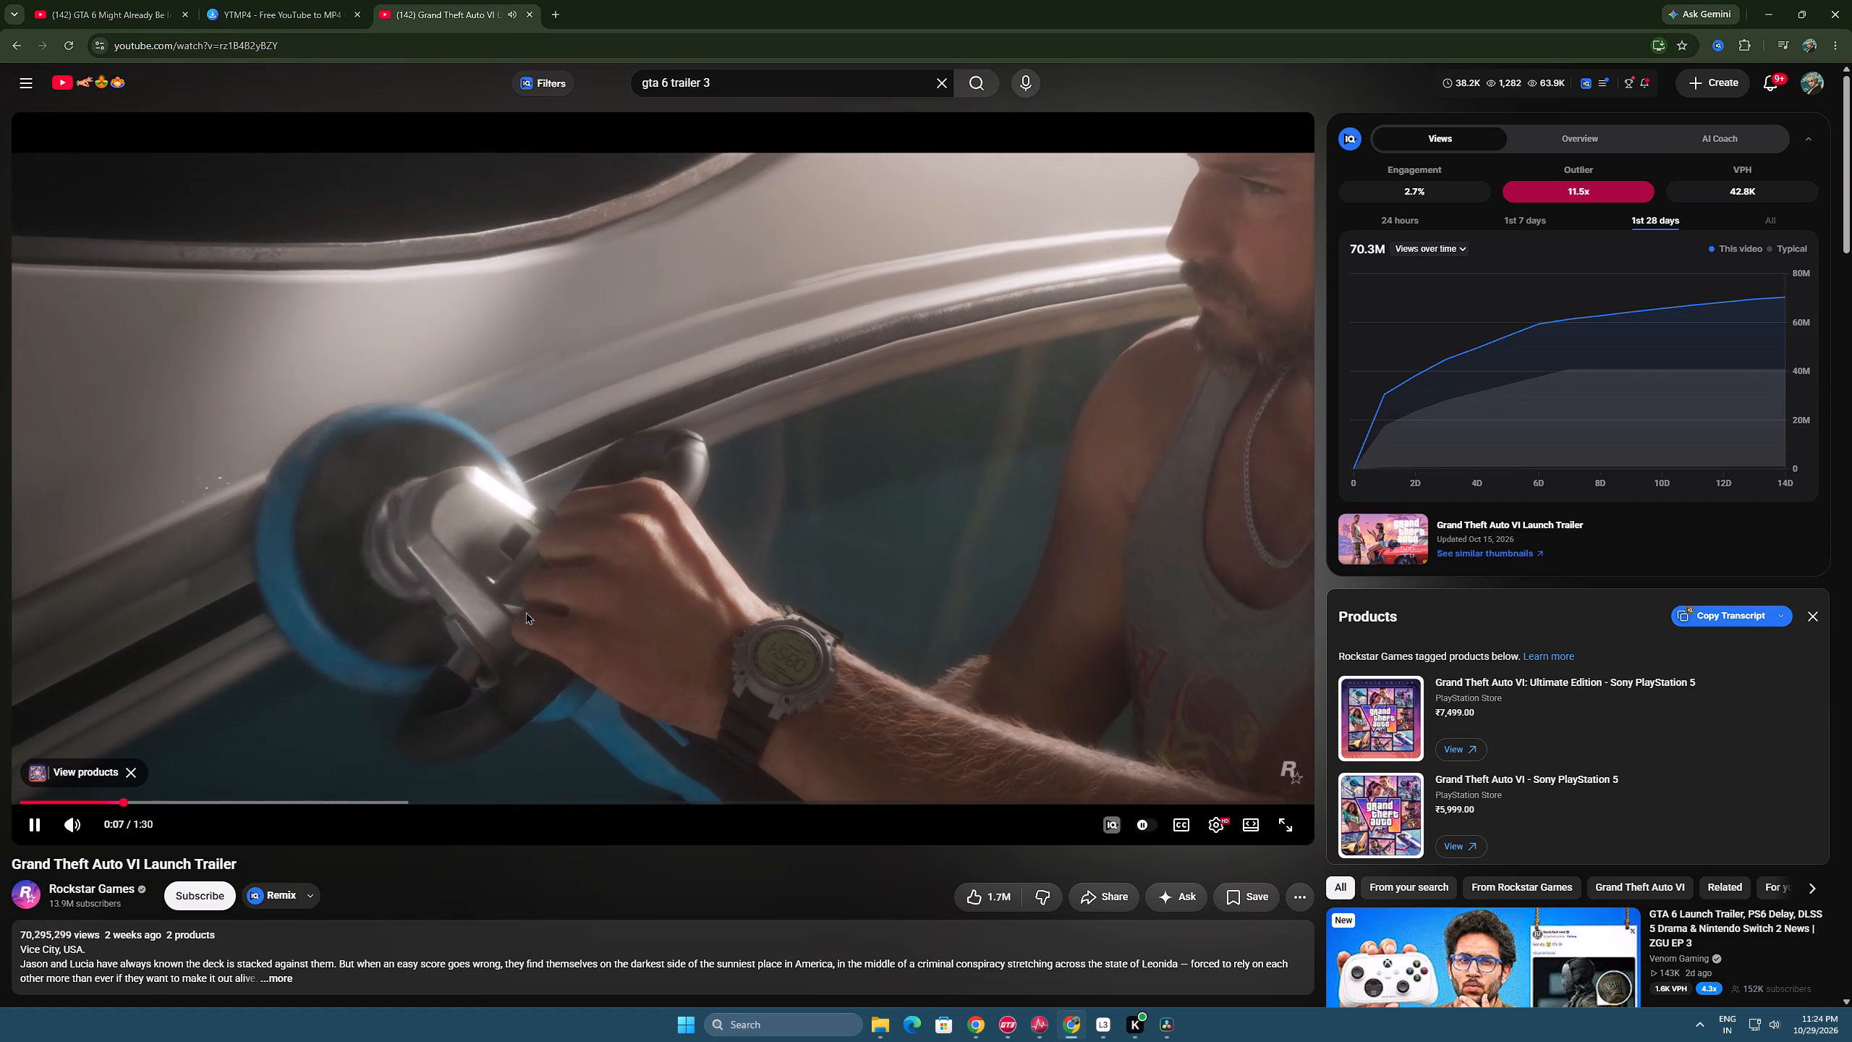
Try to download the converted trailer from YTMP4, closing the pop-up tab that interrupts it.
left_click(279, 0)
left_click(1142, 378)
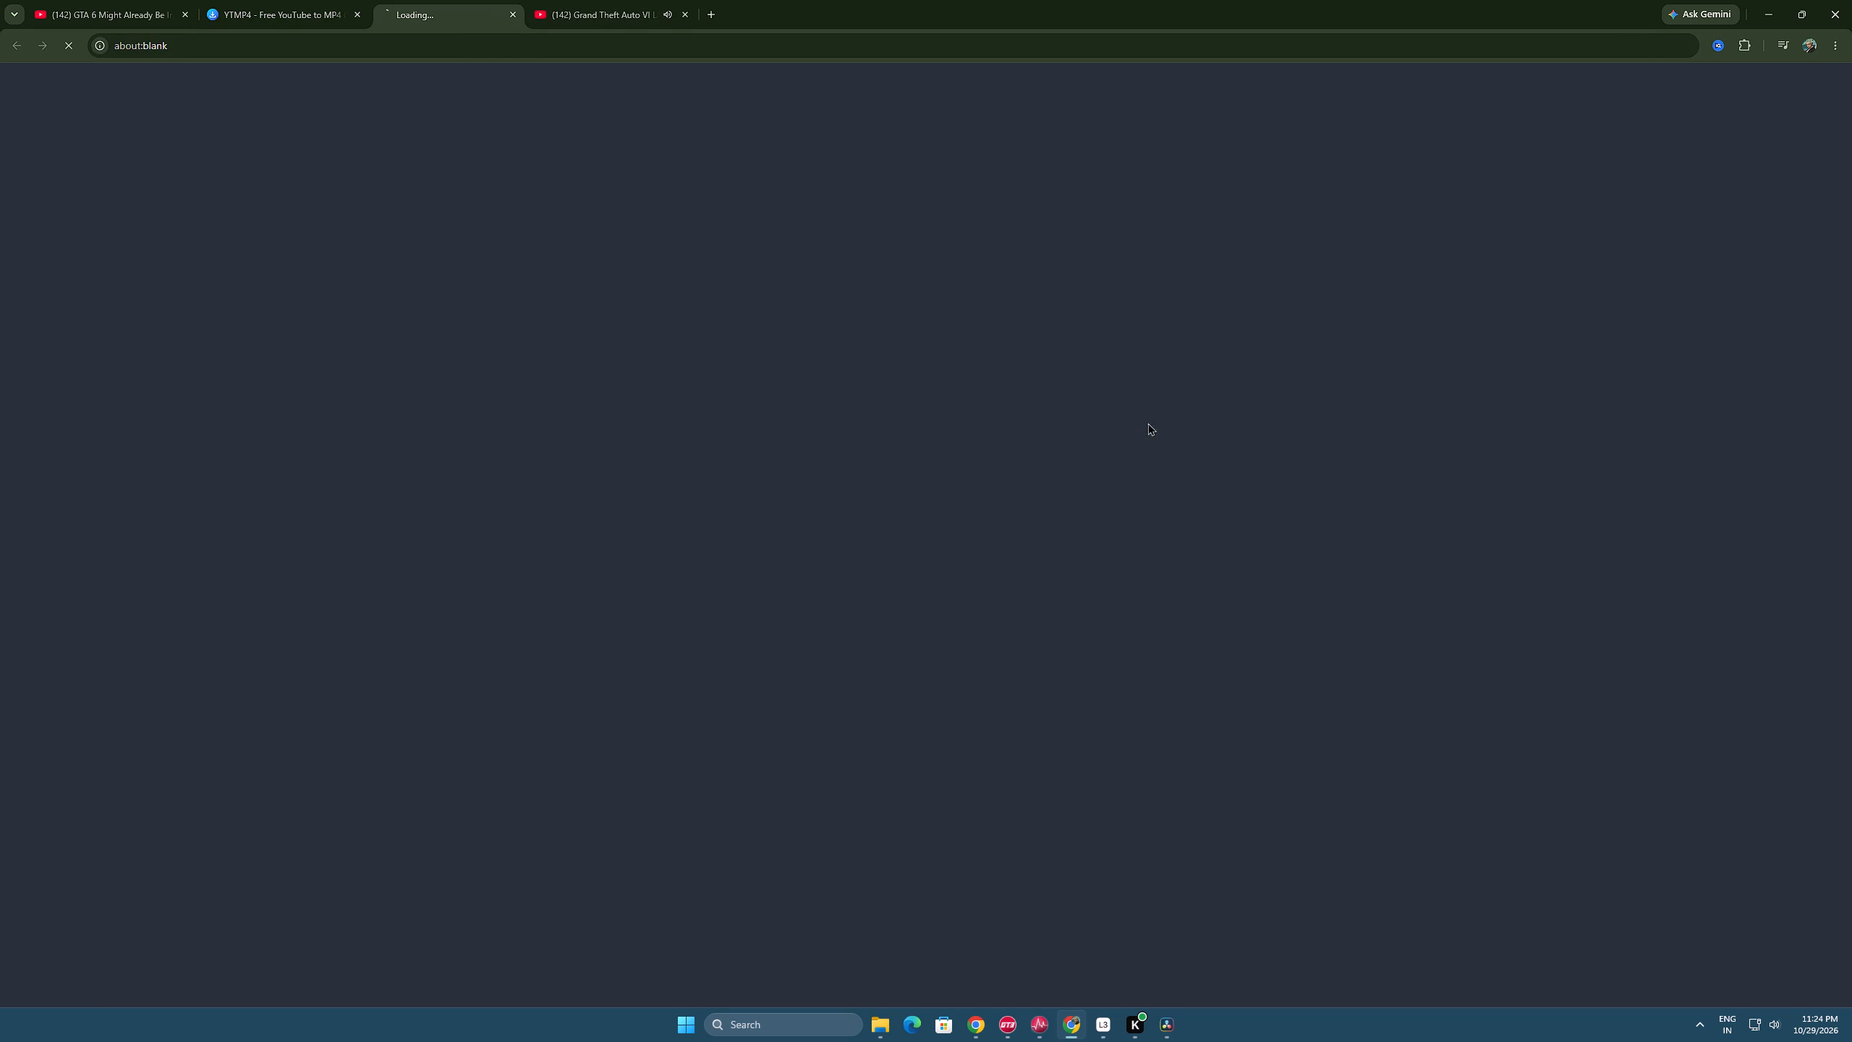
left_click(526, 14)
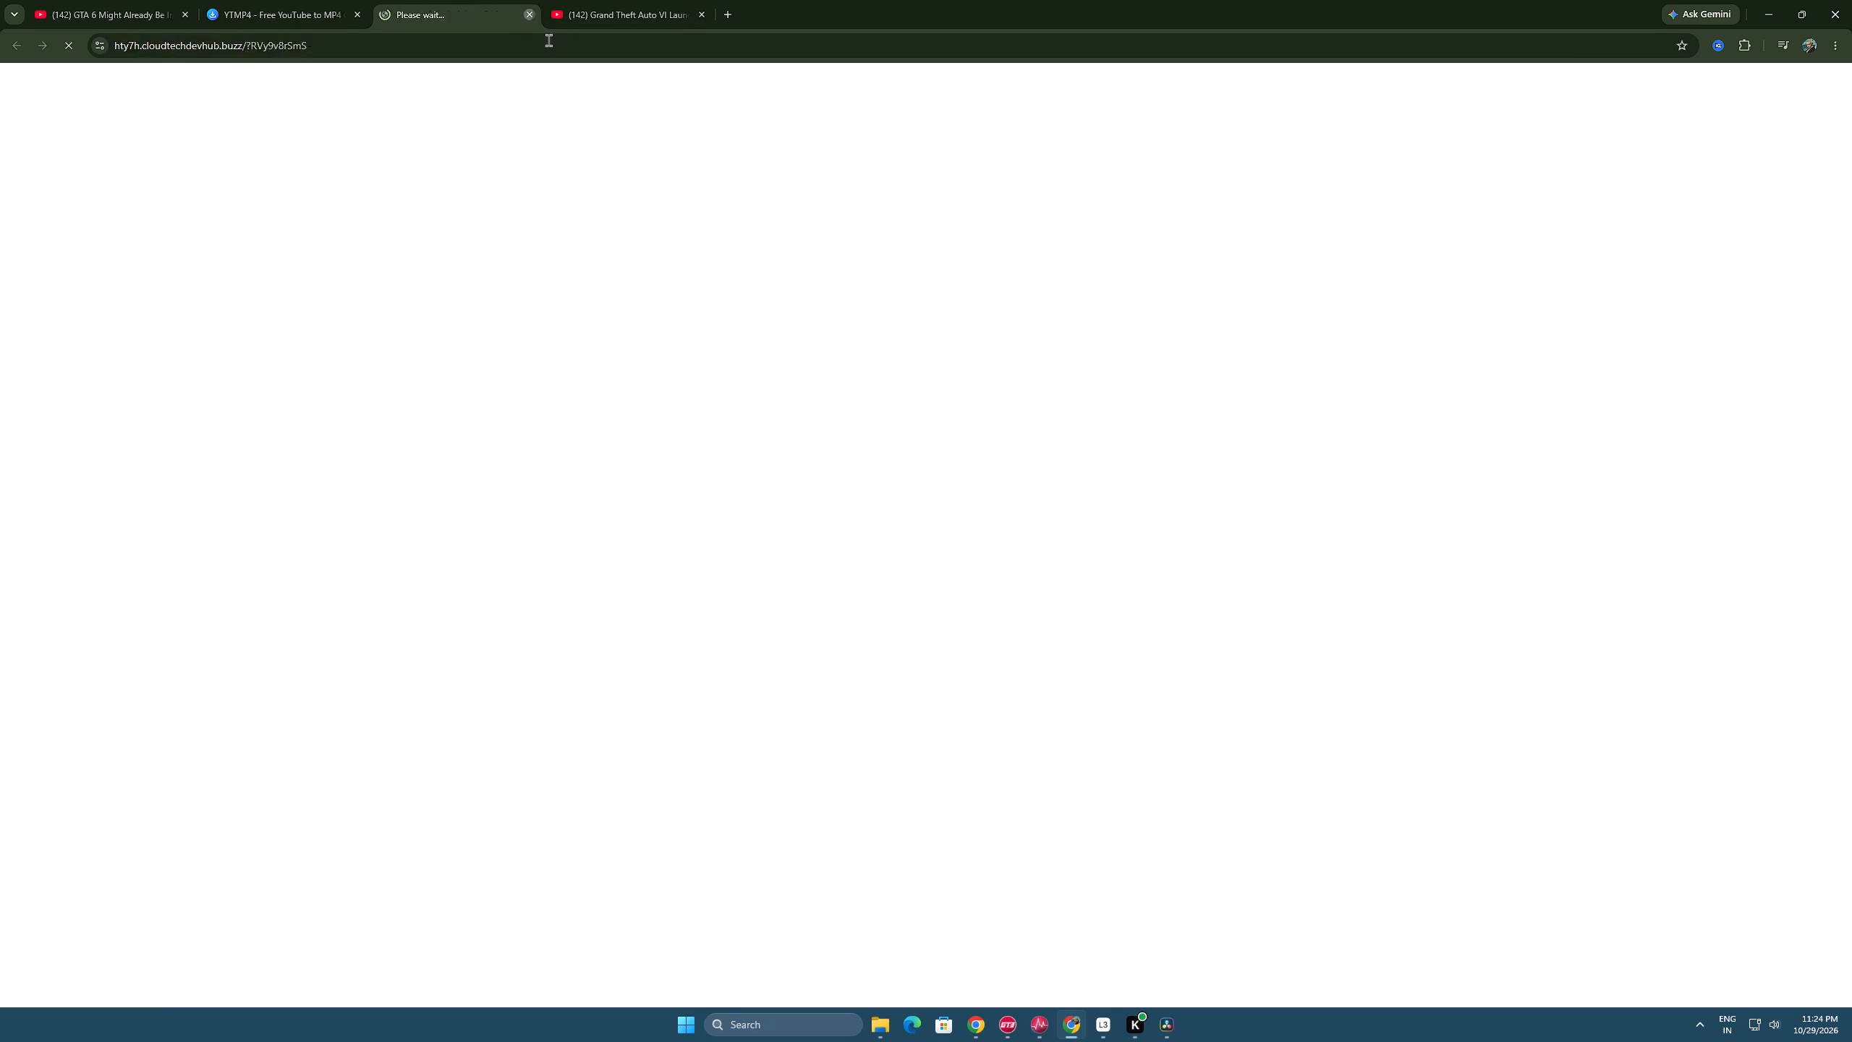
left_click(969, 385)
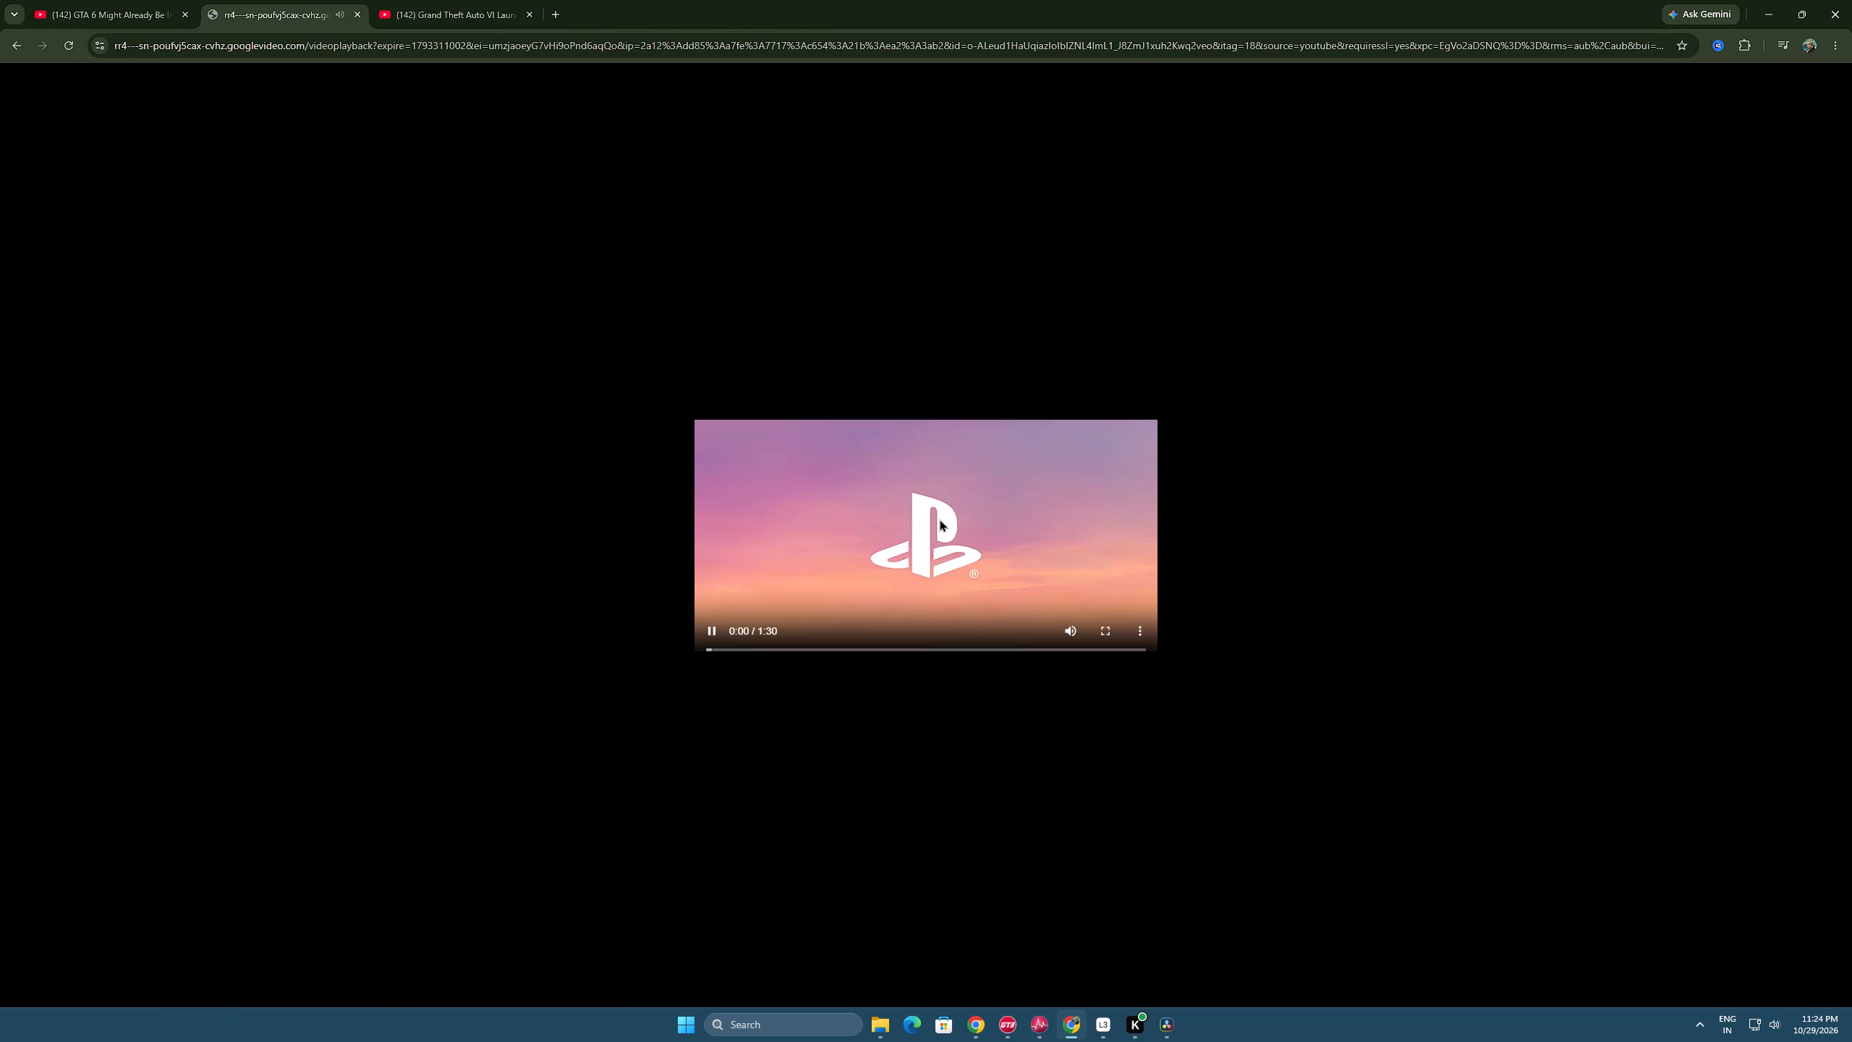
Return to the search results, open the YTMP3 YouTube to MP4 converter, and convert the trailer link at MP4 1080P, accepting the copyright disclaimer.
left_click_drag(449, 384, 441, 376)
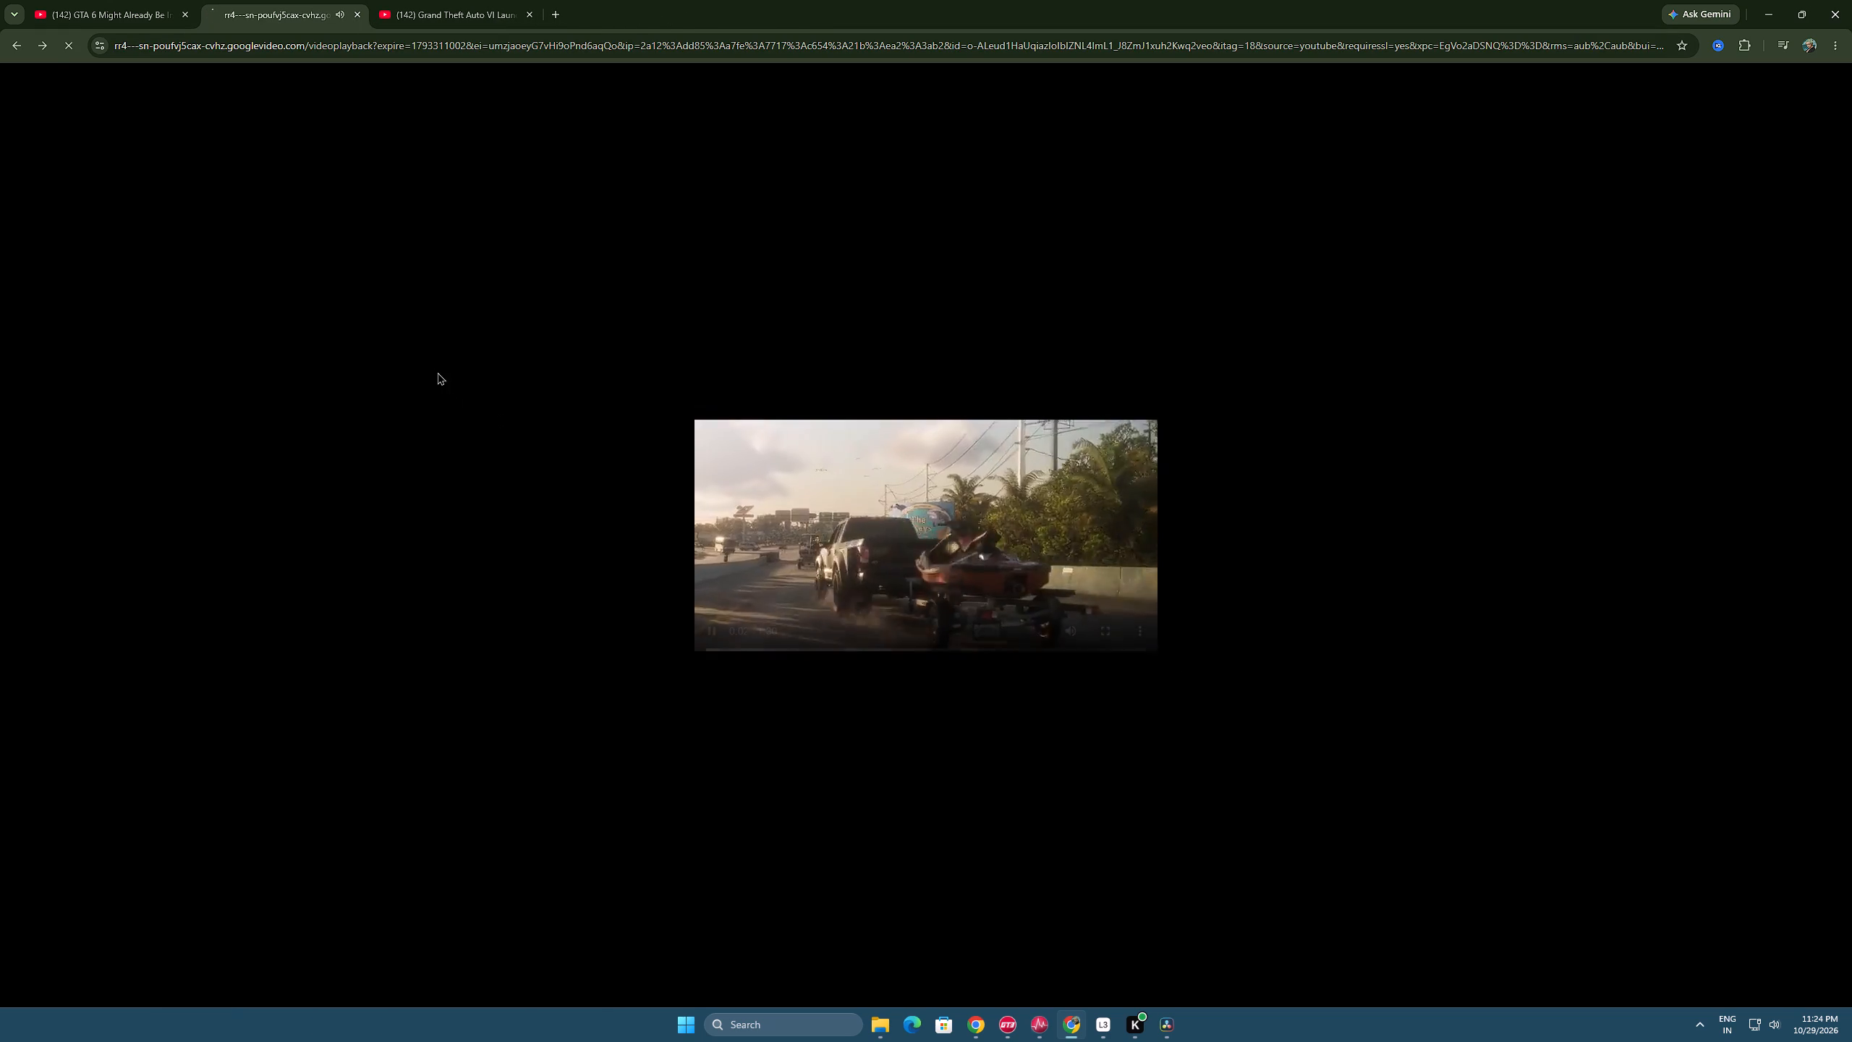
left_click(260, 273)
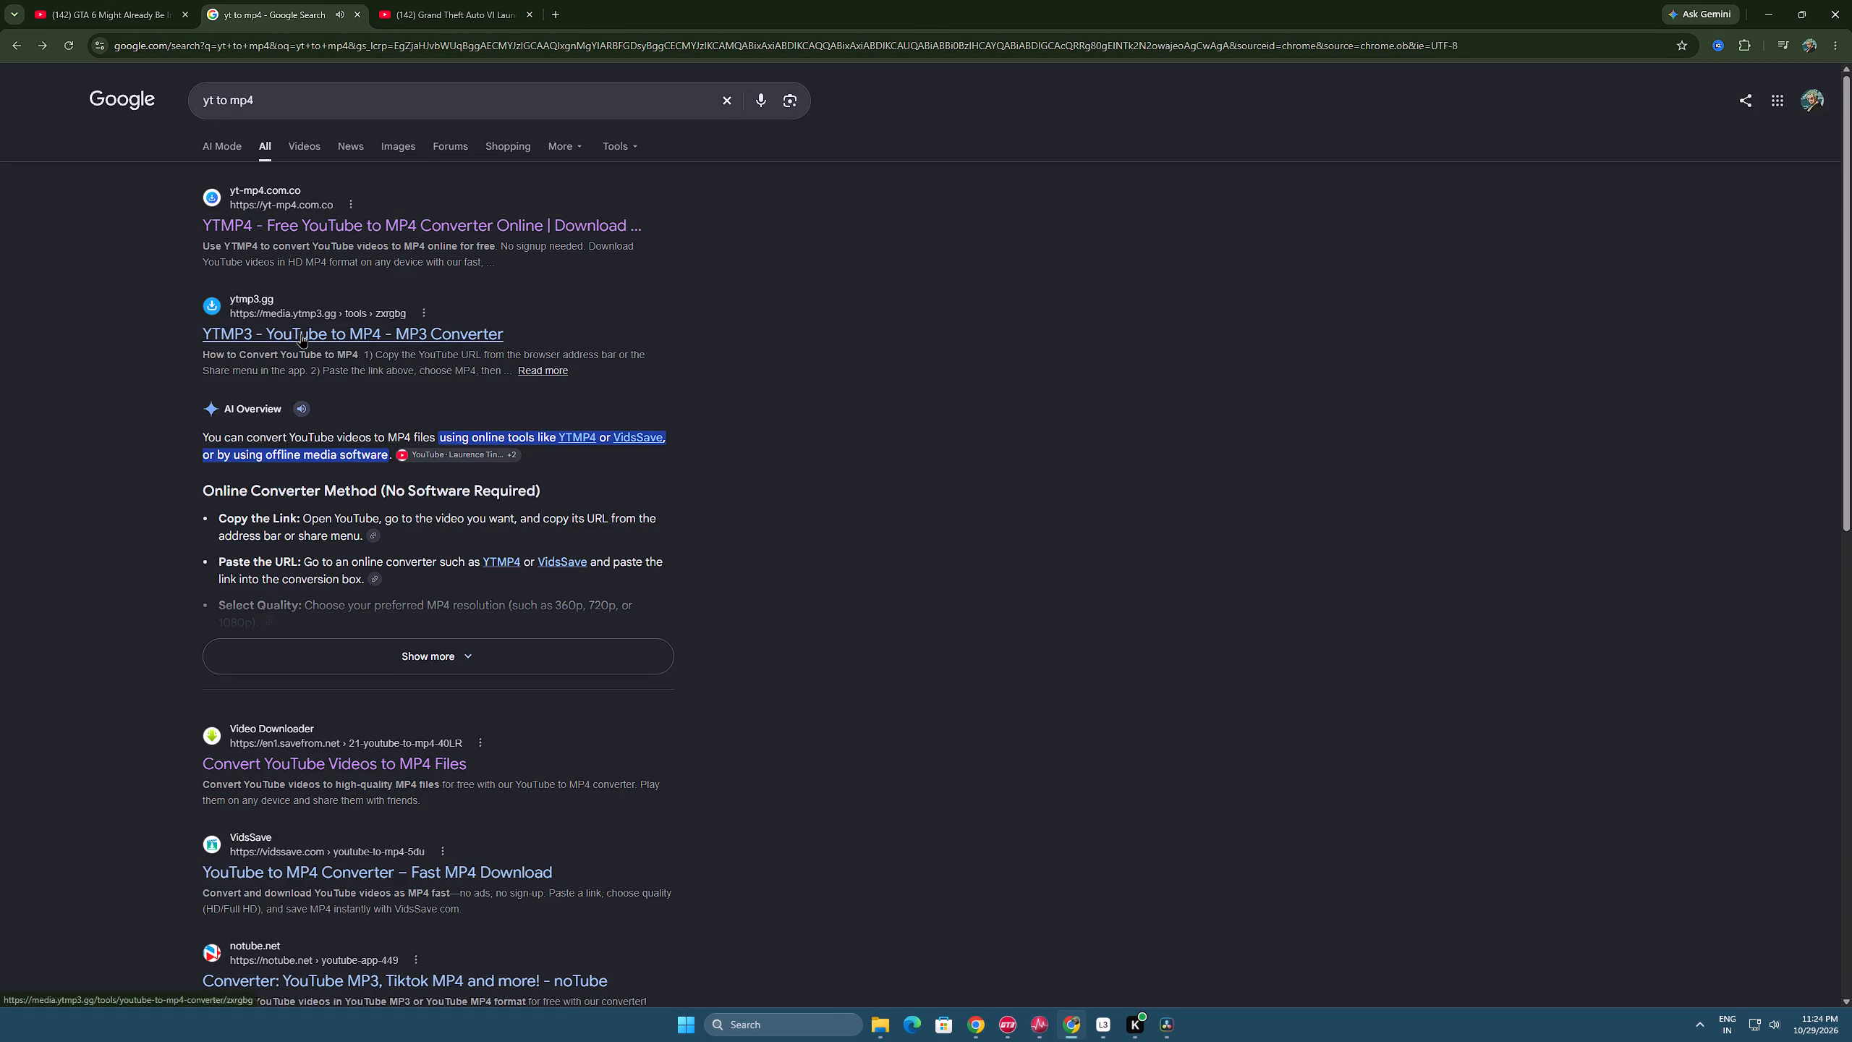
left_click(301, 334)
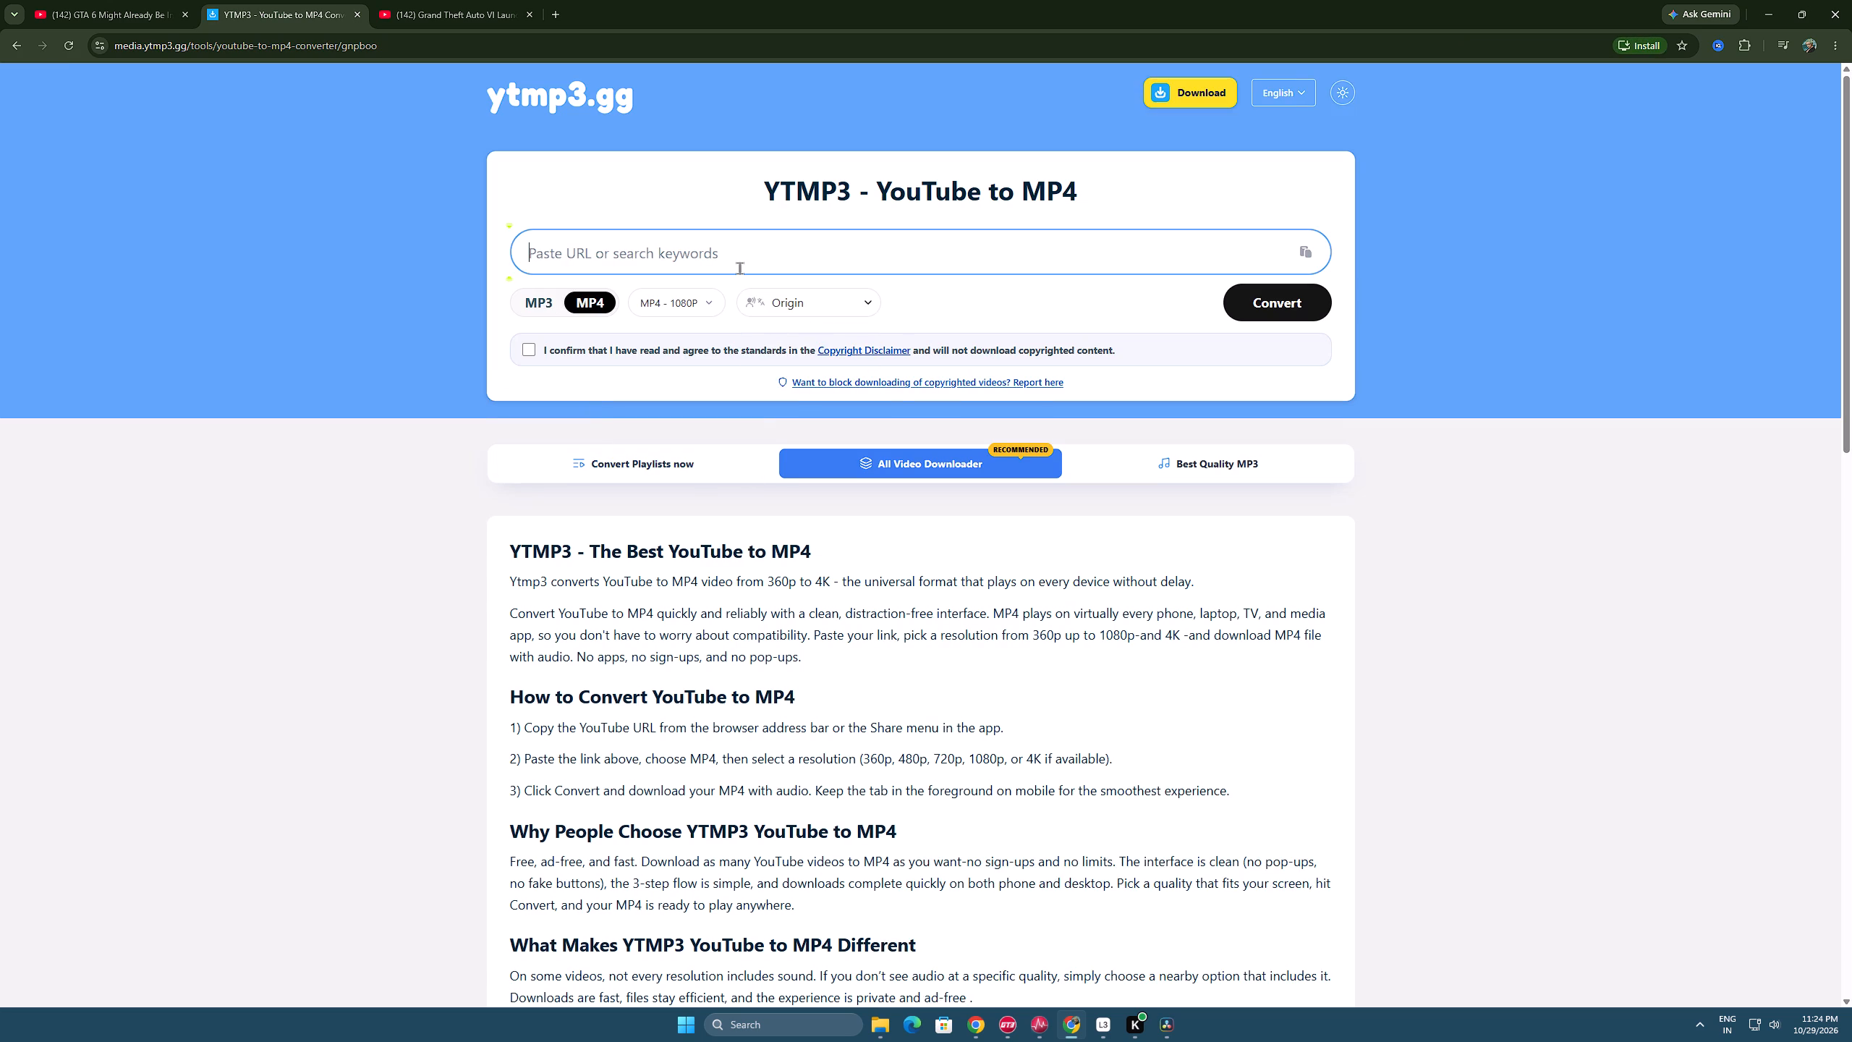
key("ctrl+v")
left_click(696, 301)
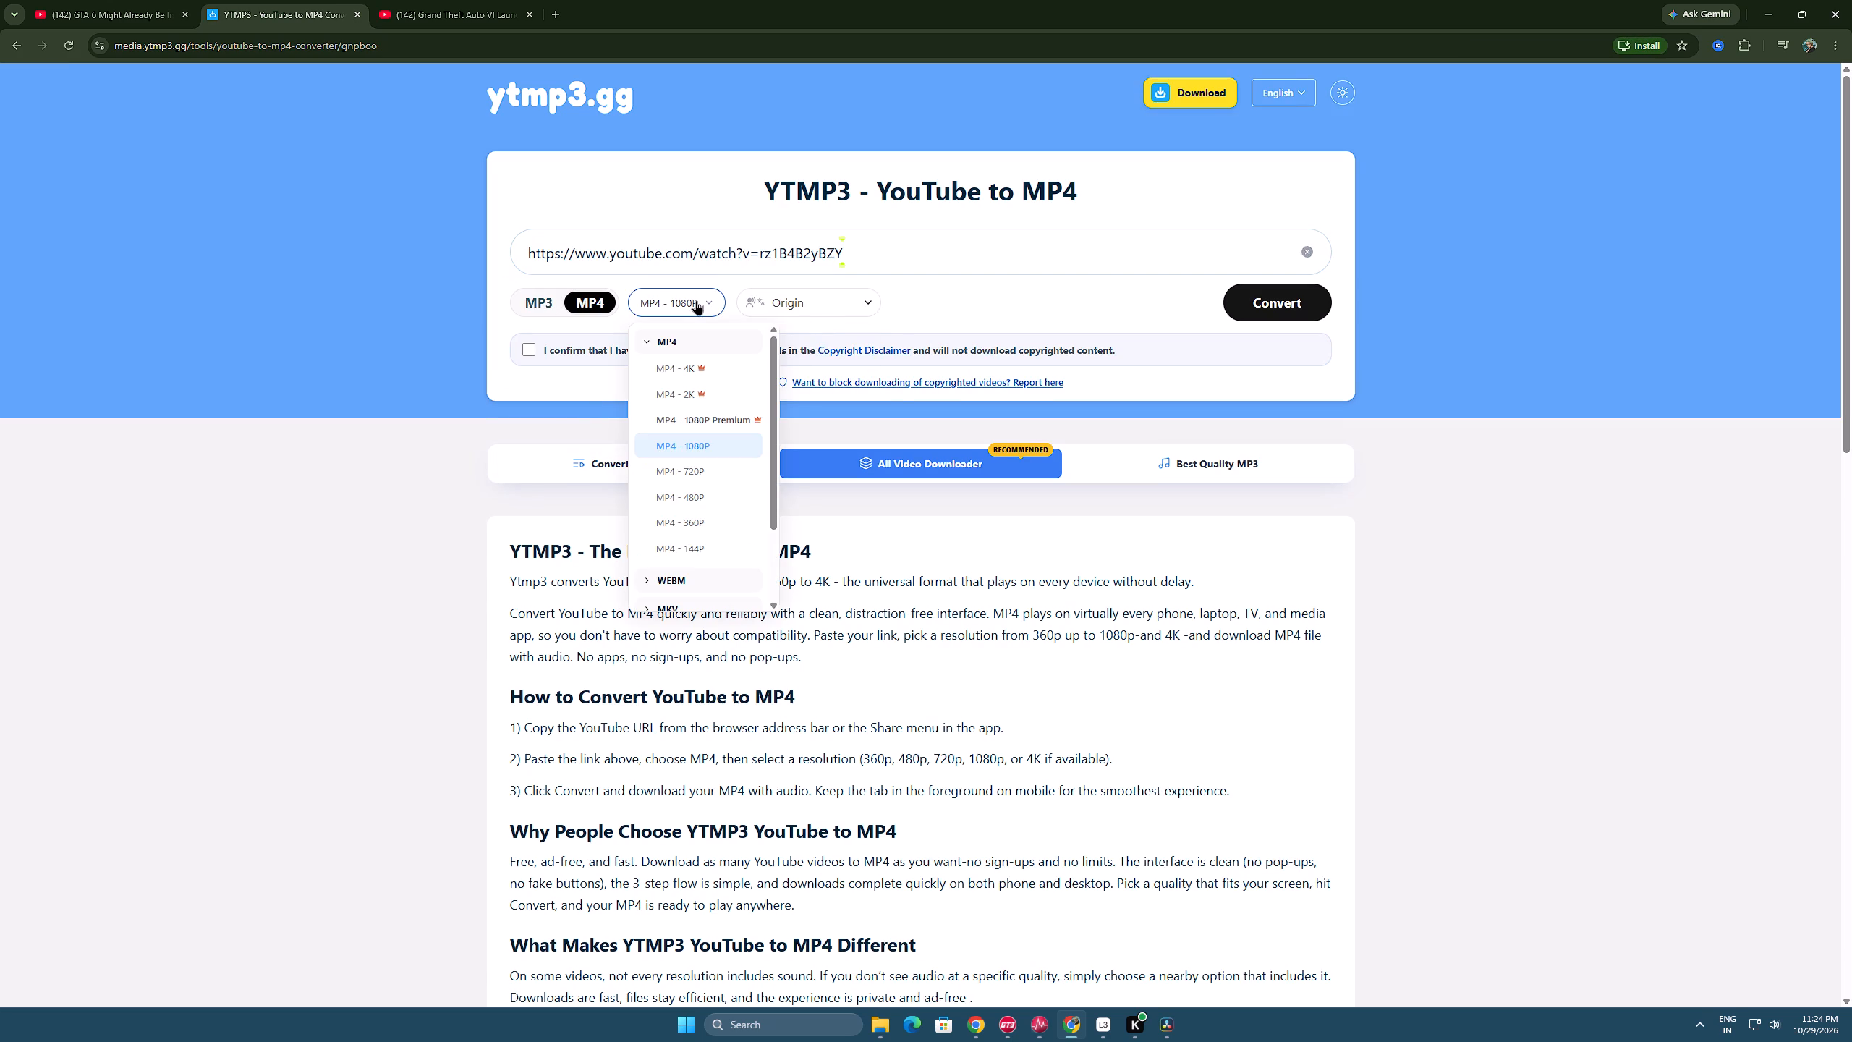
left_click(696, 300)
left_click(530, 350)
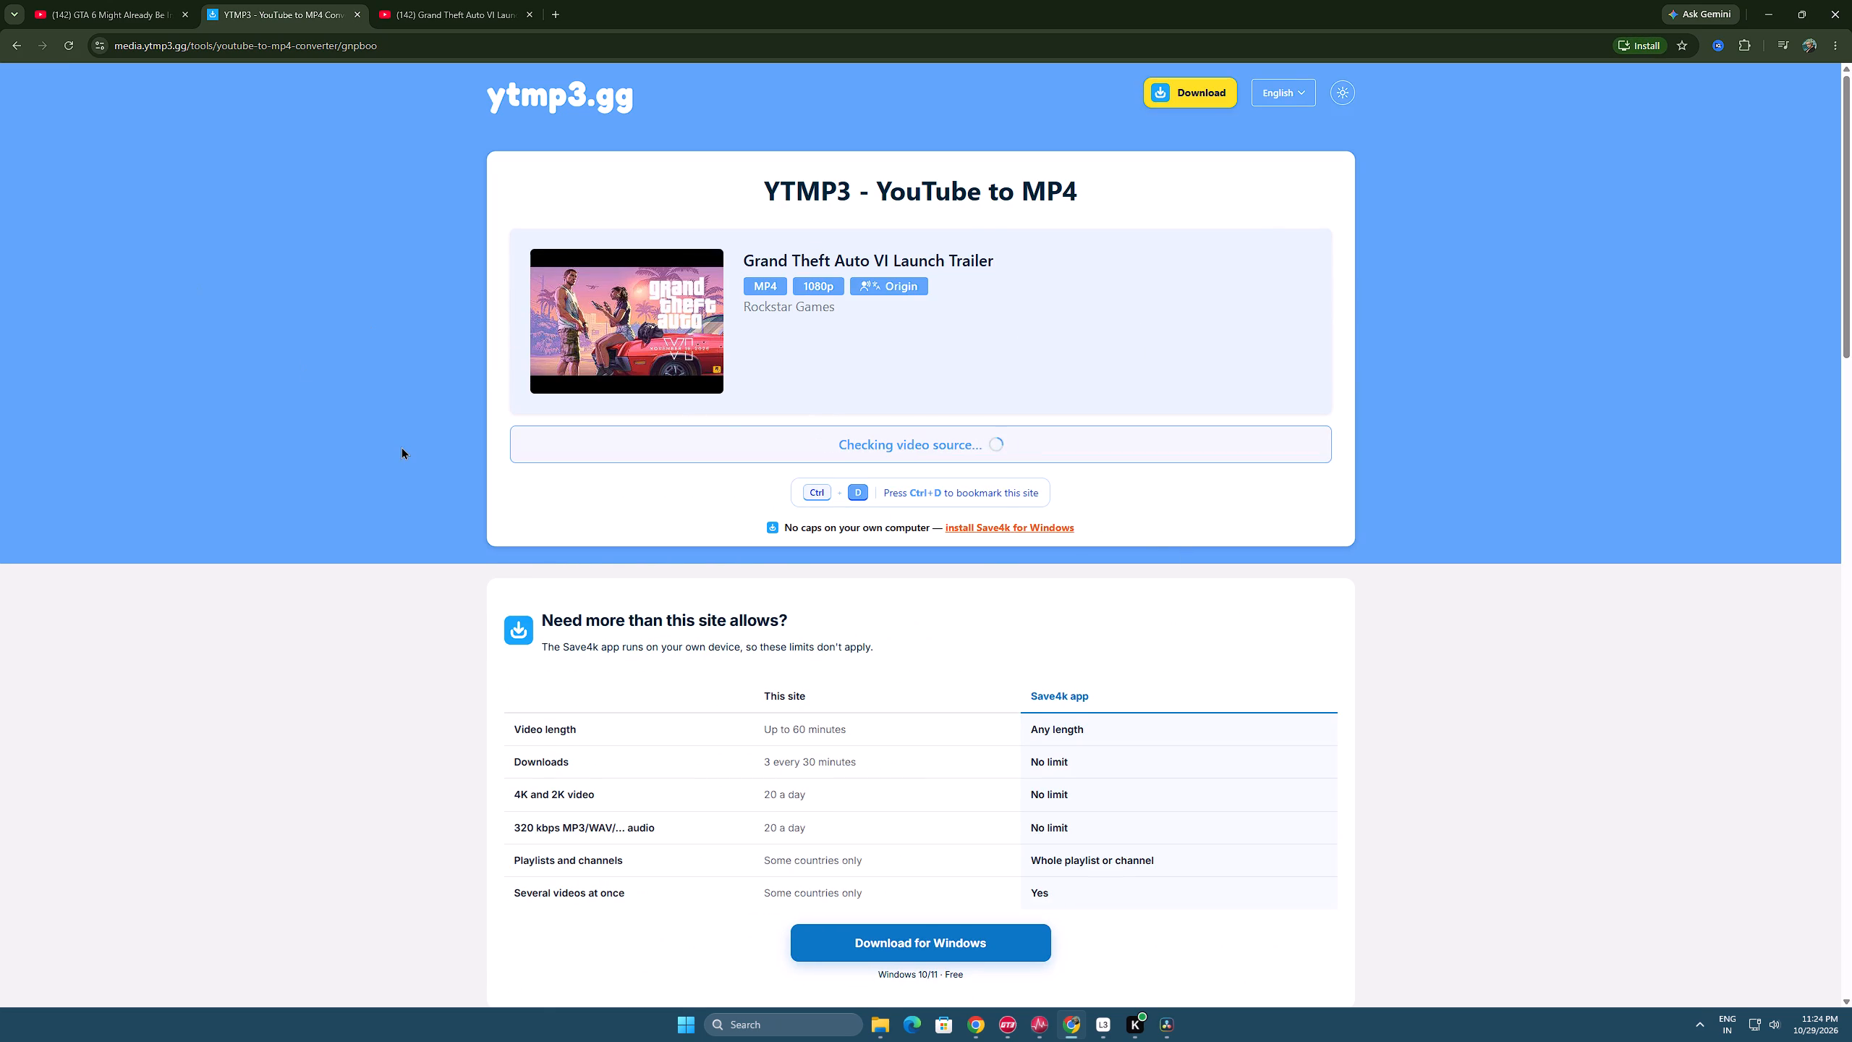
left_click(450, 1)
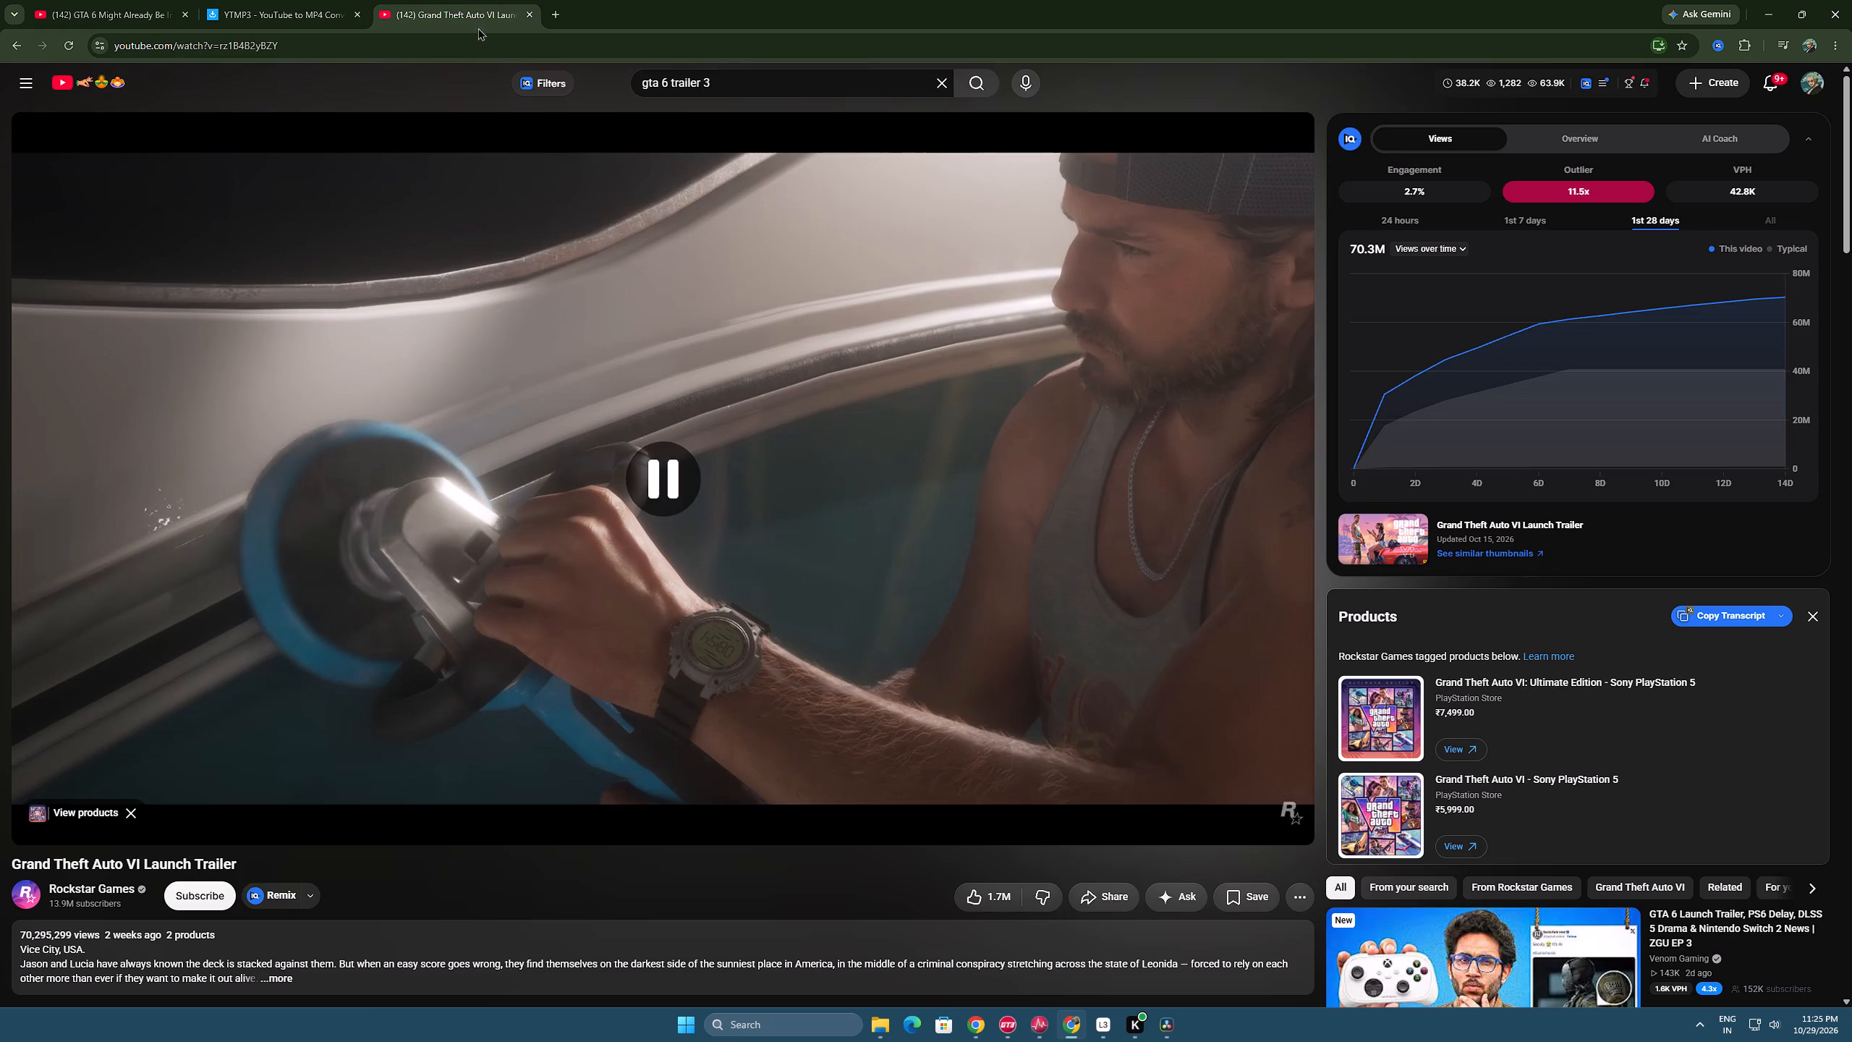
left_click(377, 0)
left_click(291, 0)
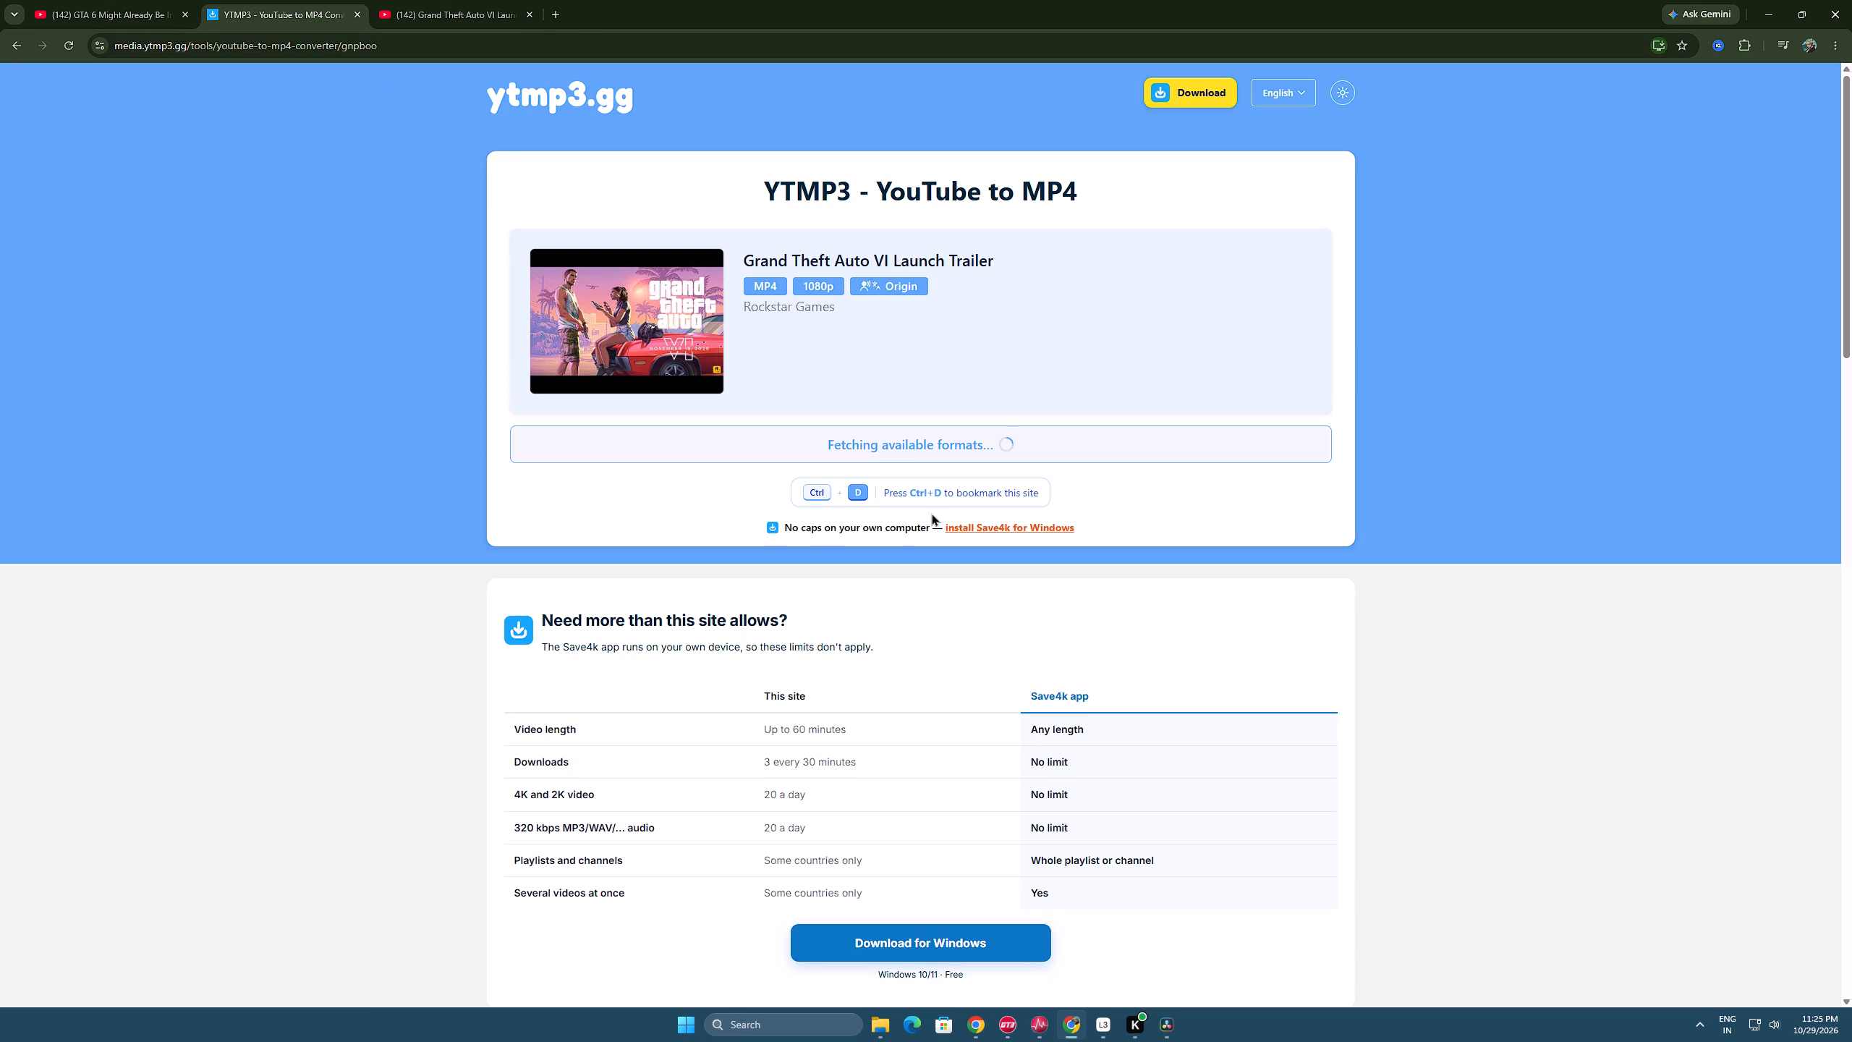
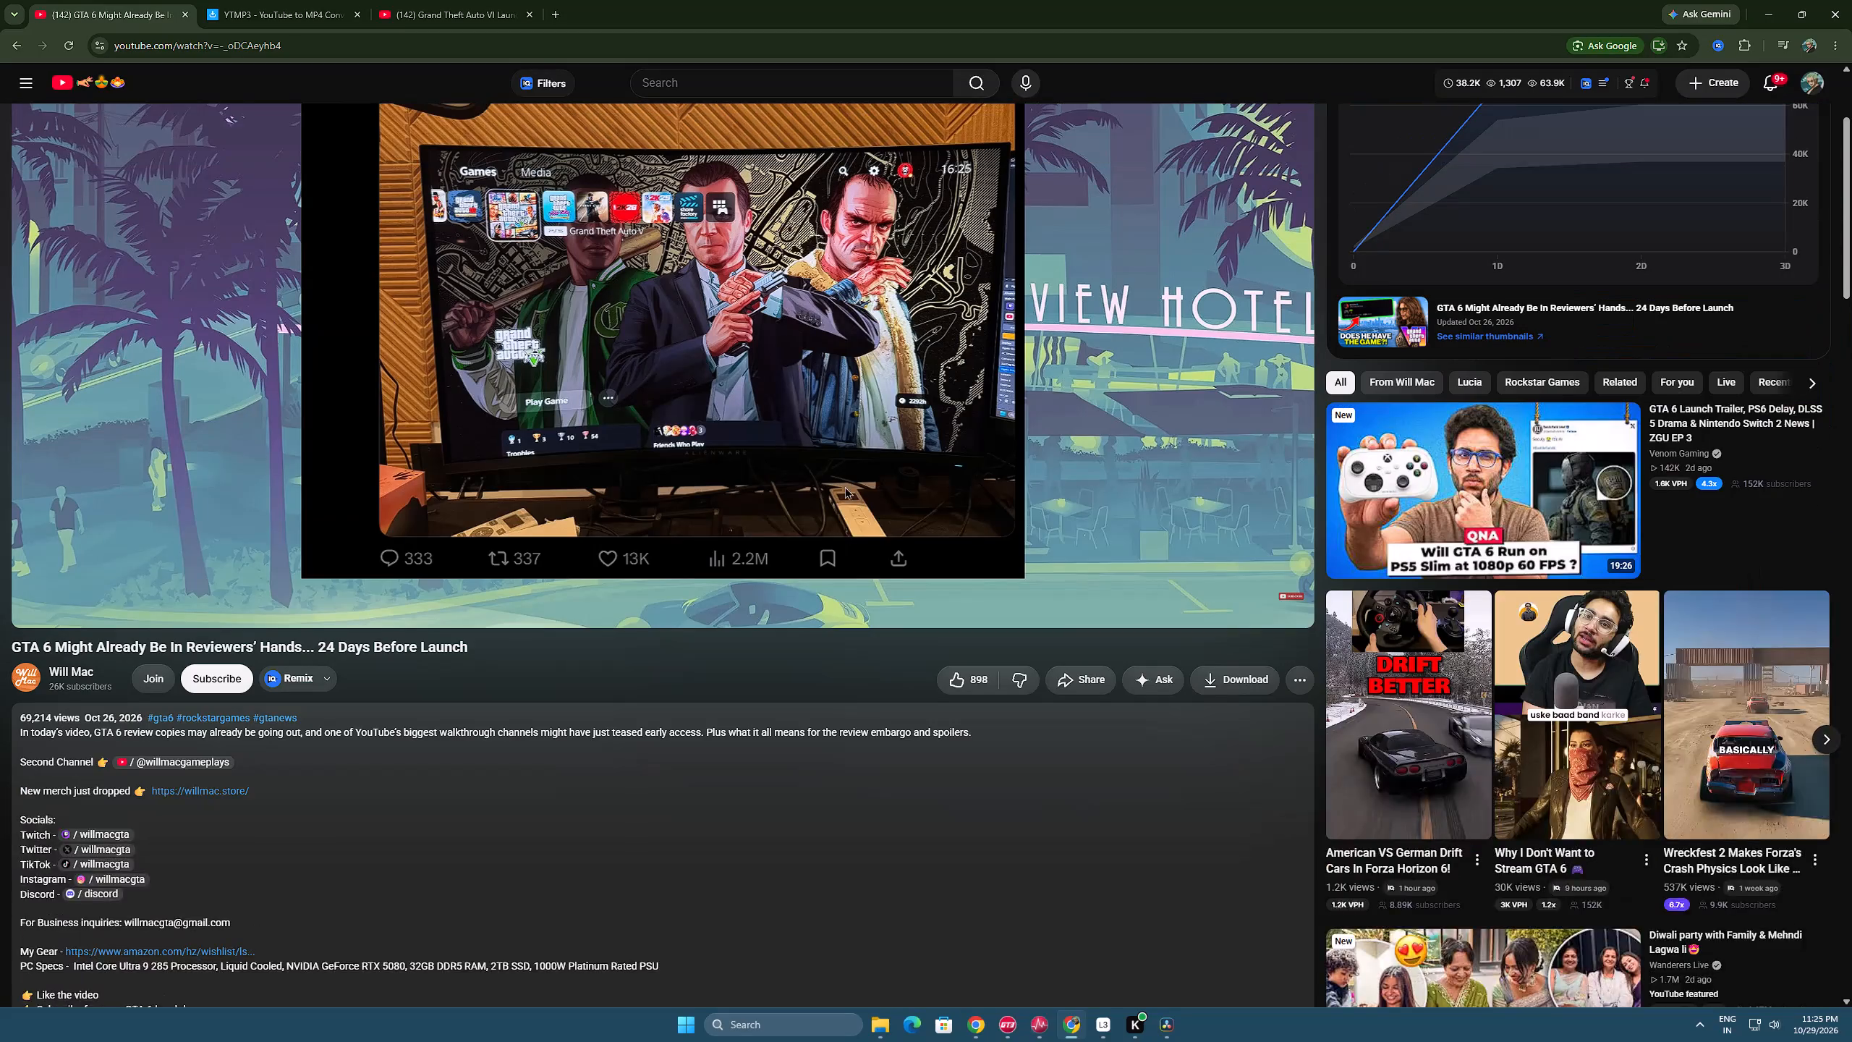
Pause the GTA 6 reviewers video at about 4:12 and snip the TGG "Y'all are hilarious I hope you know" post.
left_click(828, 519)
scroll(294, 646, "up", 1)
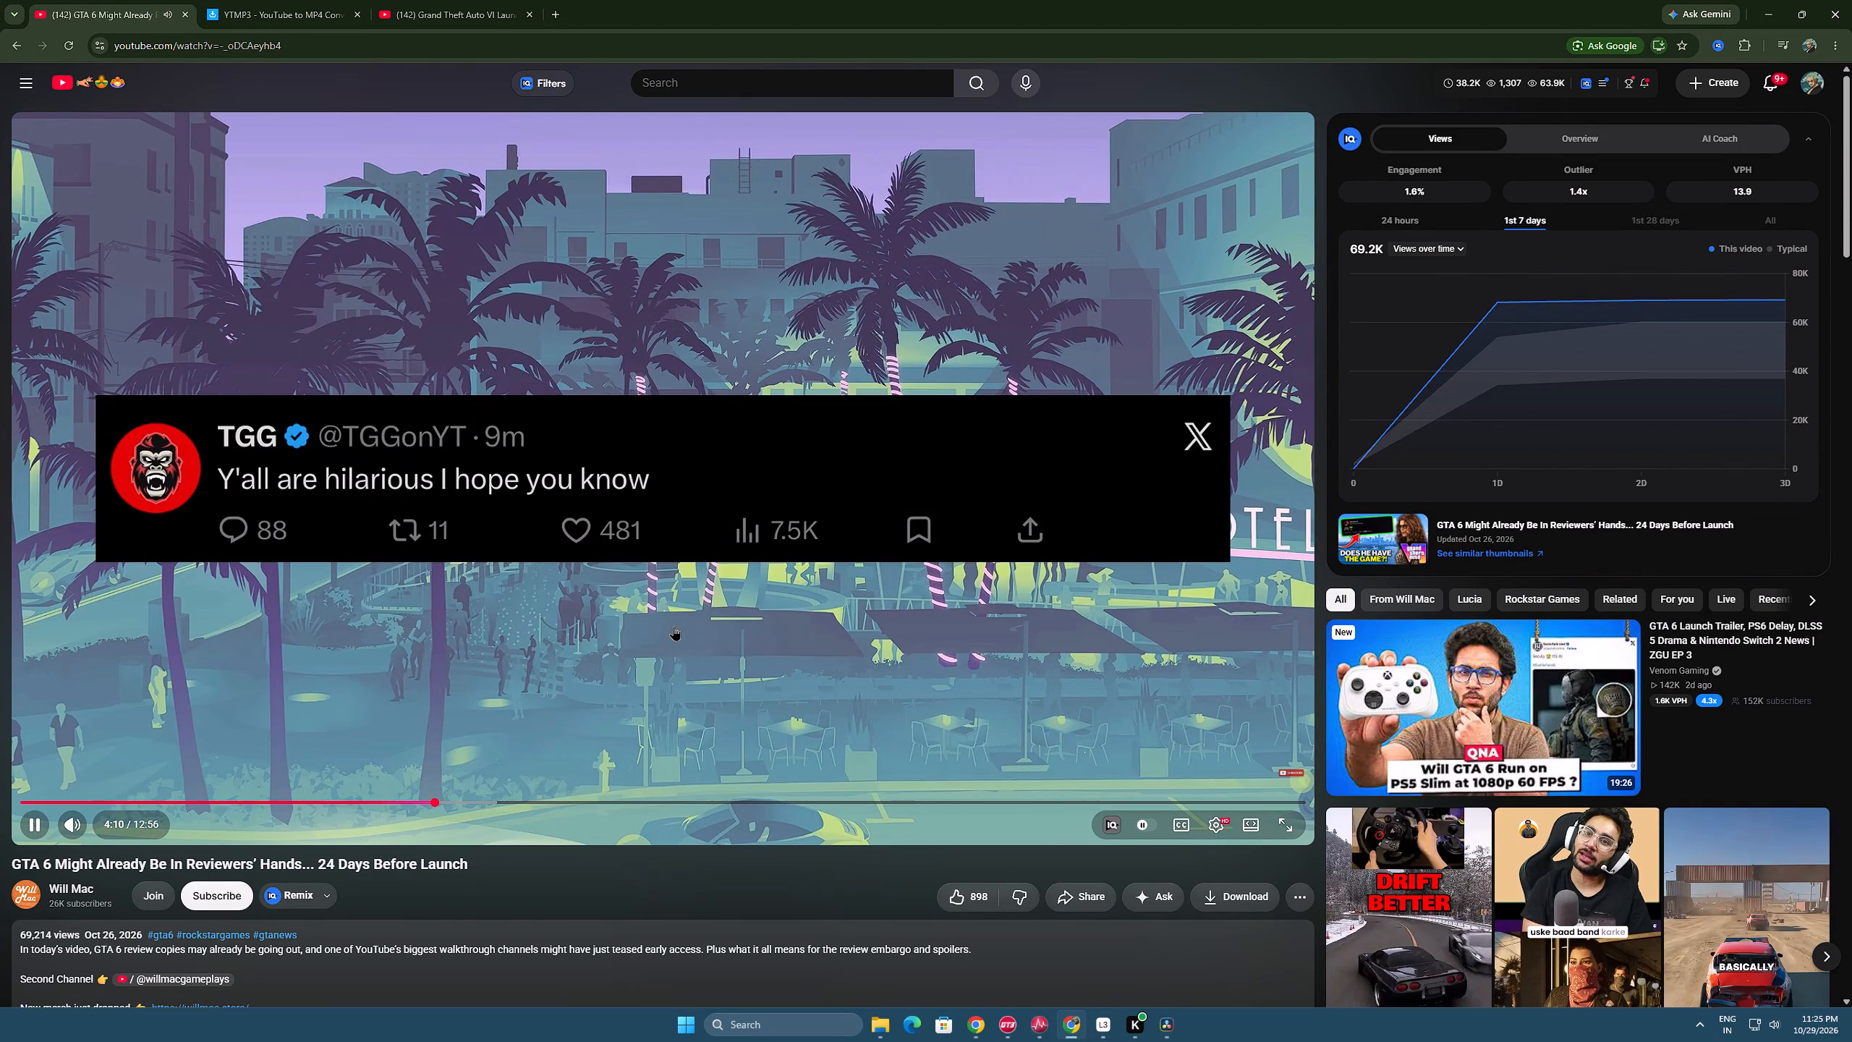
left_click(674, 626)
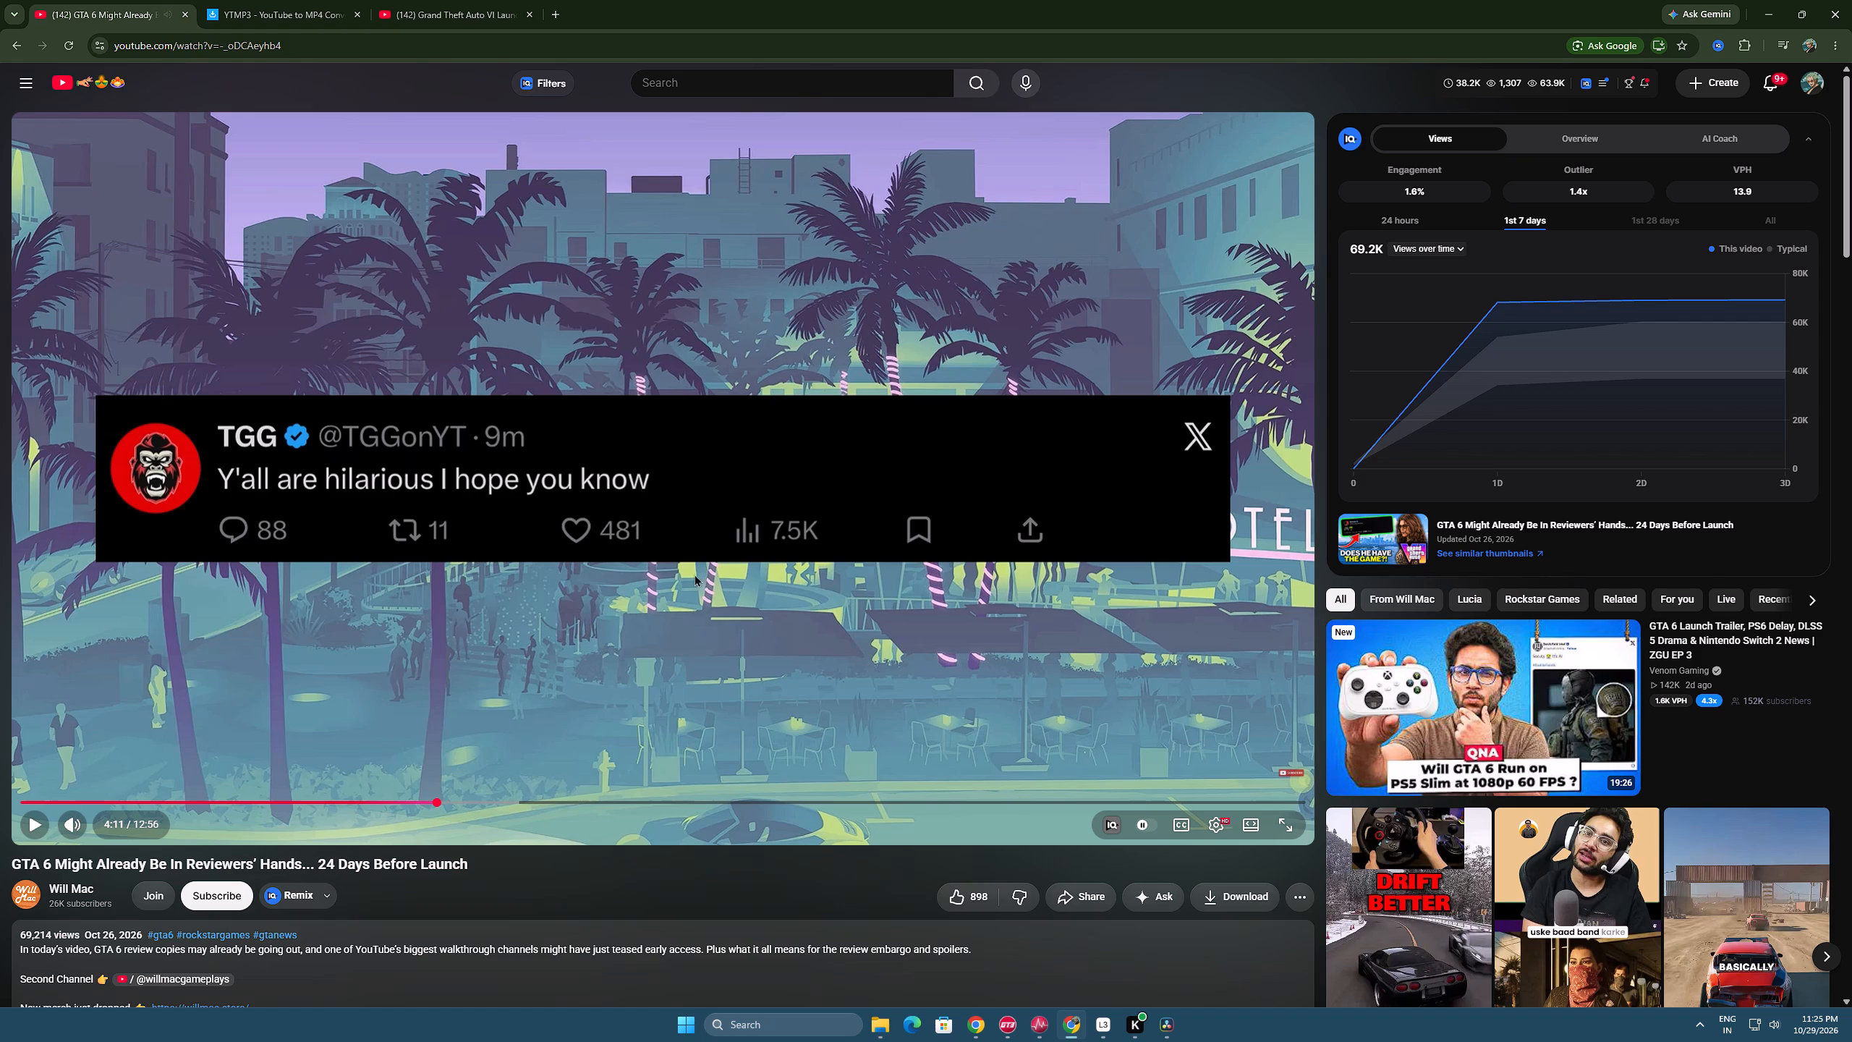
left_click(544, 693)
left_click(540, 686)
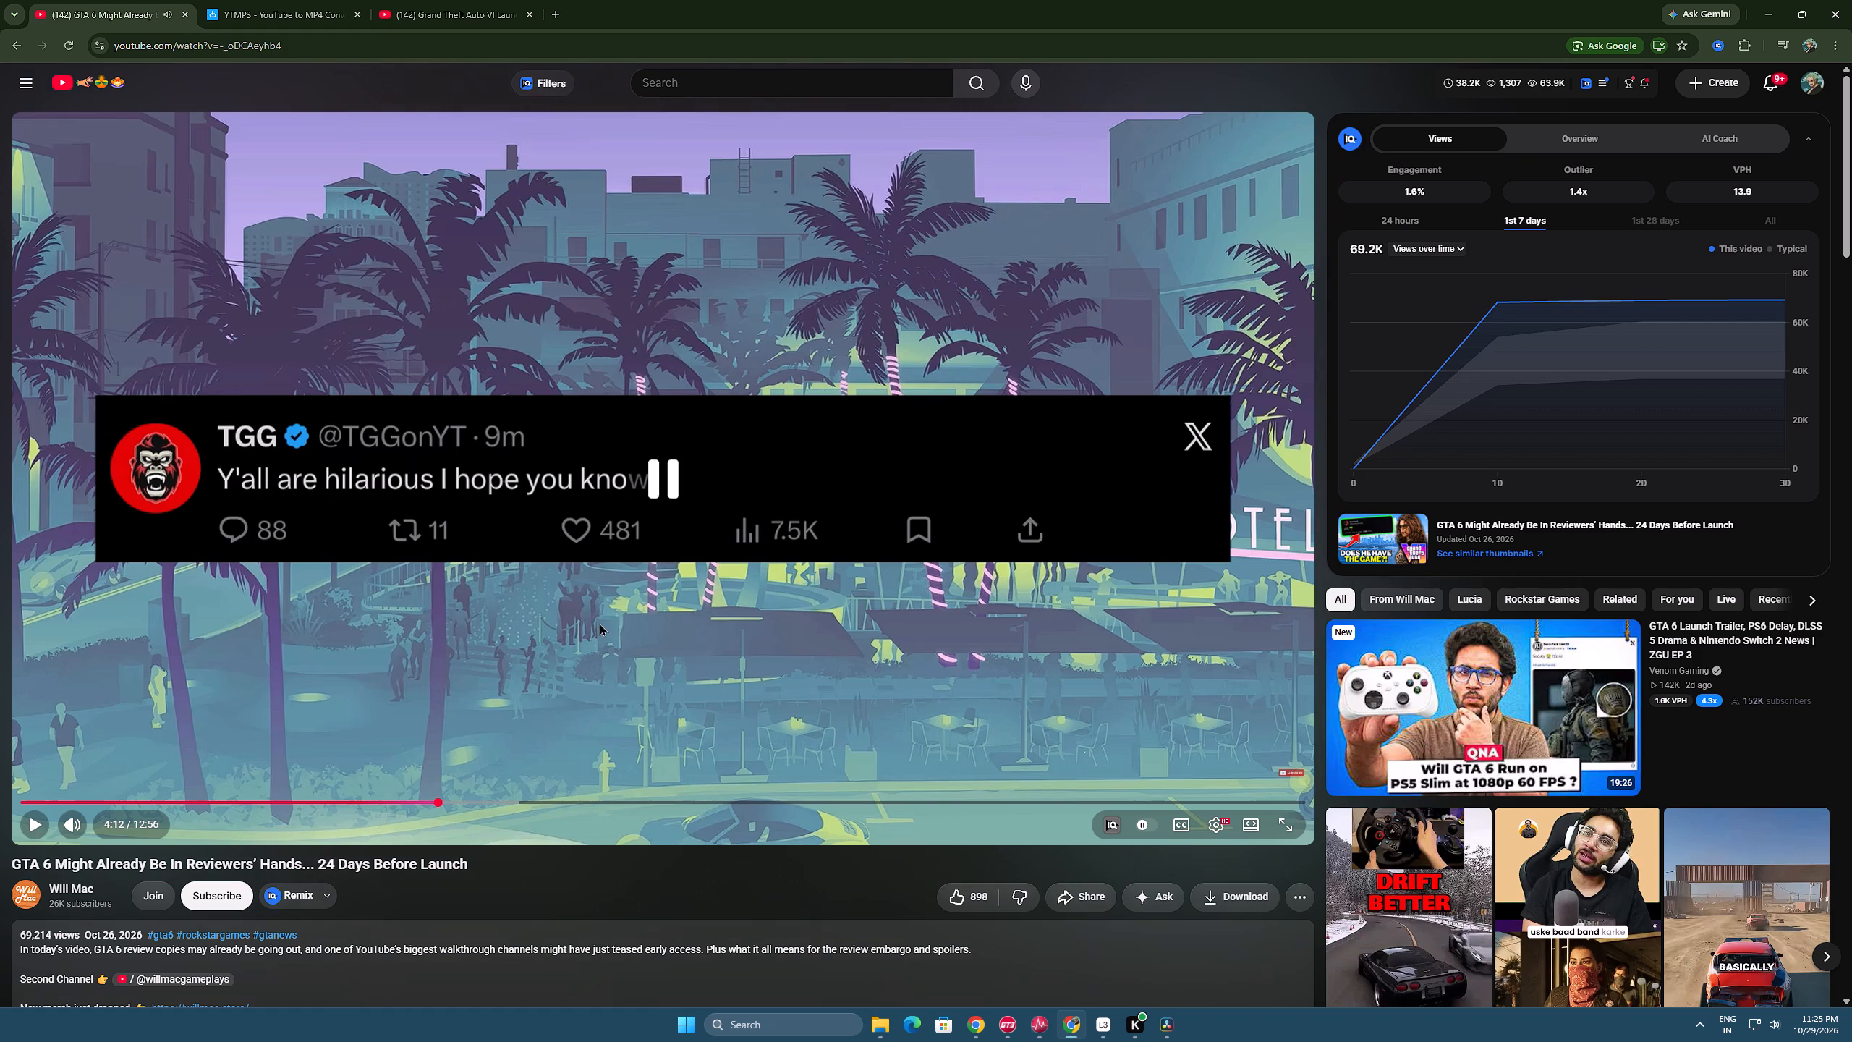
key("Print")
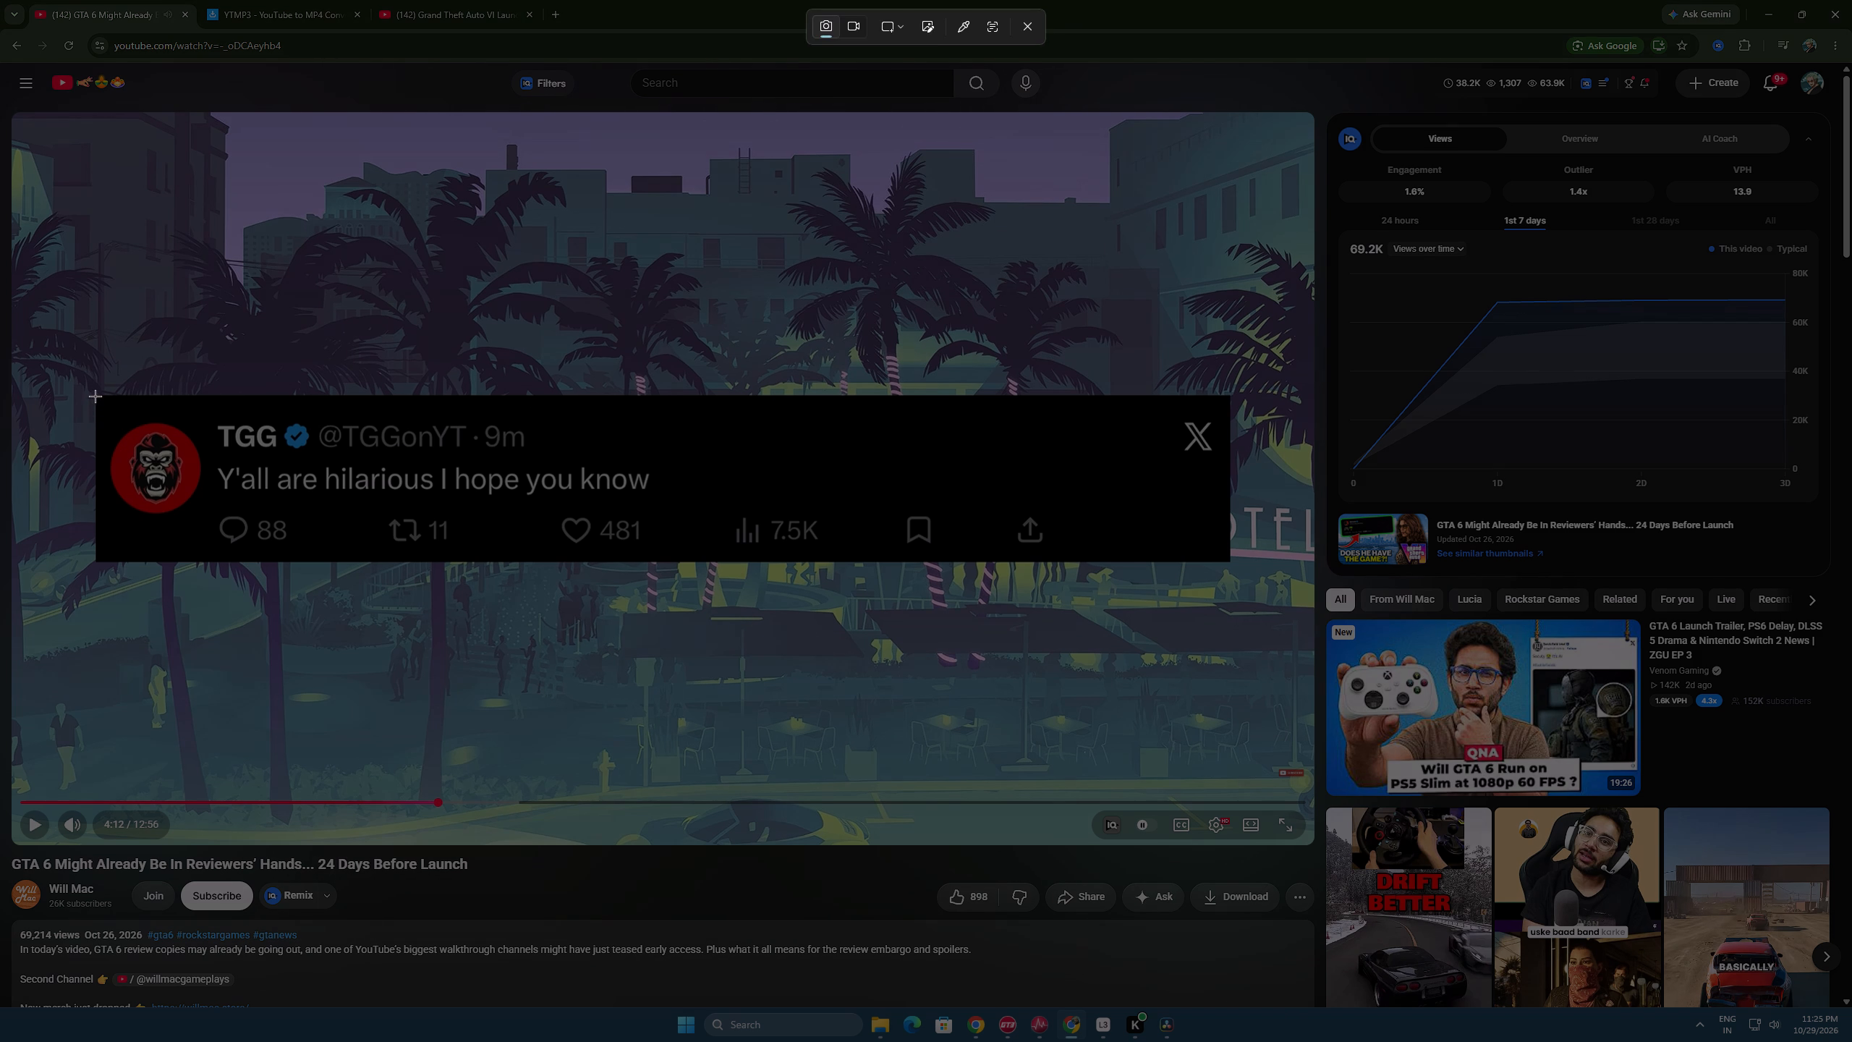
left_click_drag(95, 396, 1232, 562)
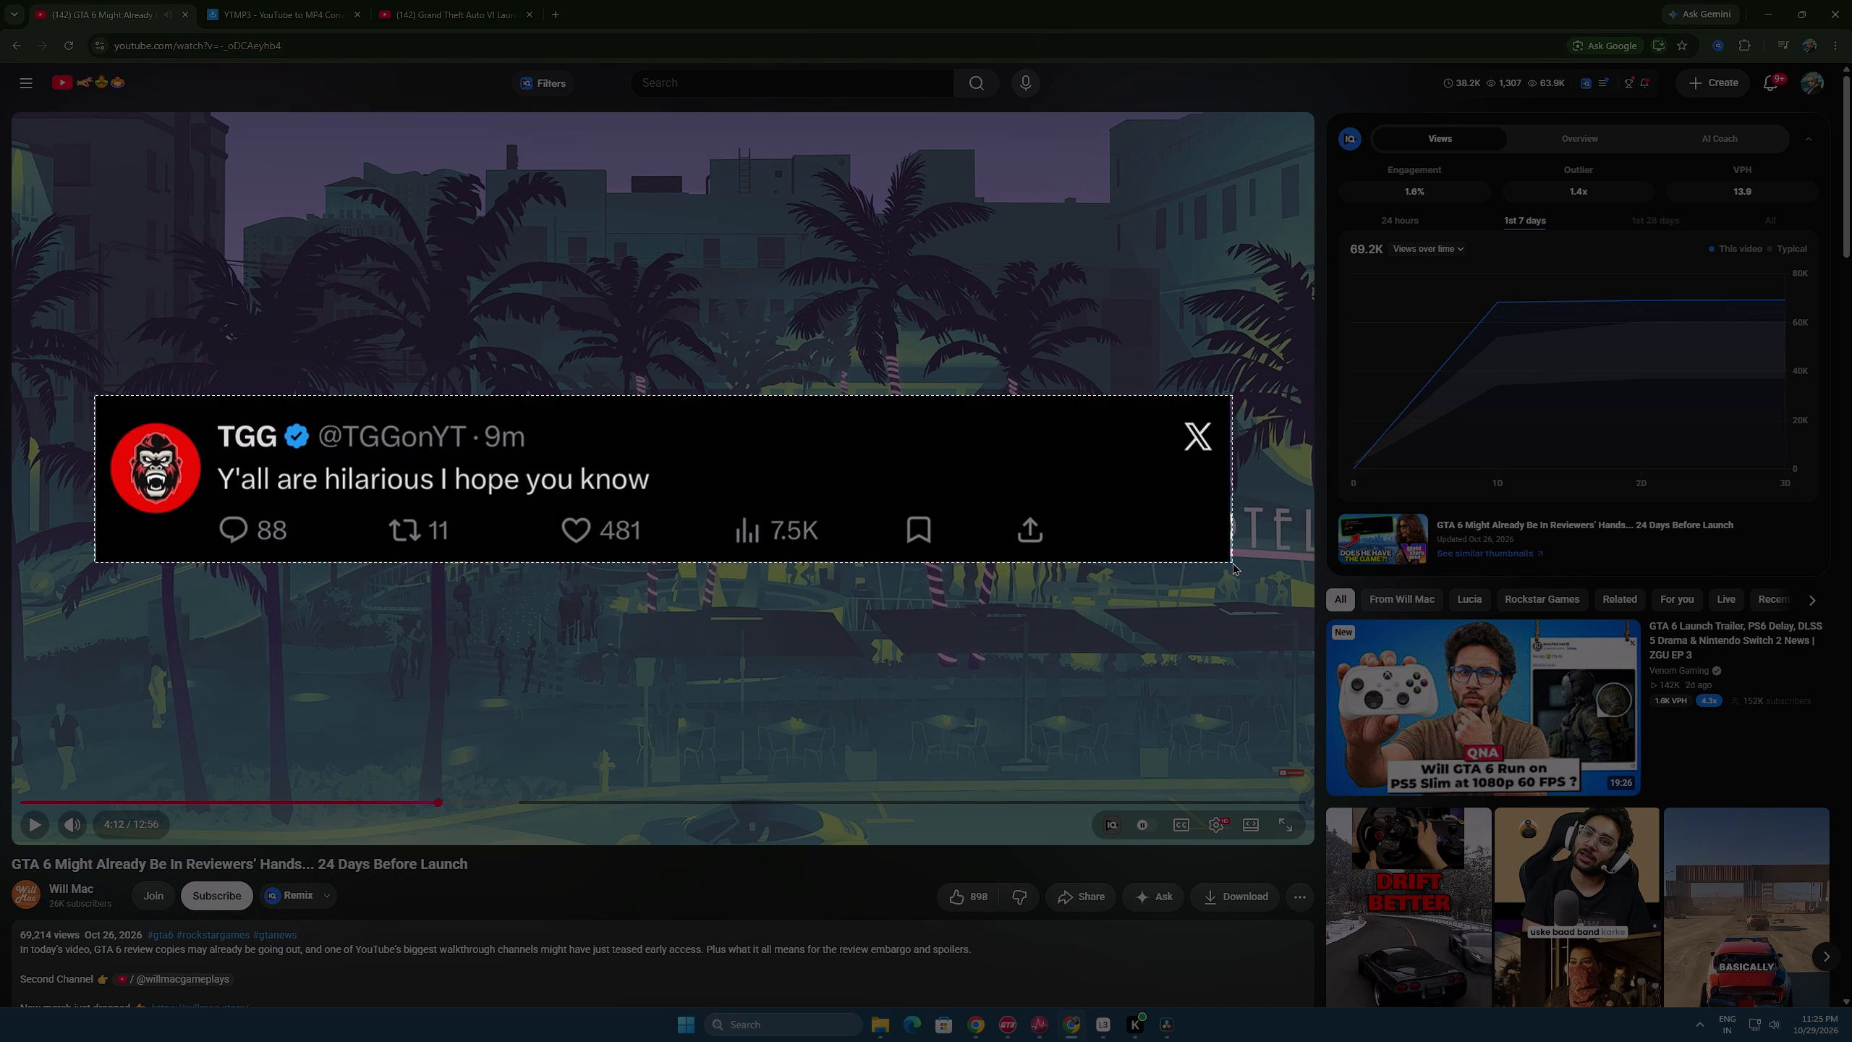
left_click_drag(1232, 562, 1231, 561)
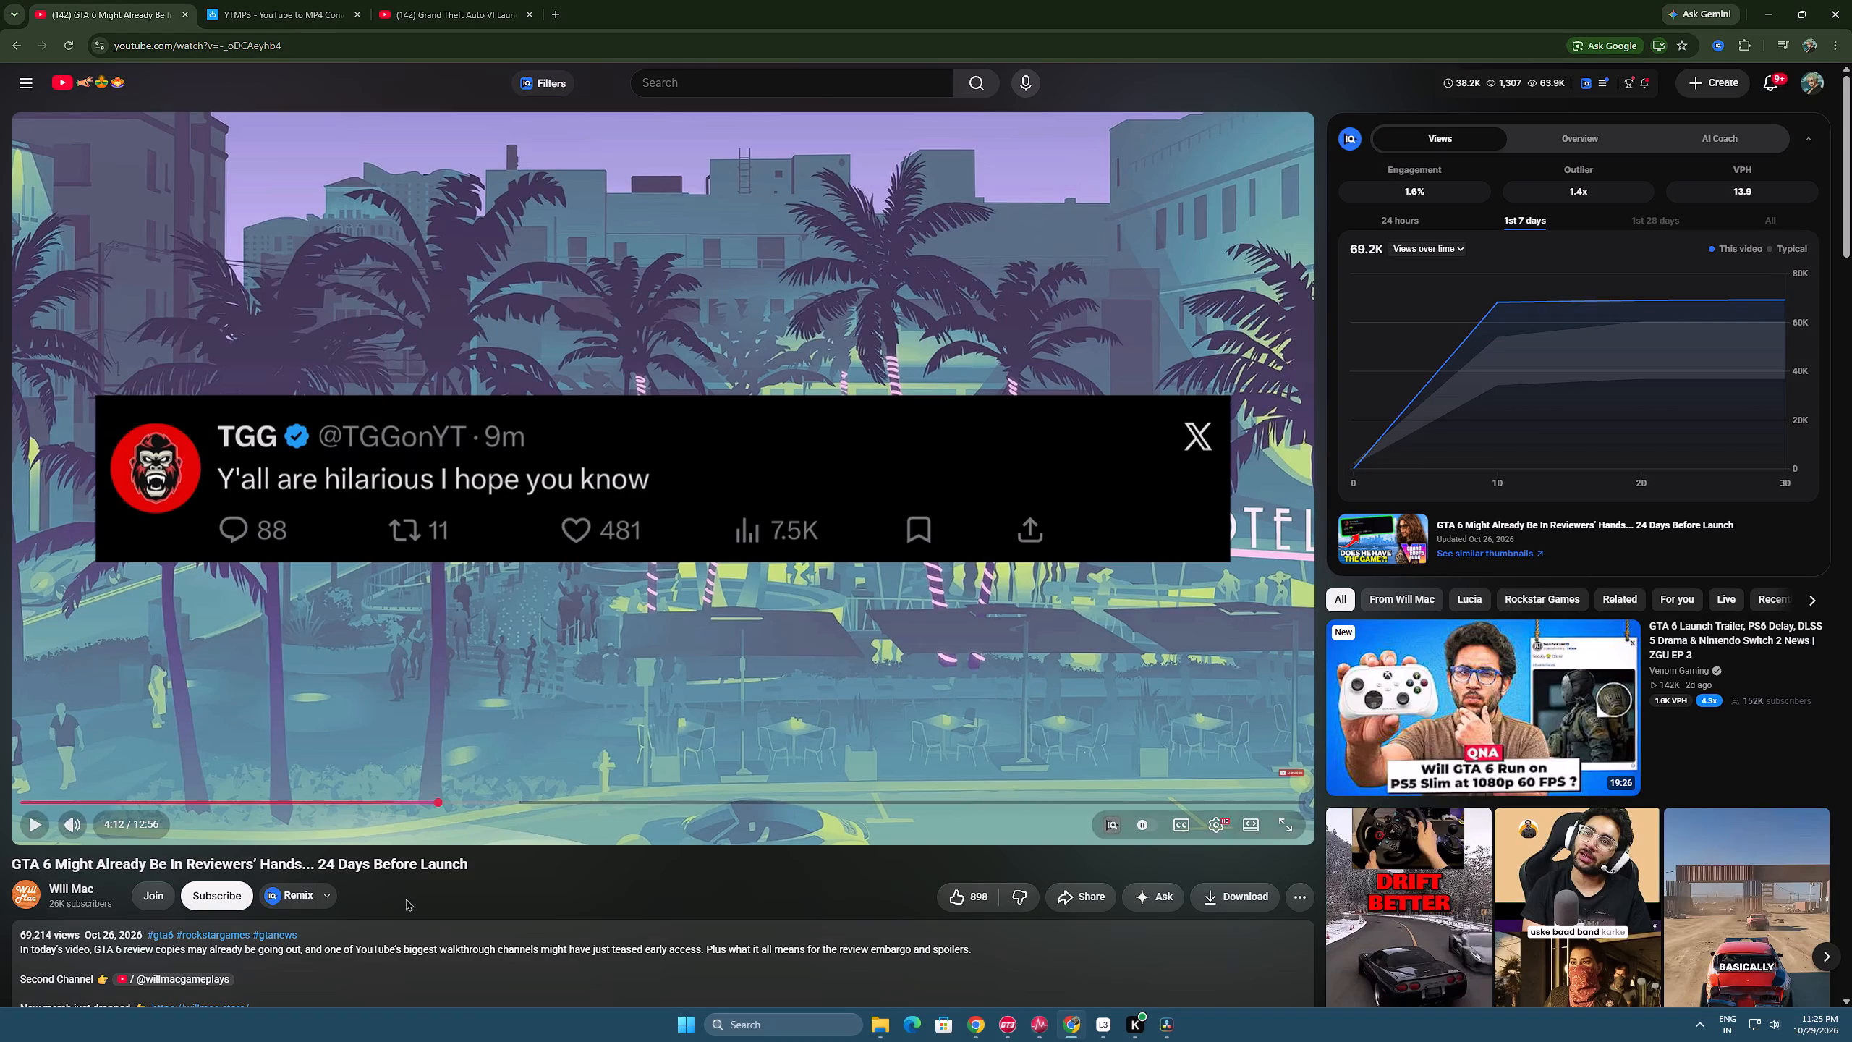
Save the TGG post screenshot as a PNG in the Downloads folder.
left_click(1707, 841)
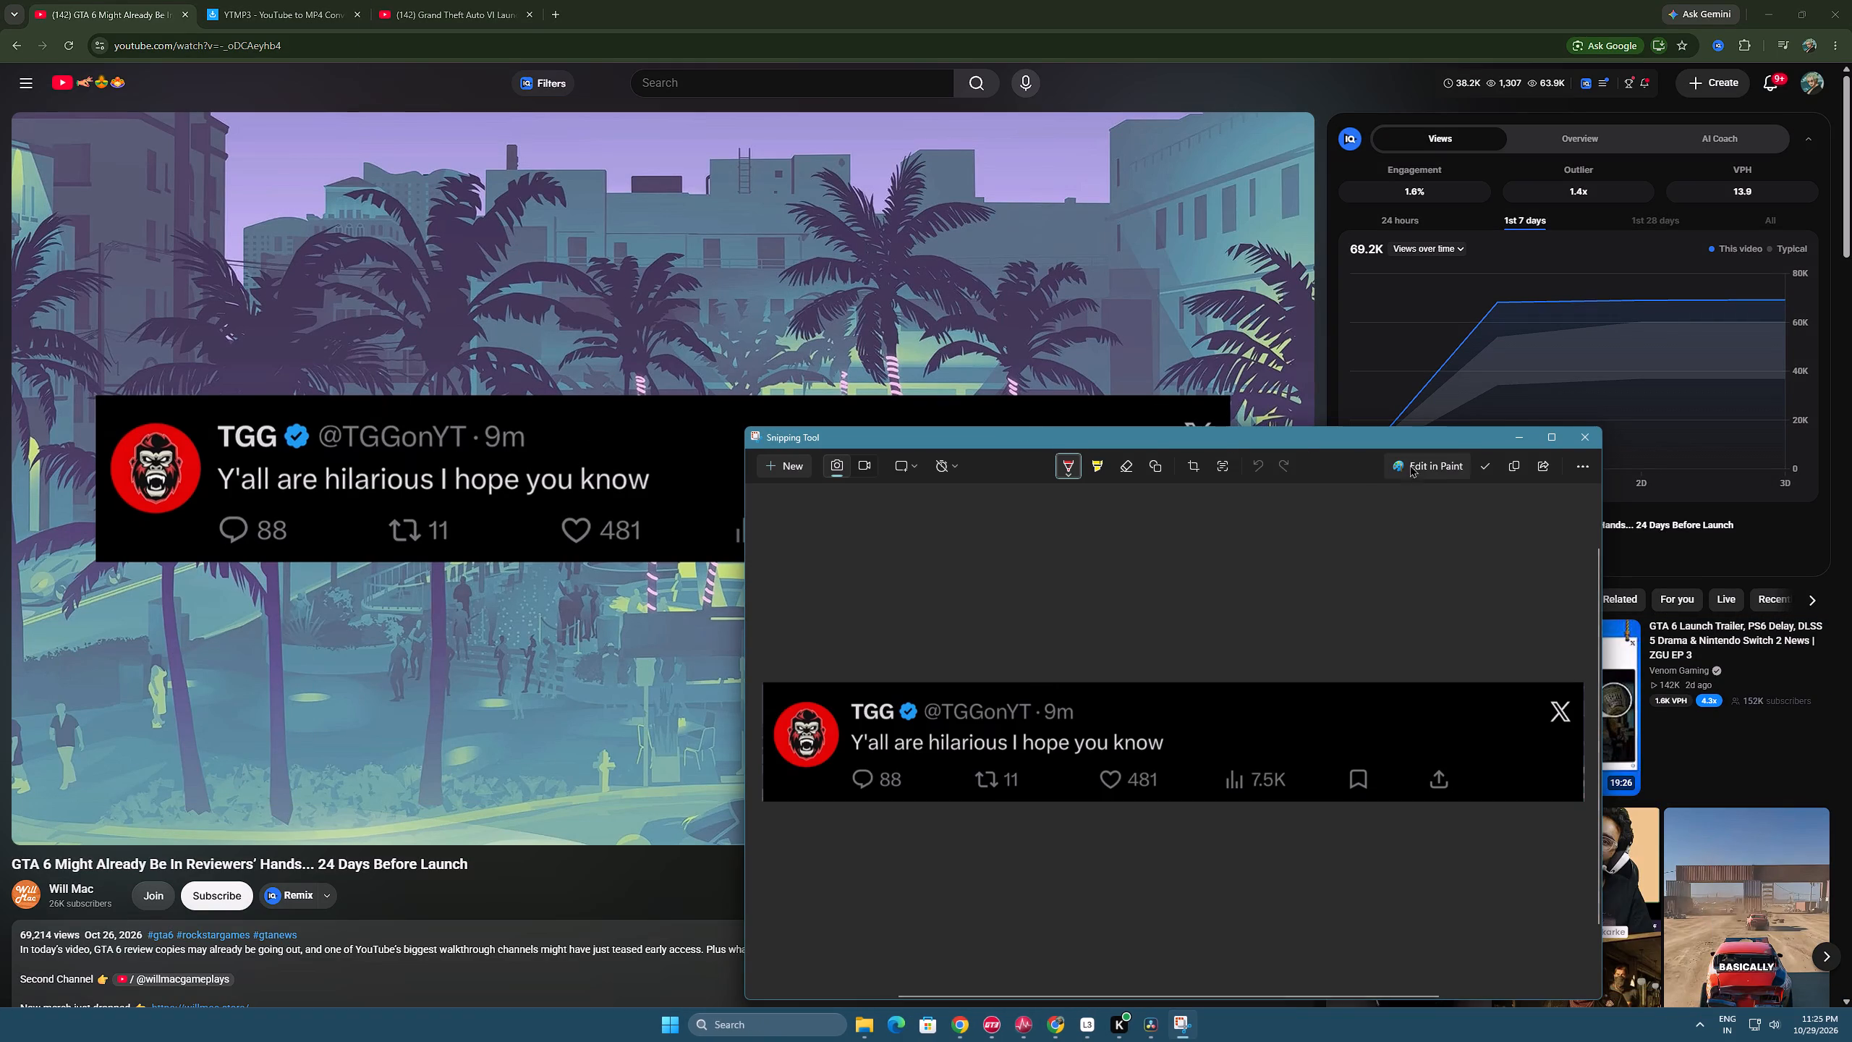
left_click(1480, 470)
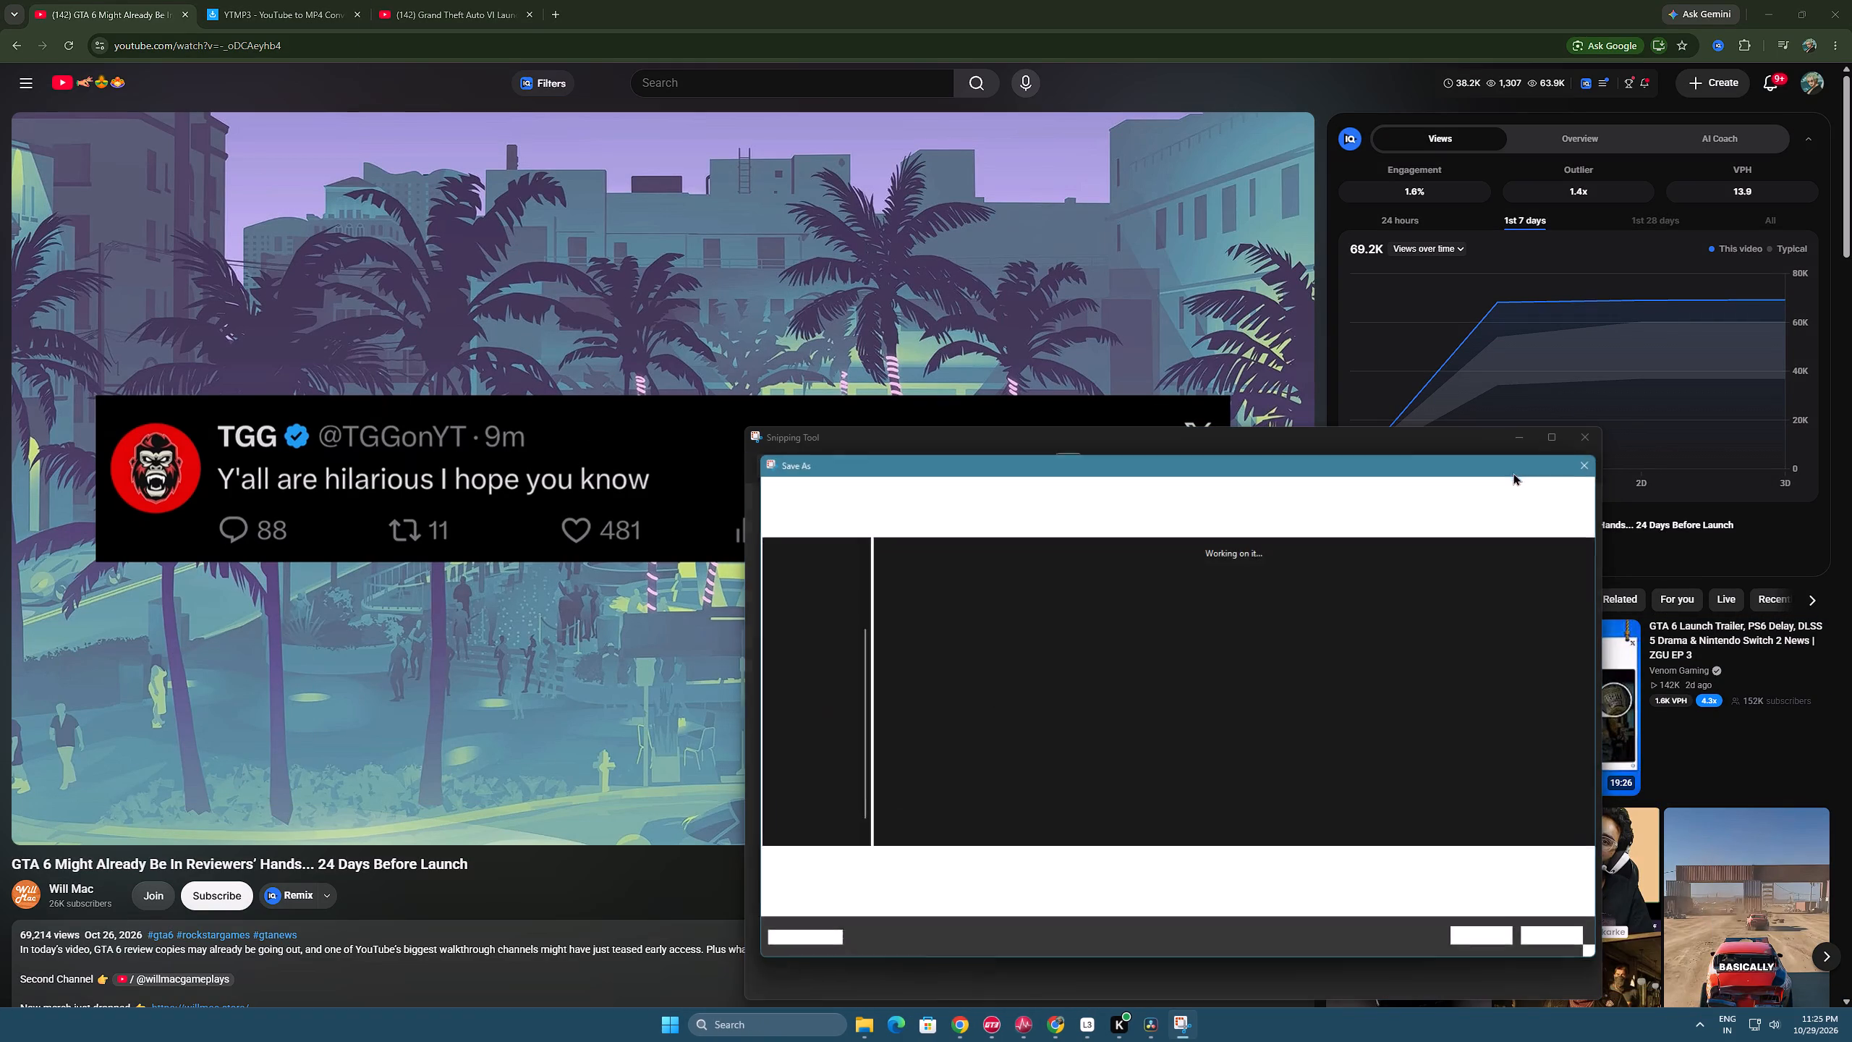
scroll(794, 737, "up", 7)
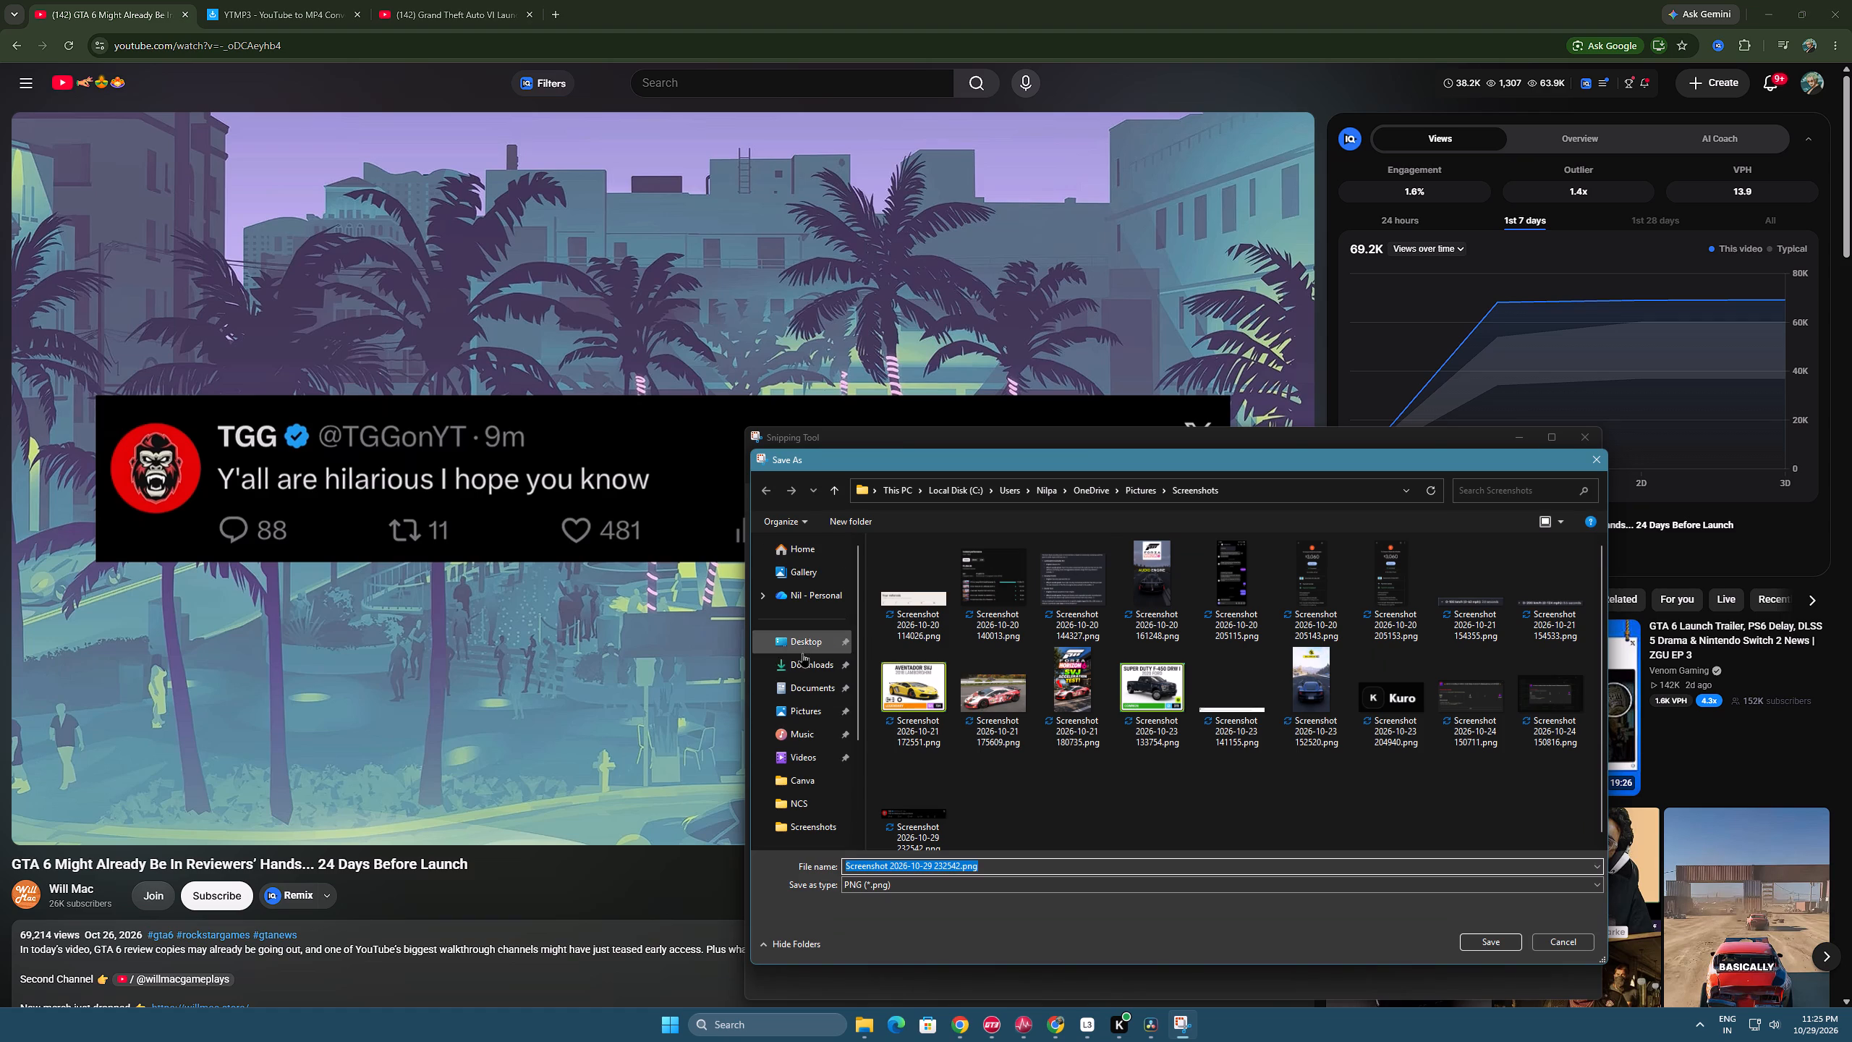
left_click(814, 669)
key("Return")
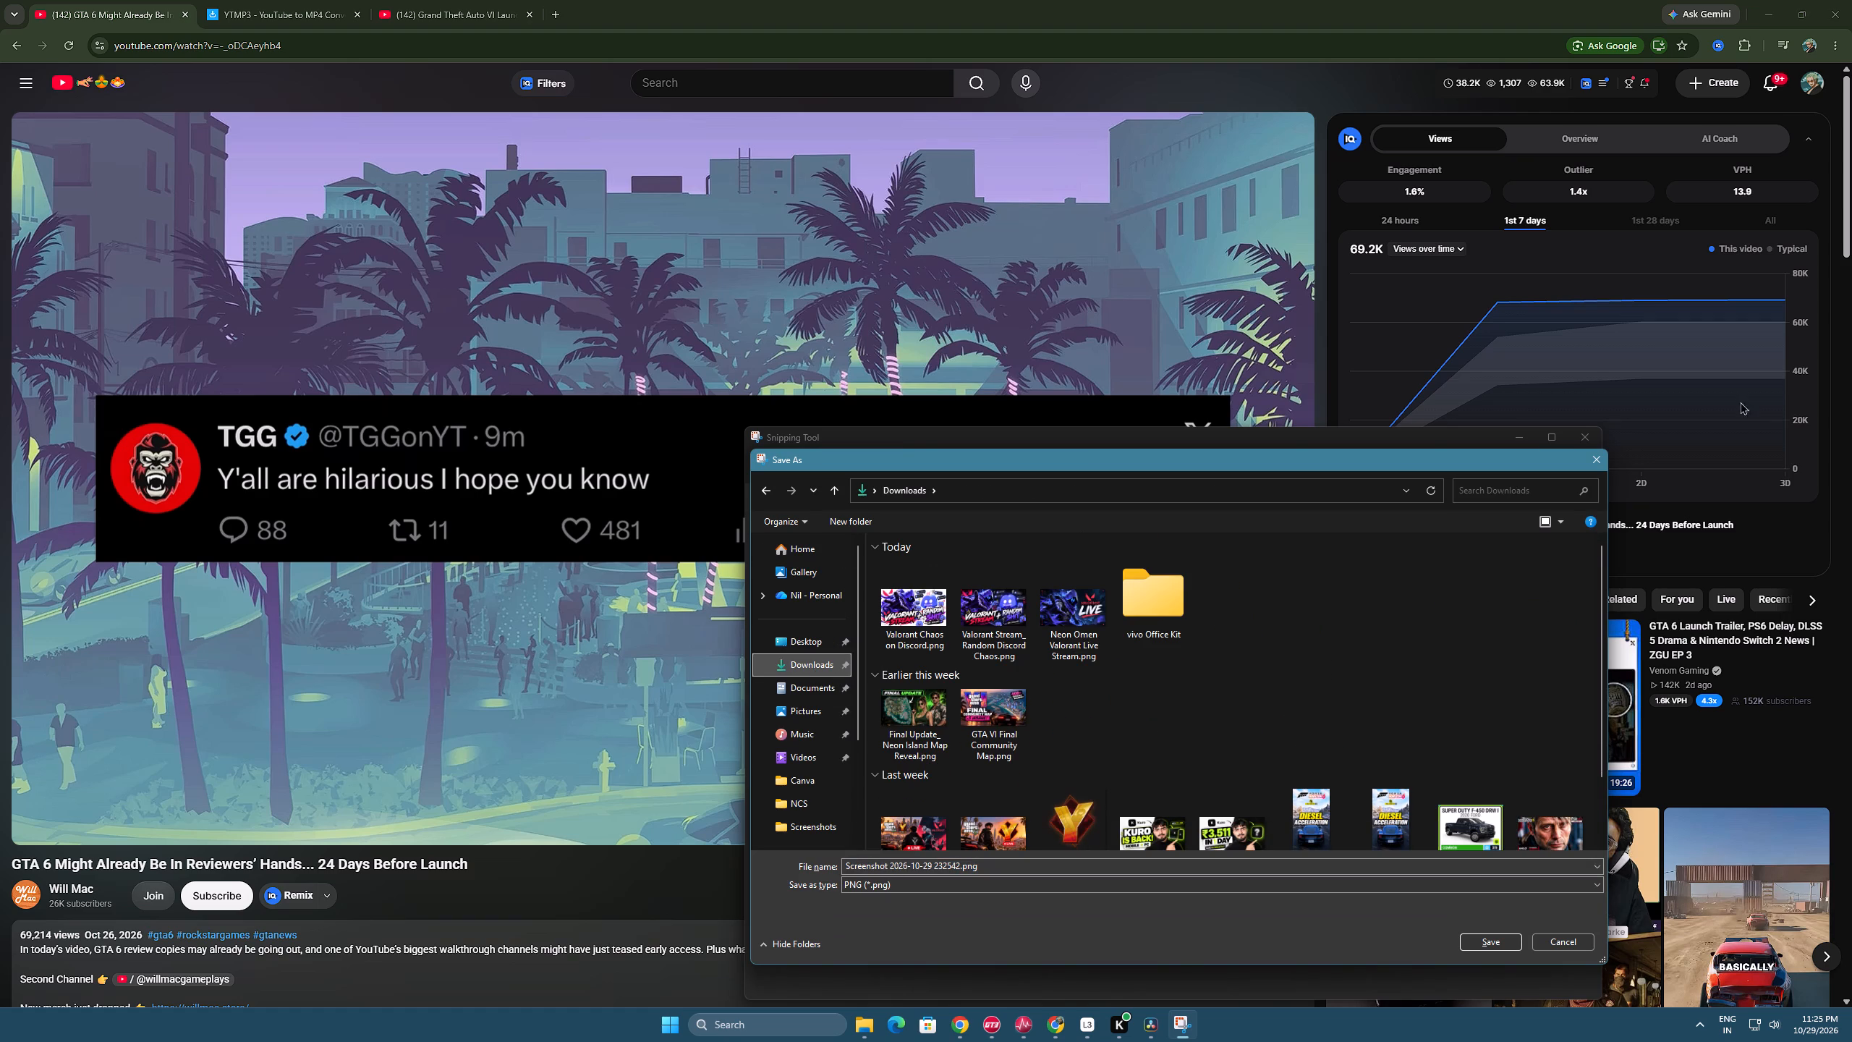
left_click(1468, 936)
Rewind the video to 0:54, pause it, and snip the ShirrakoGaming Oct 24 post.
left_click(216, 549)
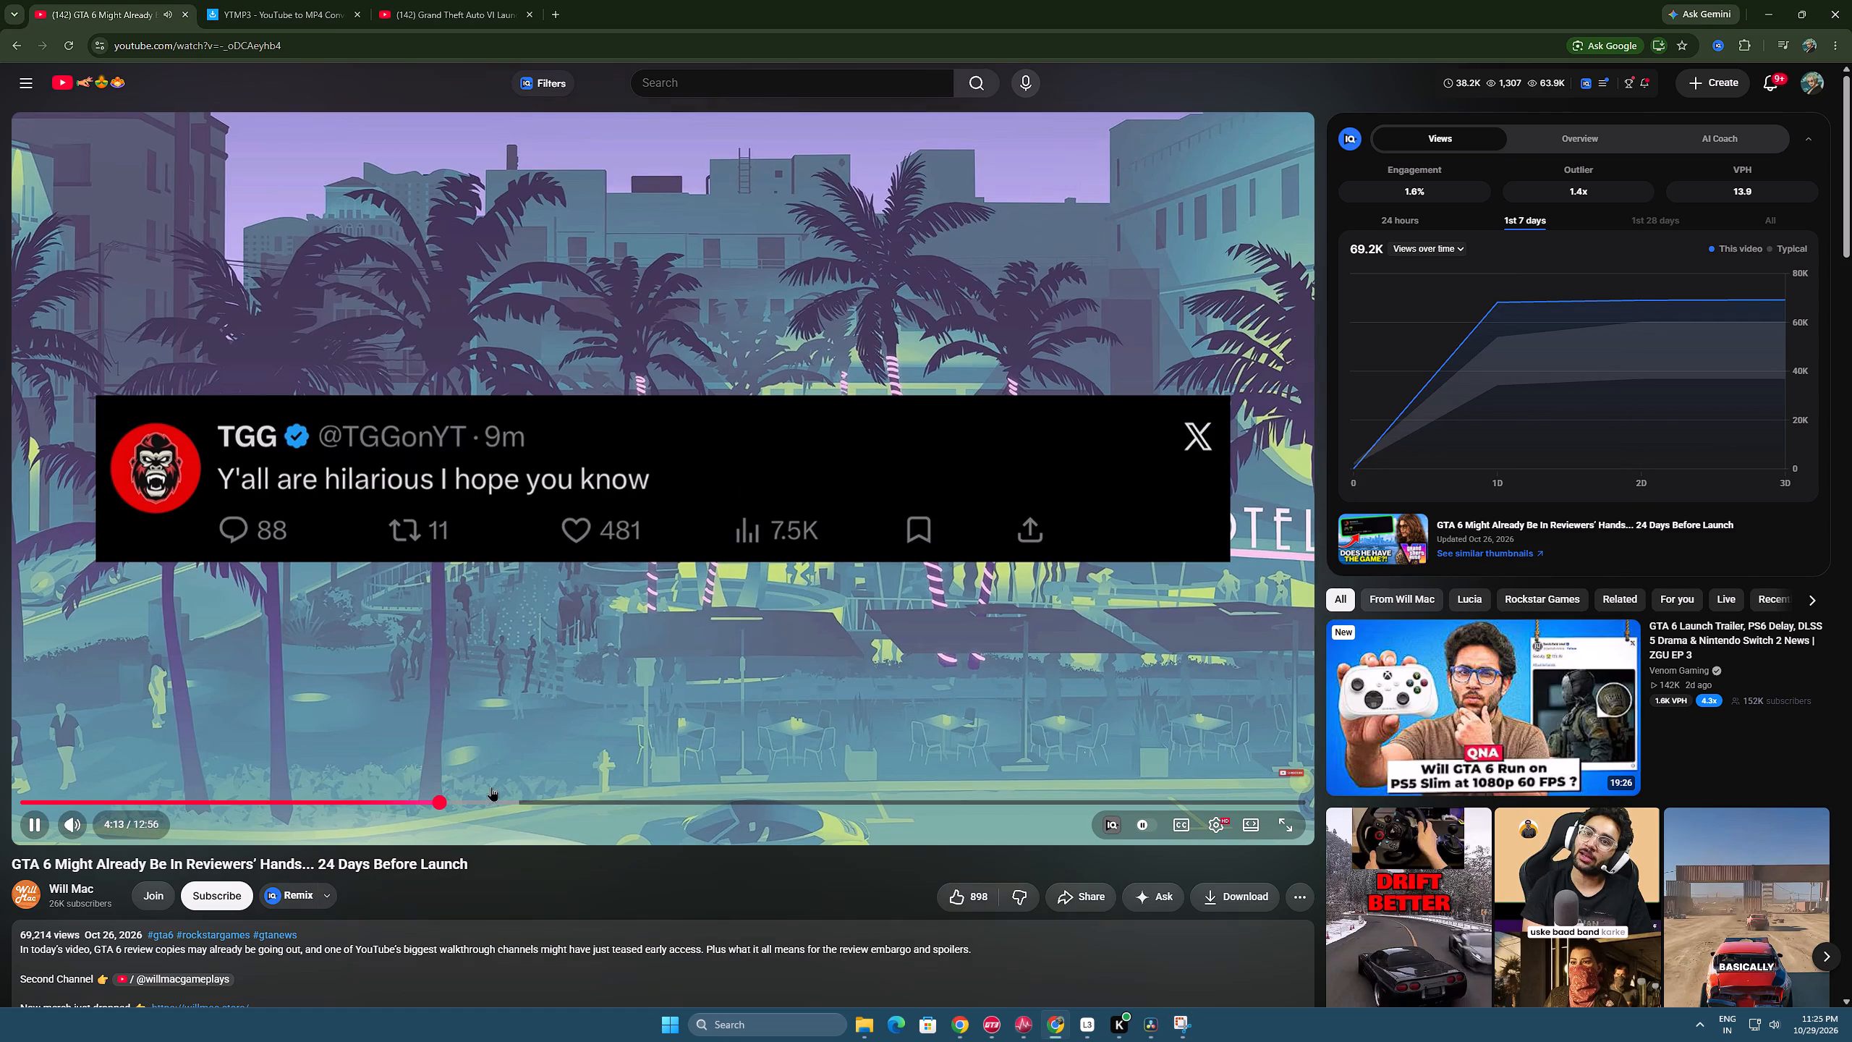
left_click_drag(445, 801, 309, 801)
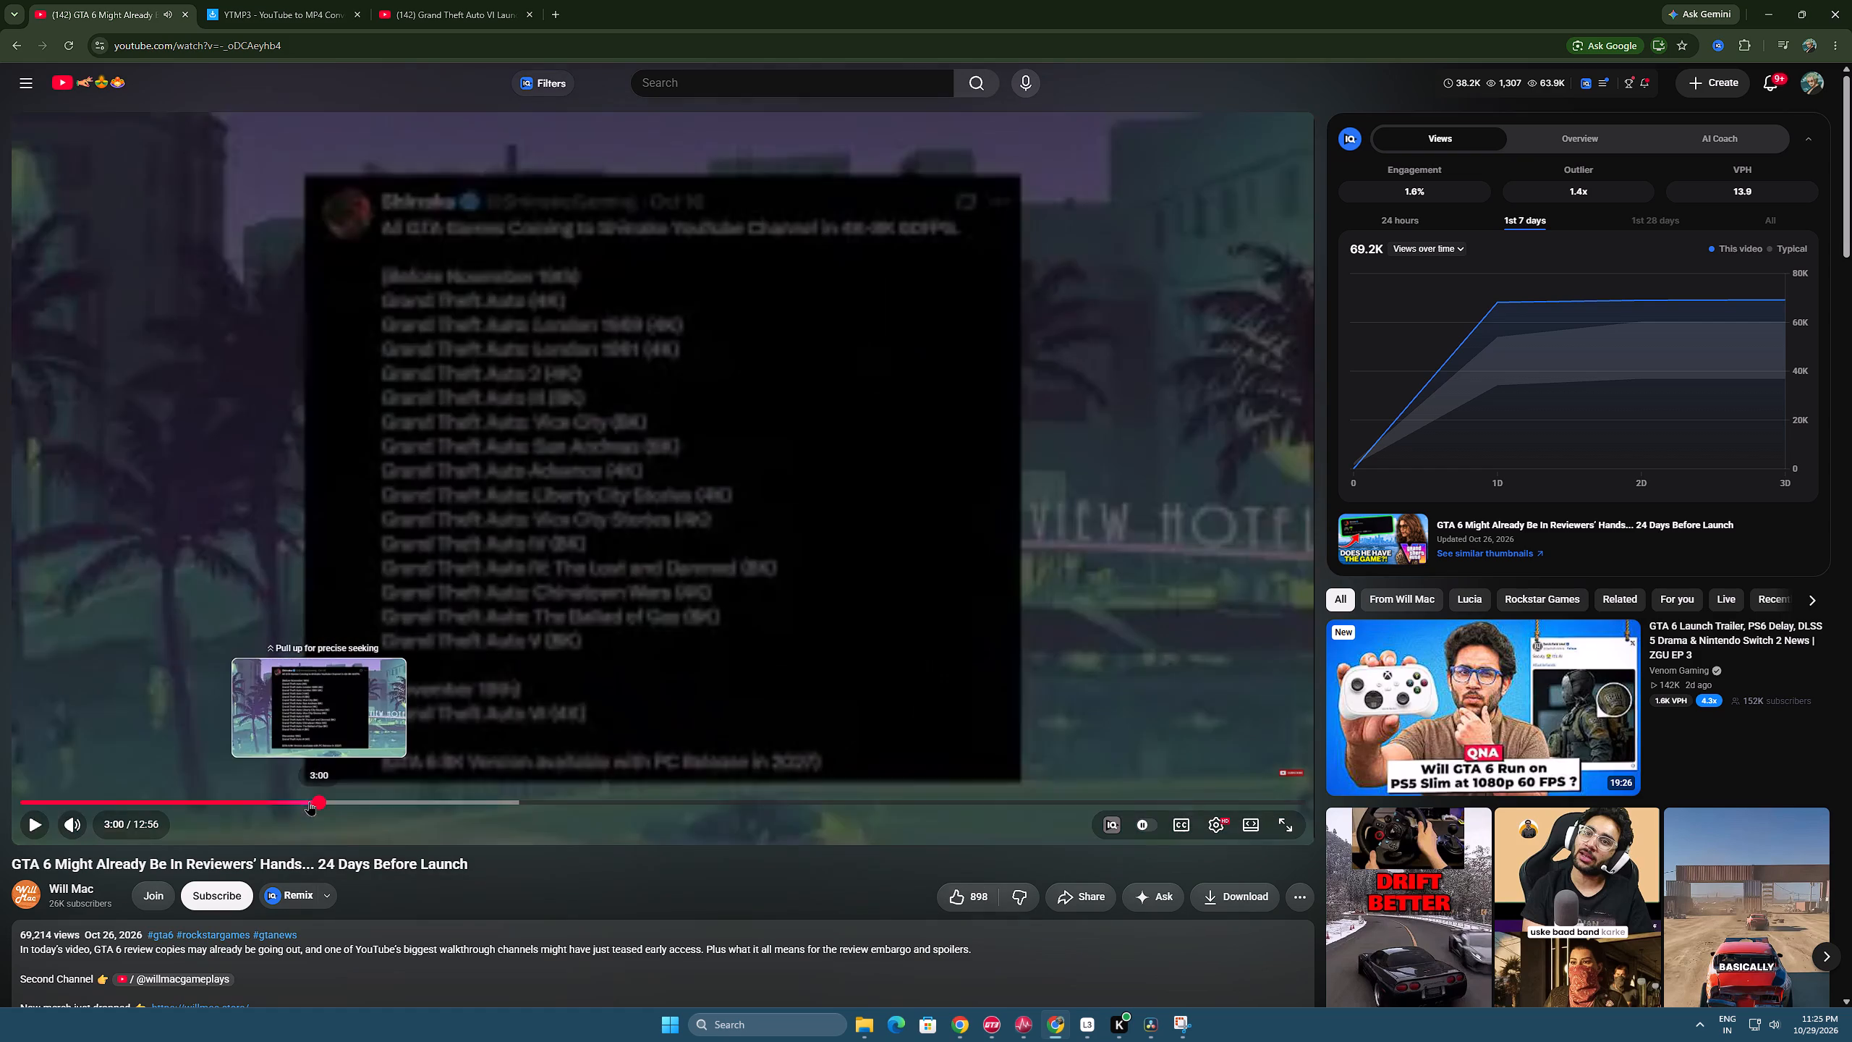
left_click_drag(309, 801, 225, 810)
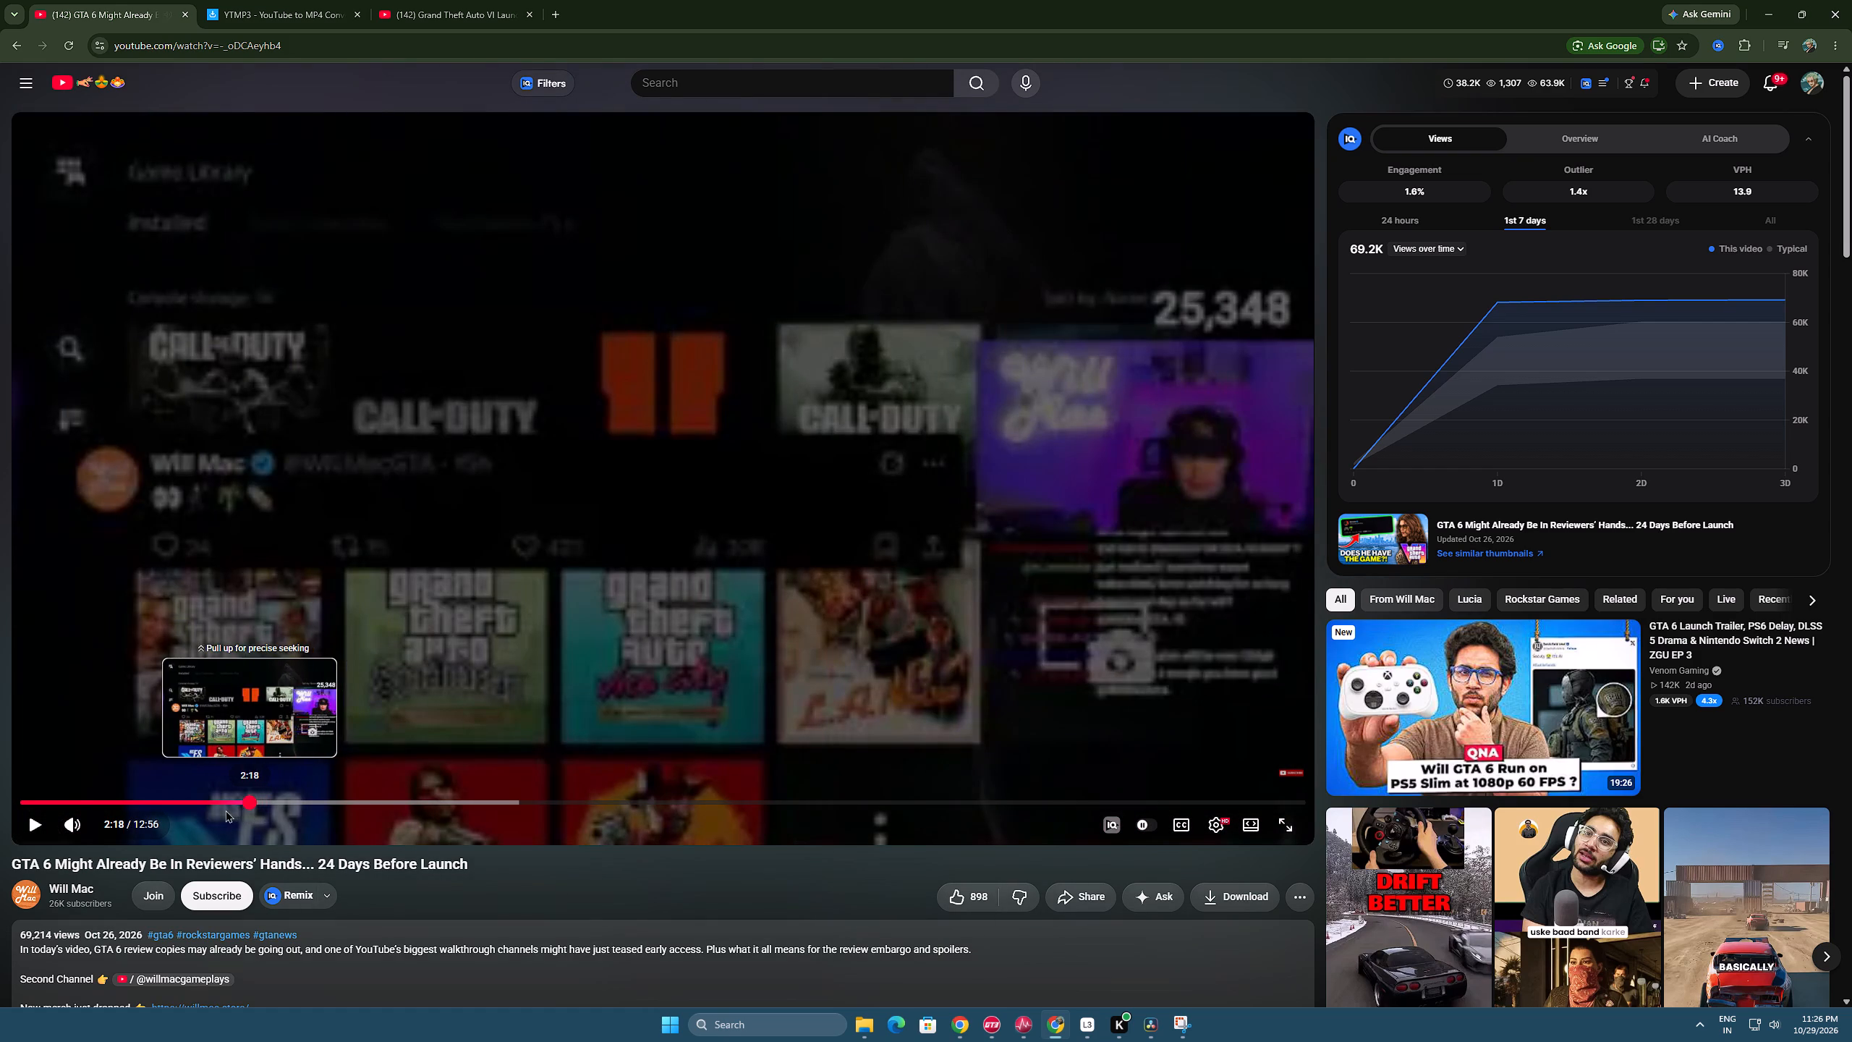
left_click_drag(225, 810, 131, 812)
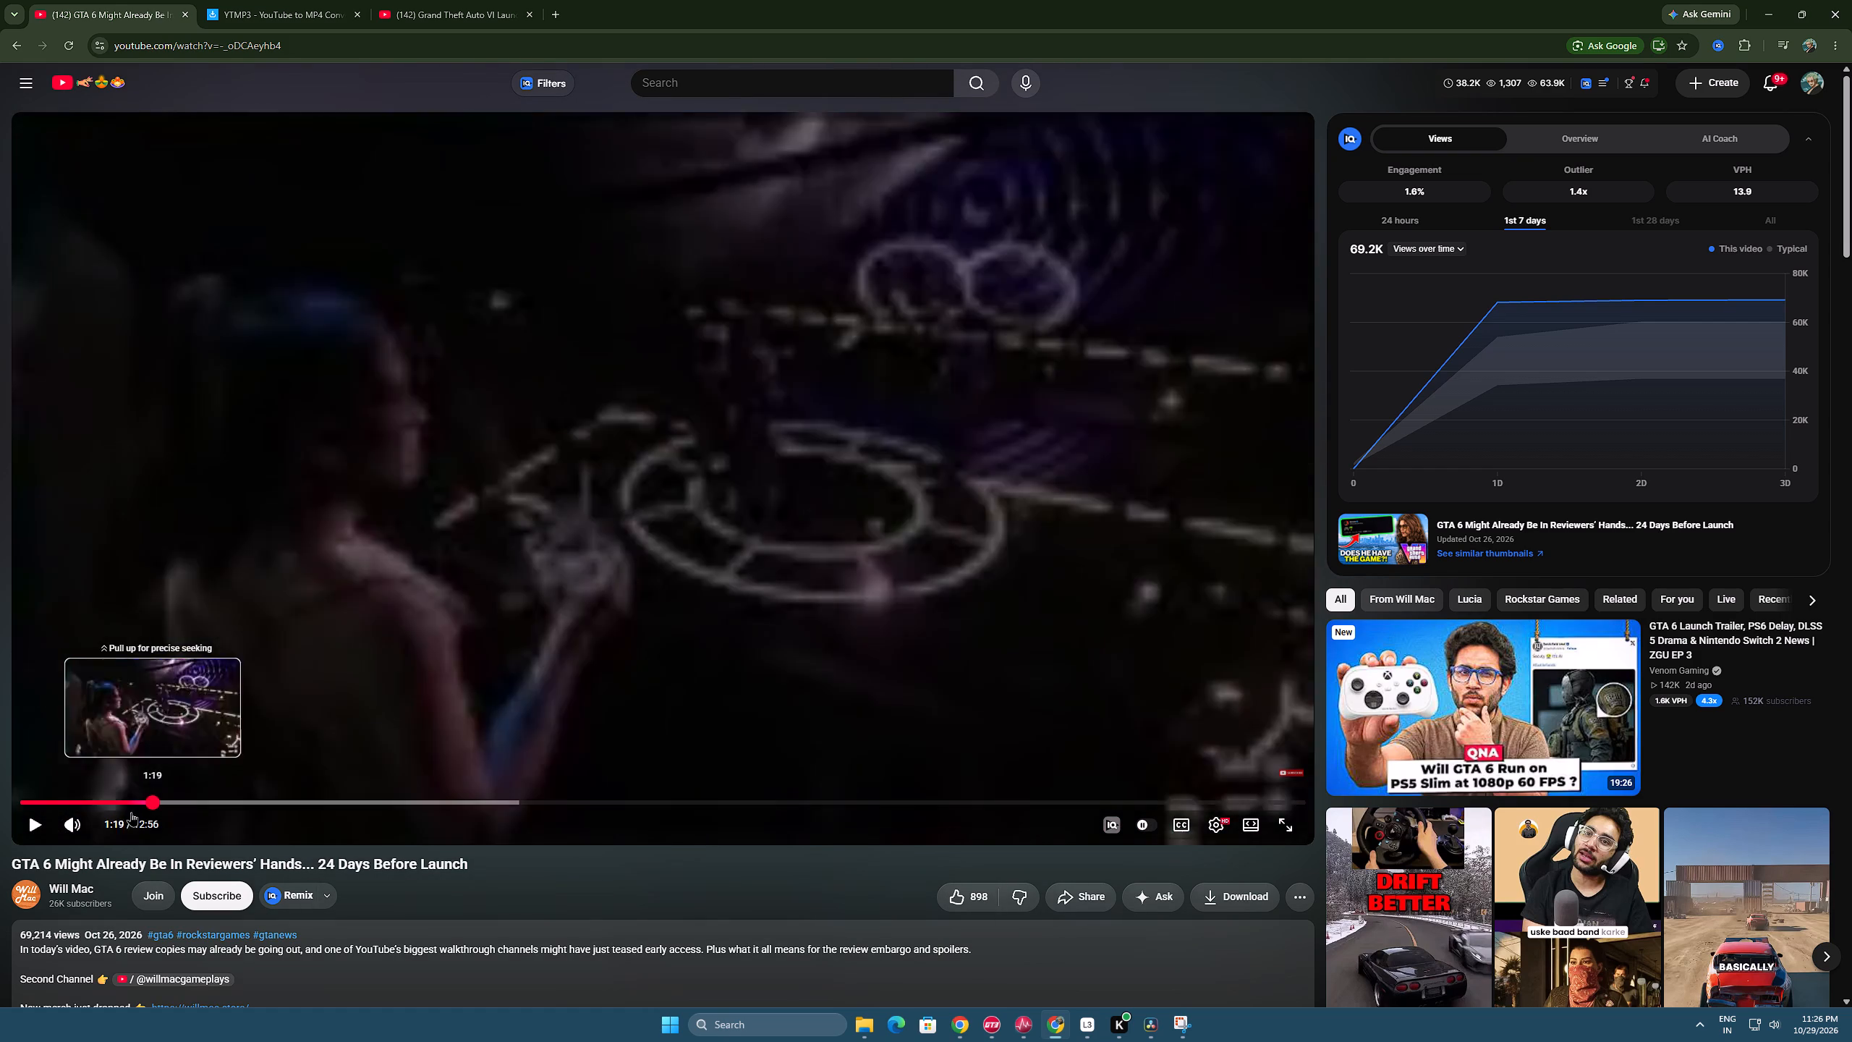
left_click_drag(131, 812, 110, 815)
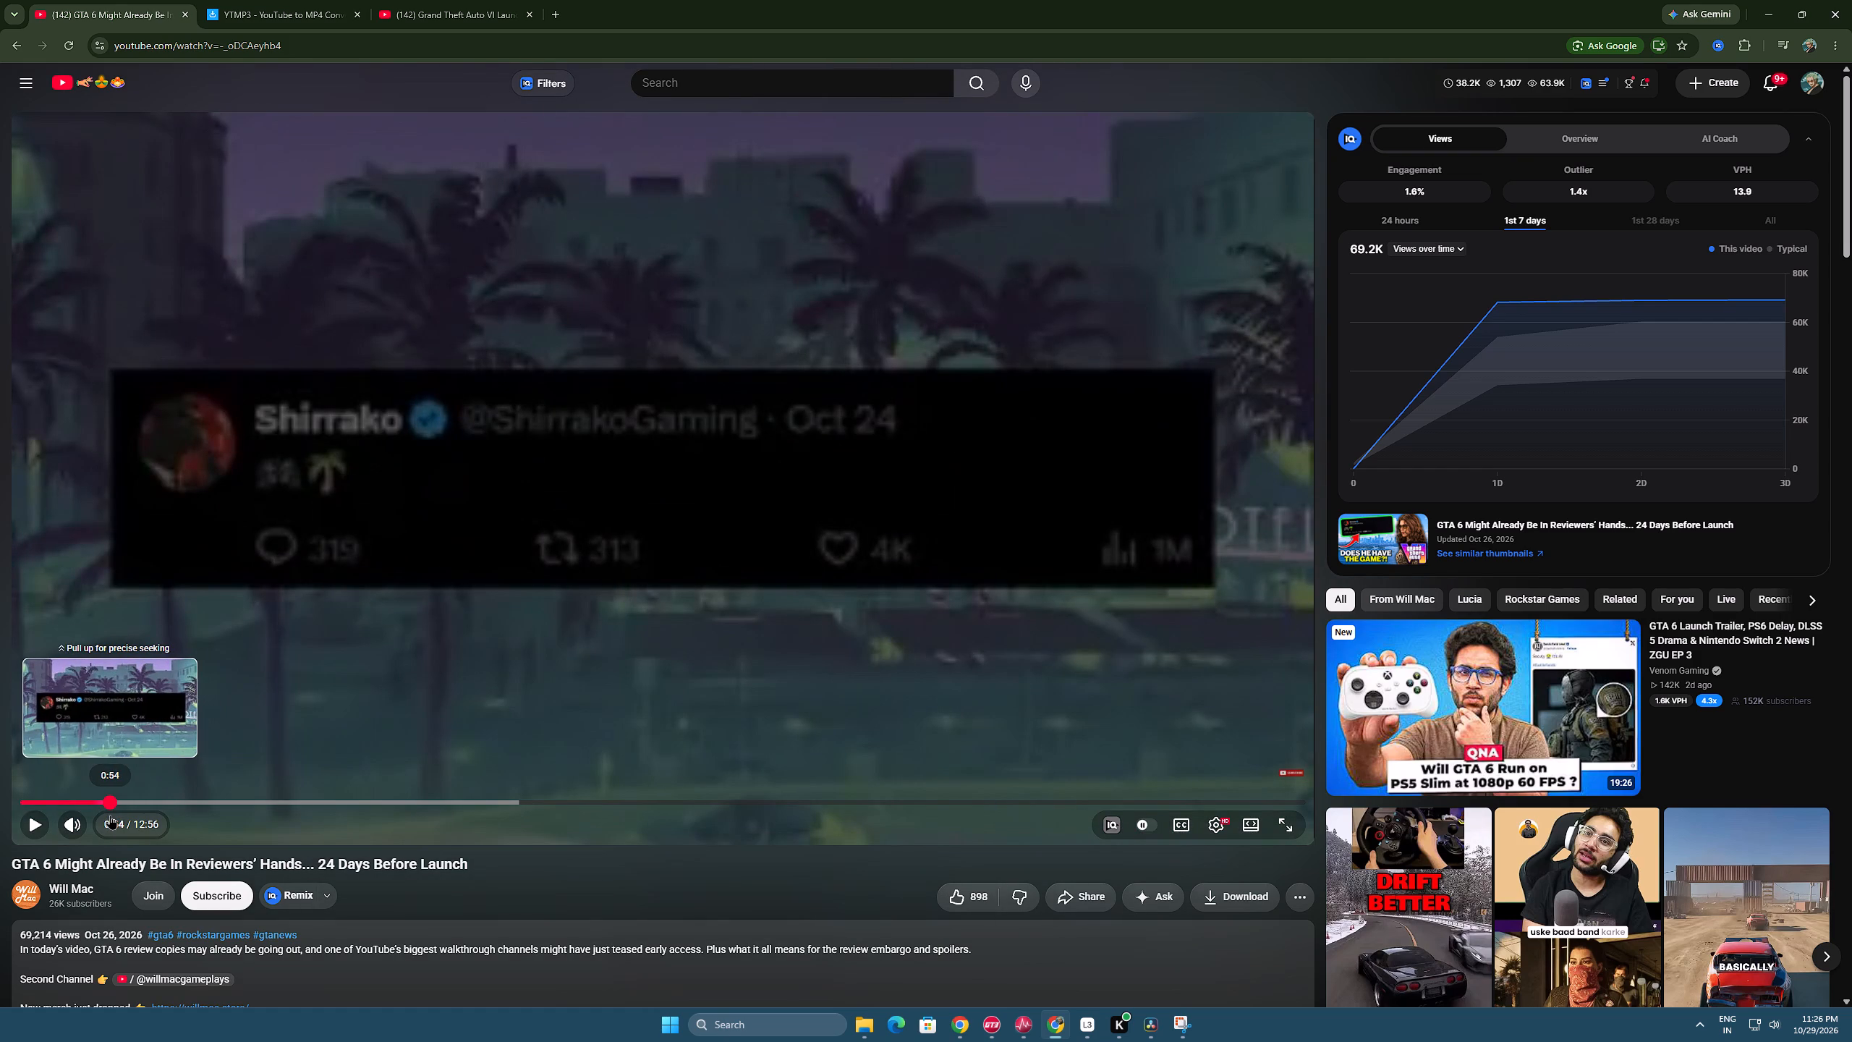
key("space")
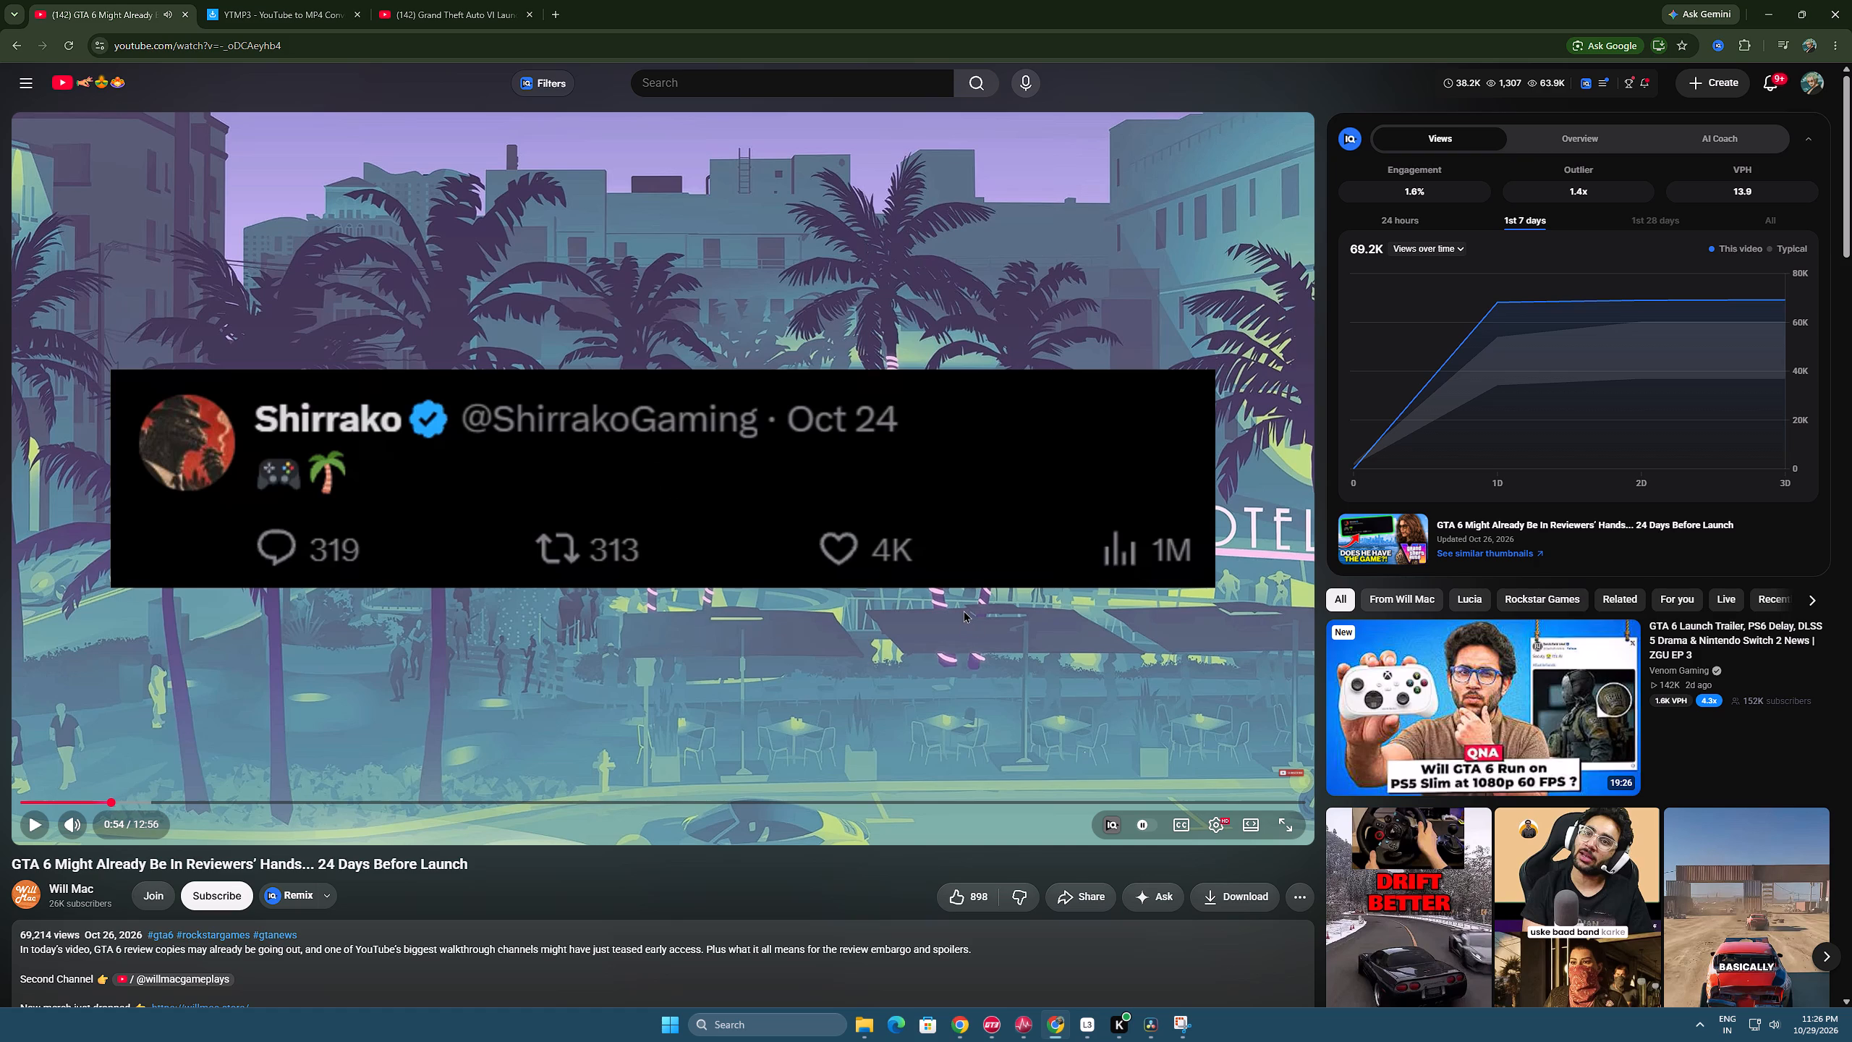
key("Print")
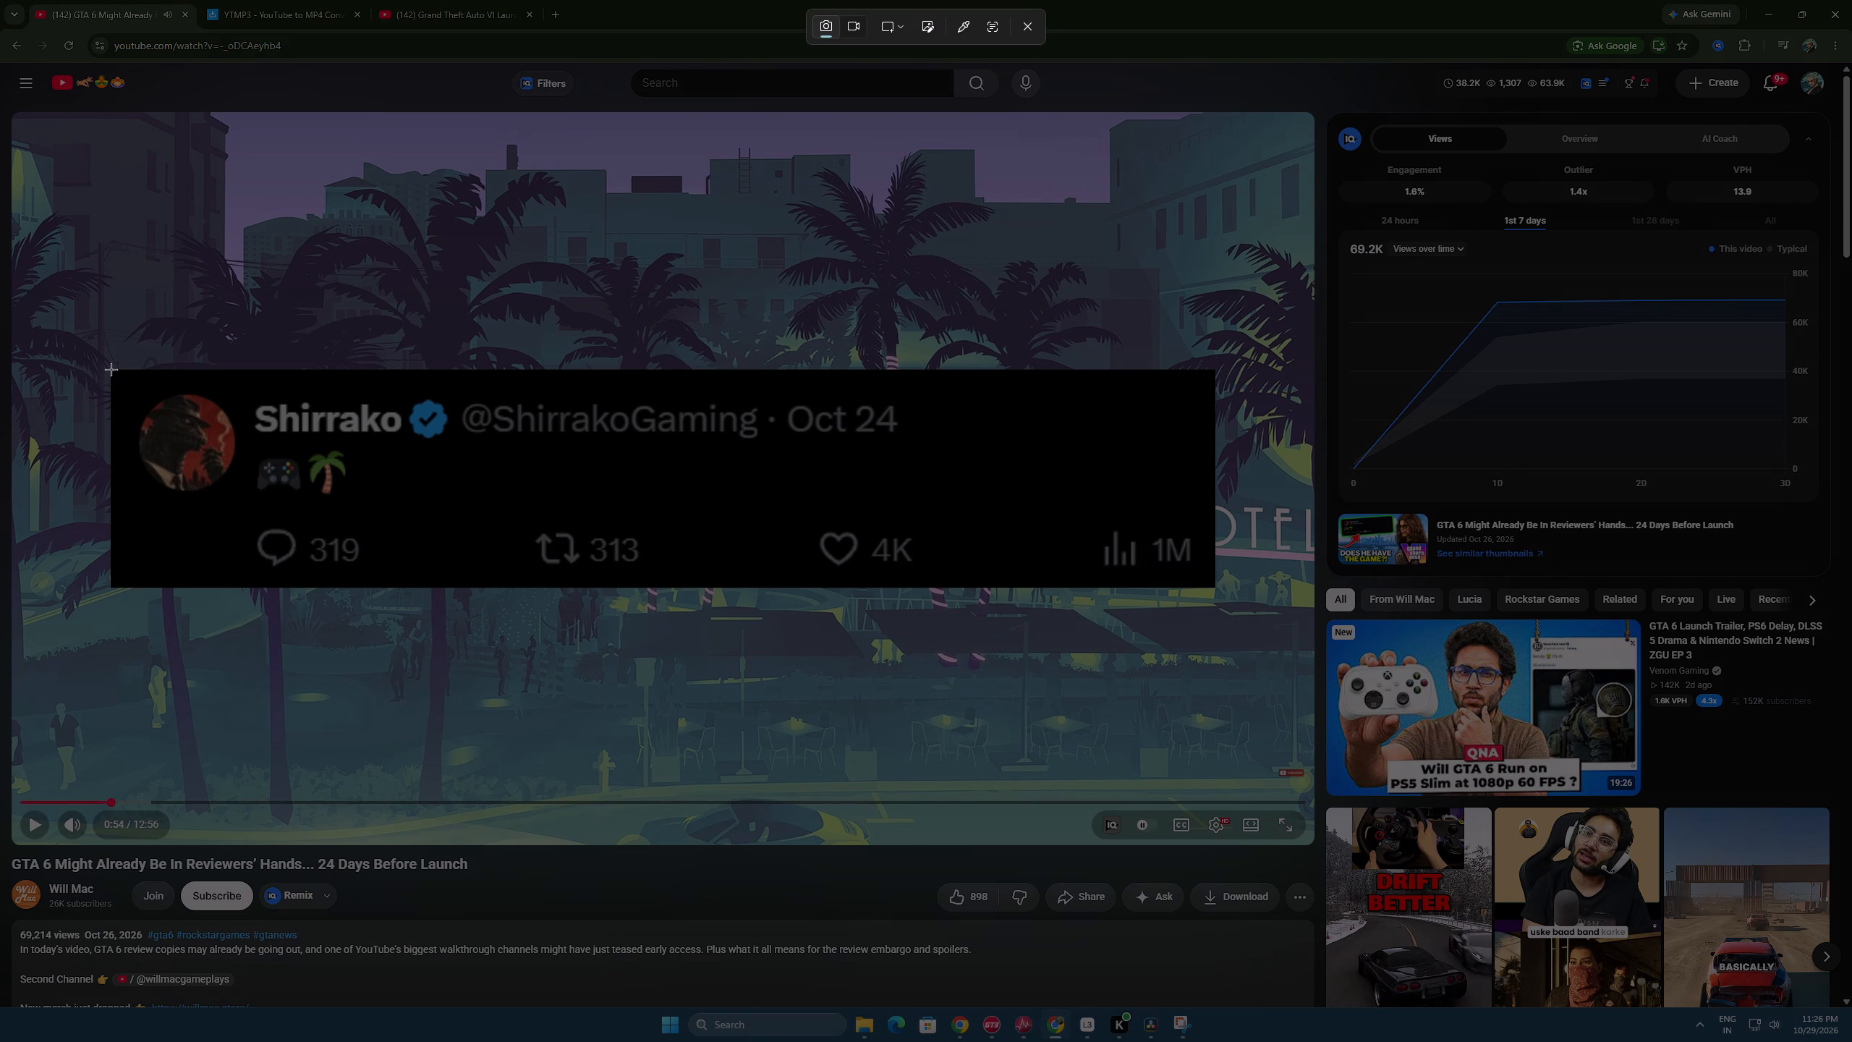
left_click_drag(111, 369, 1218, 589)
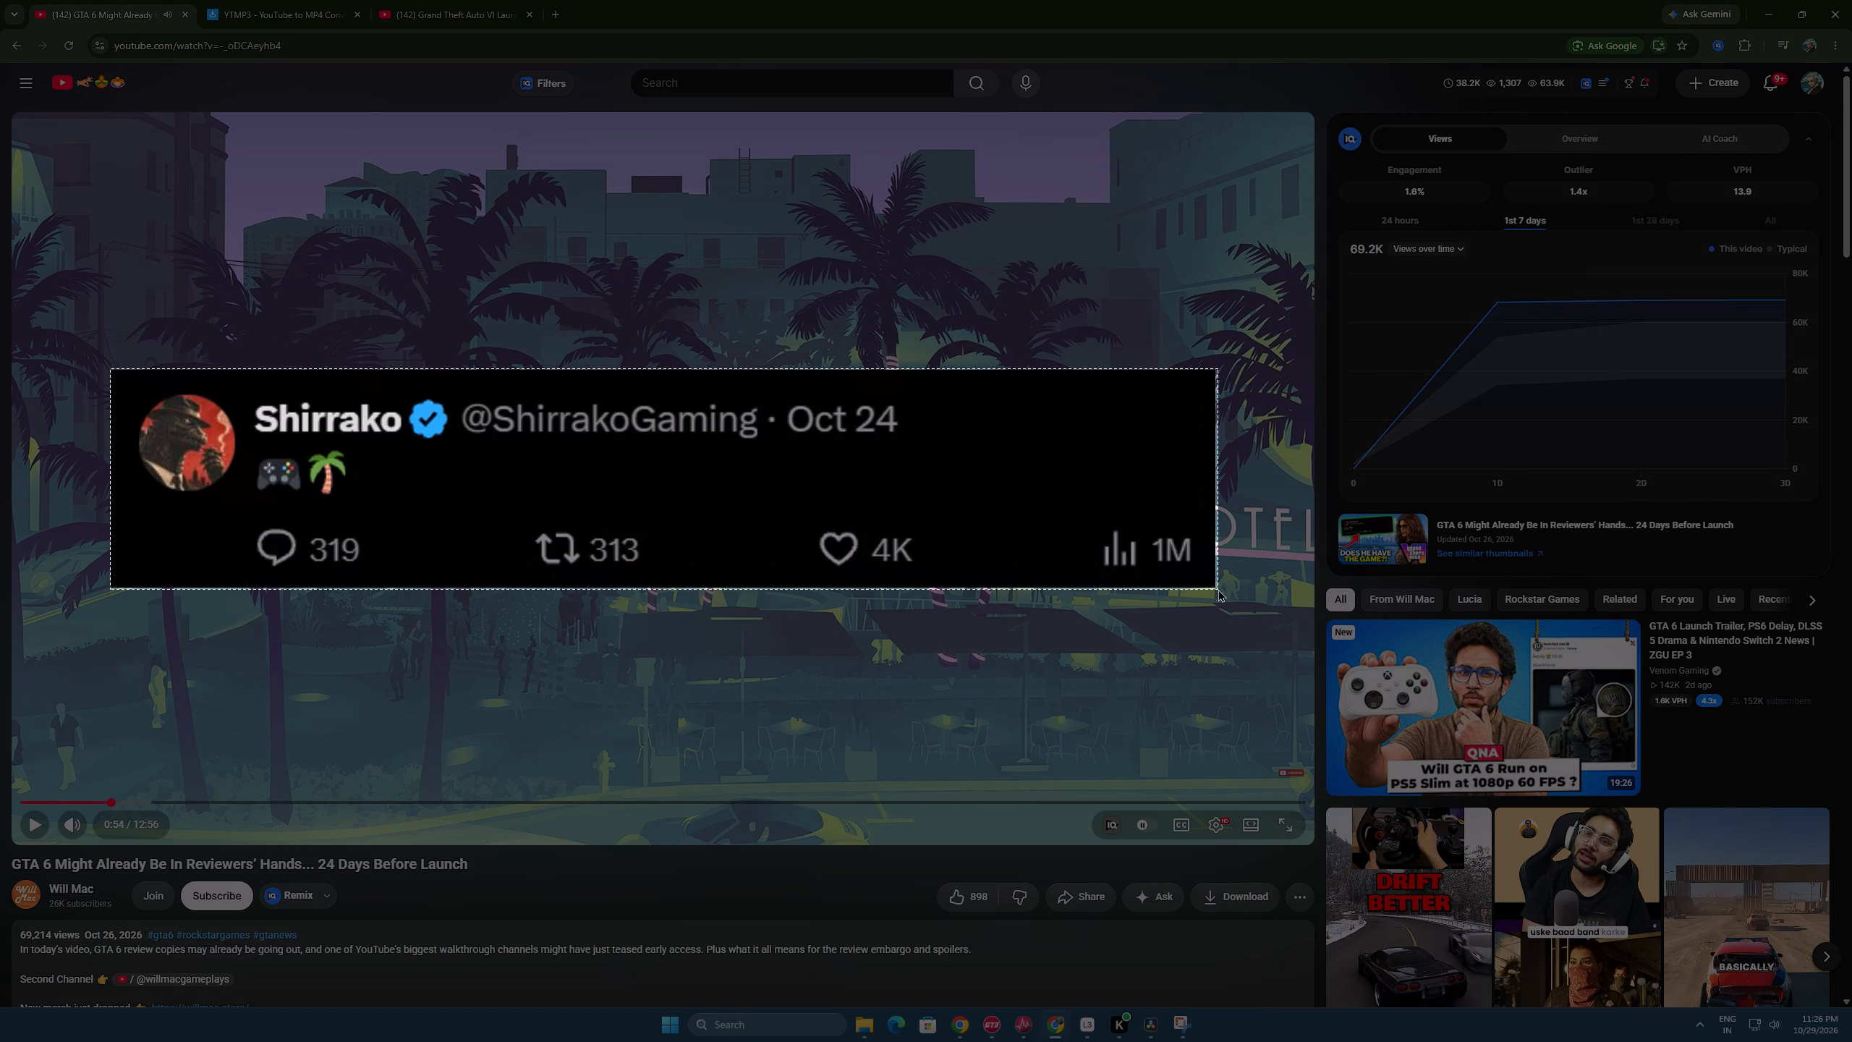
left_click_drag(1218, 589, 1215, 587)
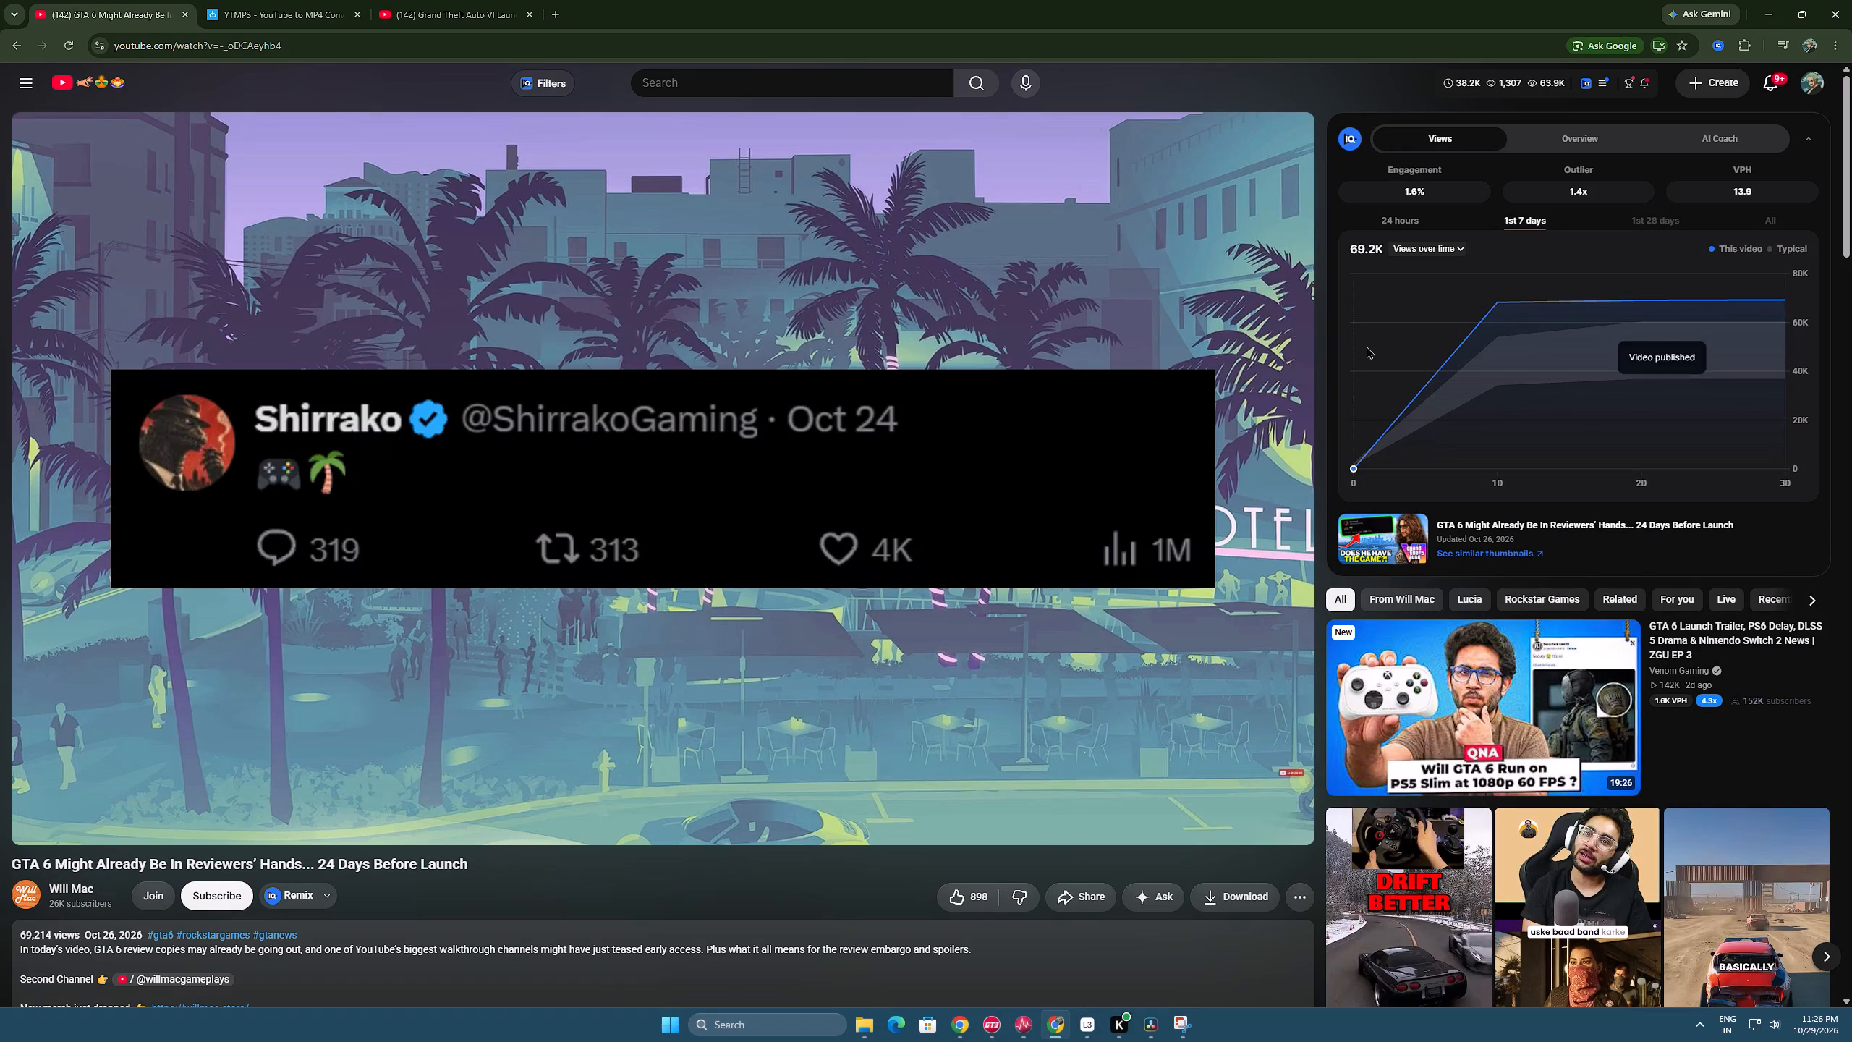
Save the ShirrakoGaming post screenshot as a PNG in the Downloads folder.
left_click(1613, 857)
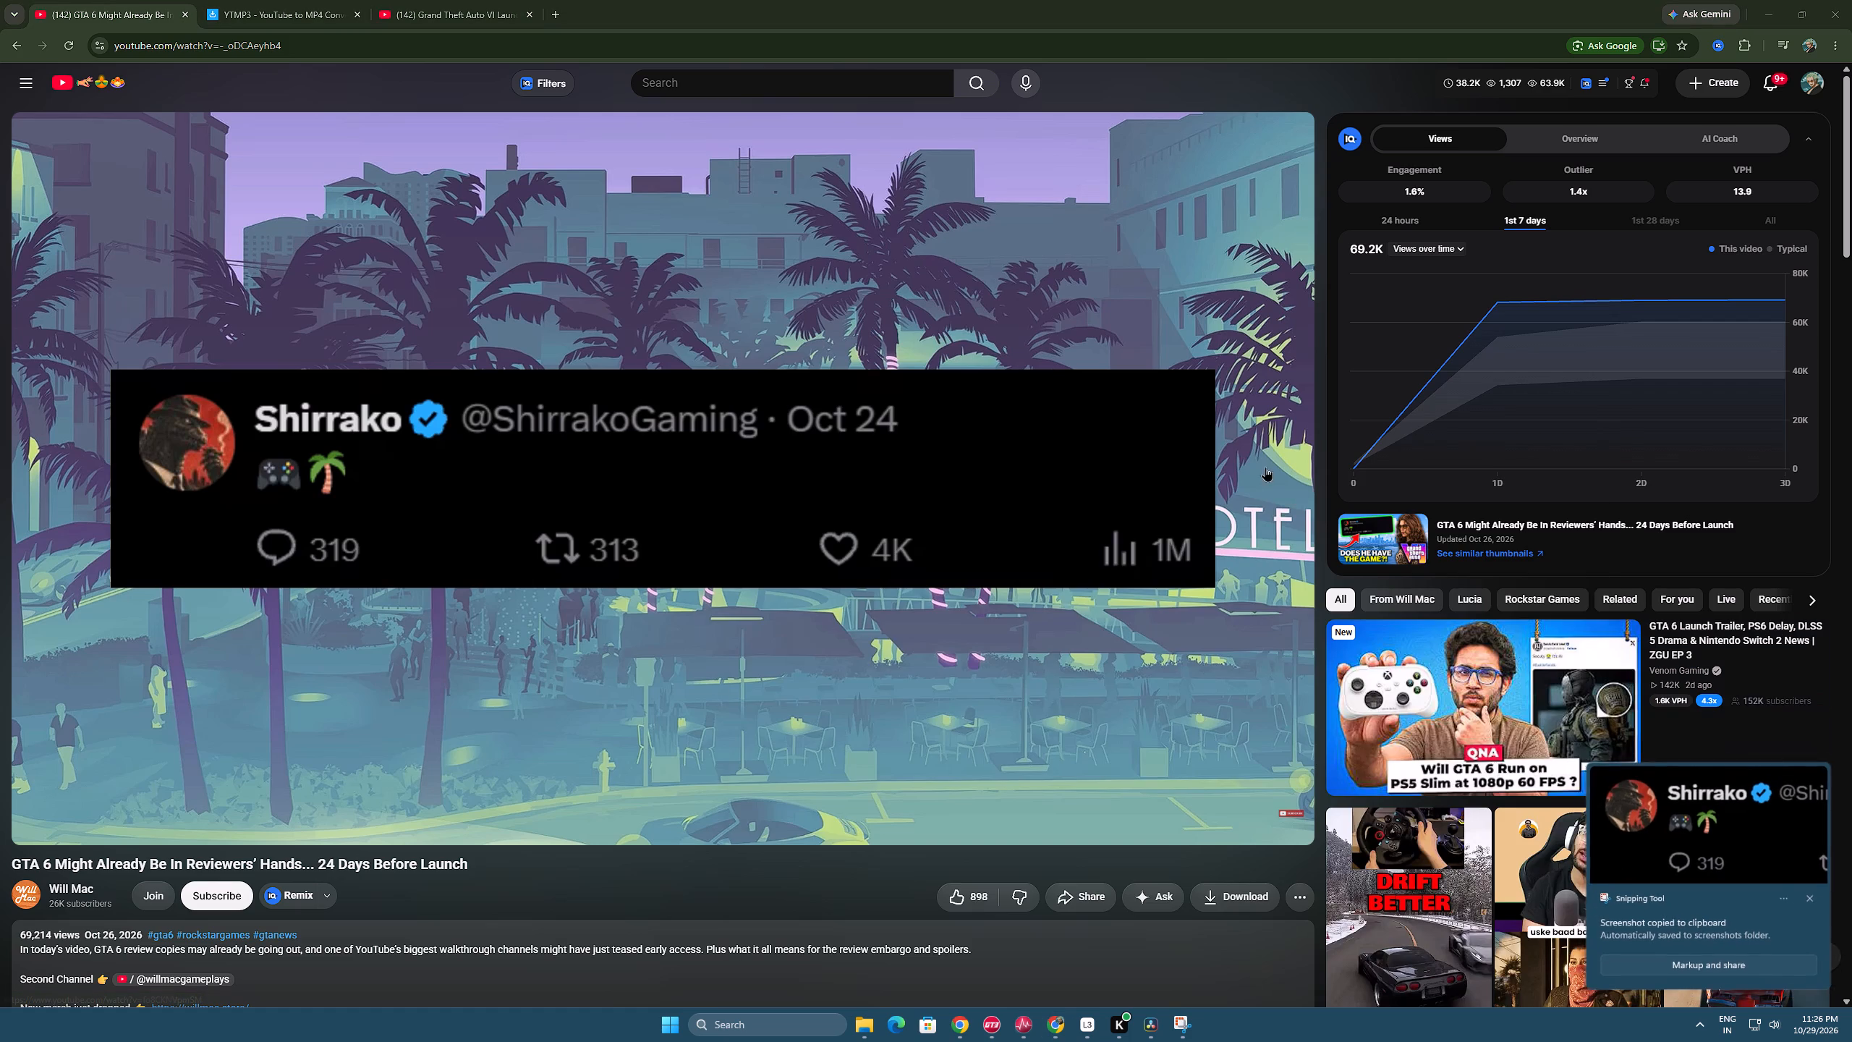
left_click(1494, 458)
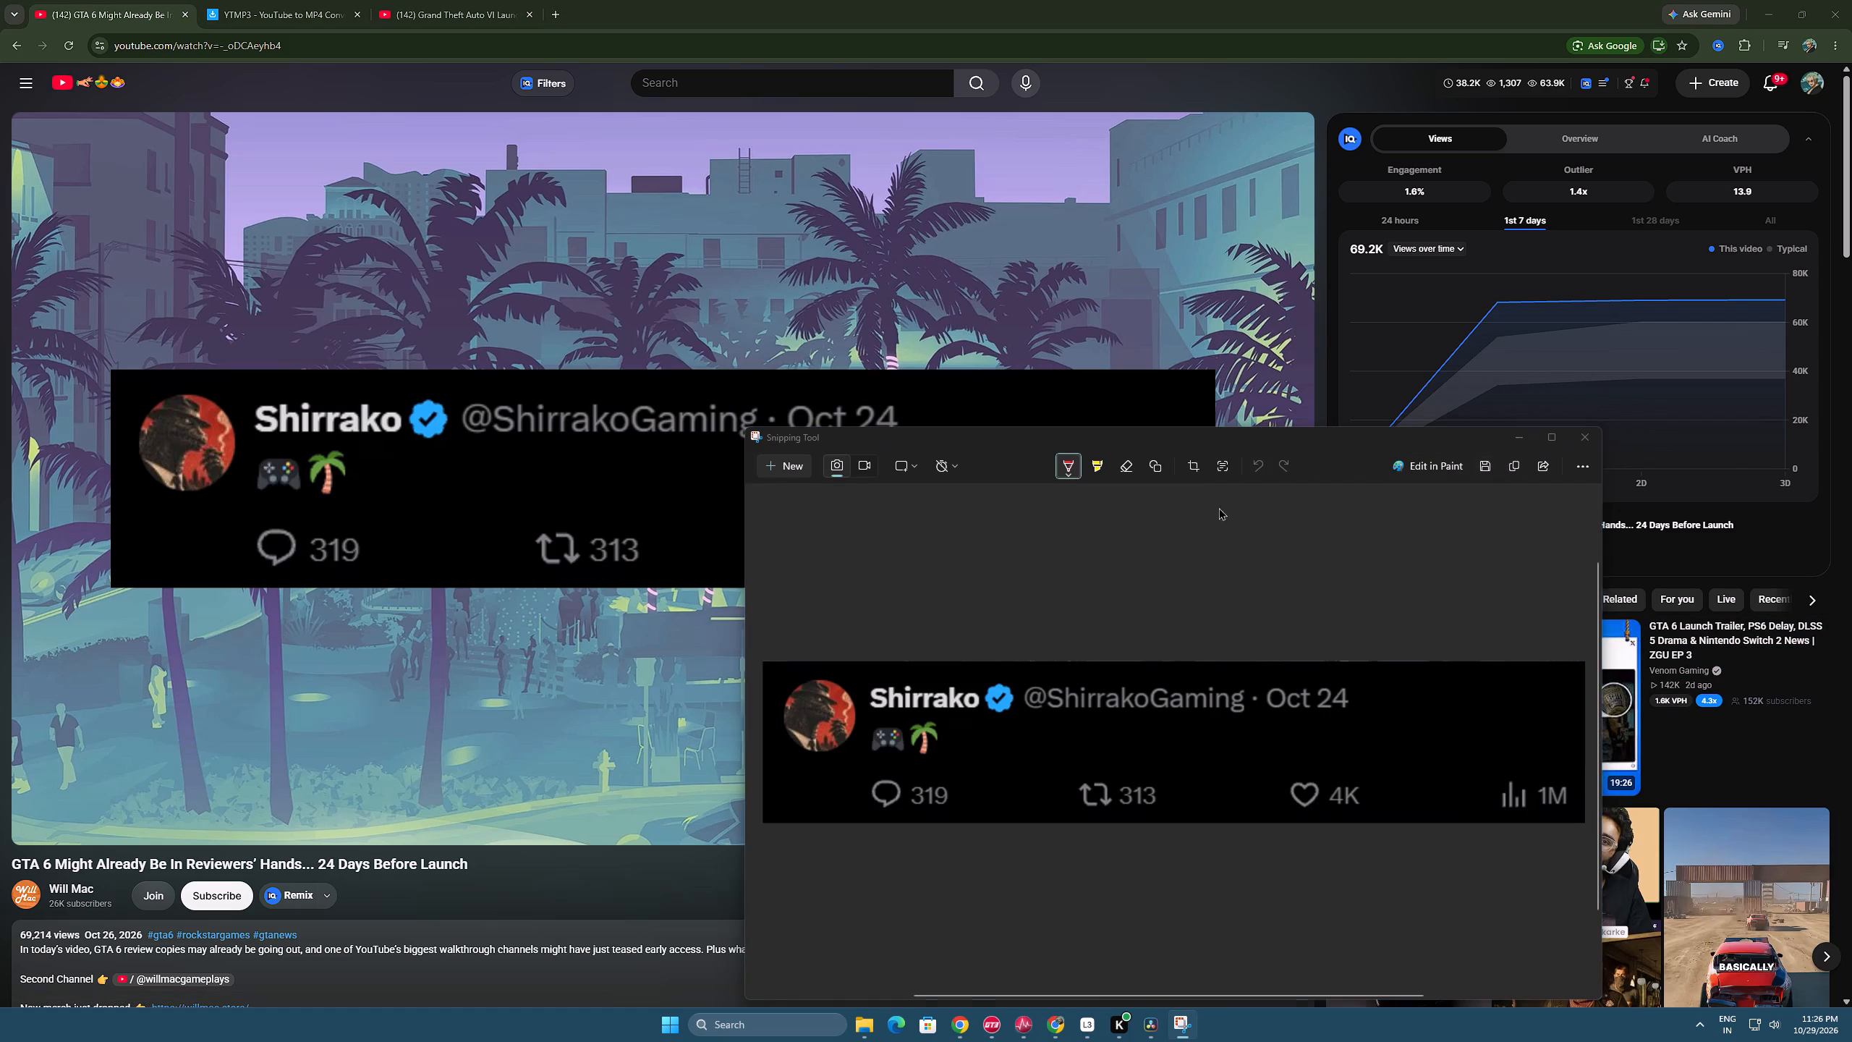
scroll(745, 606, "up", 3)
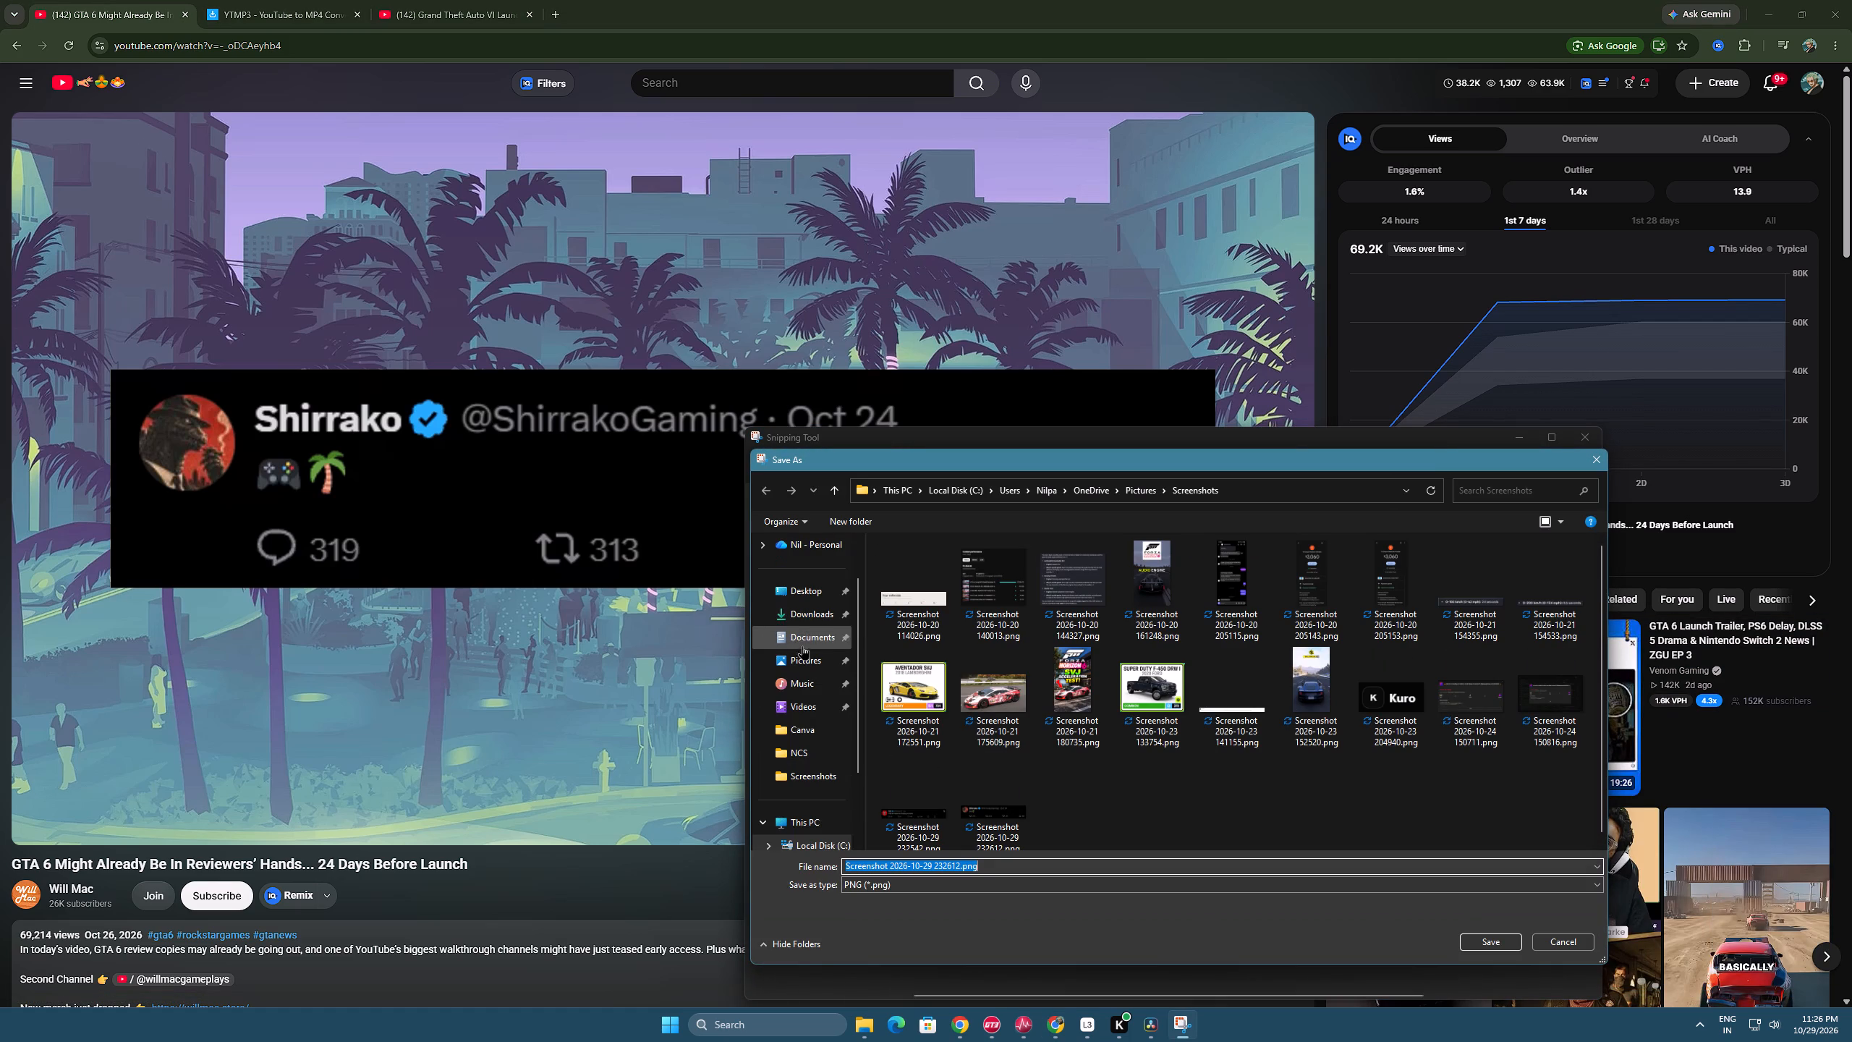
left_click(810, 613)
key("Return")
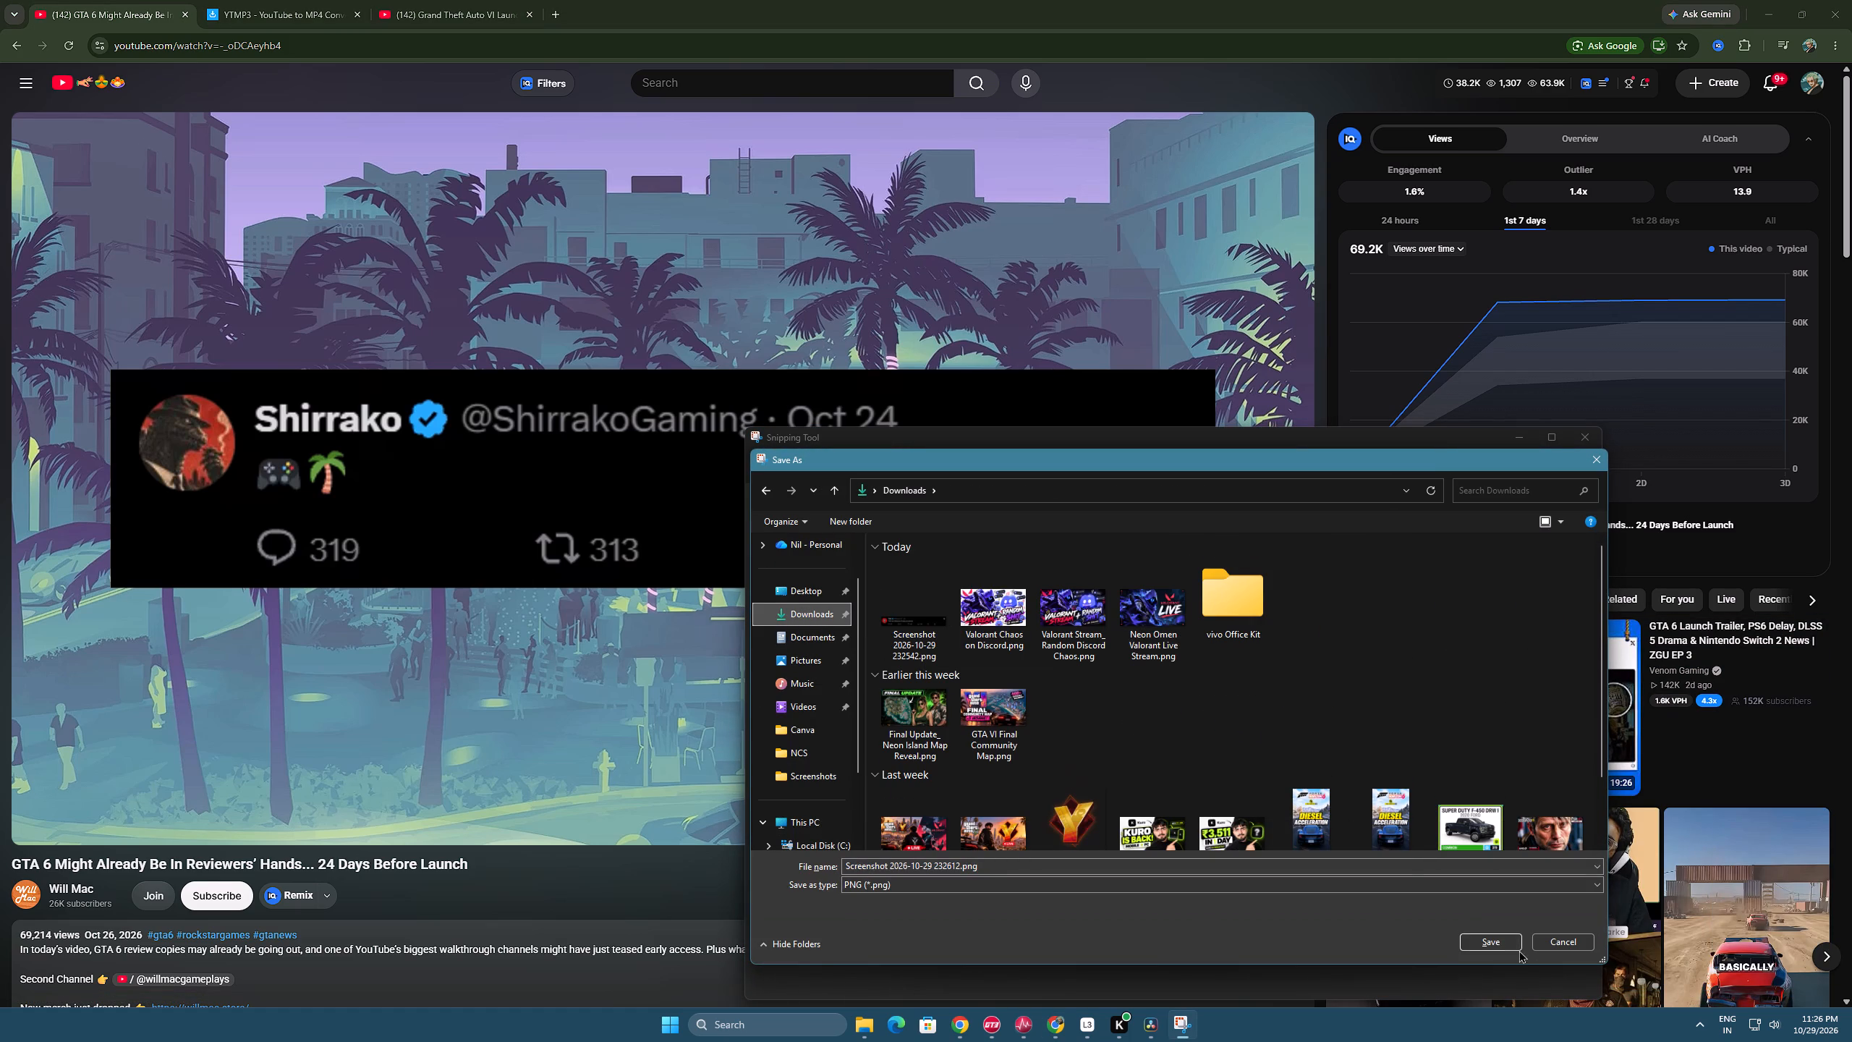
left_click(1487, 941)
Return to the YTMP3 converter page and check the progress of the trailer's 1080p MP4 conversion.
left_click(440, 603)
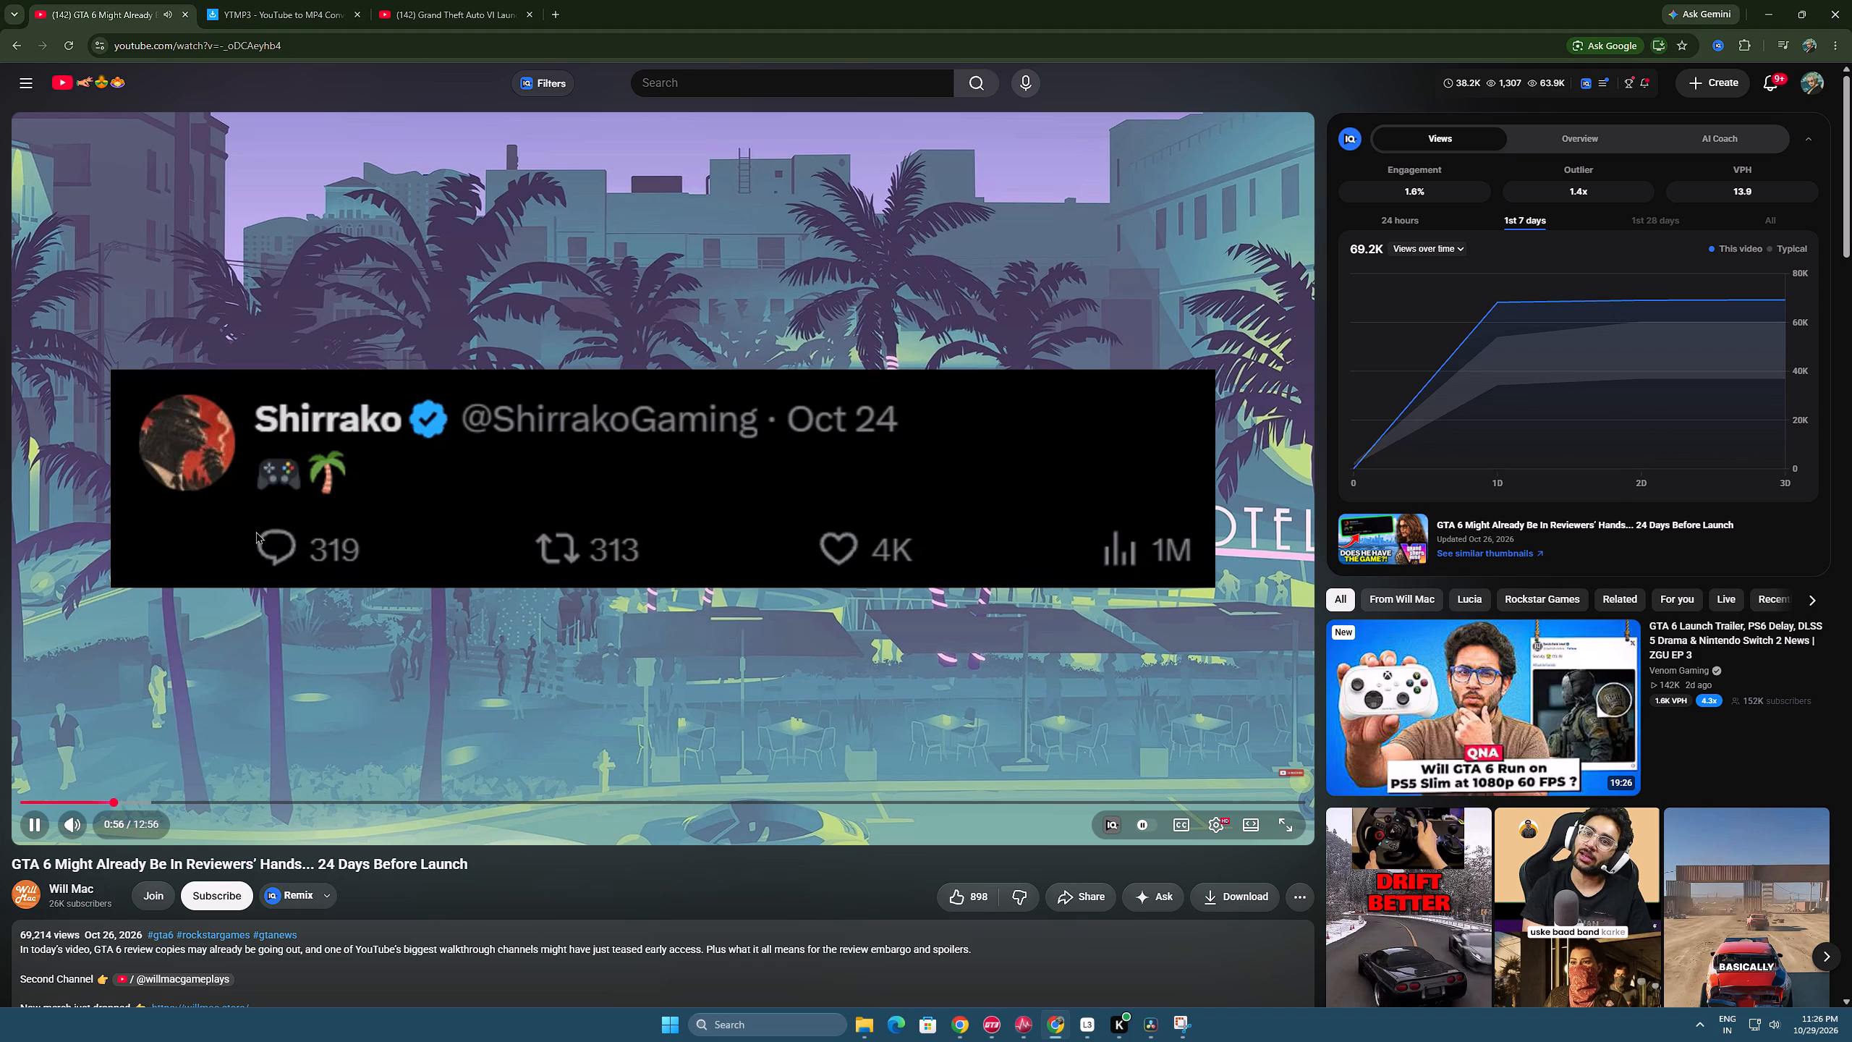
left_click(253, 457)
left_click(281, 0)
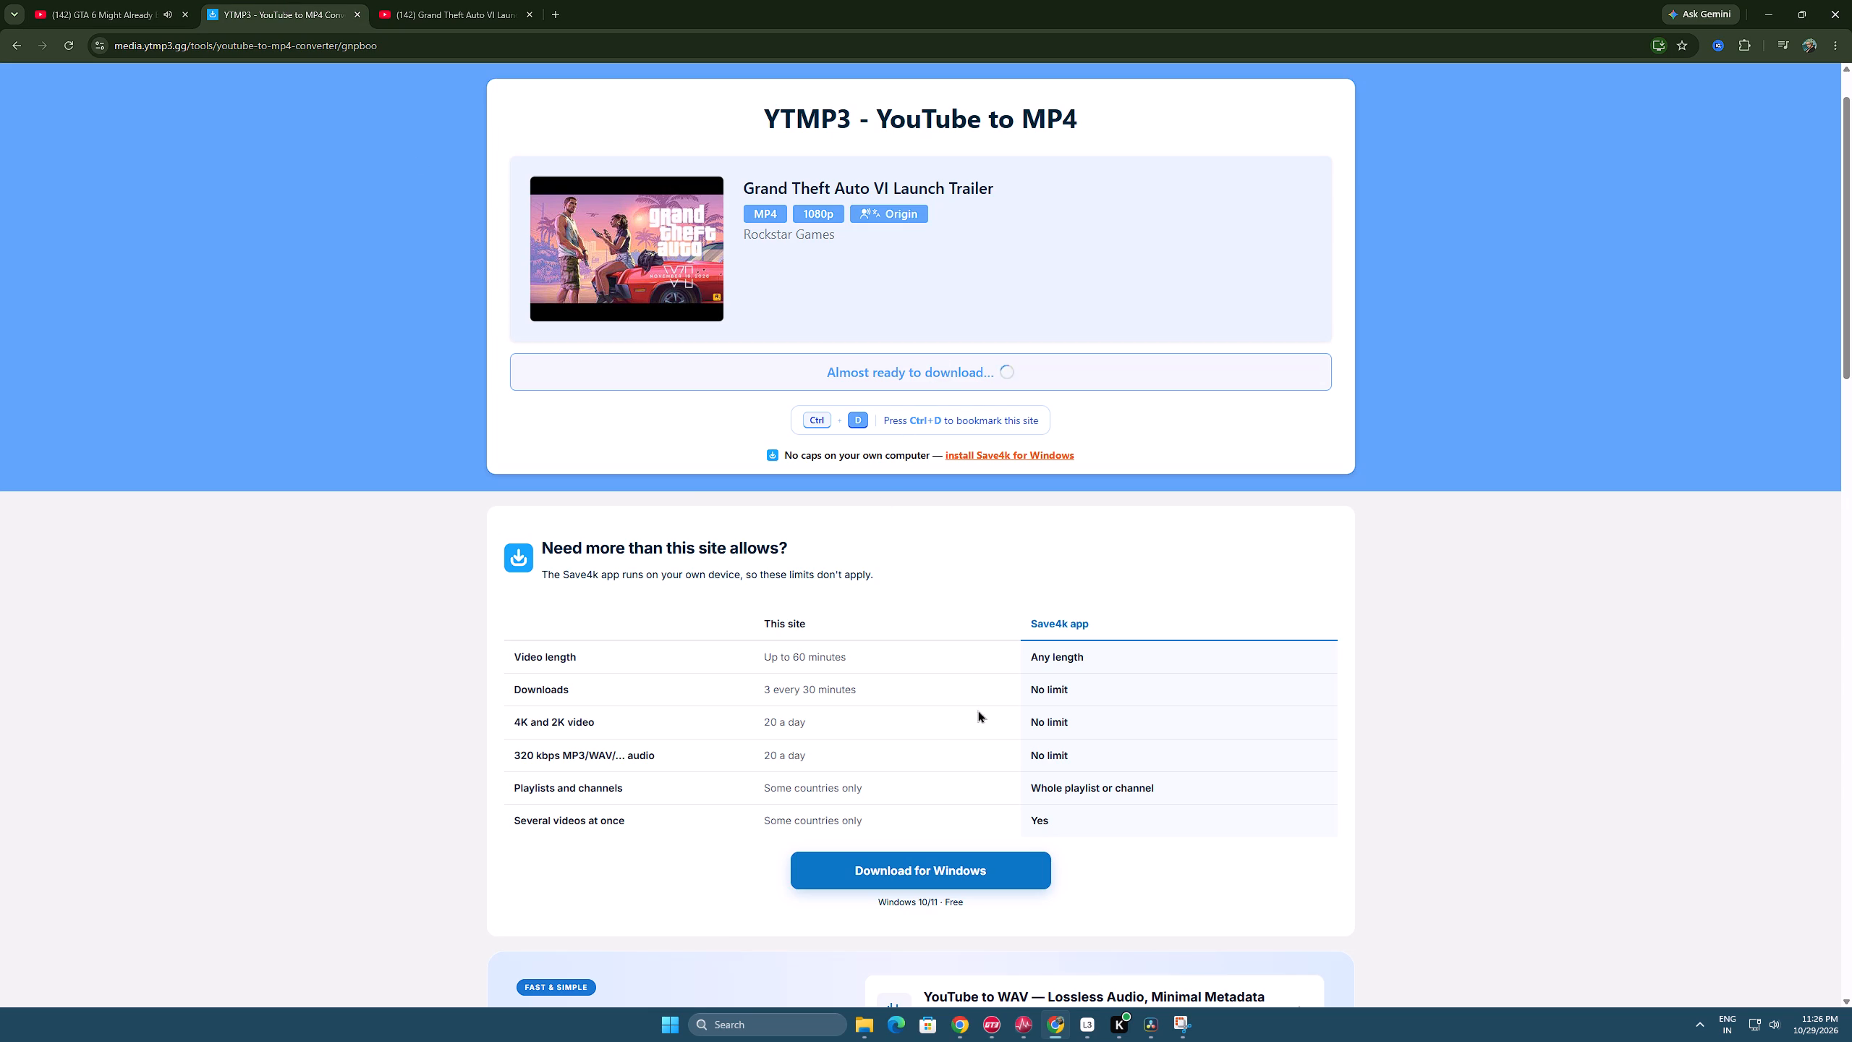
scroll(719, 765, "down", 8)
scroll(896, 729, "up", 17)
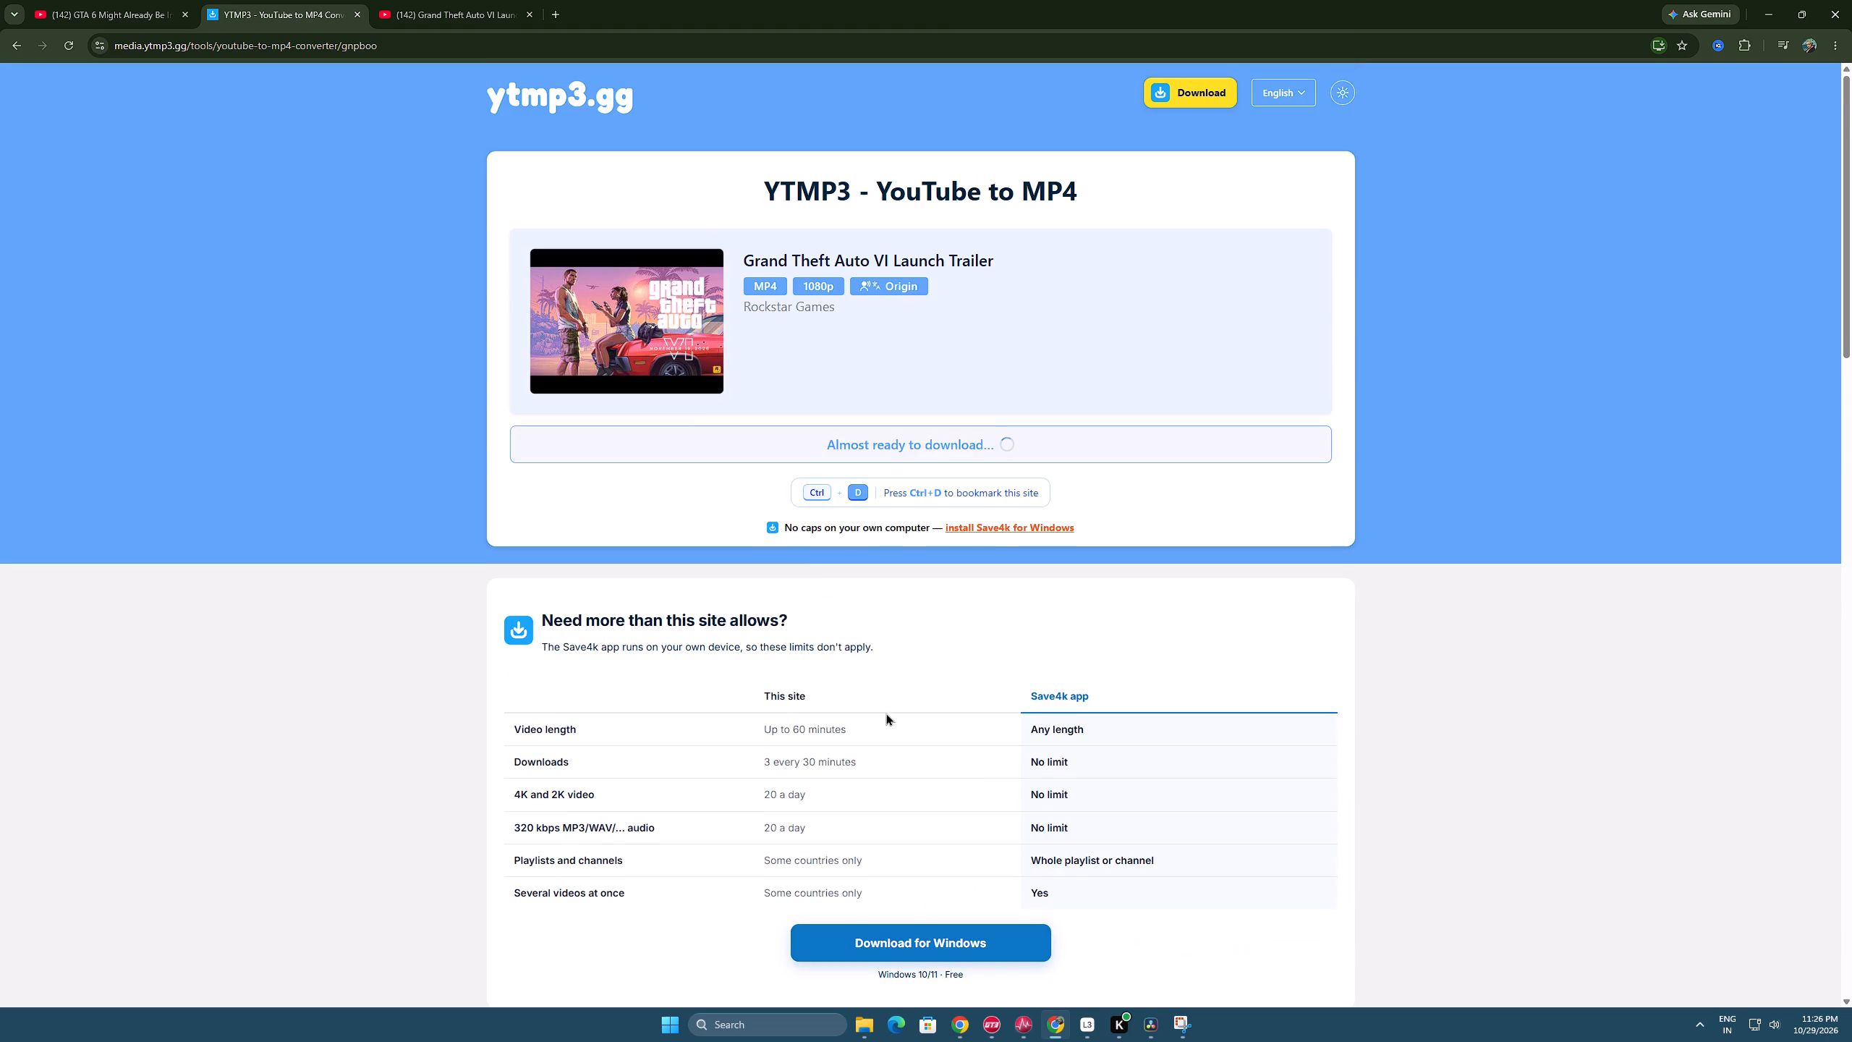
Copy the Launch Trailer's YouTube link, search the web for "yt dlp", and check the link on the yt-dlp online site.
left_click(501, 0)
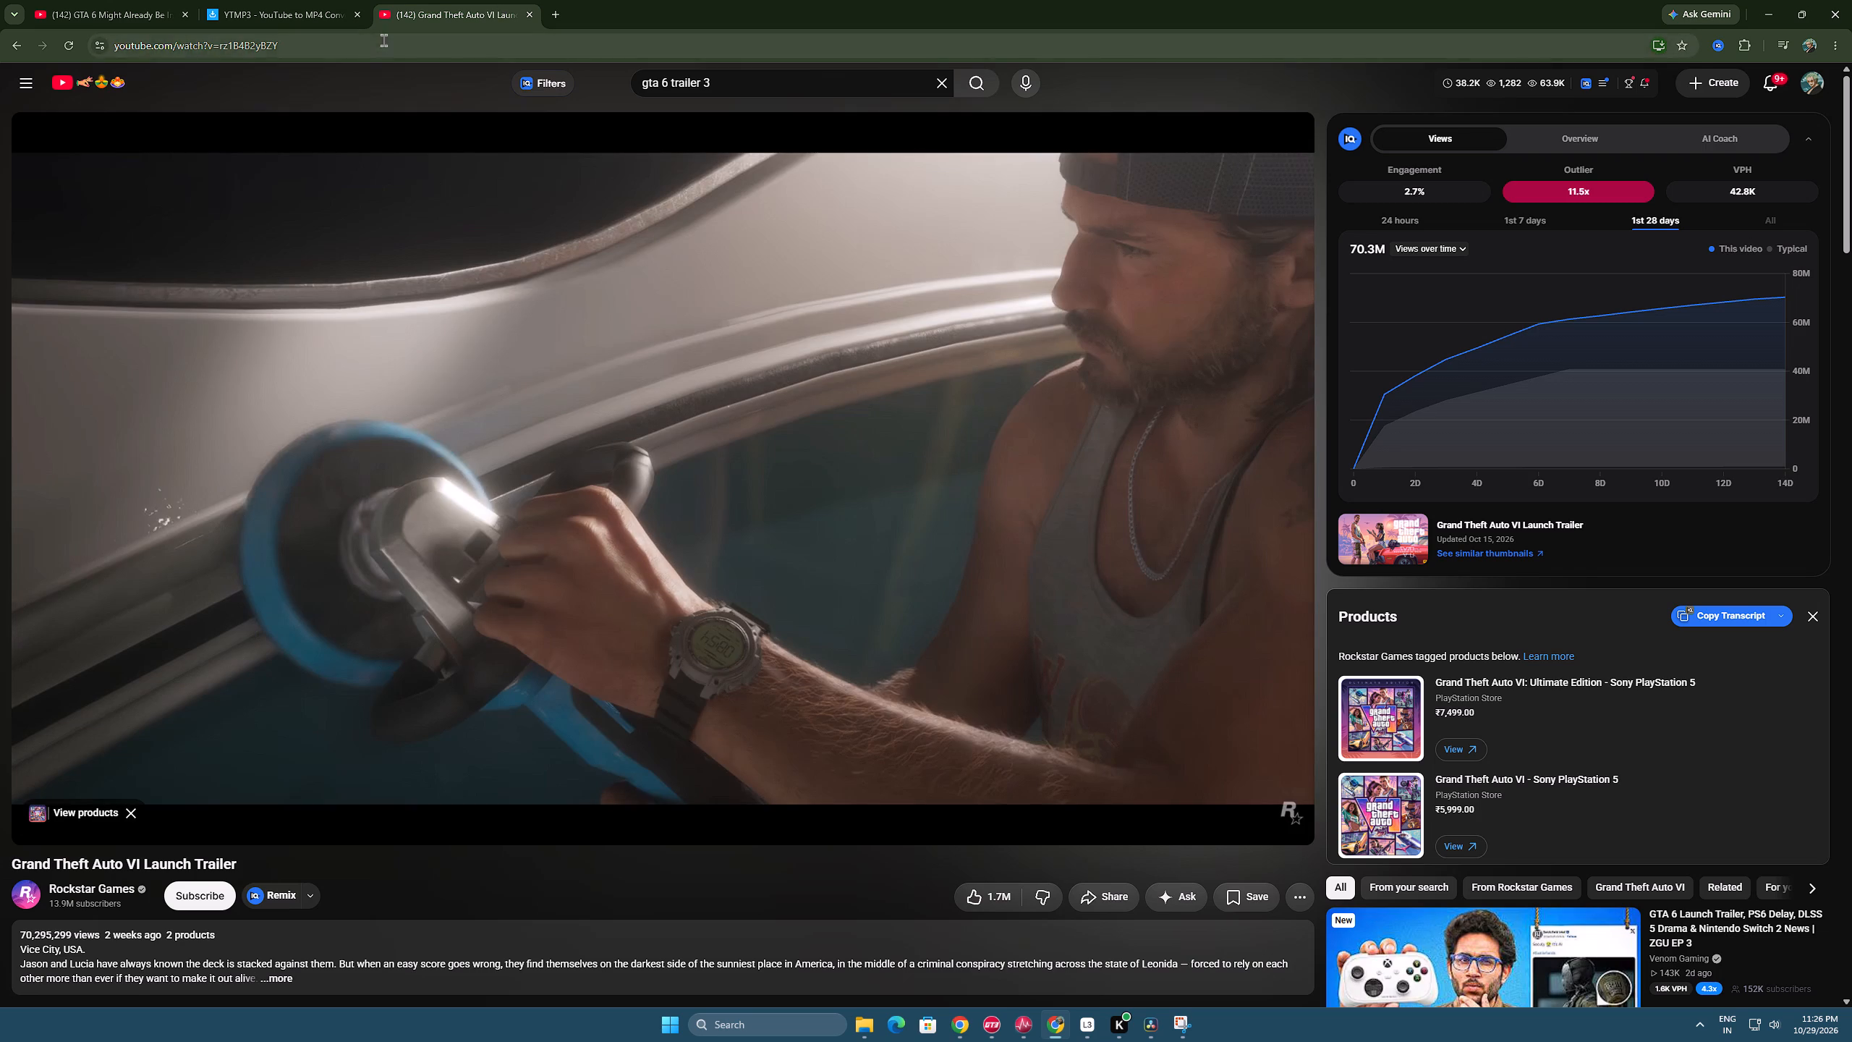
left_click(383, 40)
key("ctrl+c")
left_click(556, 18)
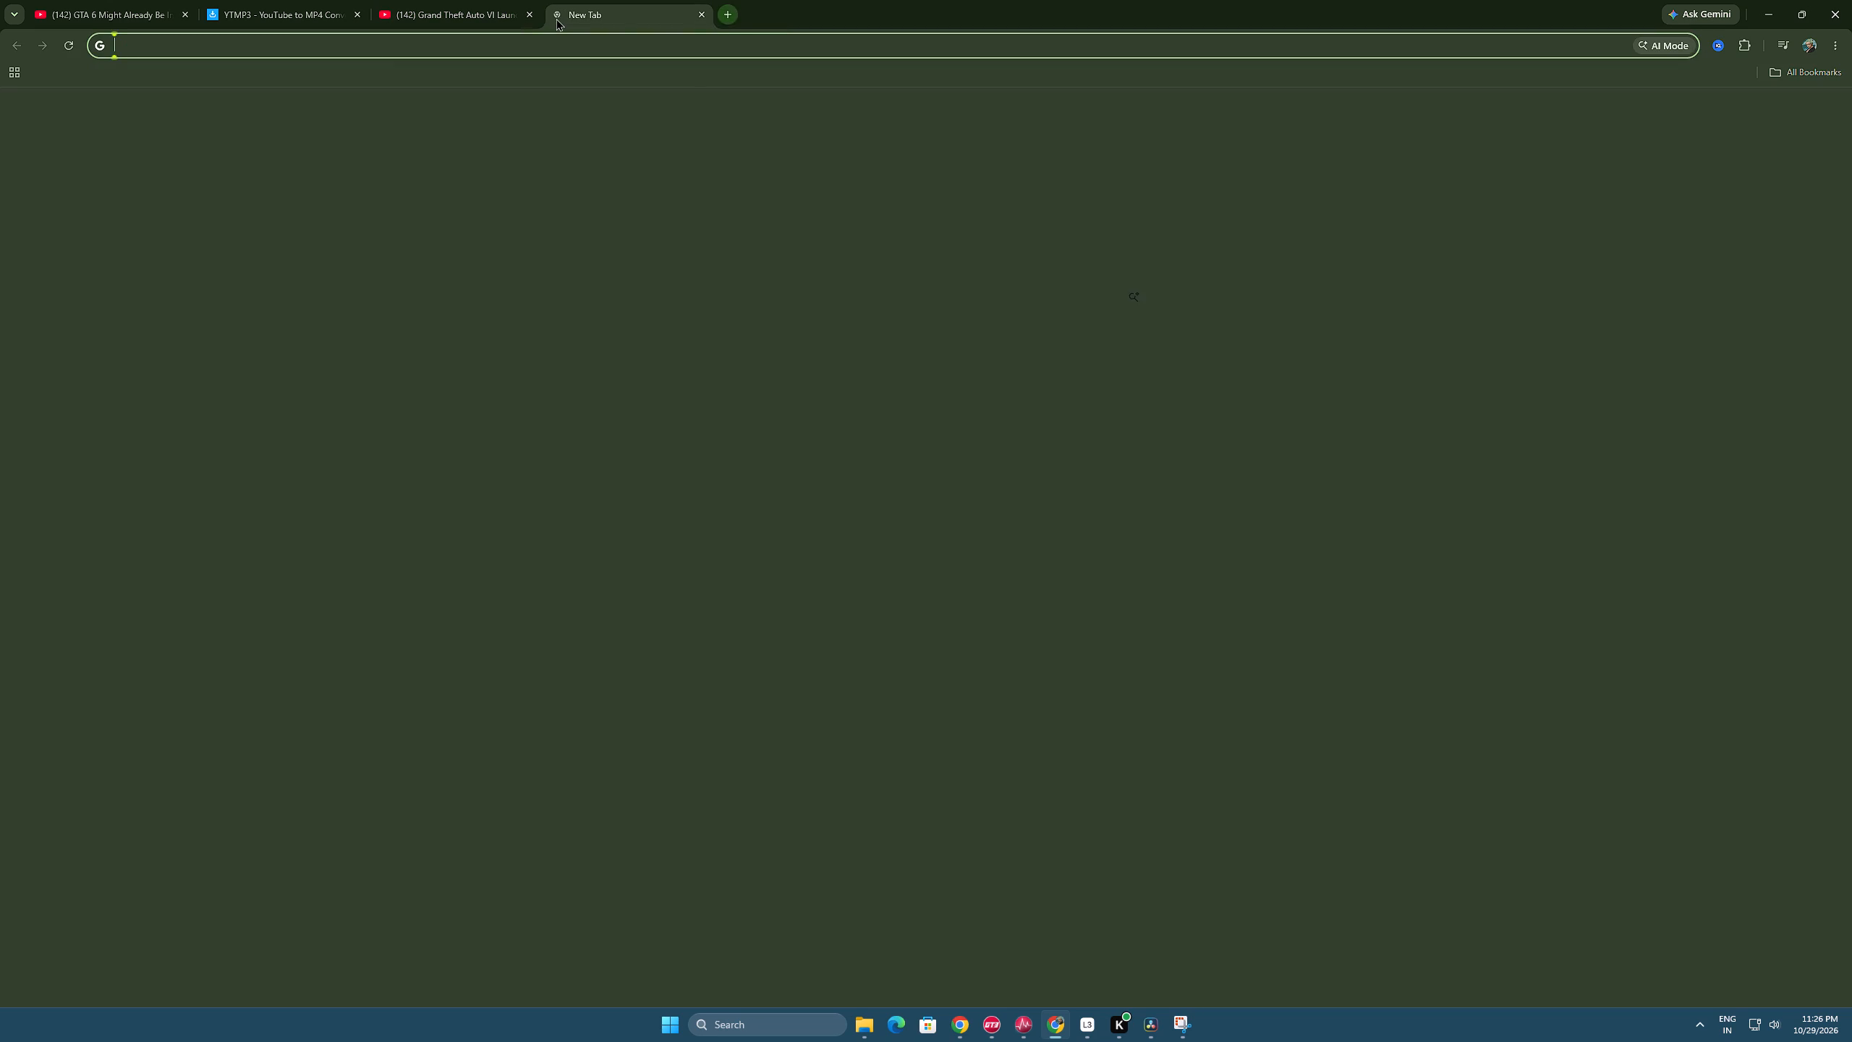
type("yt dlp")
key("Return")
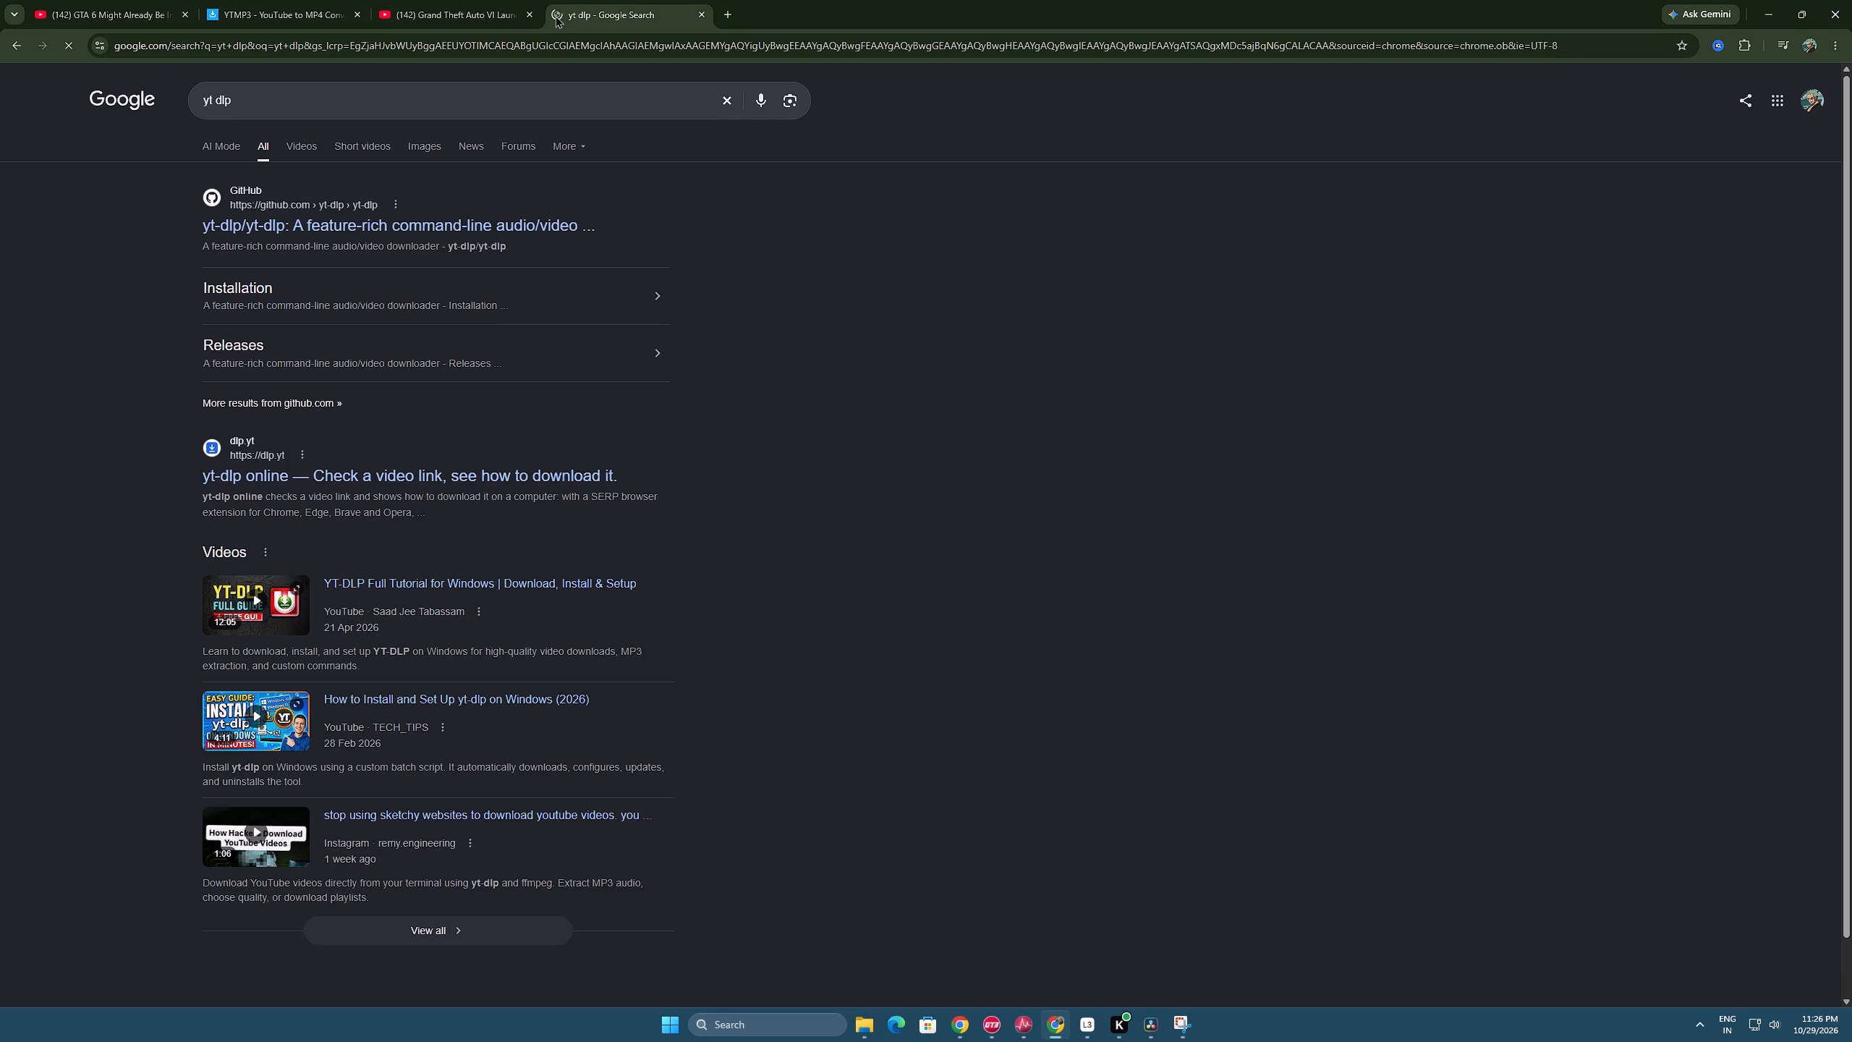
left_click(284, 474)
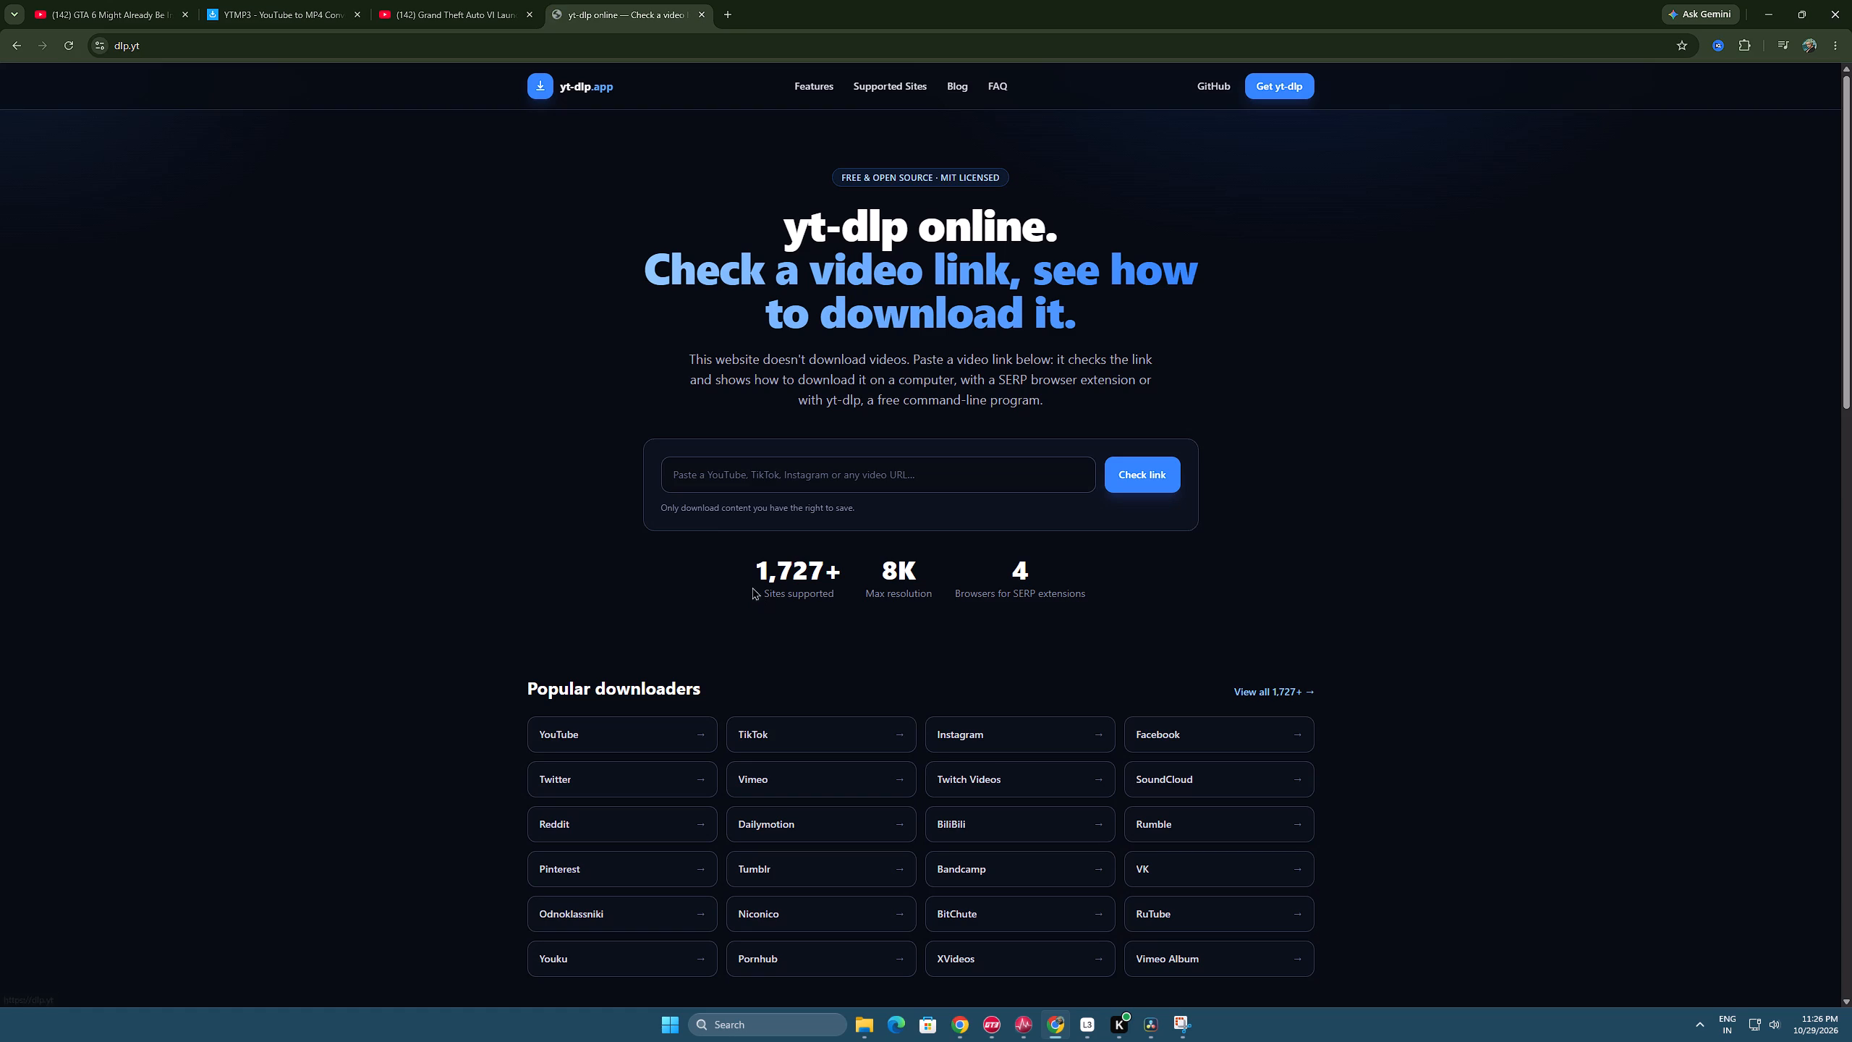
left_click(795, 480)
key("ctrl+v")
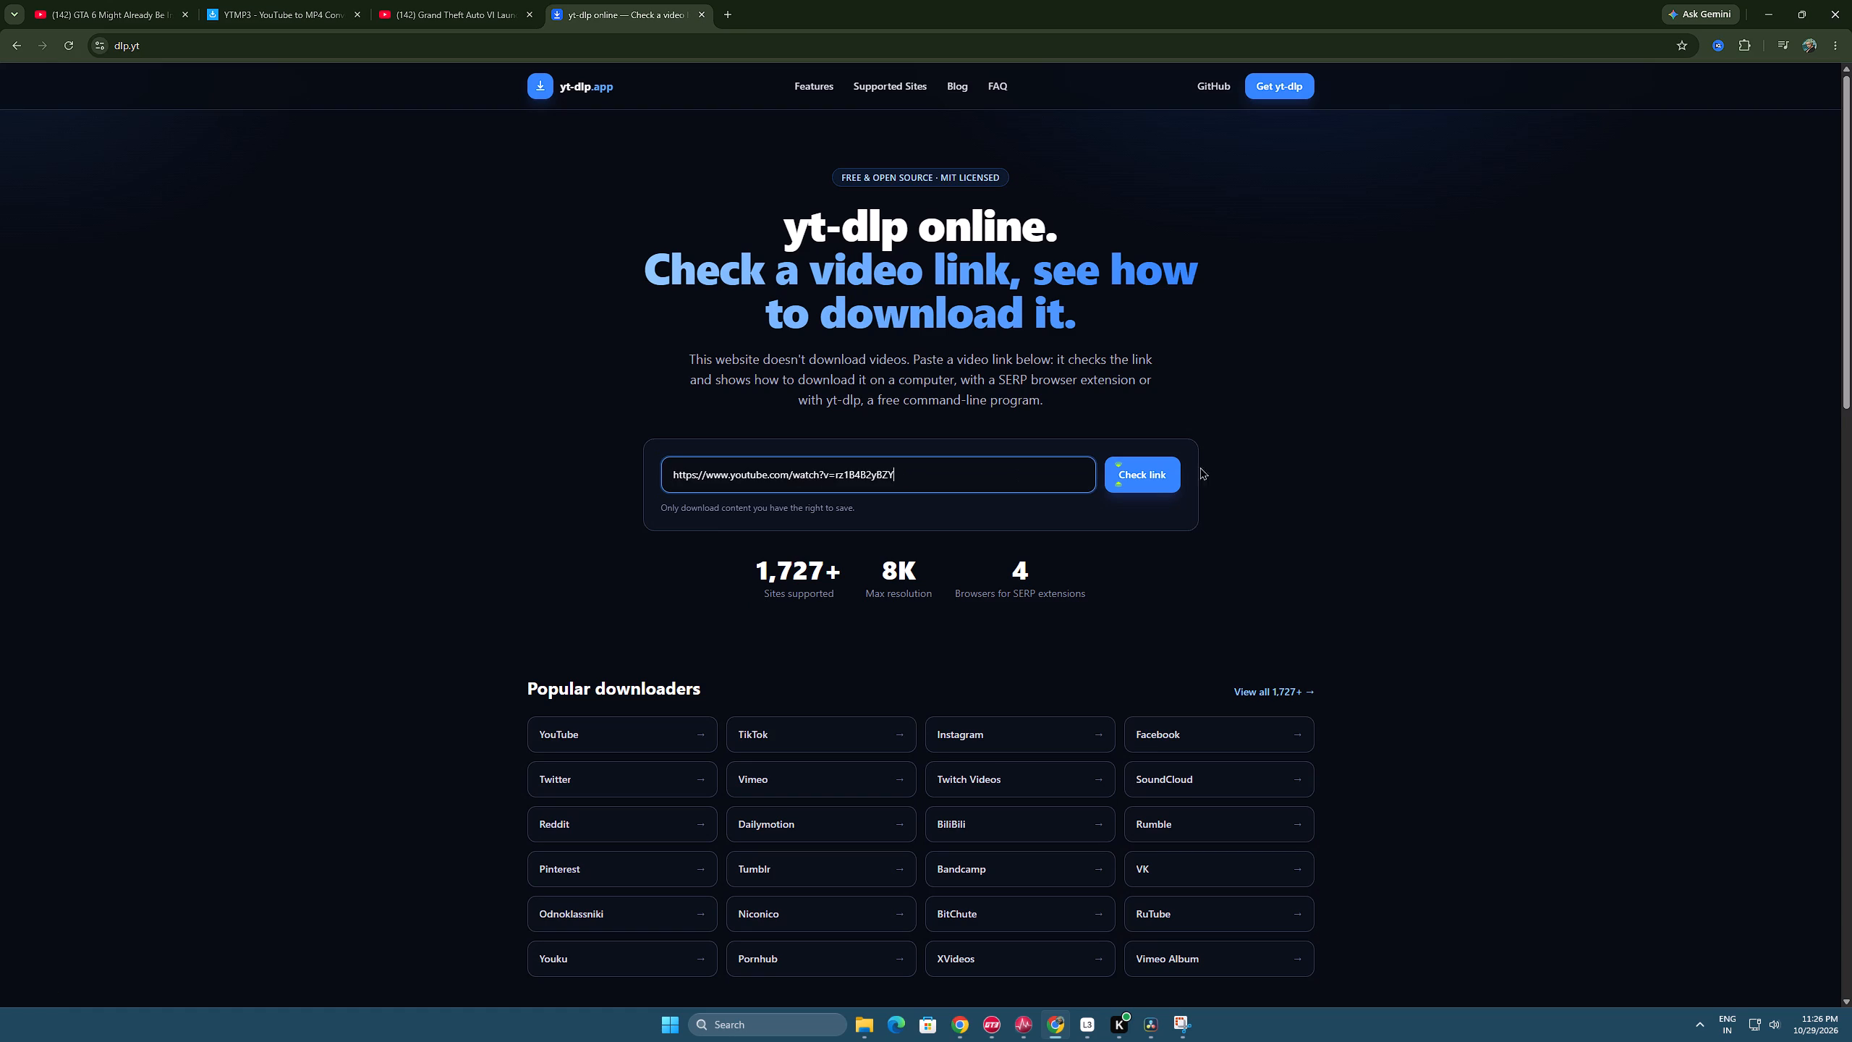
left_click(1161, 475)
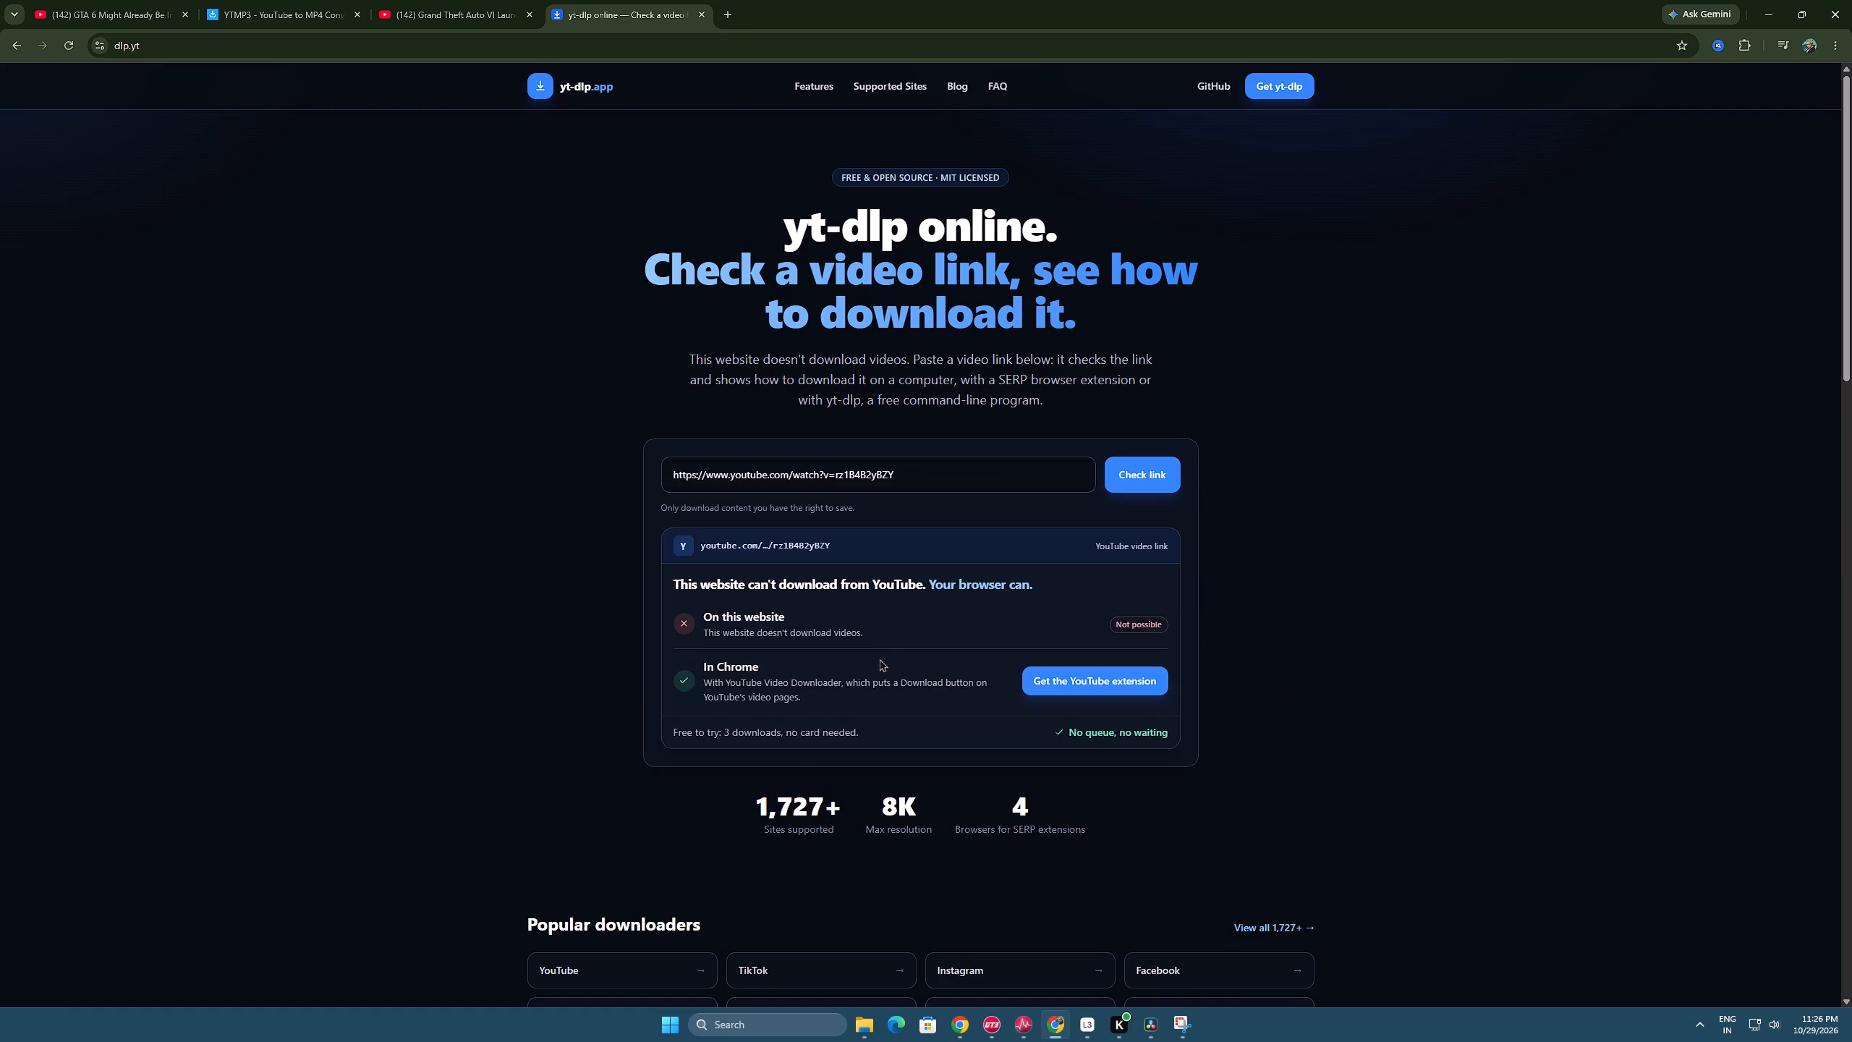
Open the suggested YouTube Video Downloader extension page and proceed to its access plans.
left_click(1075, 684)
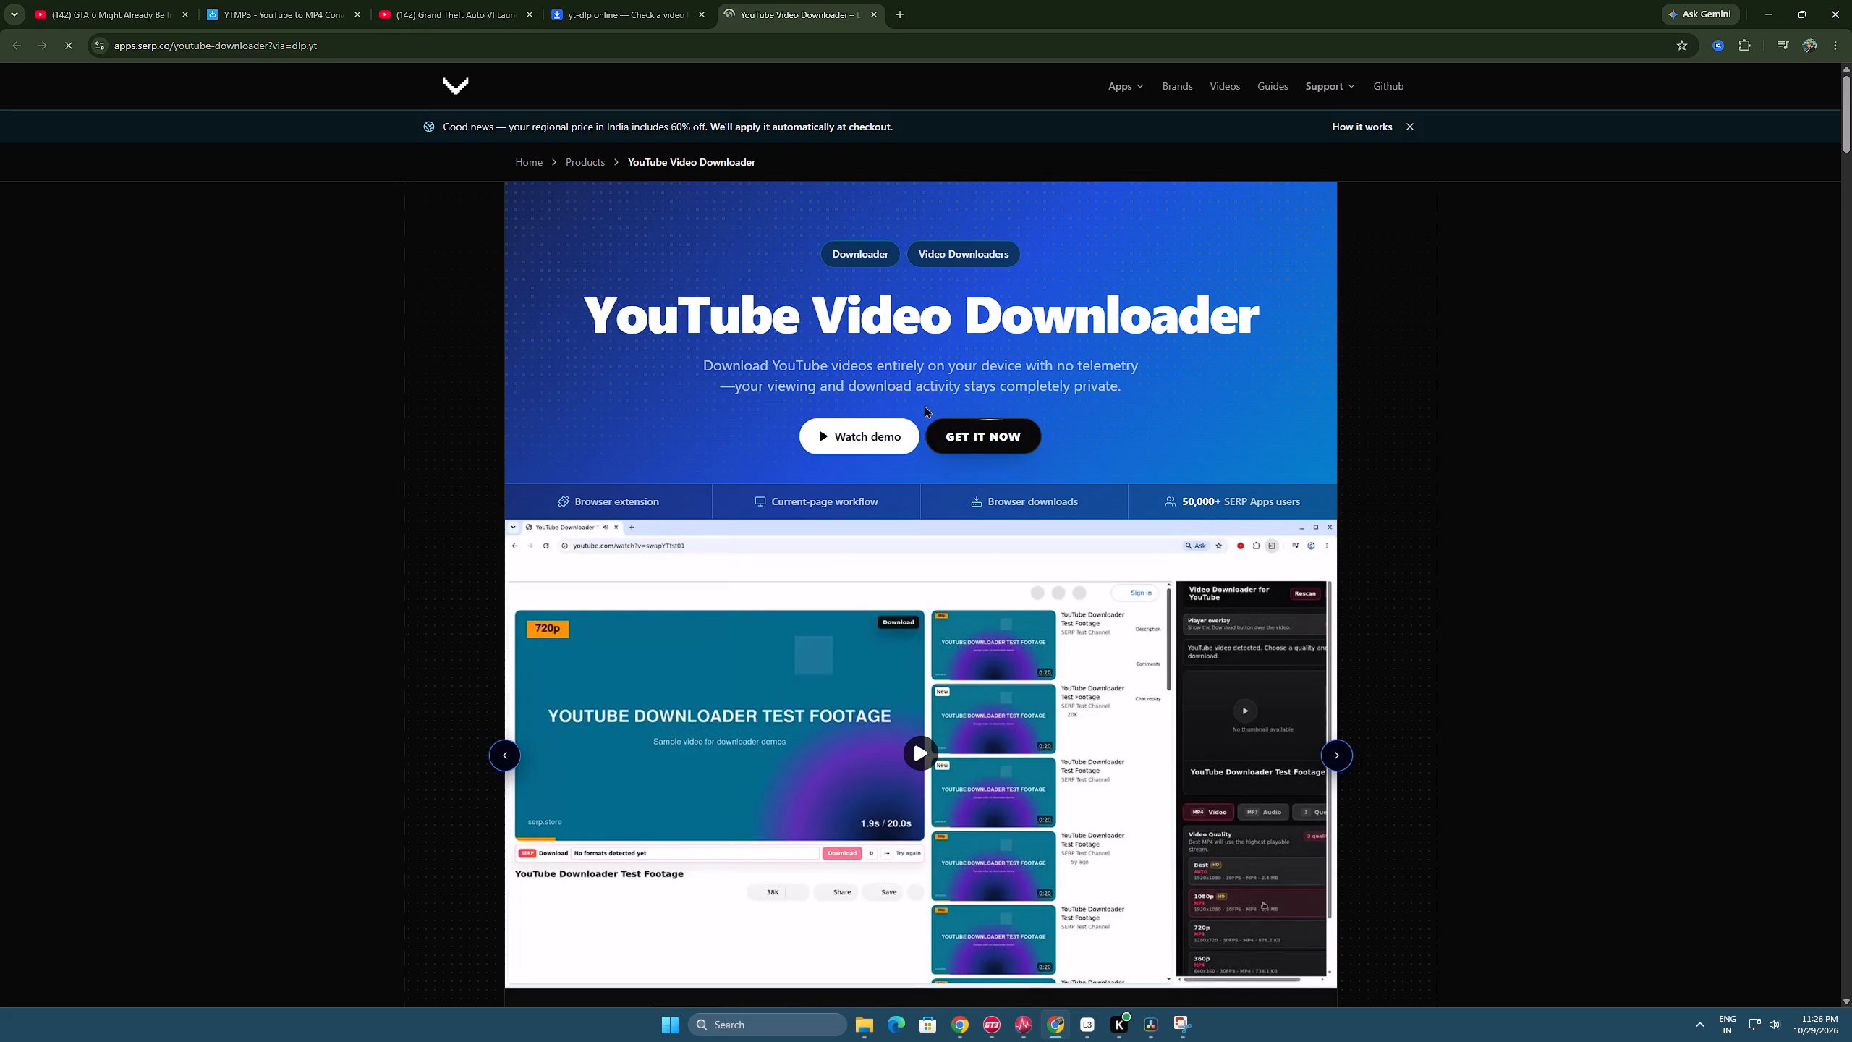
left_click(998, 432)
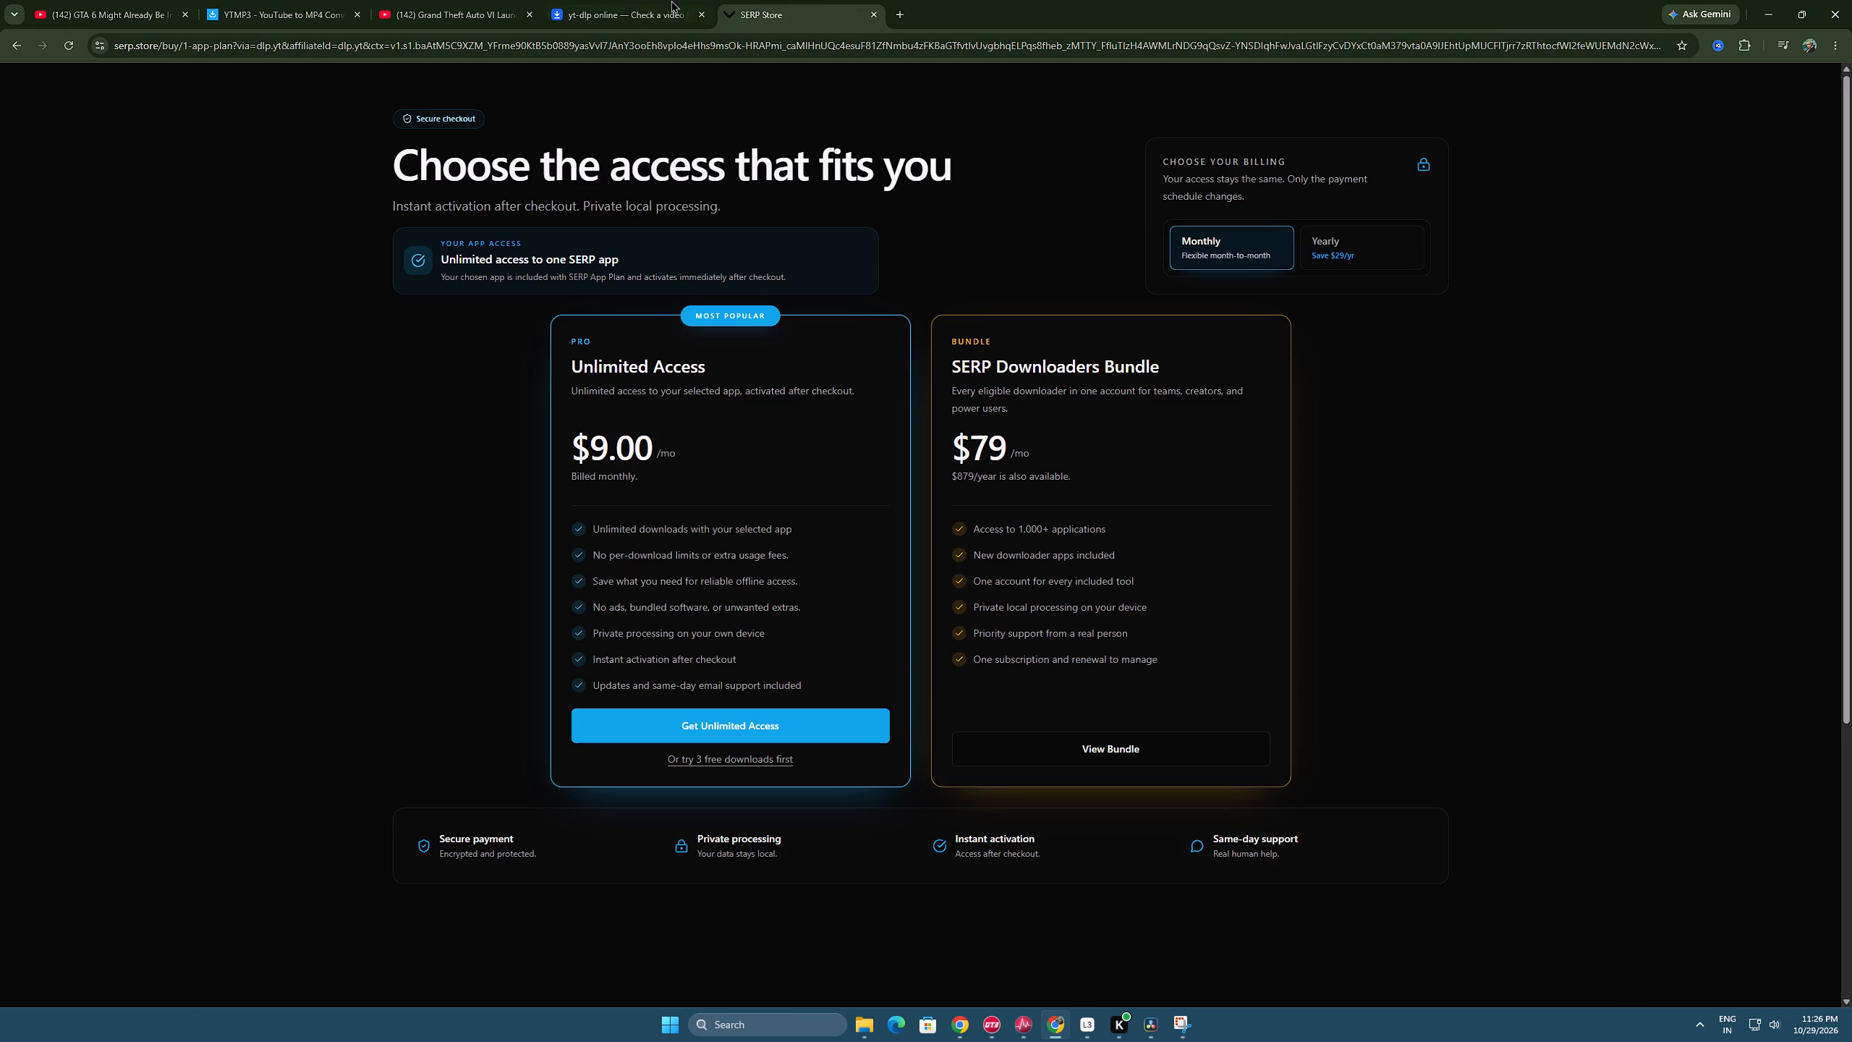
Close the SERP Store page and examine the other "yt dlp" search results, including the ytdlp.online site and the Uptodown page.
left_click(671, 0)
left_click(868, 10)
left_click_drag(652, 173, 684, 178)
scroll(515, 670, "down", 5)
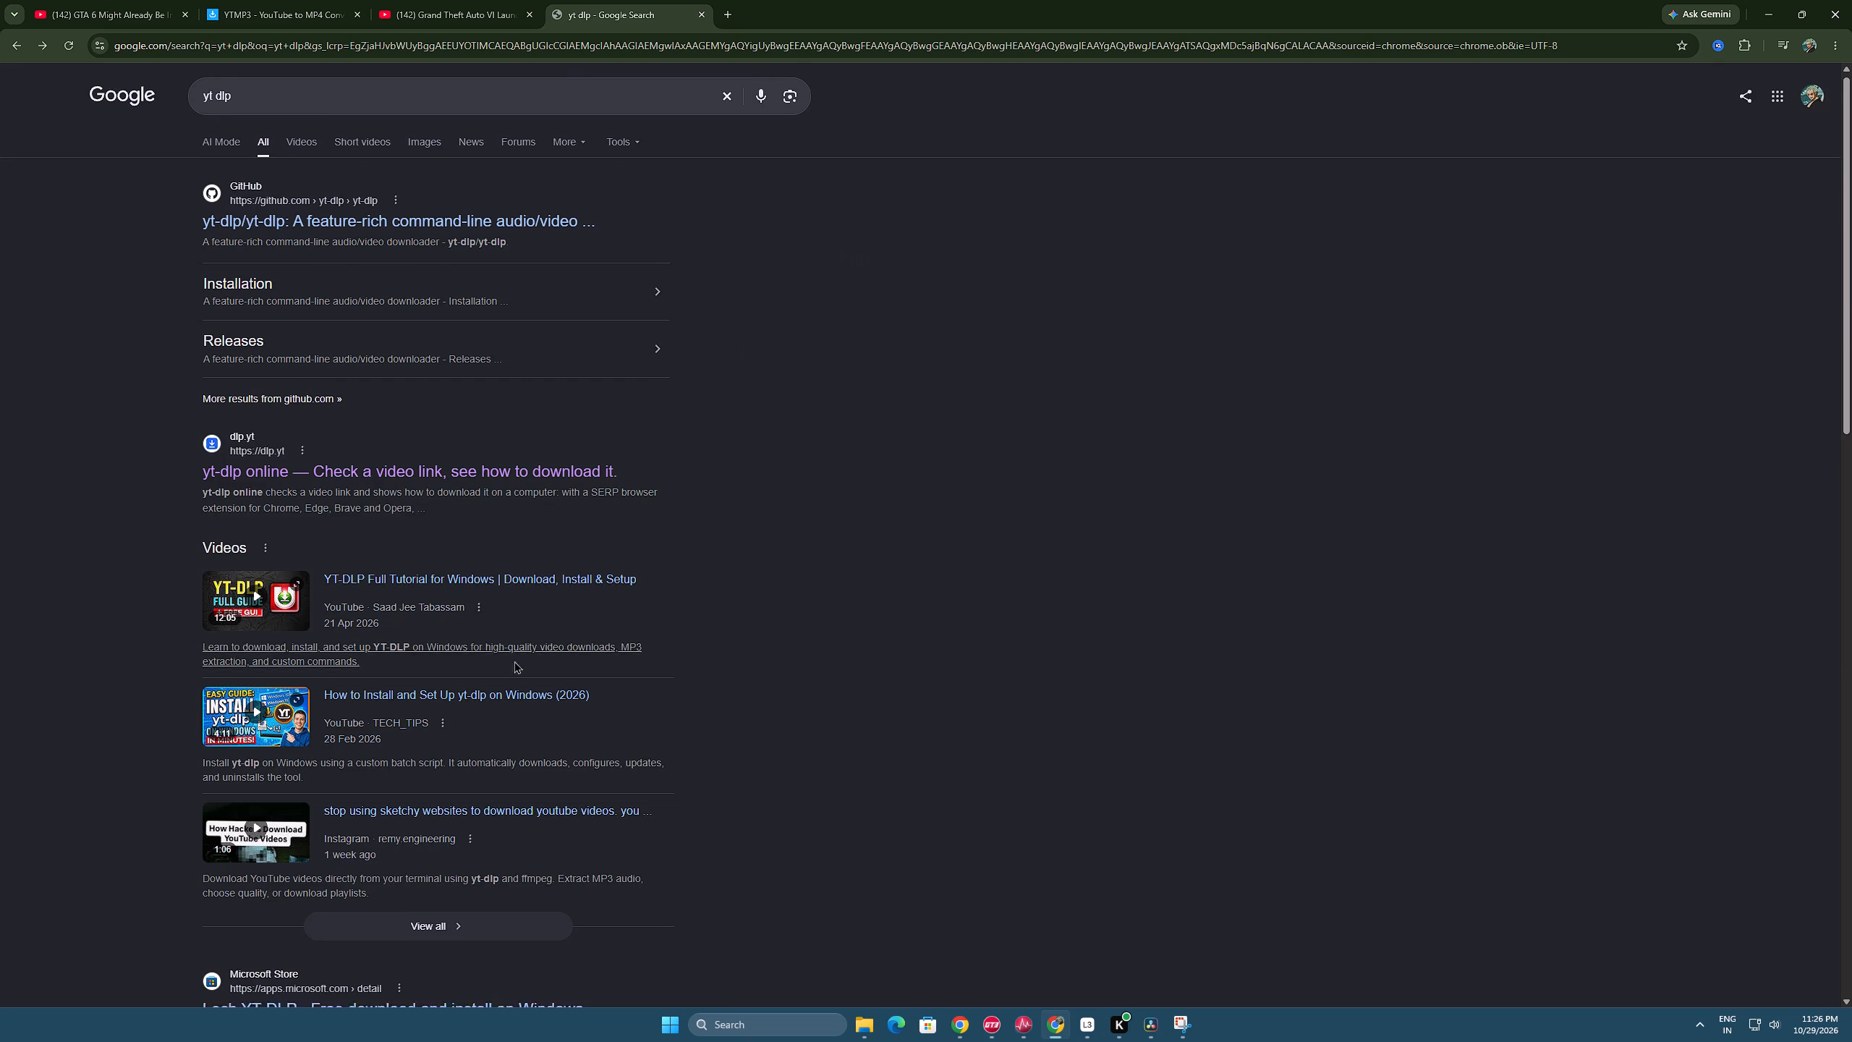
scroll(514, 661, "down", 4)
left_click(300, 470)
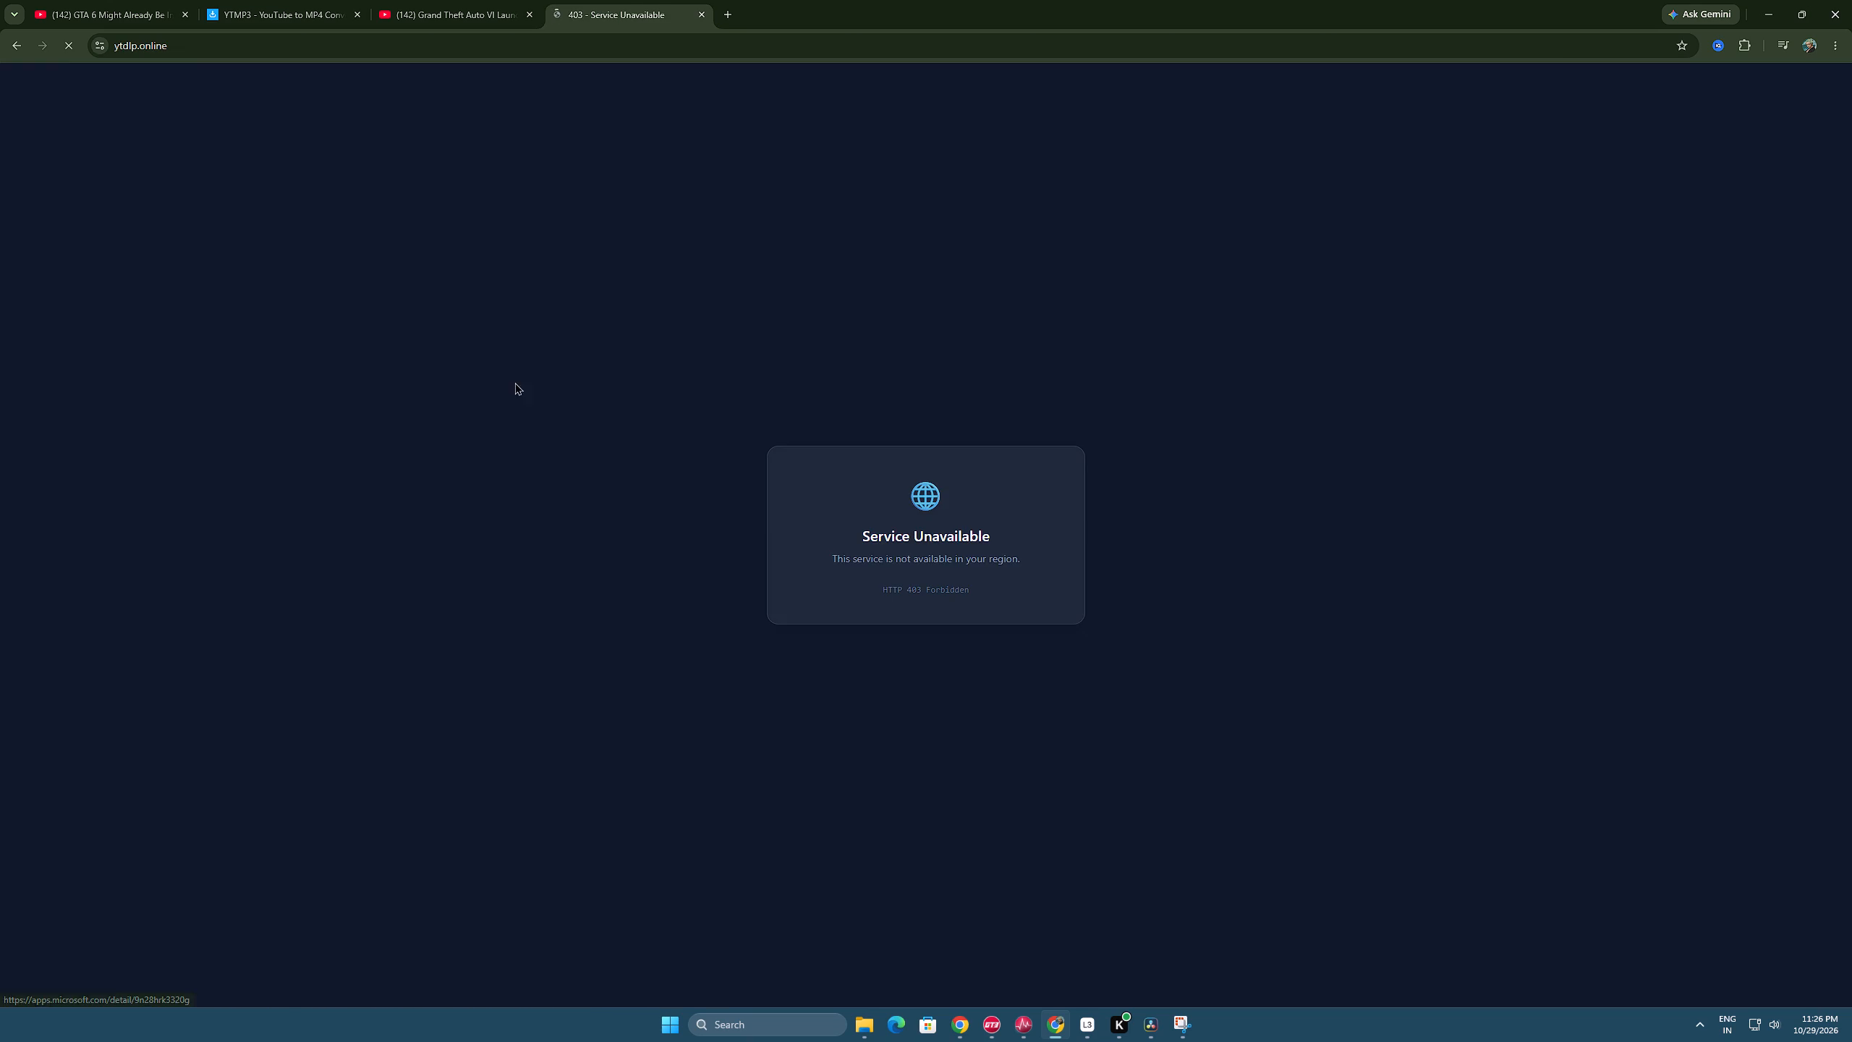
left_click(794, 409)
scroll(482, 468, "down", 10)
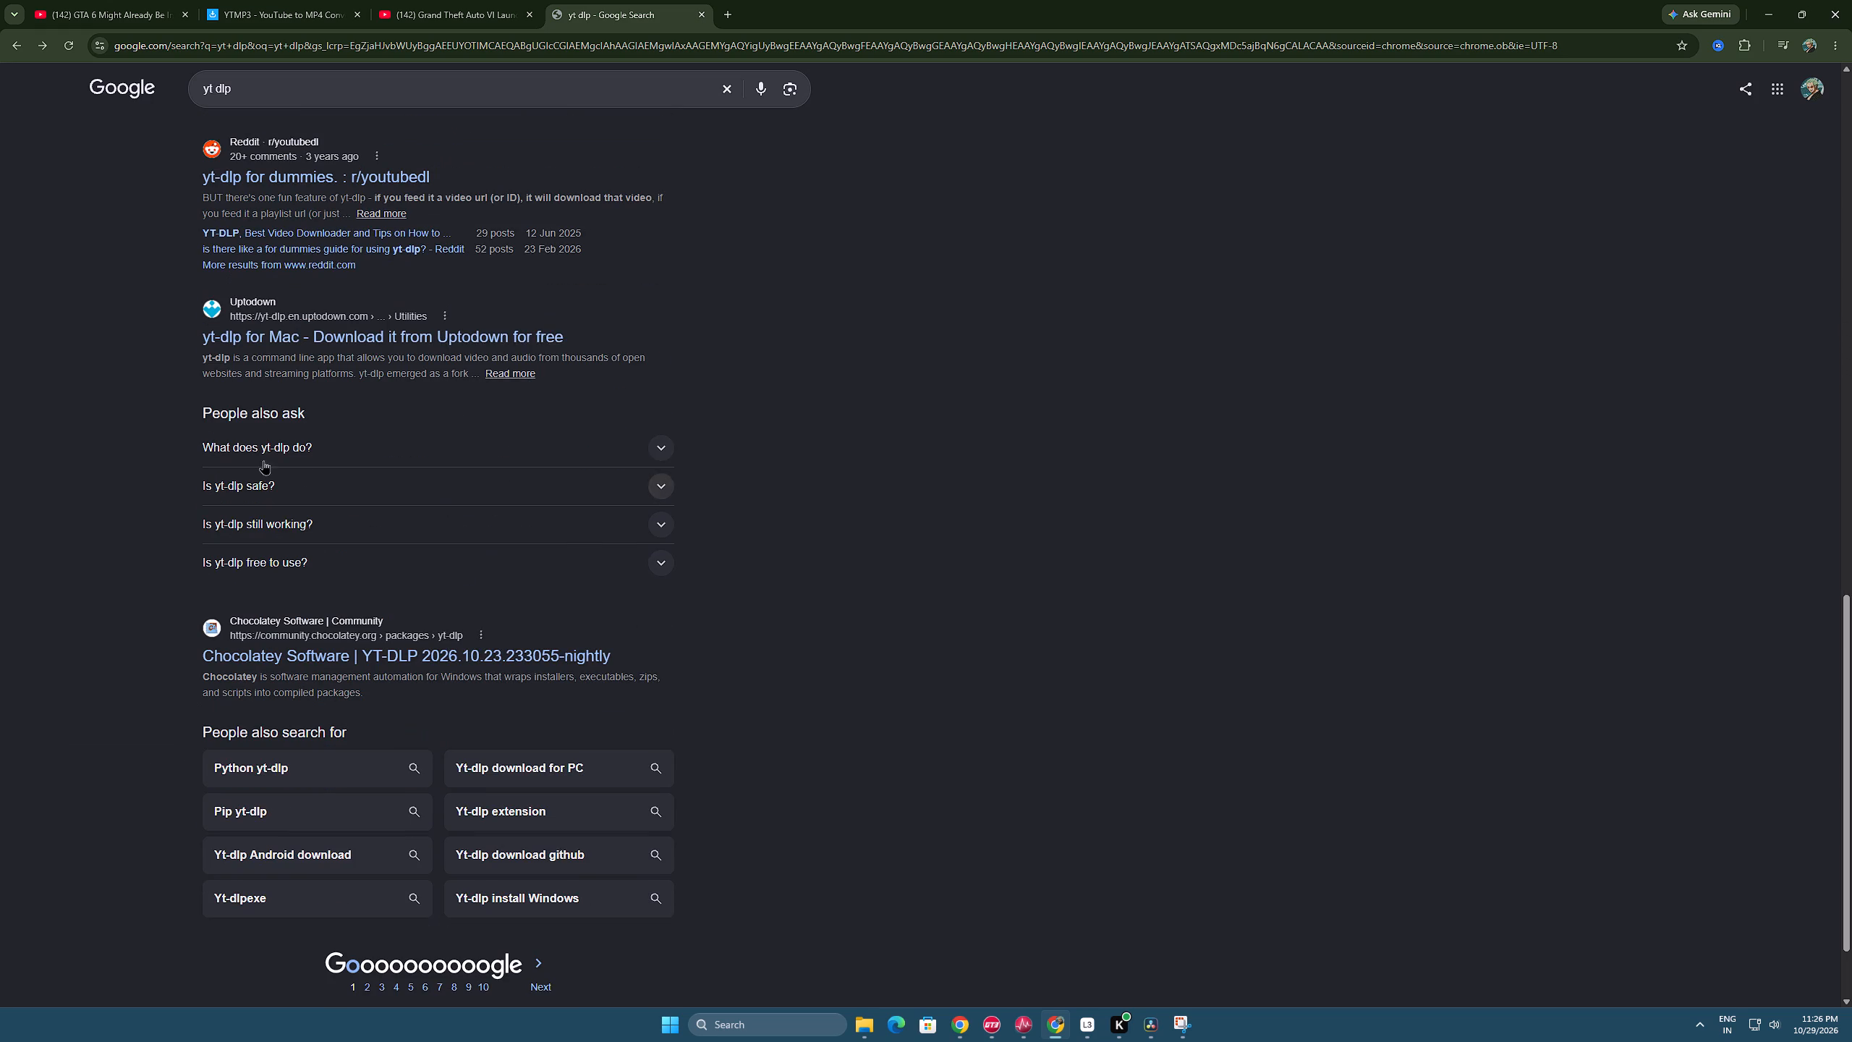
left_click(331, 330)
left_click(602, 316)
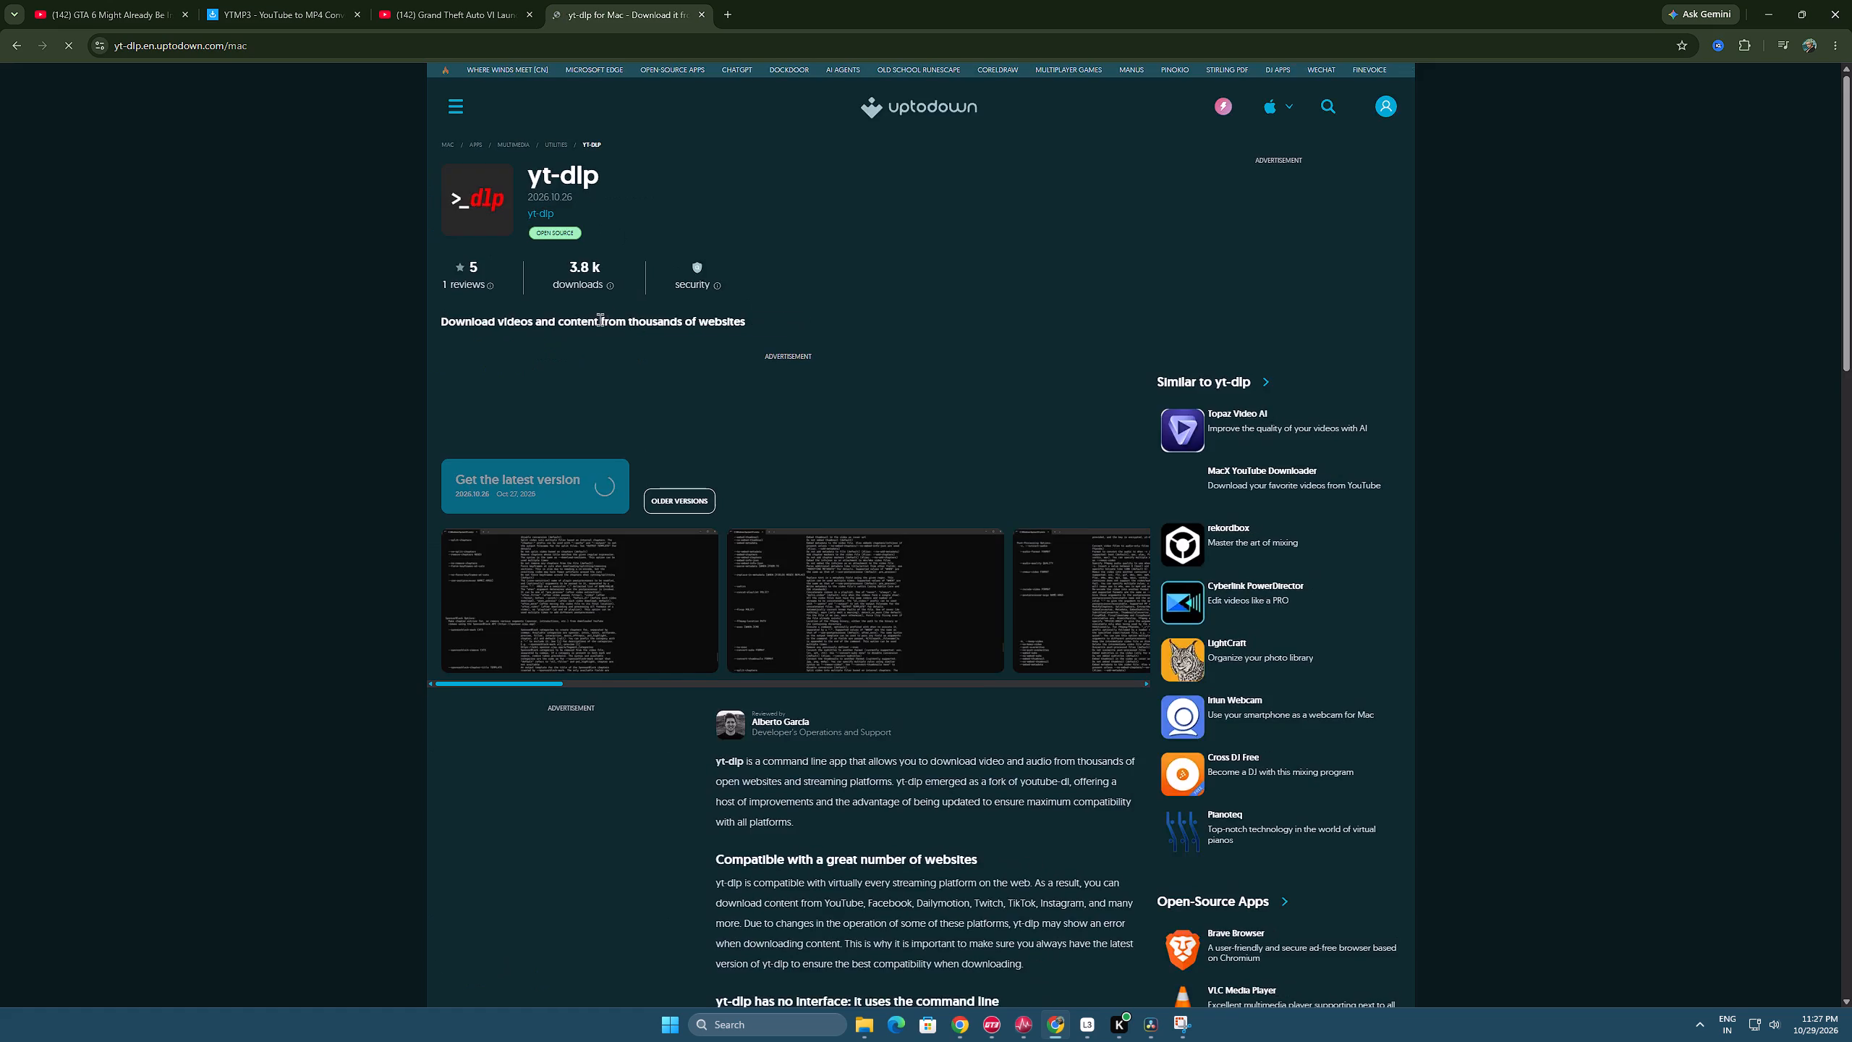
scroll(493, 333, "down", 7)
scroll(472, 454, "down", 9)
scroll(568, 459, "up", 10)
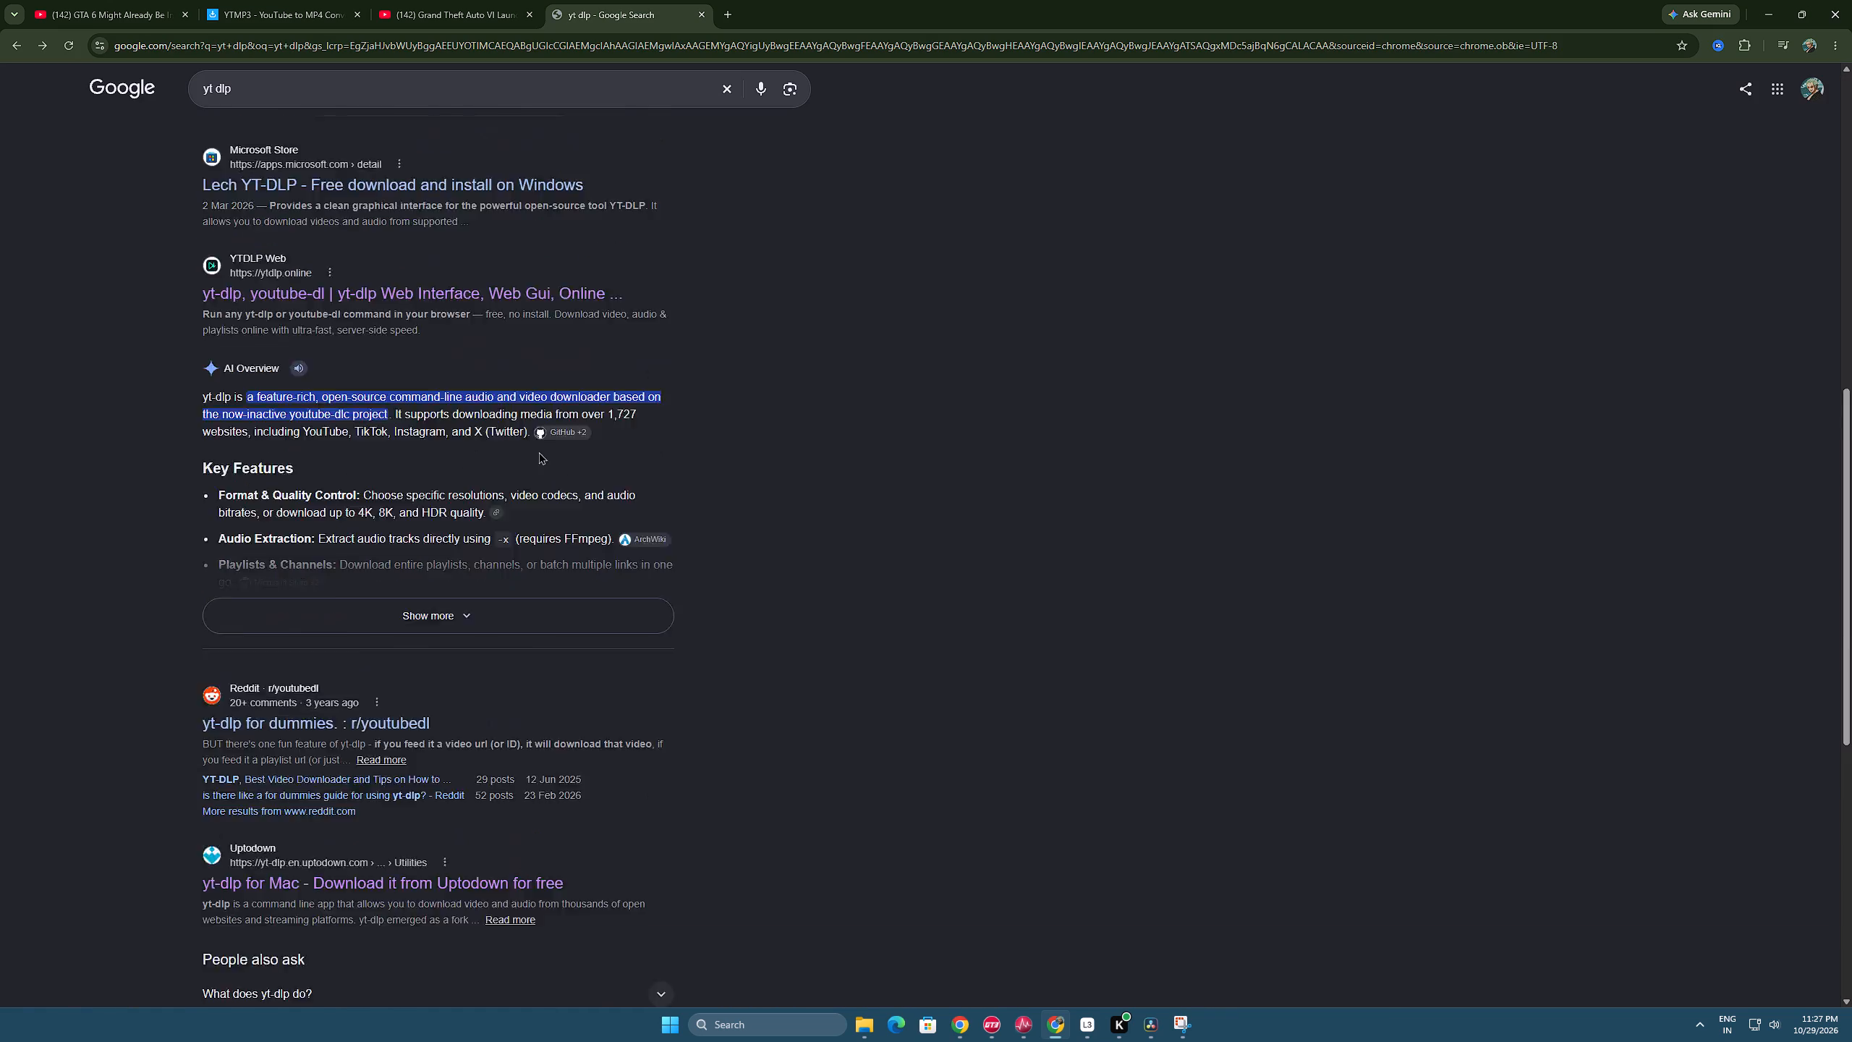
scroll(538, 452, "down", 12)
scroll(485, 509, "up", 20)
scroll(485, 509, "up", 8)
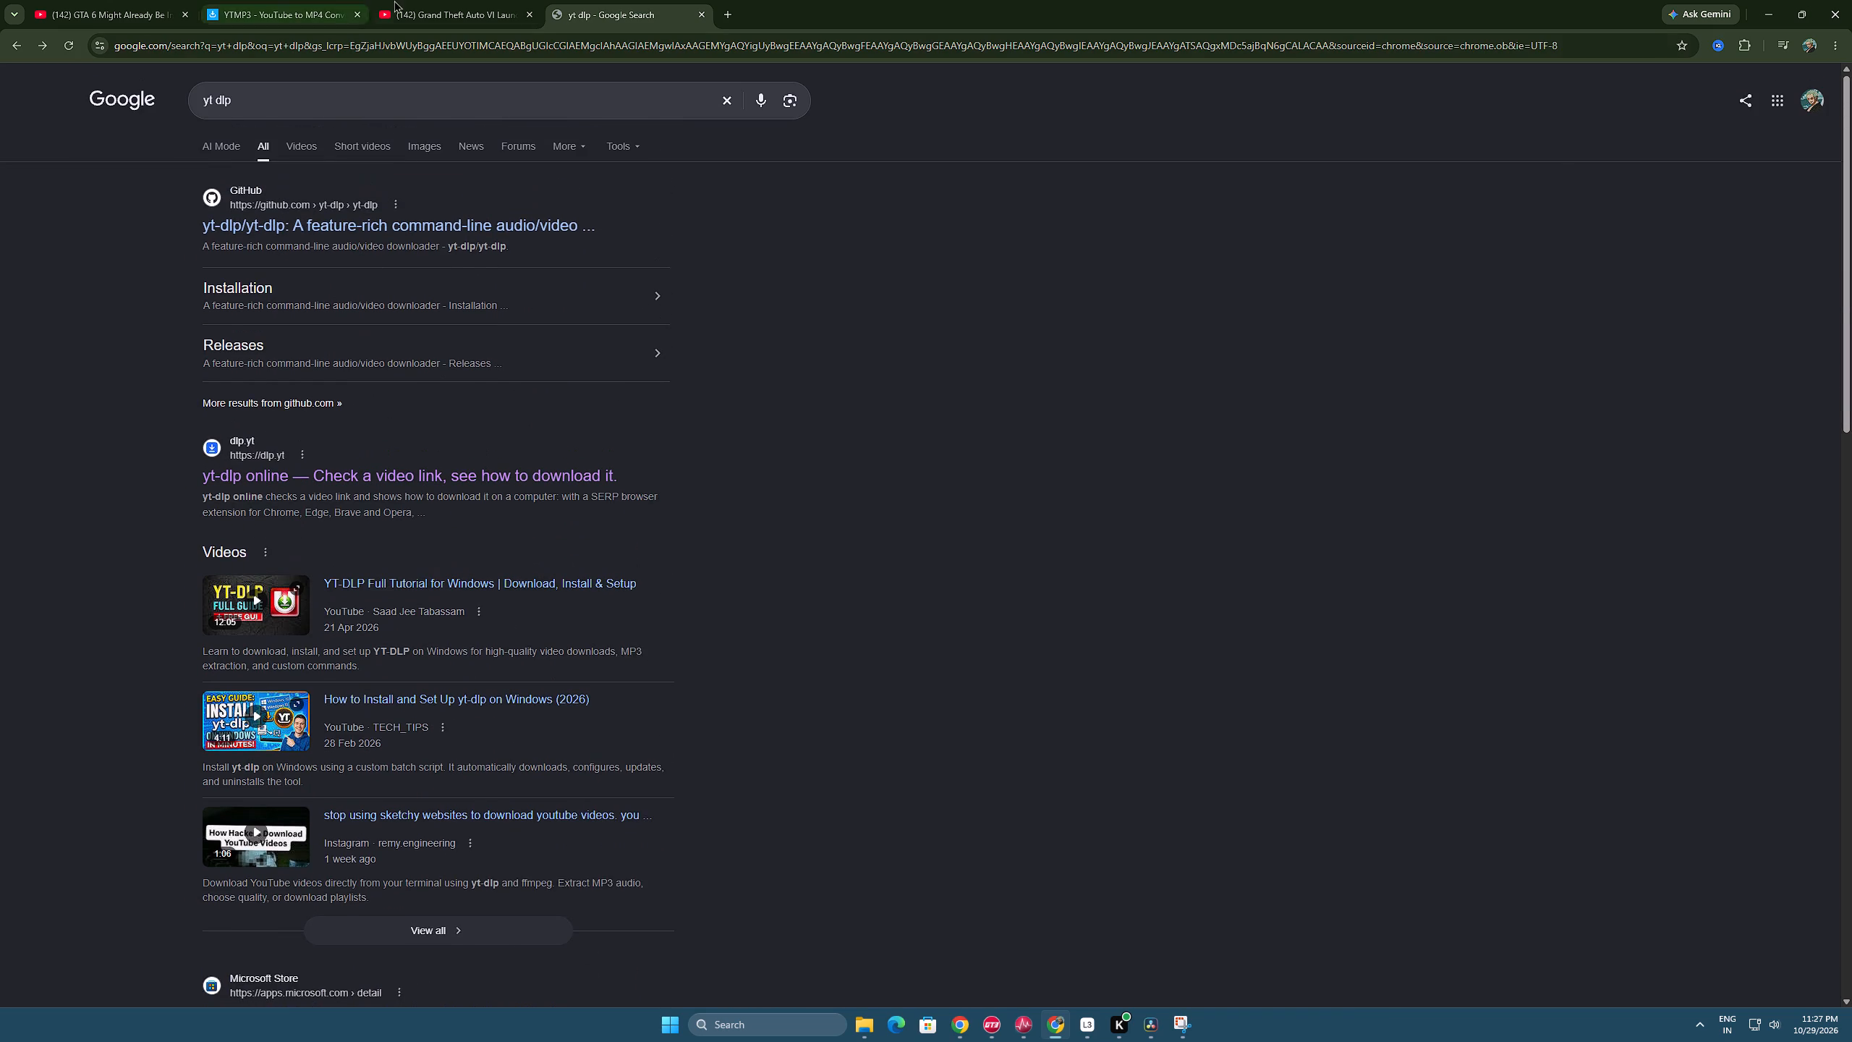
Download the converted 1080p MP4 of the Grand Theft Auto VI Launch Trailer from the YTMP3 page and check the recent downloads.
left_click(472, 0)
left_click(250, 18)
left_click(977, 439)
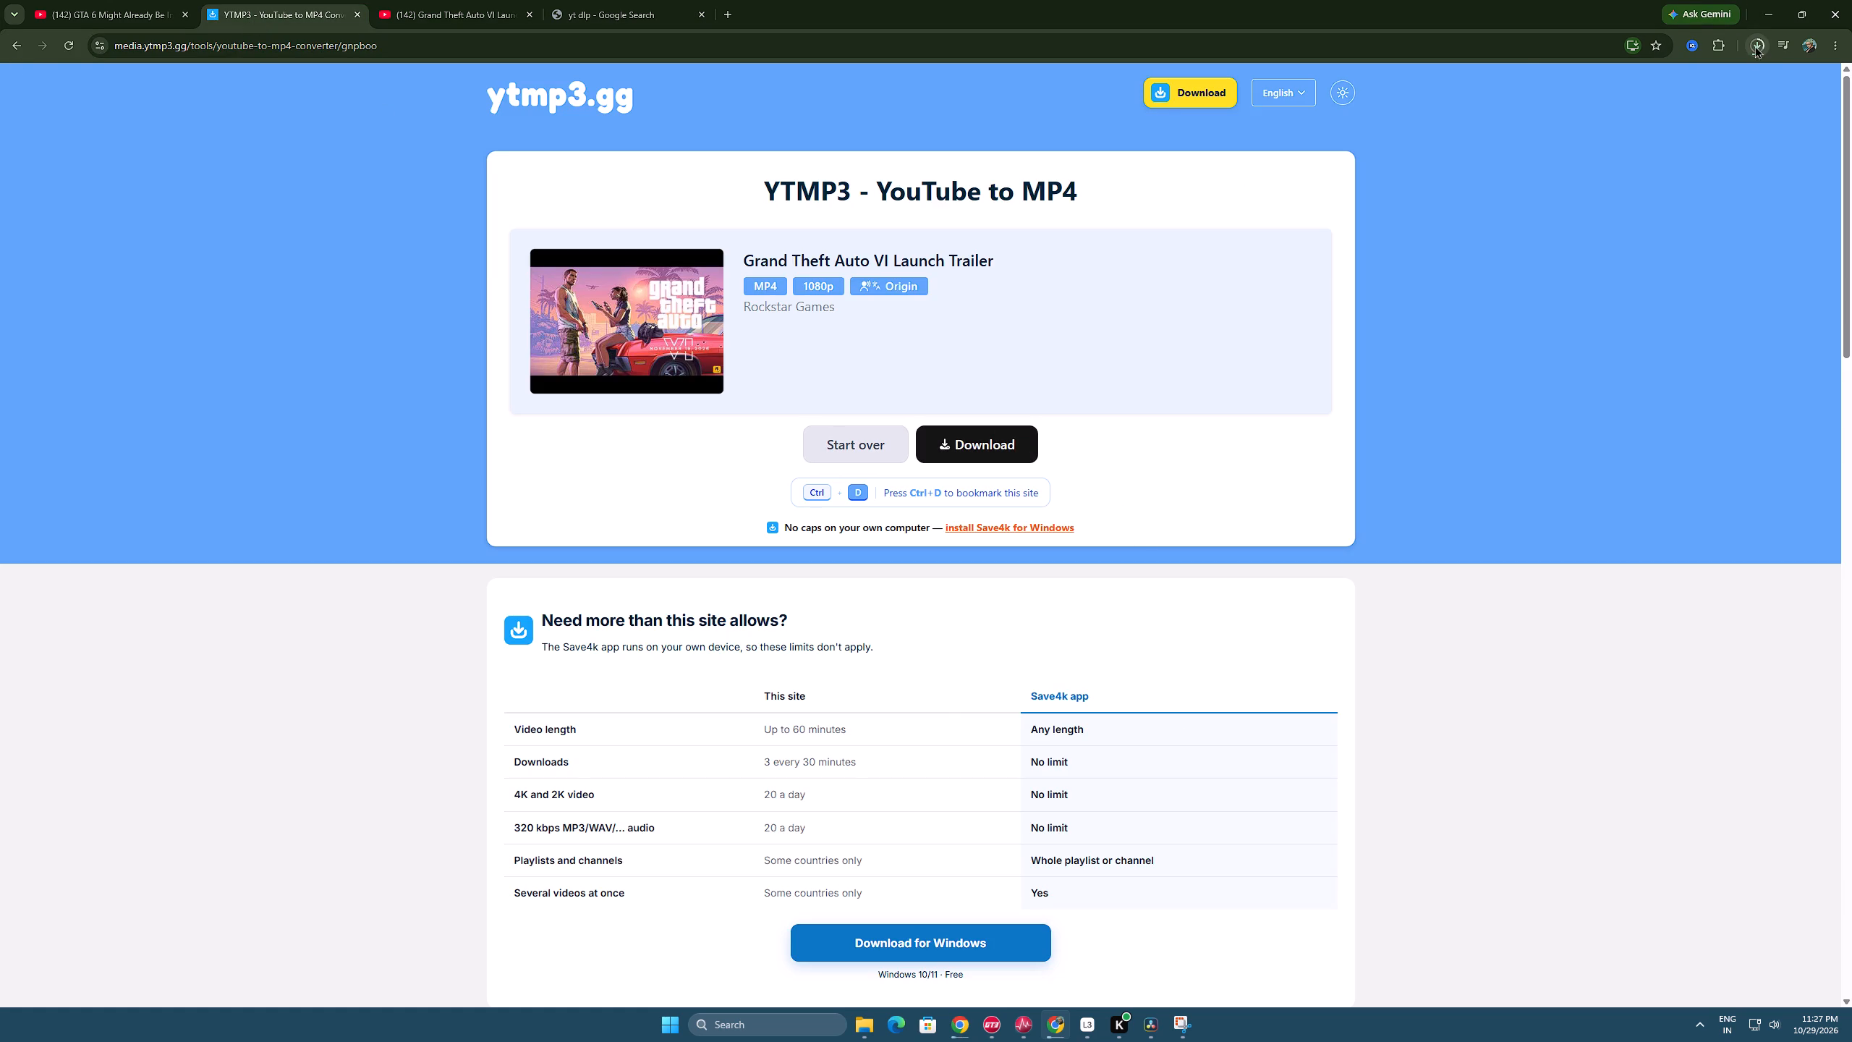
left_click(1754, 46)
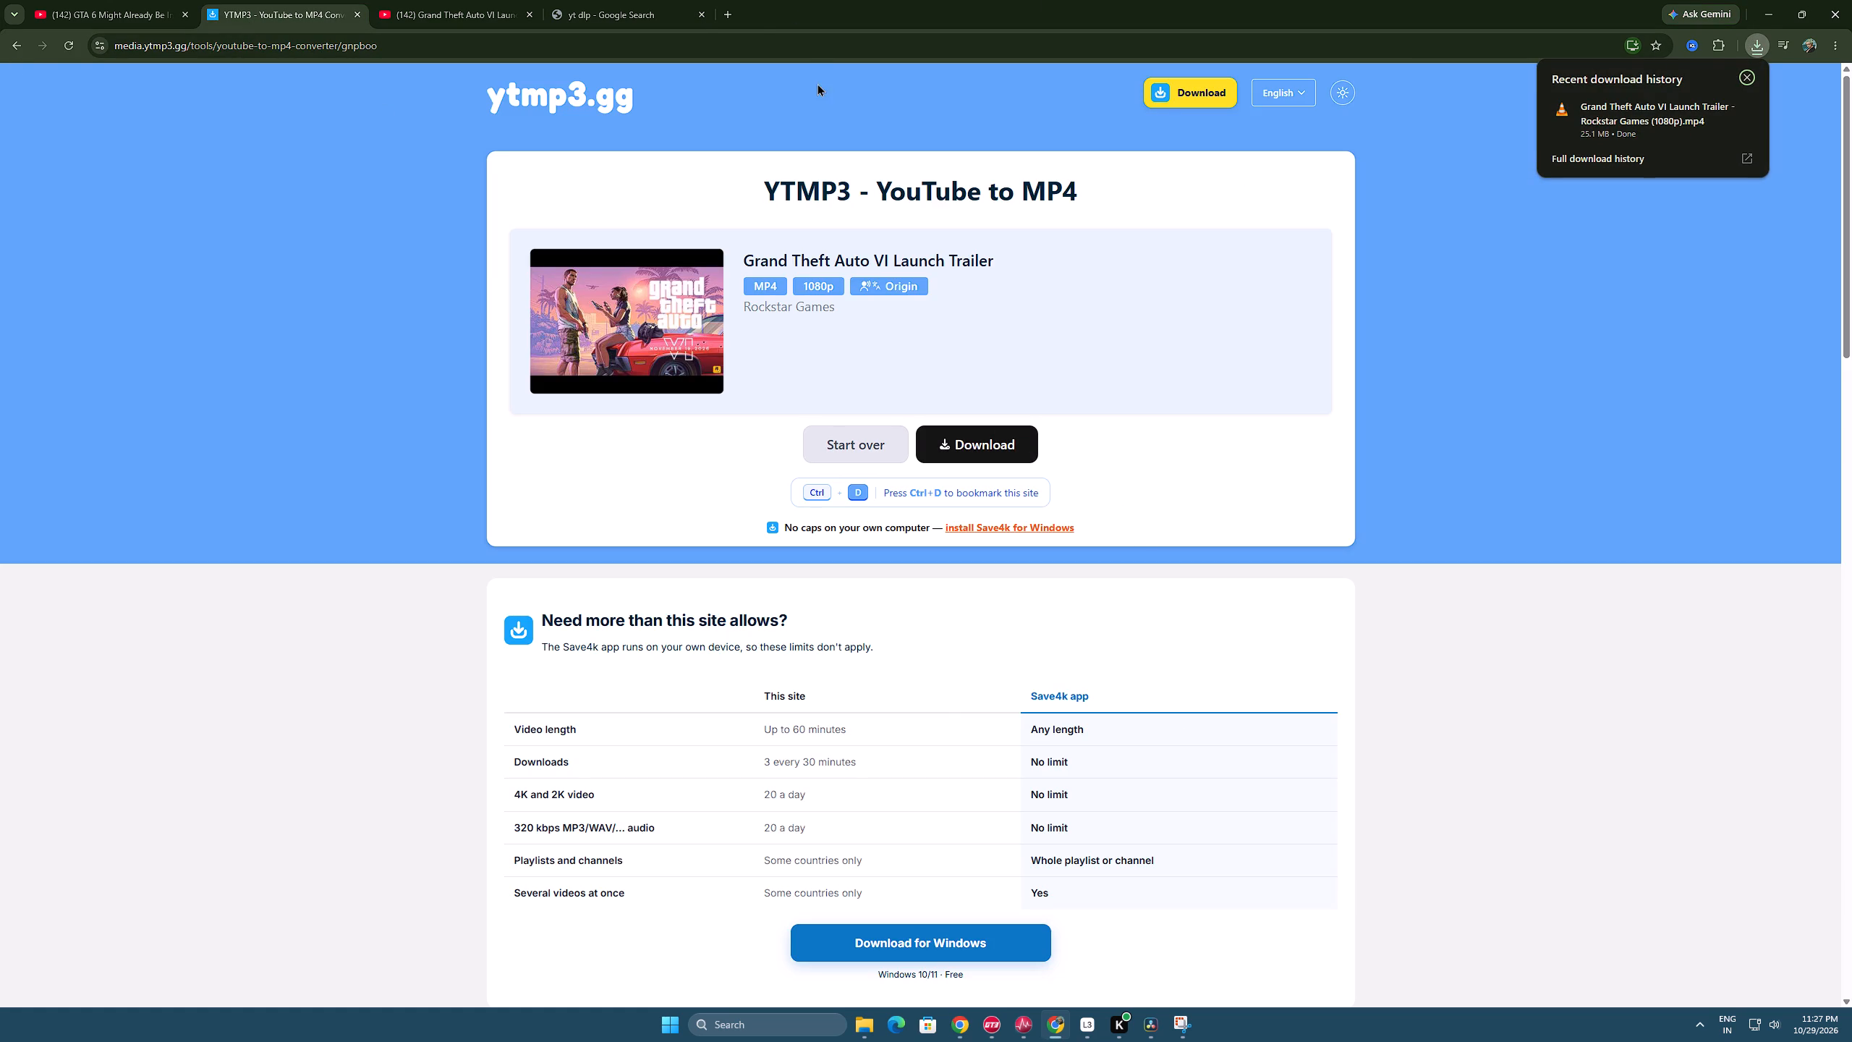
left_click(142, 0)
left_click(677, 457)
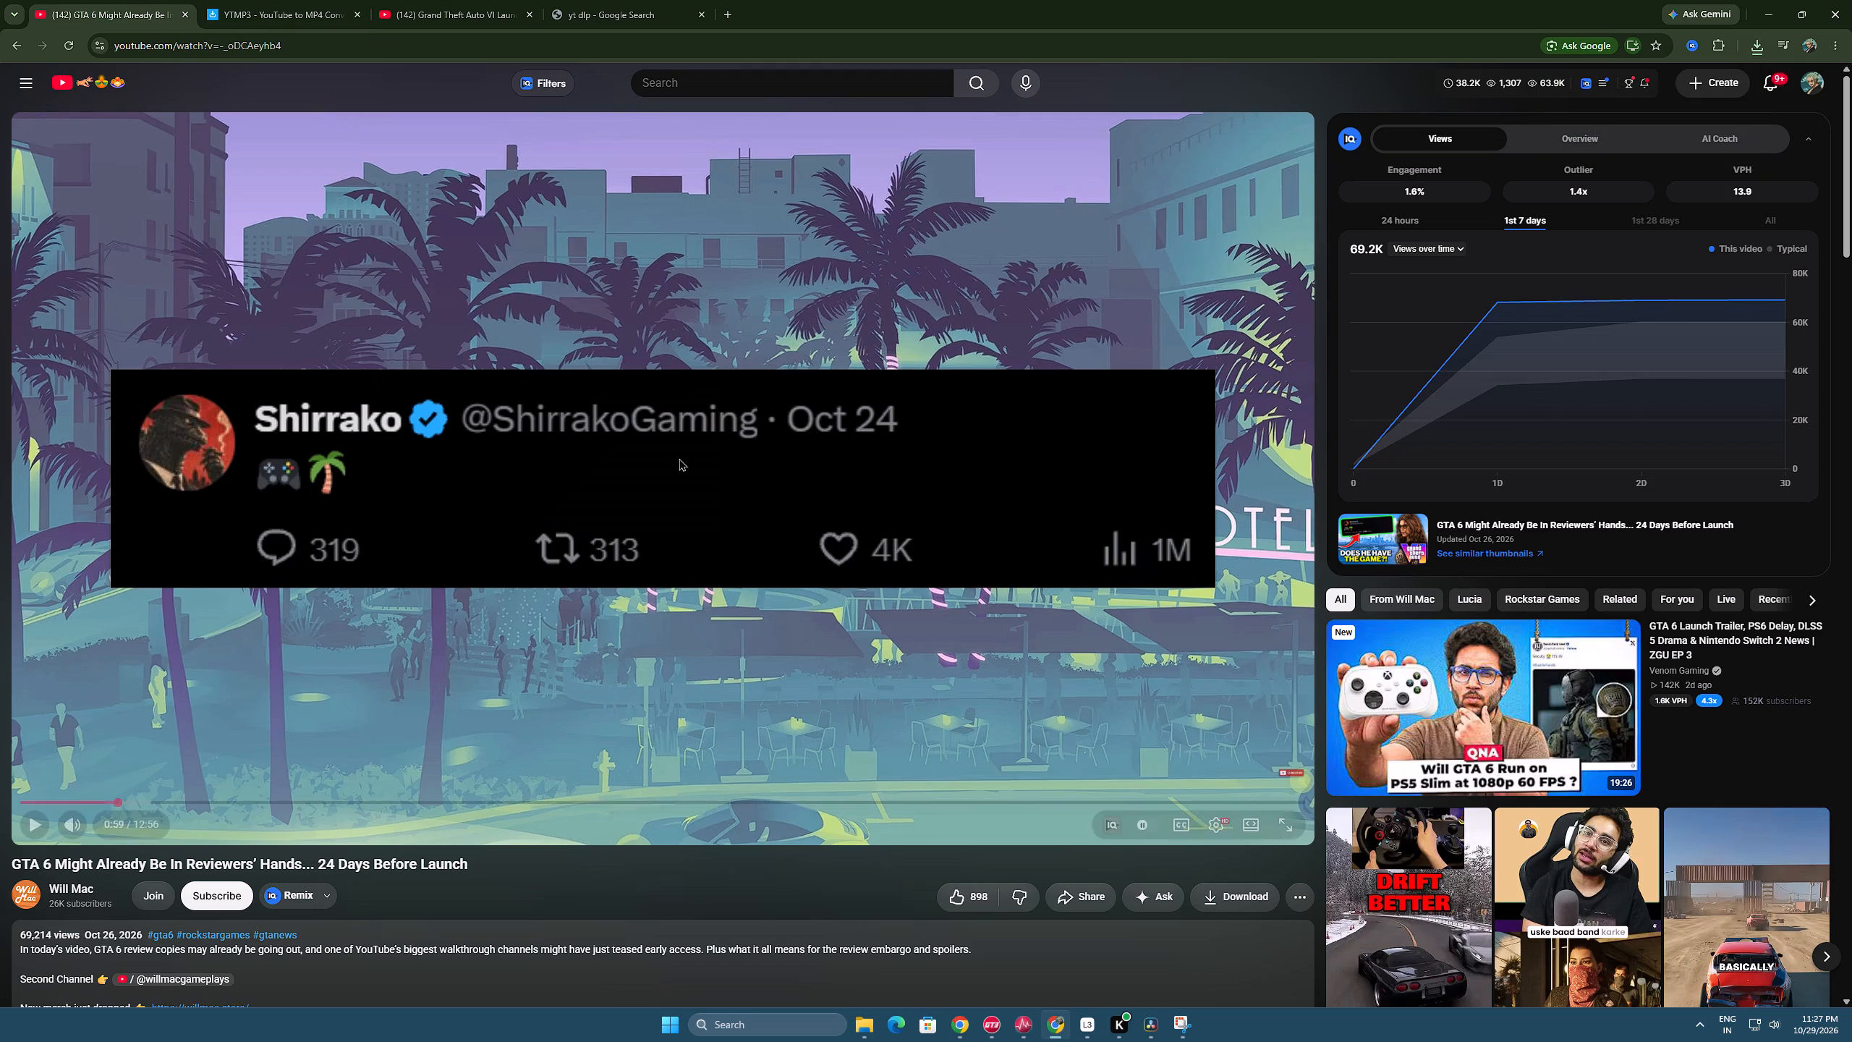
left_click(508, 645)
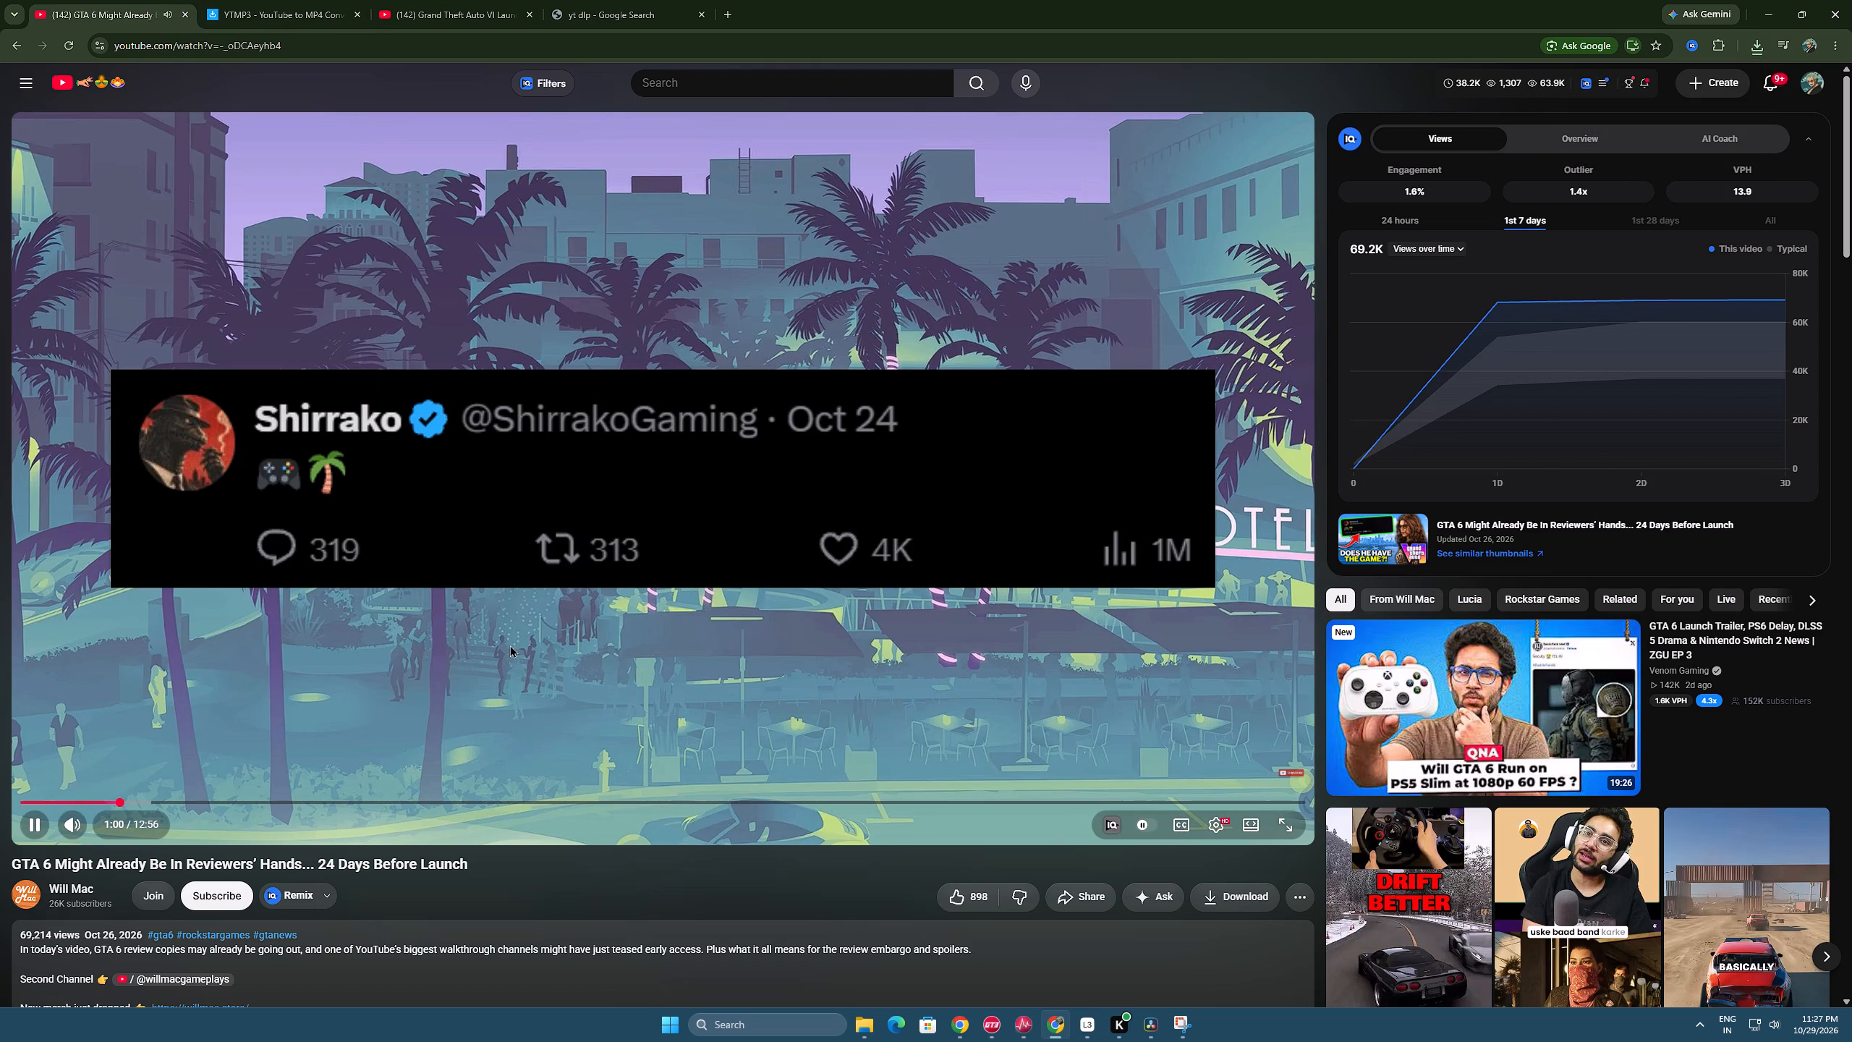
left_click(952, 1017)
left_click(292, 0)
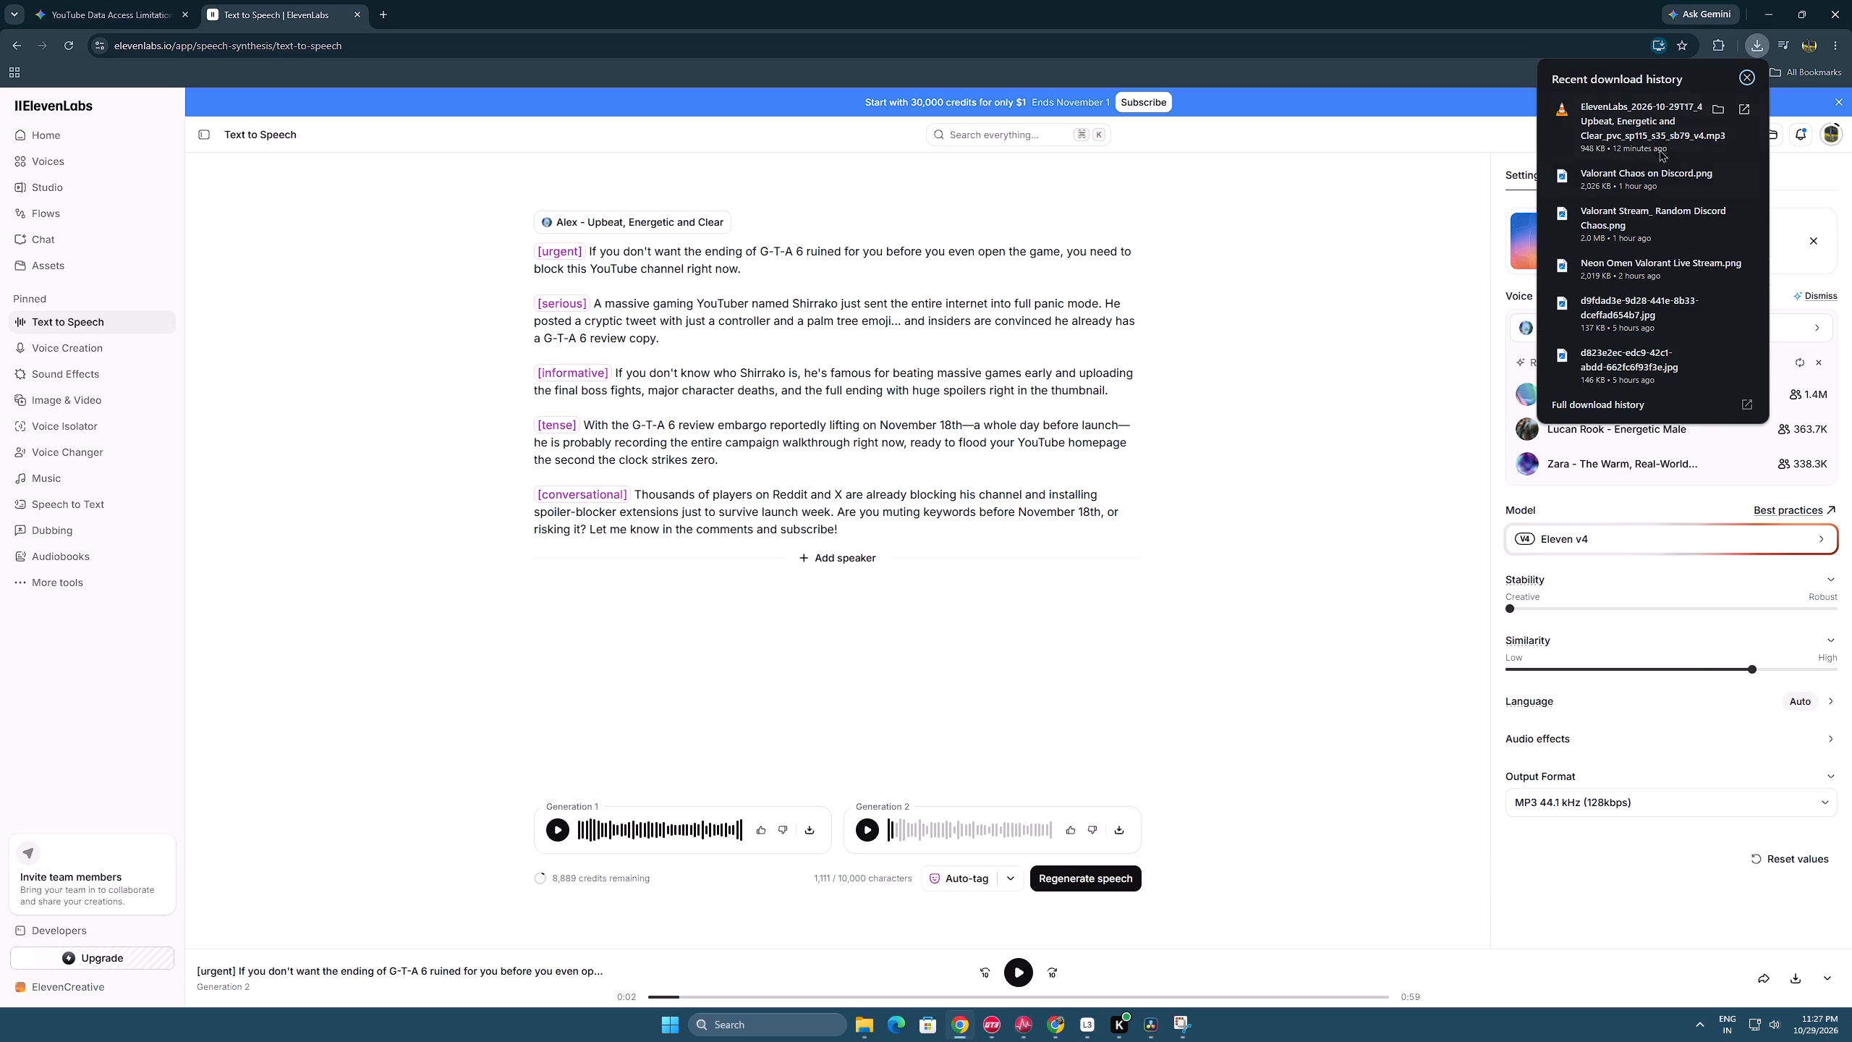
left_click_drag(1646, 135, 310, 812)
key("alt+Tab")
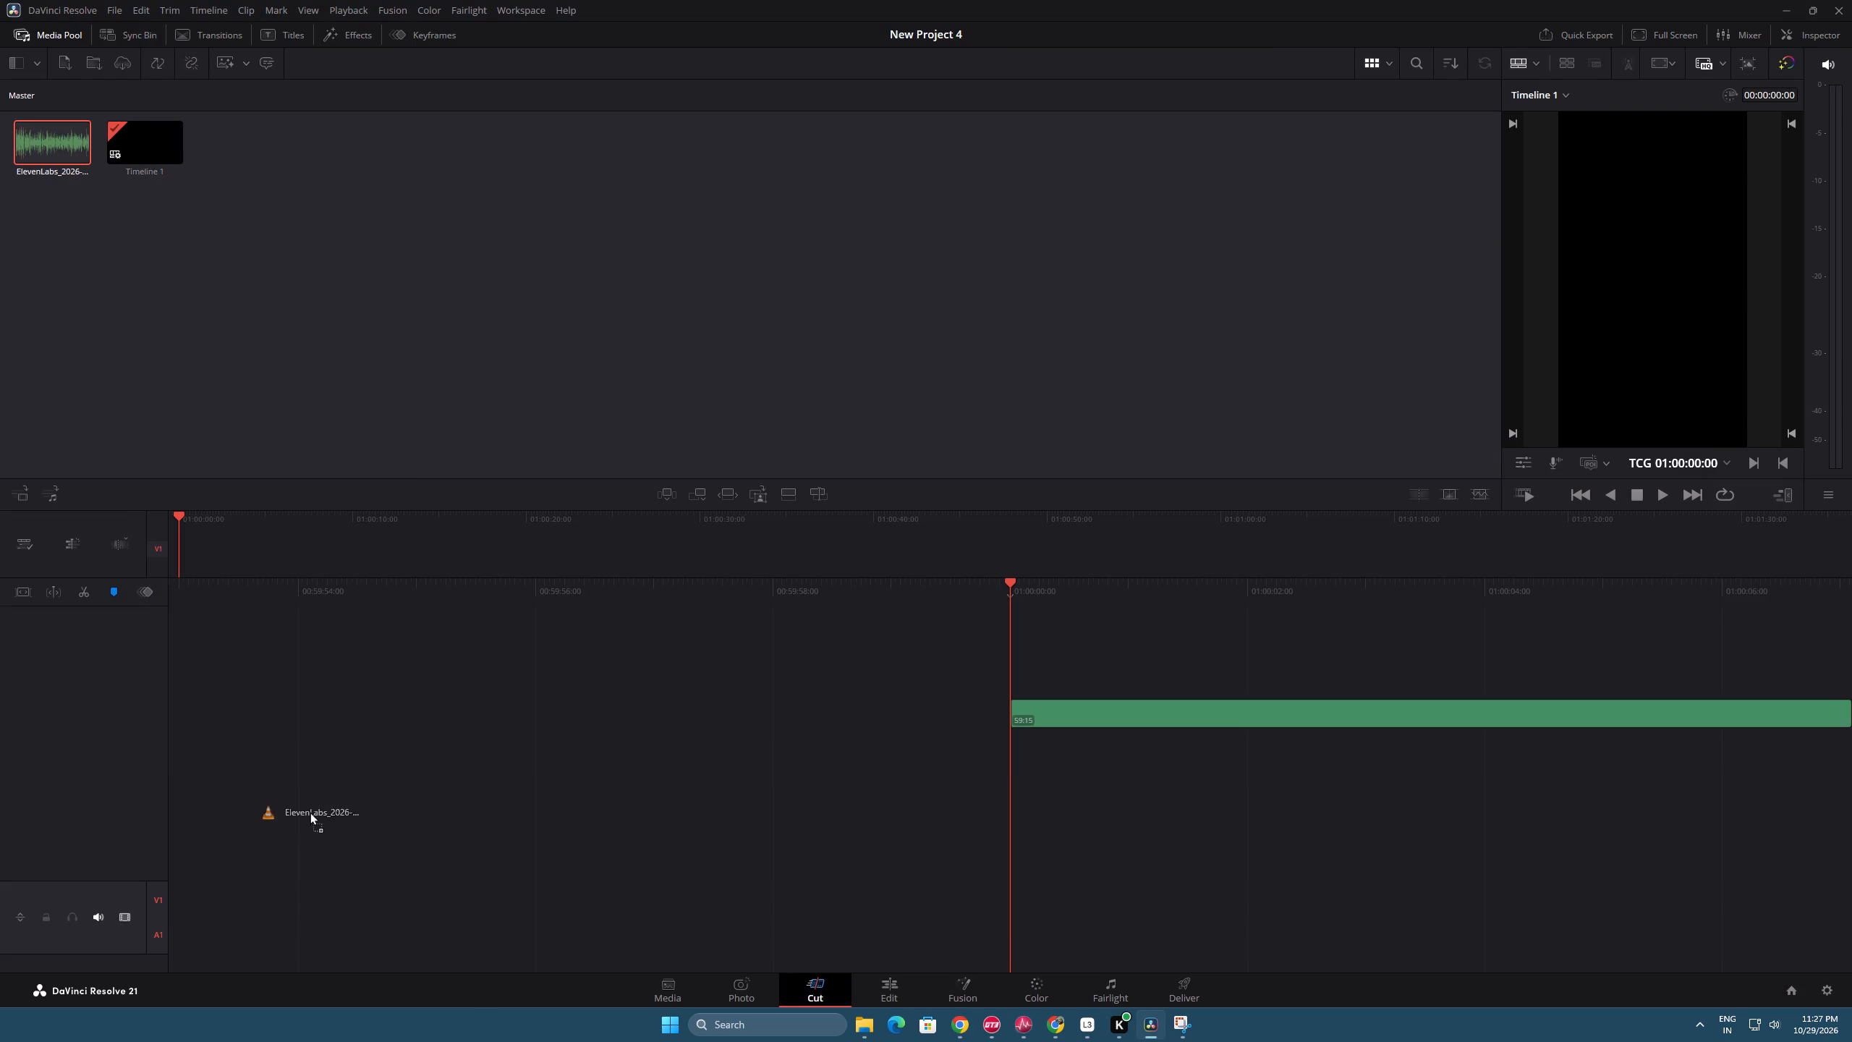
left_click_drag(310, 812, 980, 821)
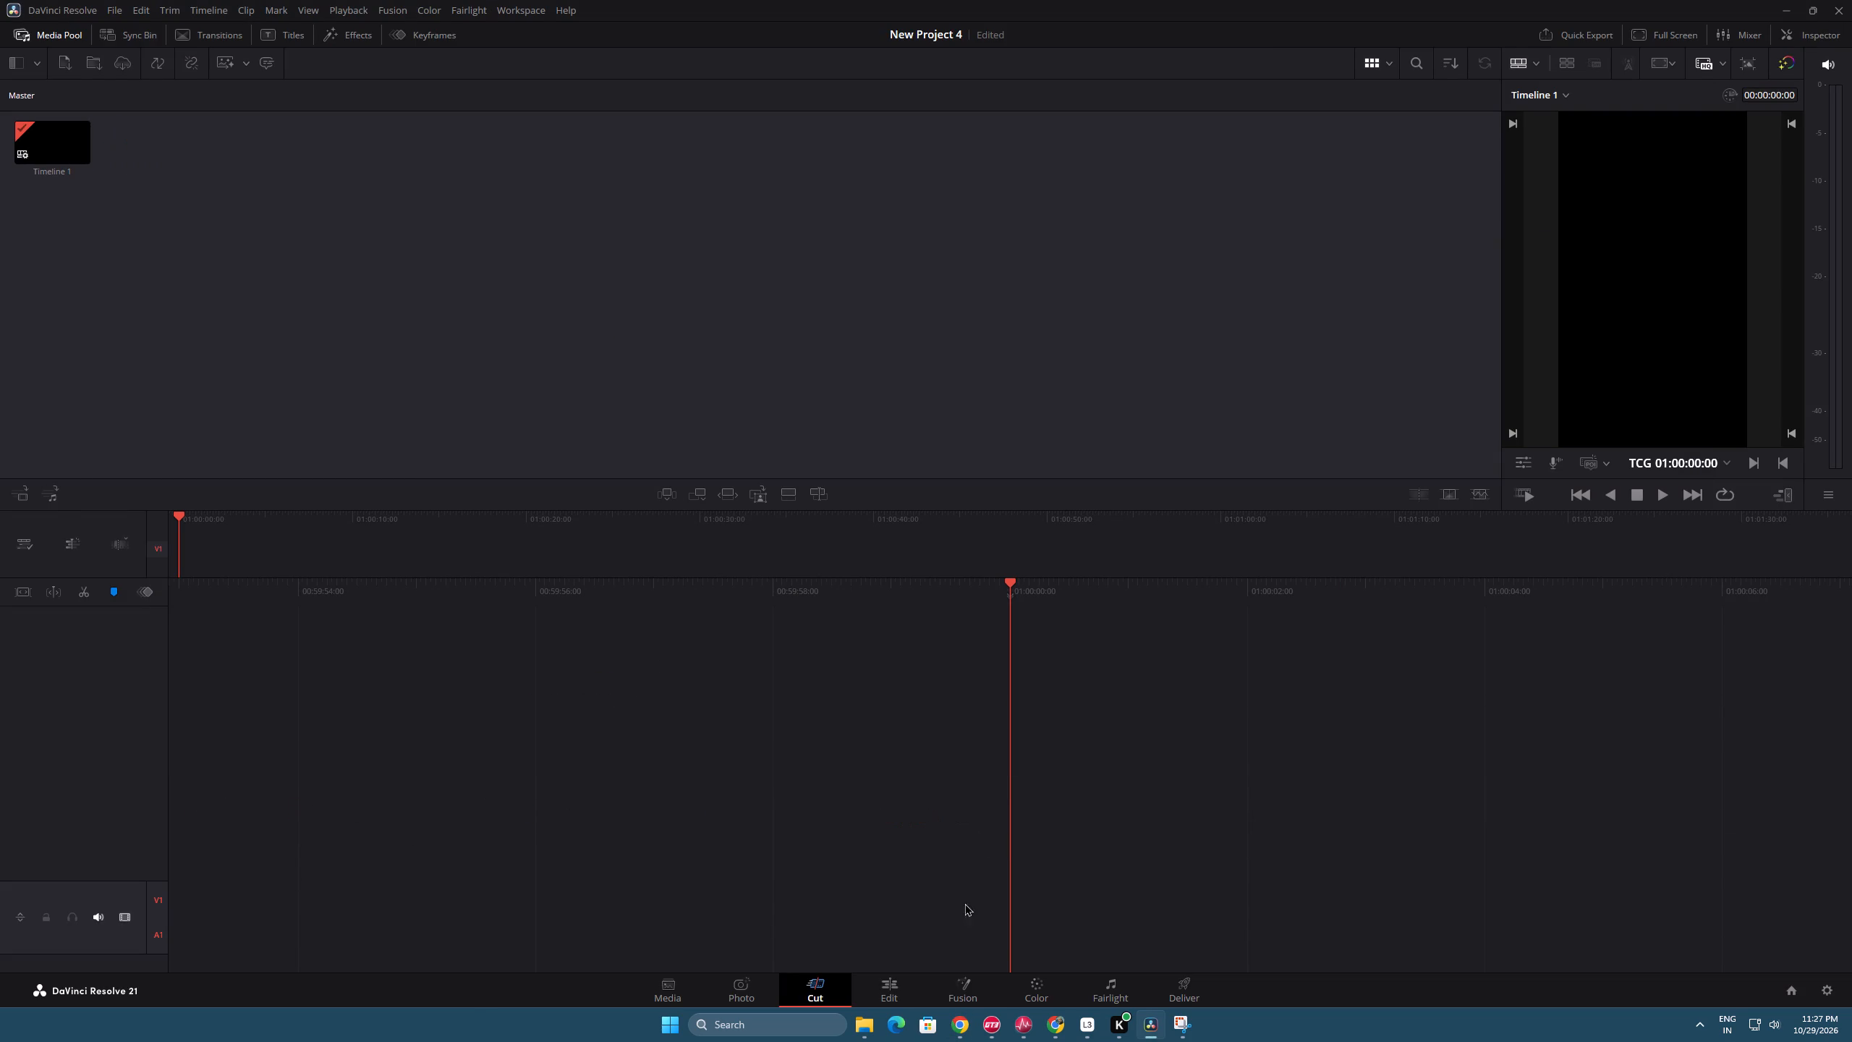
On the Edit page, add the downloaded ElevenLabs voiceover MP3 at the timeline start and move it to the Audio 2 track.
left_click(875, 987)
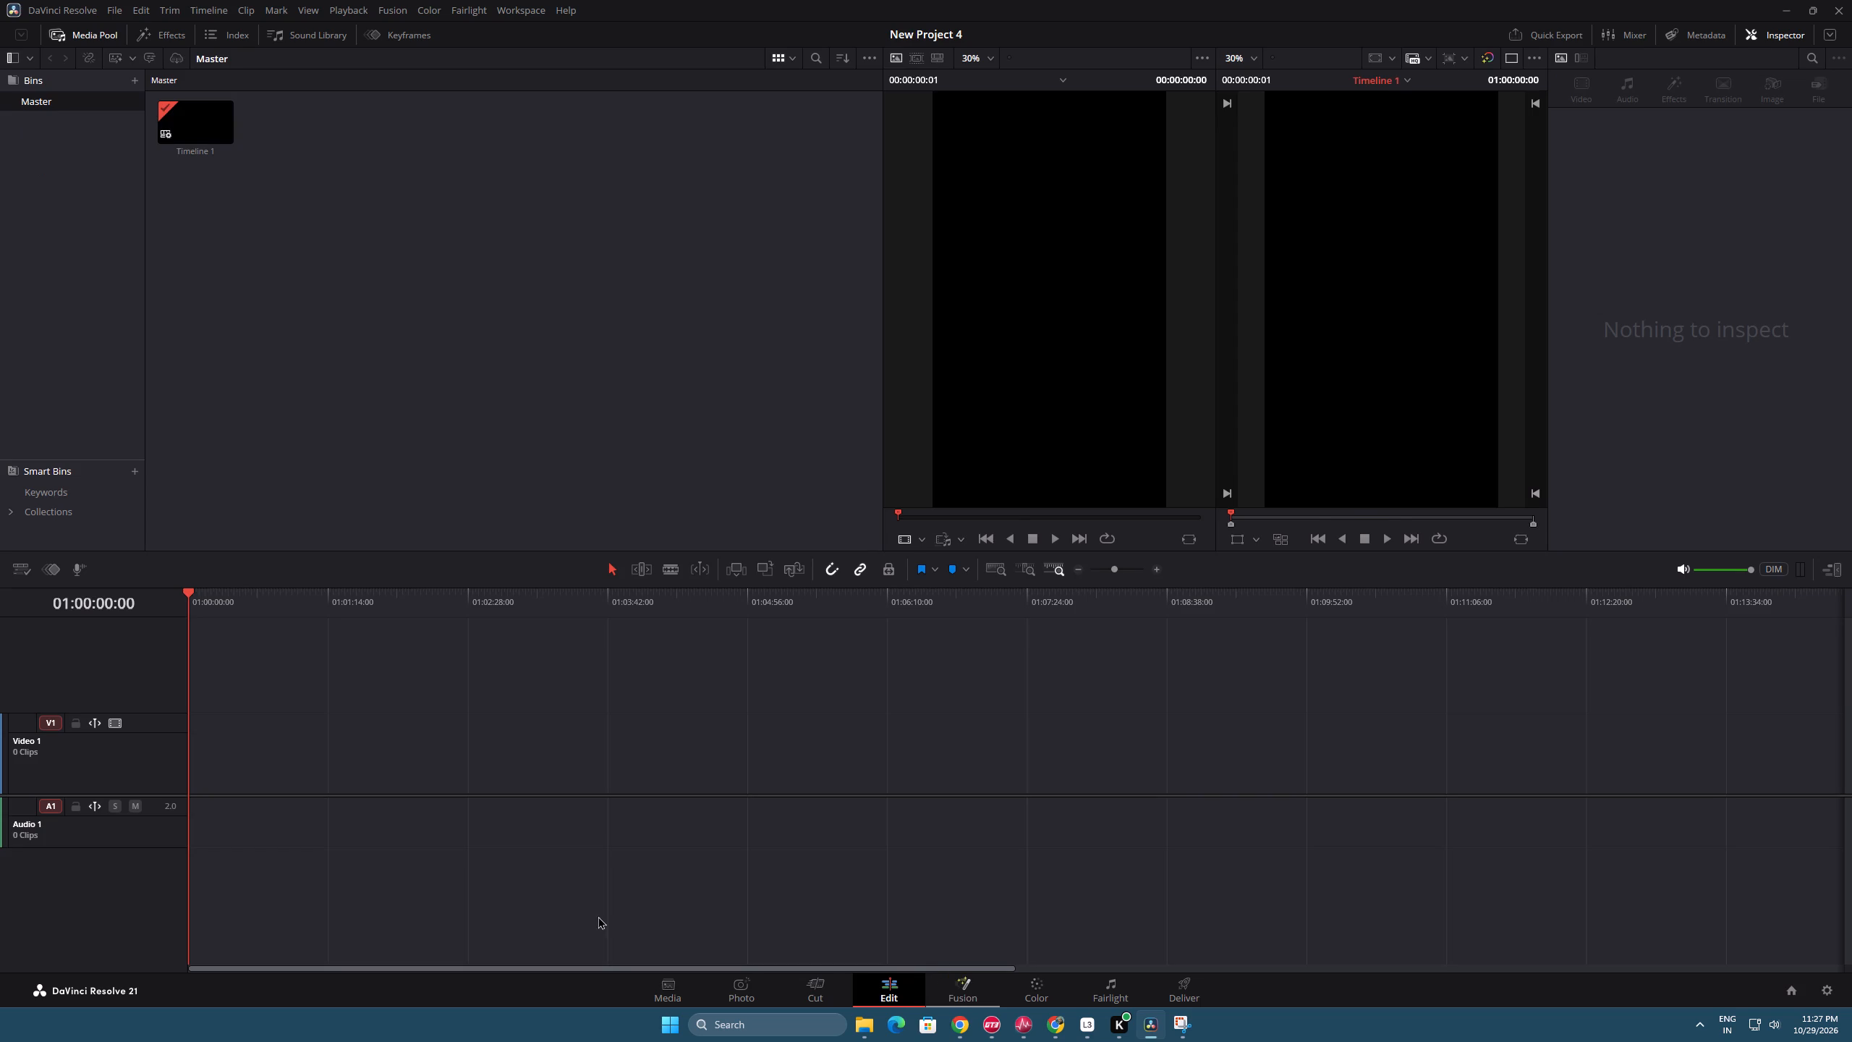
key("alt+Tab")
left_click_drag(1659, 114, 1071, 521)
key("alt+Tab")
left_click_drag(1071, 521, 190, 821)
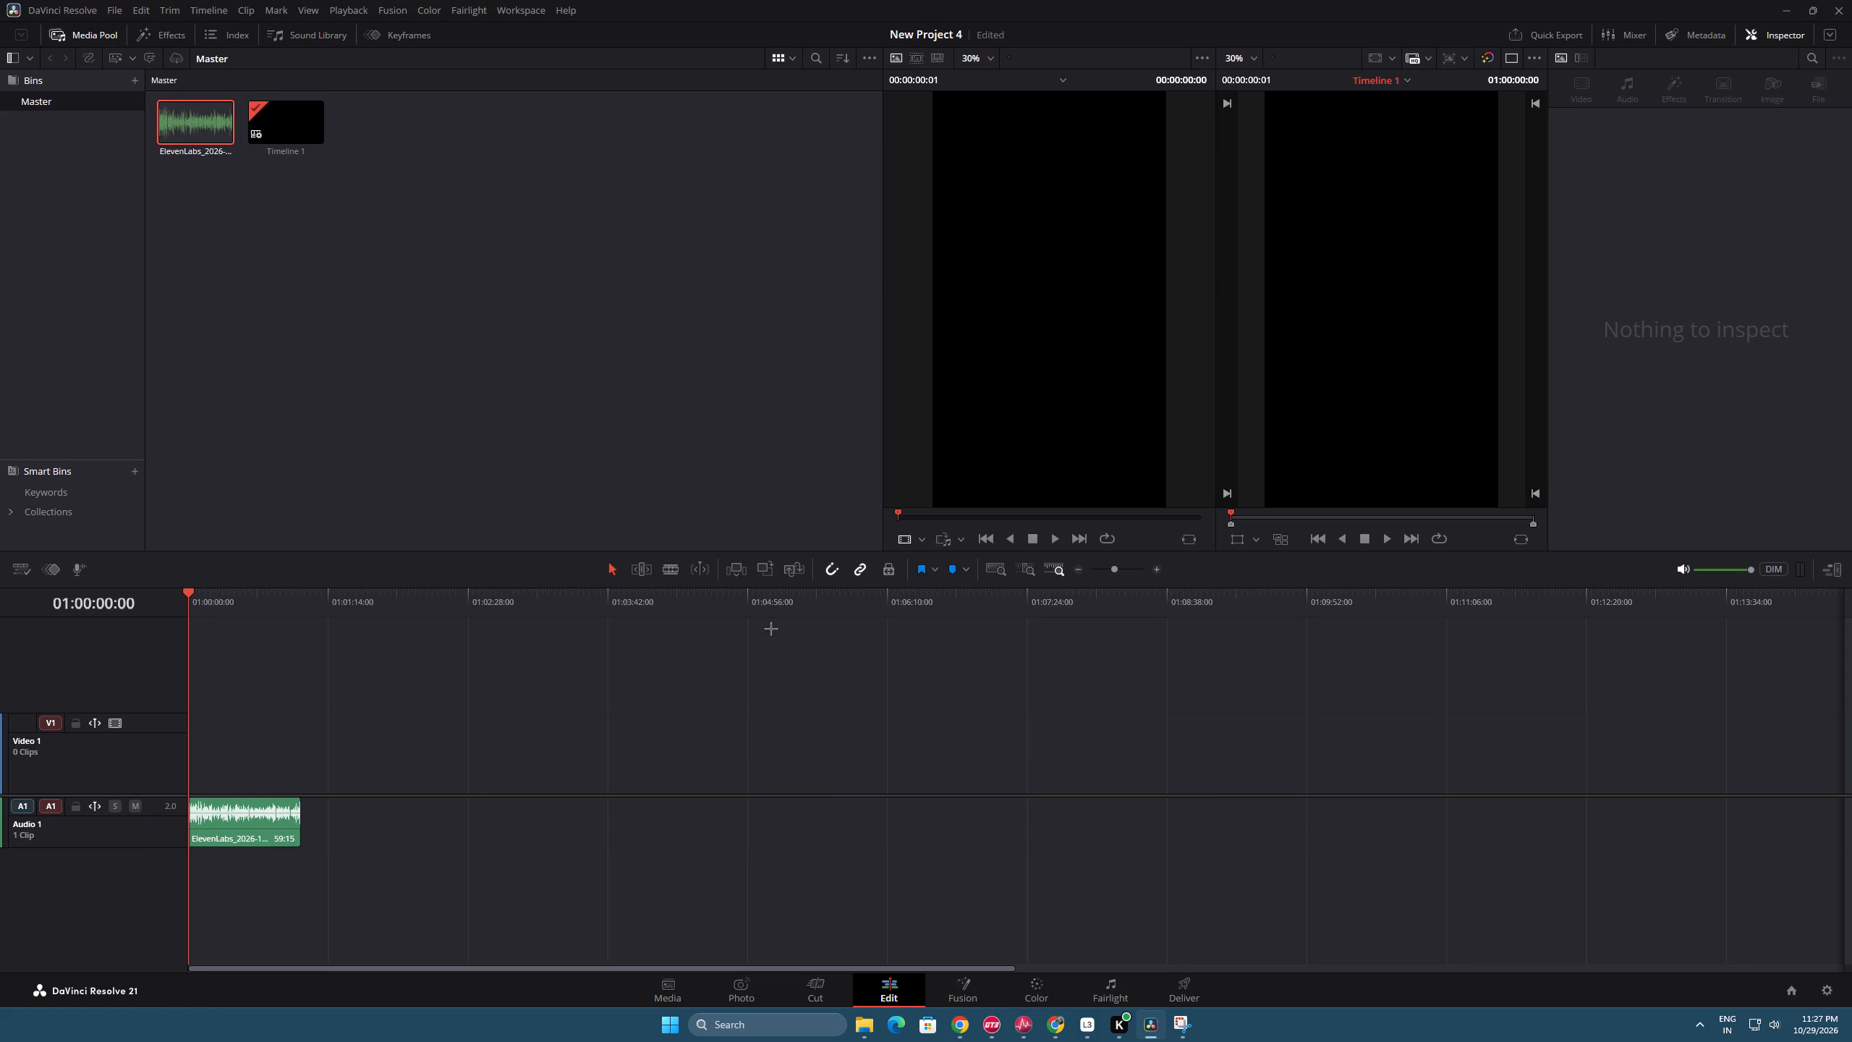
left_click_drag(1112, 568, 1124, 570)
left_click_drag(658, 839, 663, 860)
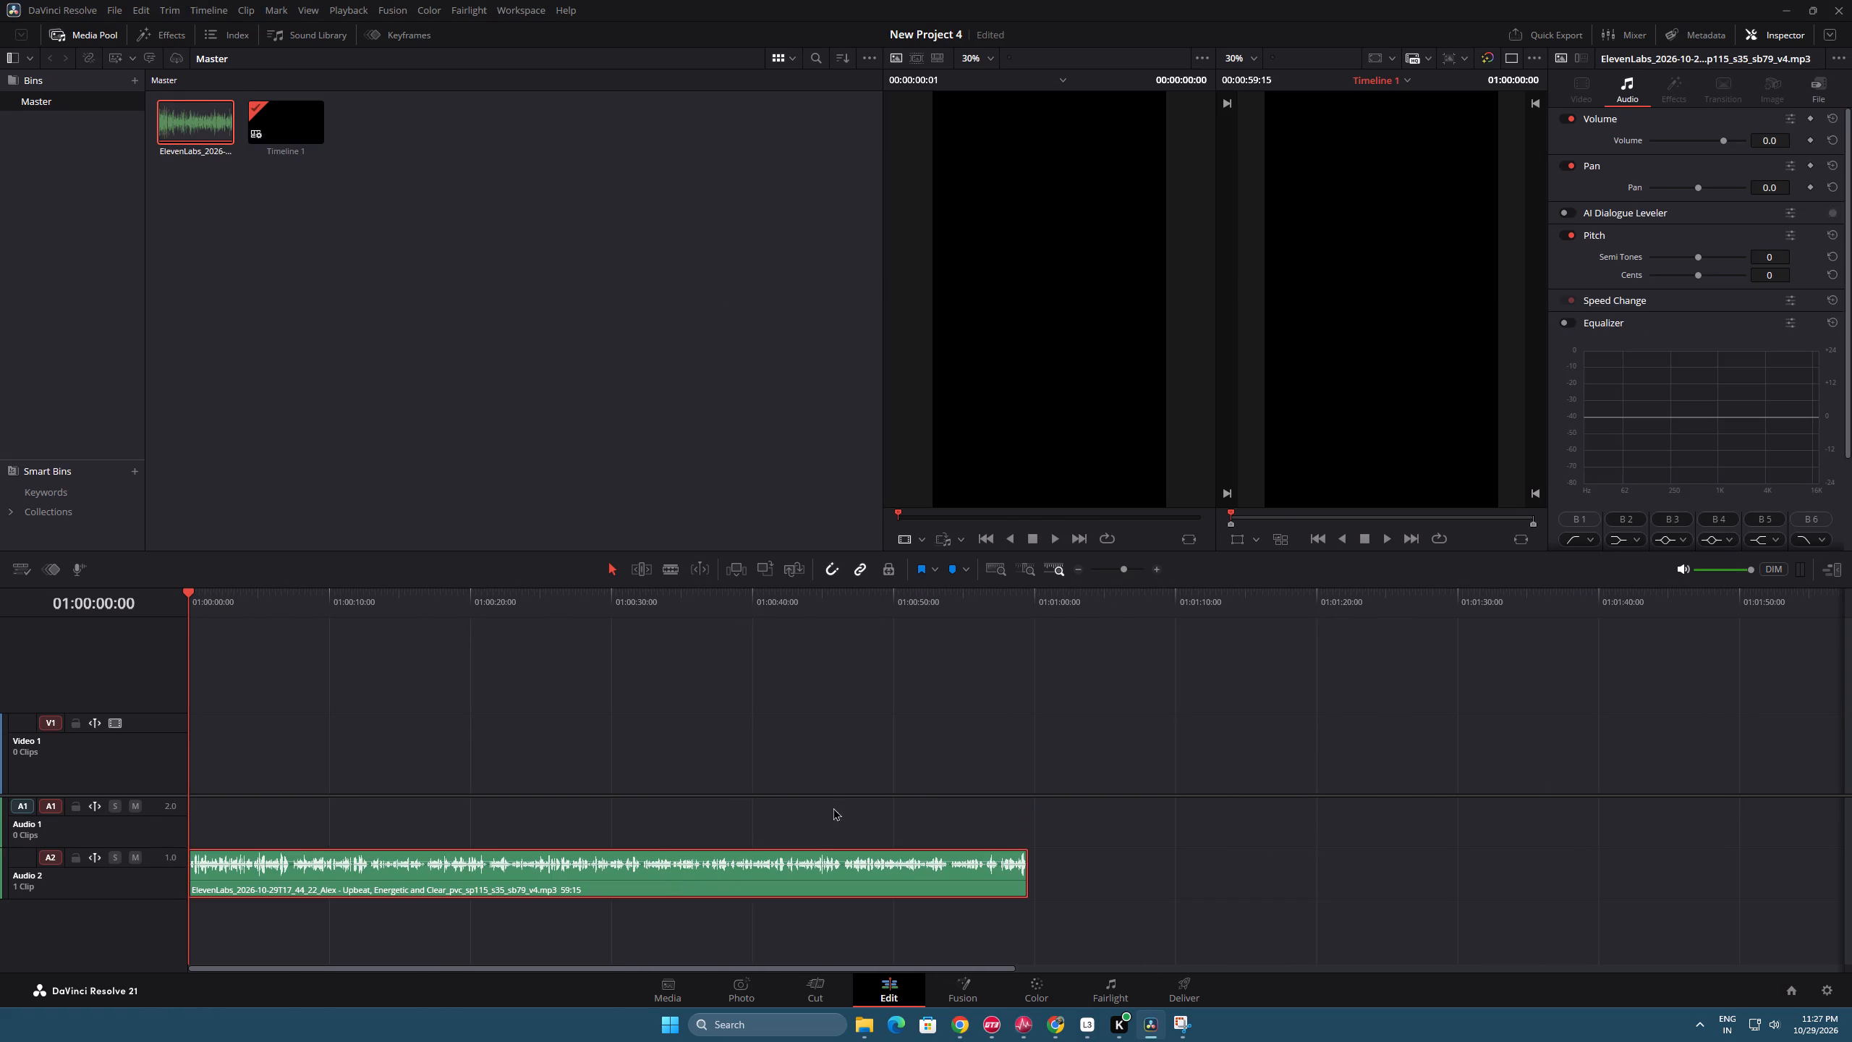
Bring the downloaded Launch Trailer MP4 from the YouTube browser window into DaVinci Resolve, placing it at the start of Video 1 and Audio 1.
key("alt+Tab")
key("alt+Tab")
key("alt+Tab")
key("alt+Tab")
key("alt+Tab")
key("alt+Tab")
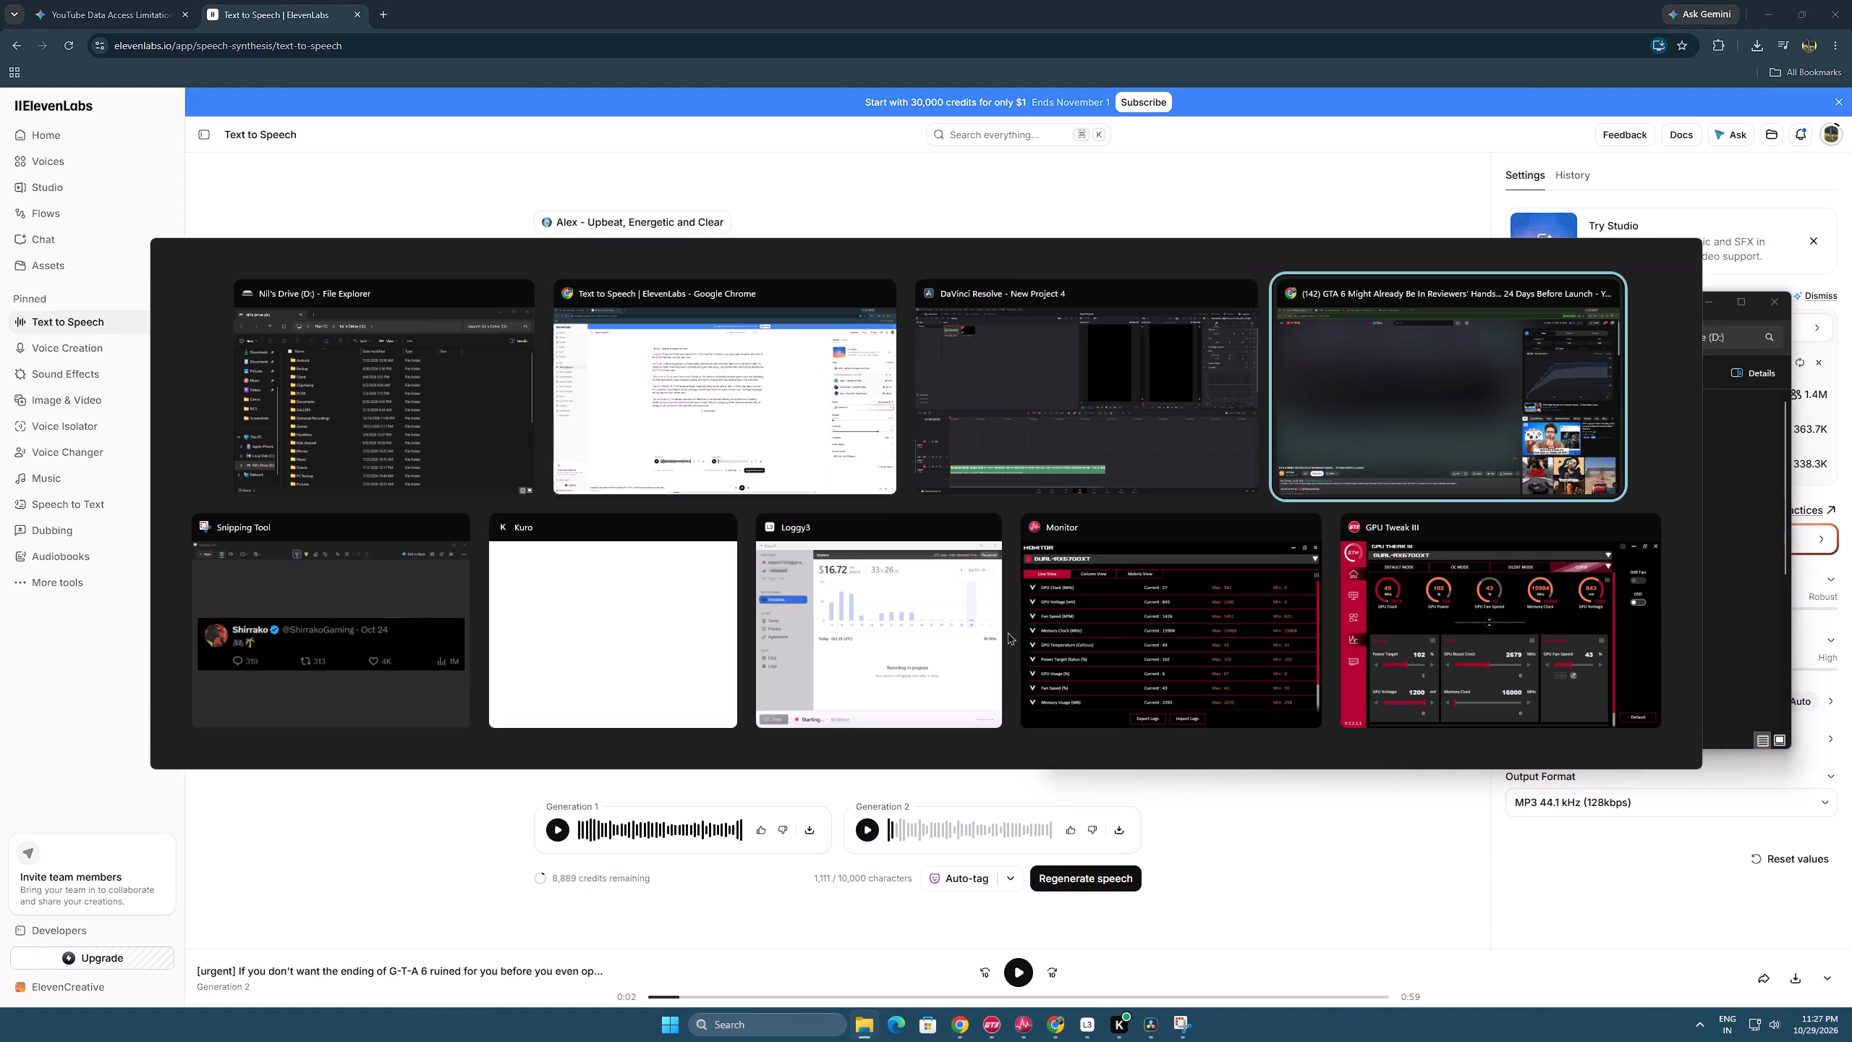
left_click(1757, 45)
left_click_drag(1618, 118, 1615, 119)
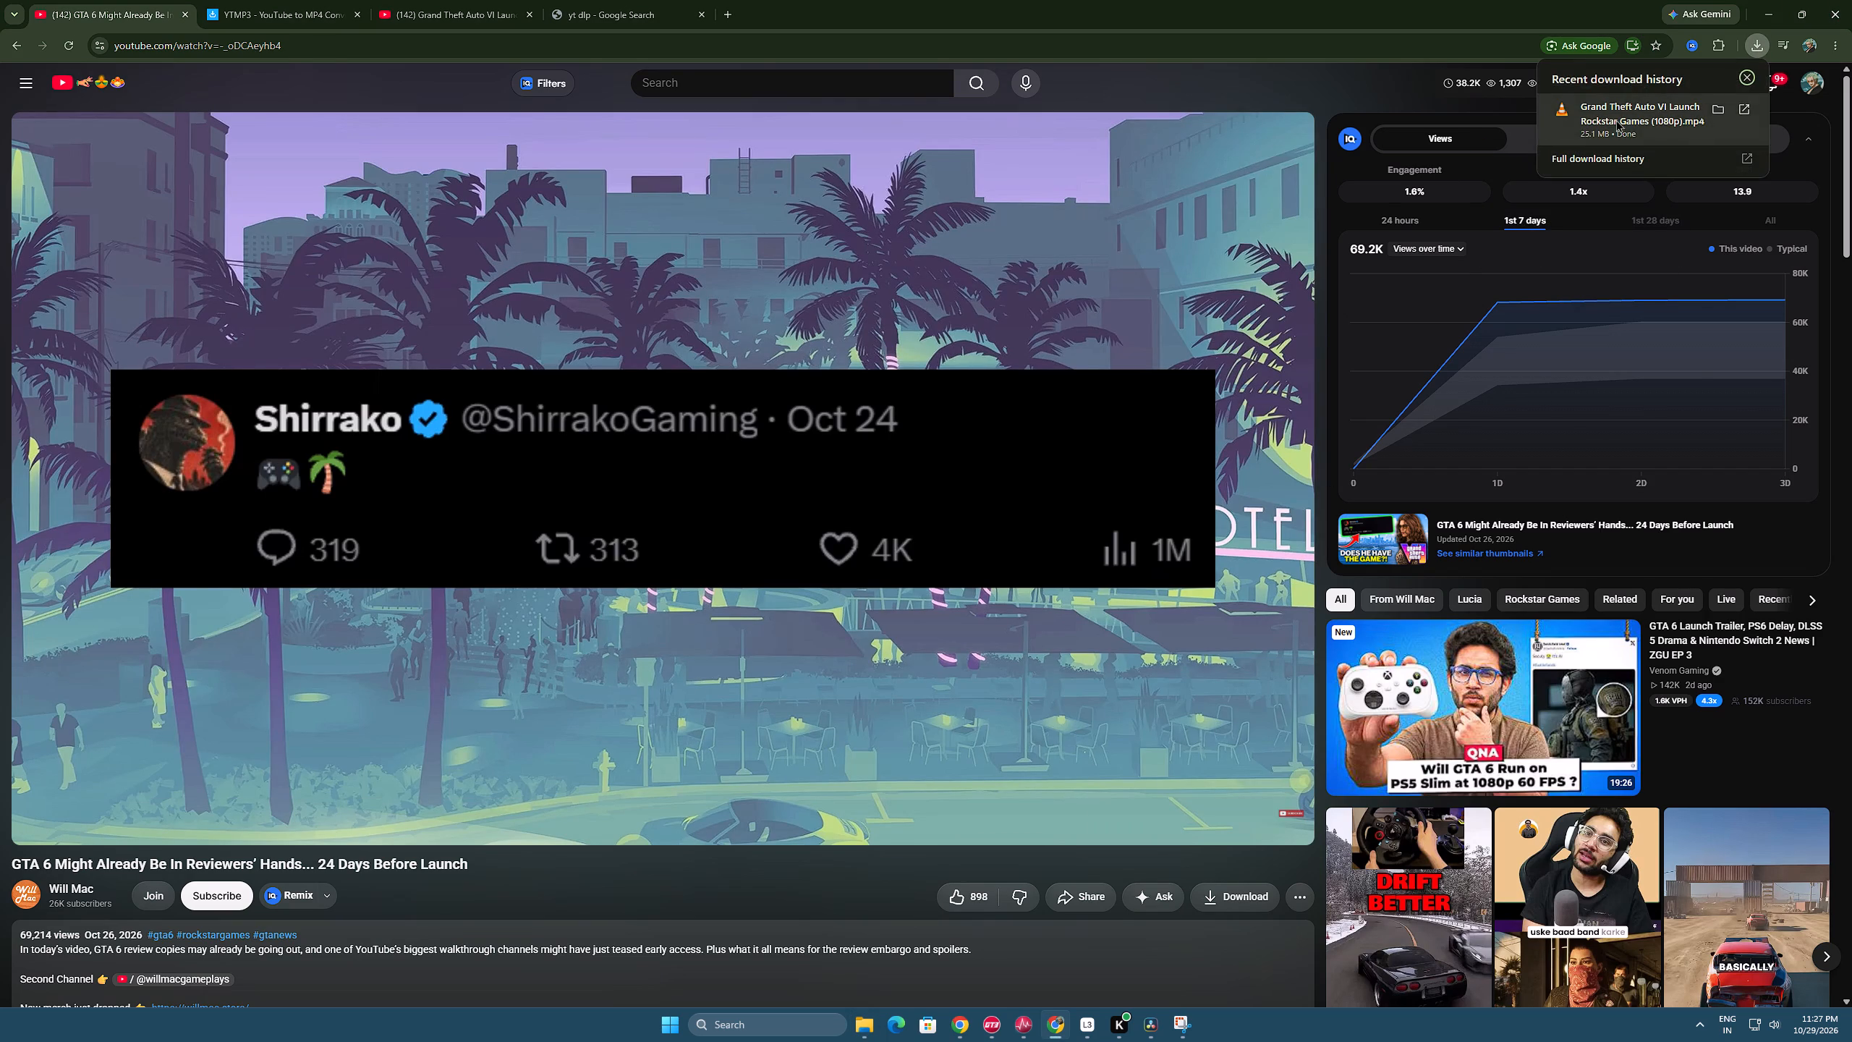
left_click_drag(1615, 119, 1262, 331)
key("alt+Tab")
key("Tab")
key("alt+Tab")
key("alt+Tab")
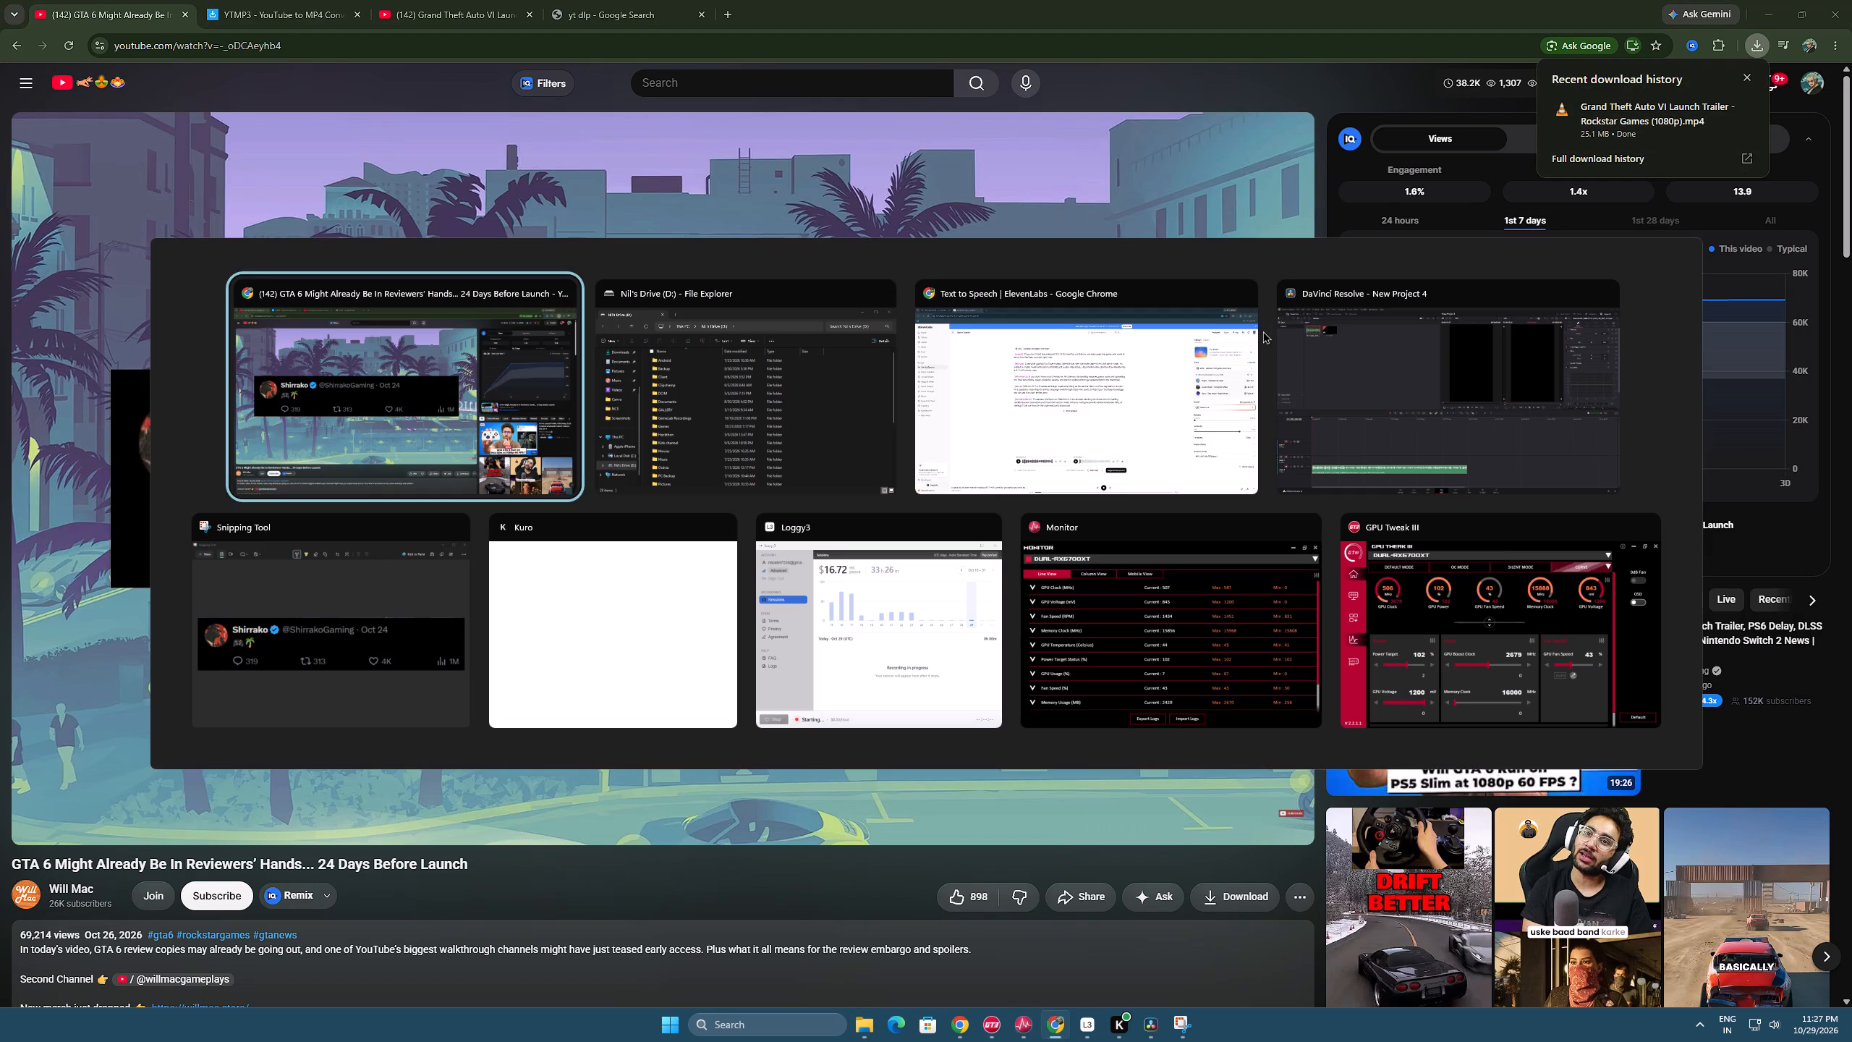
left_click_drag(1262, 331, 203, 769)
key("alt+Tab")
key("alt+Tab")
key("alt+Tab")
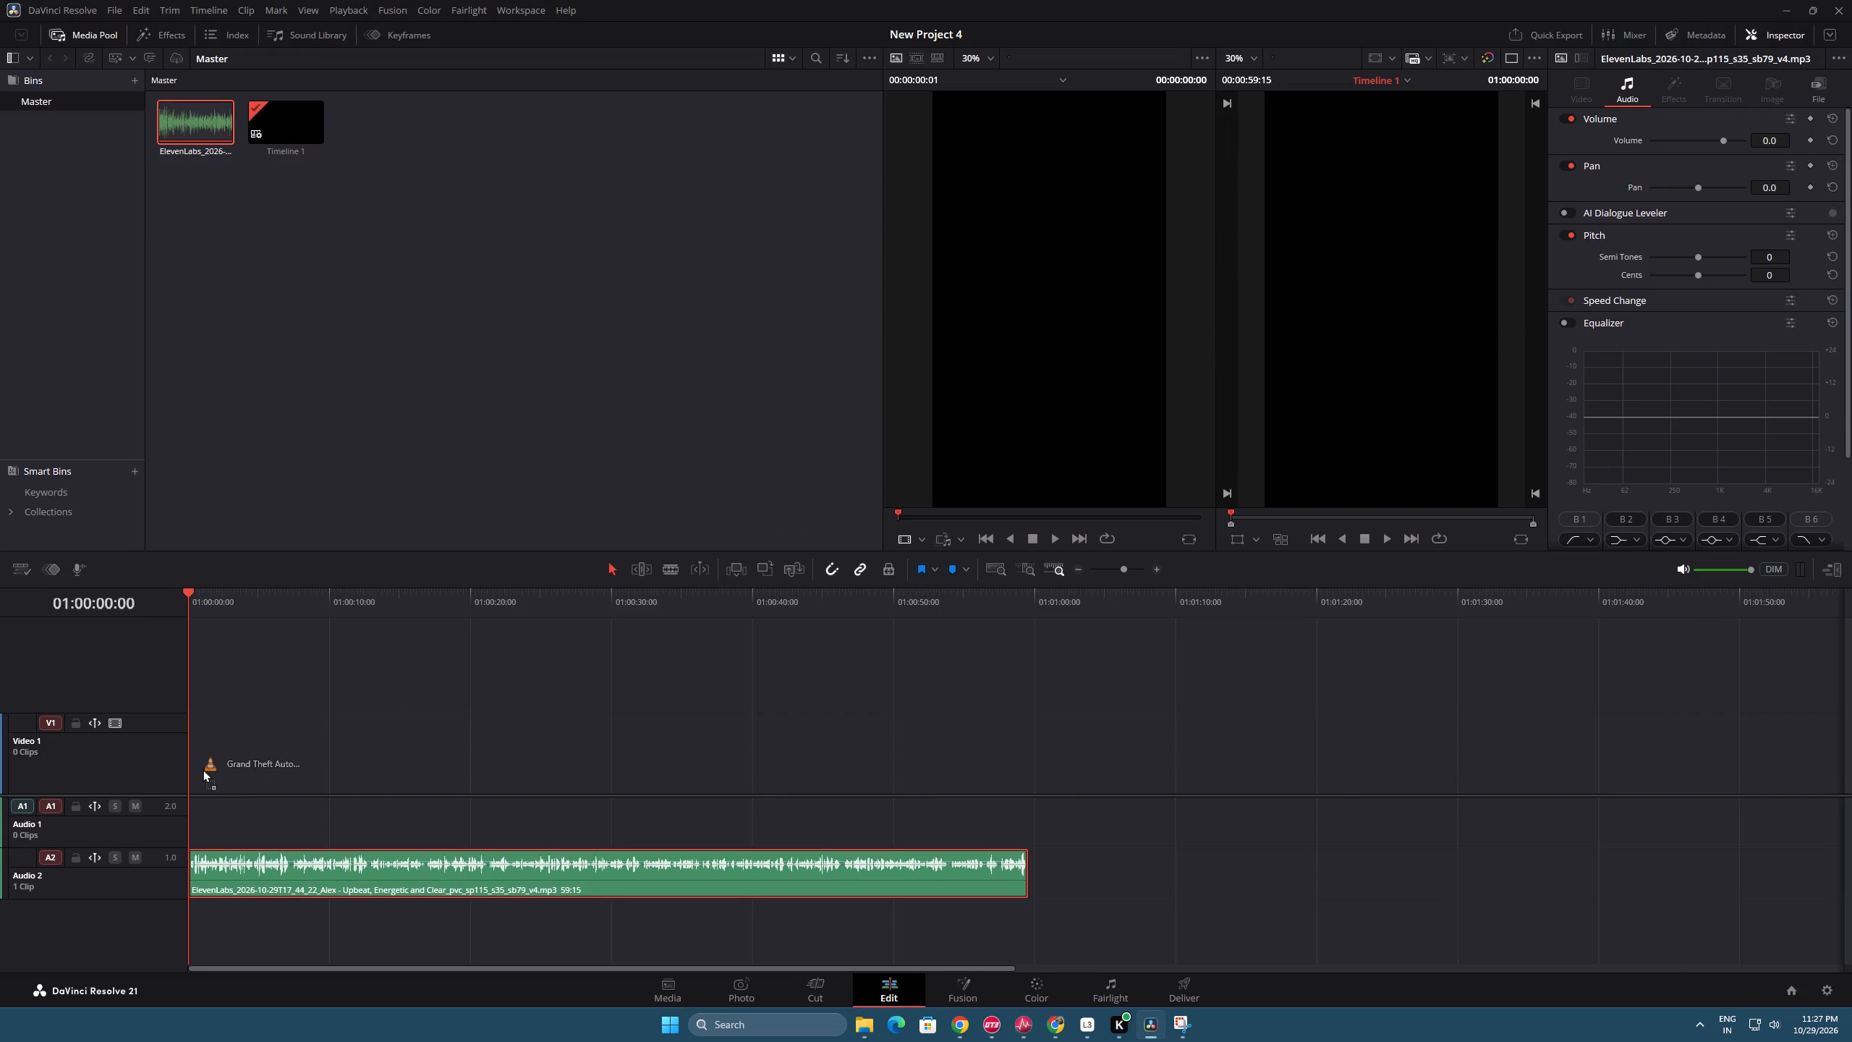
left_click_drag(203, 769, 184, 766)
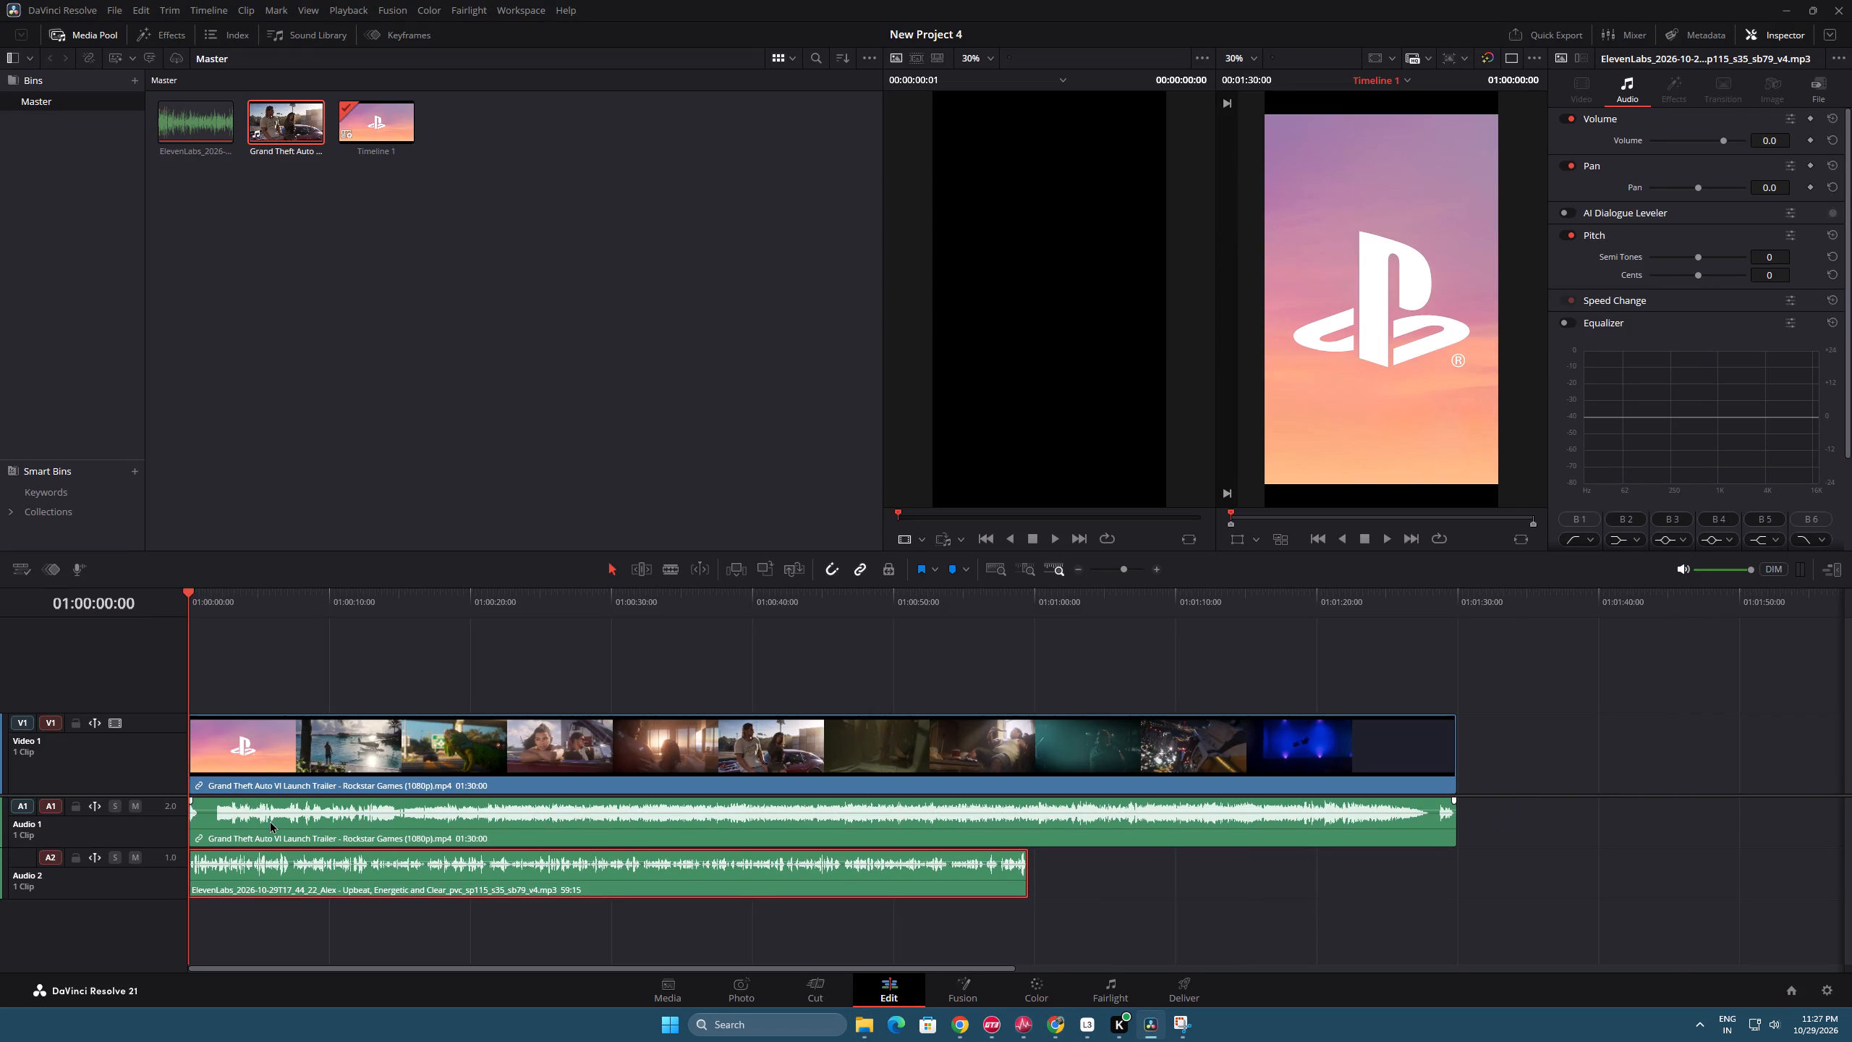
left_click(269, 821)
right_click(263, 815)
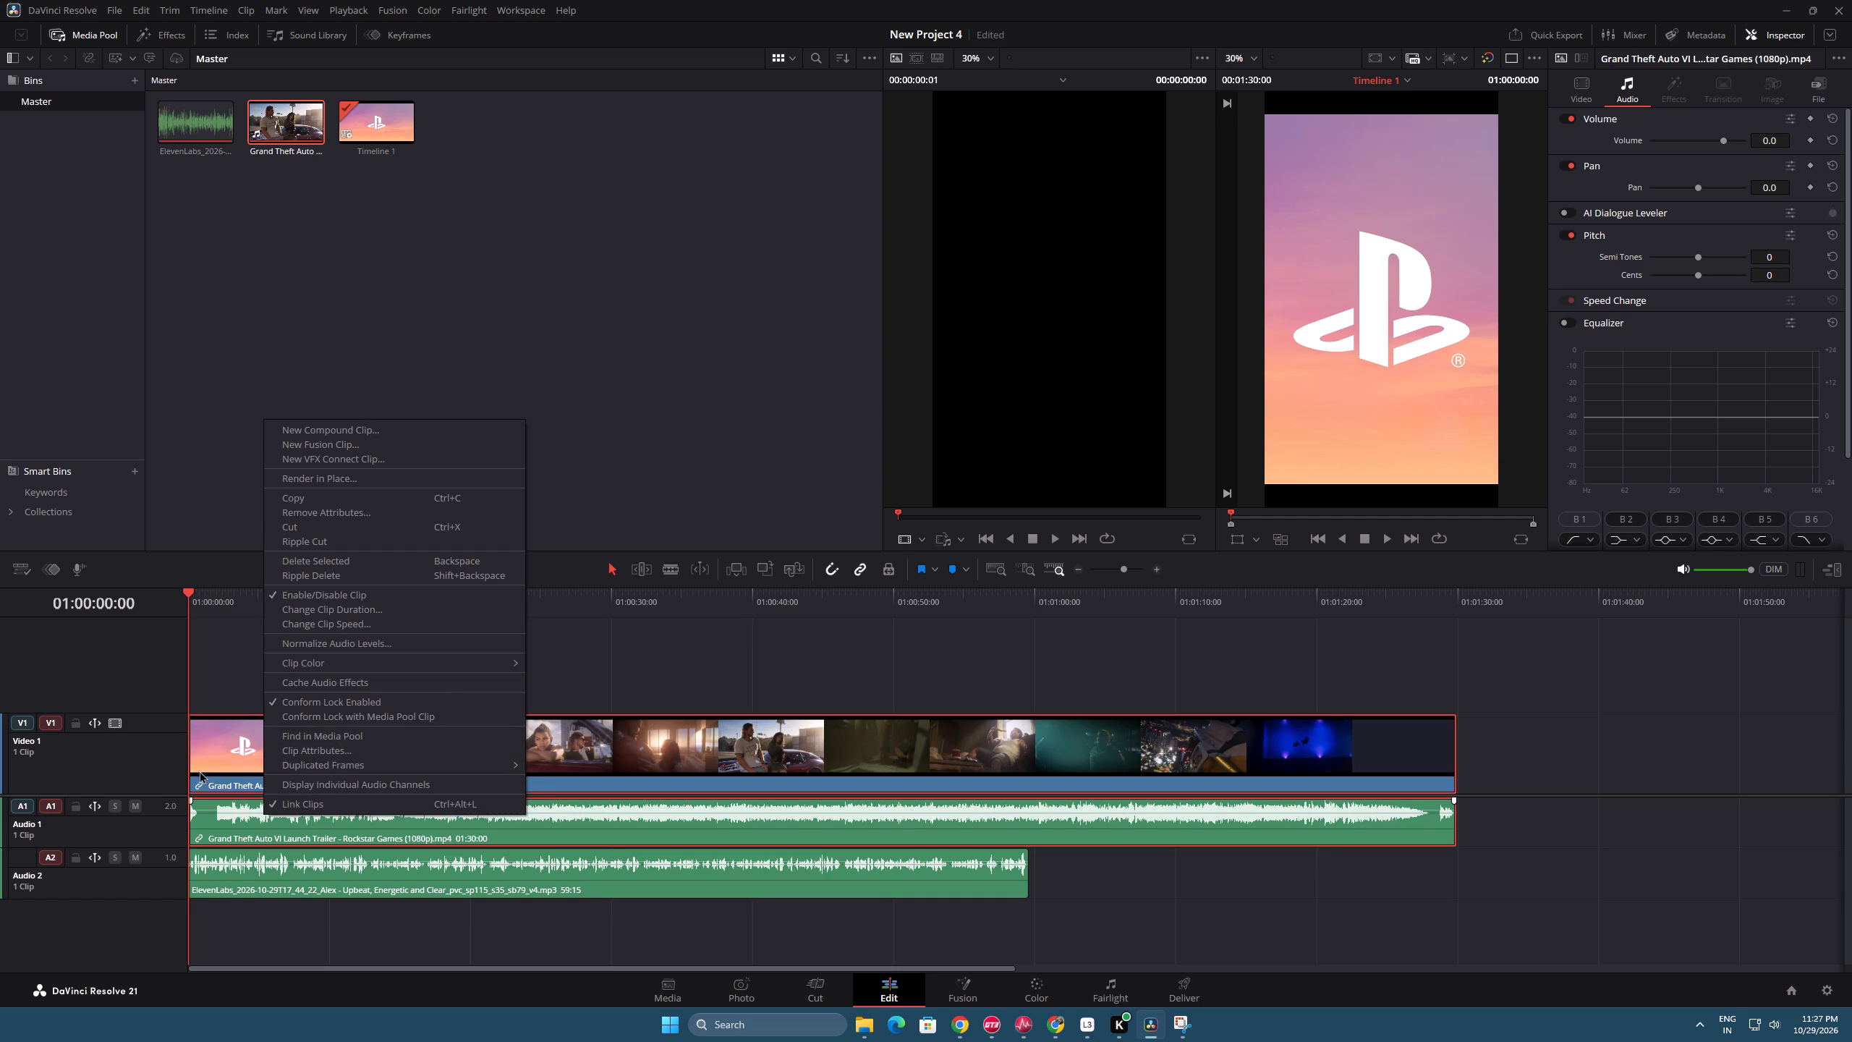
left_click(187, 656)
Play the timeline and lower the trailer clip's audio volume to about -21.6.
left_click(268, 771)
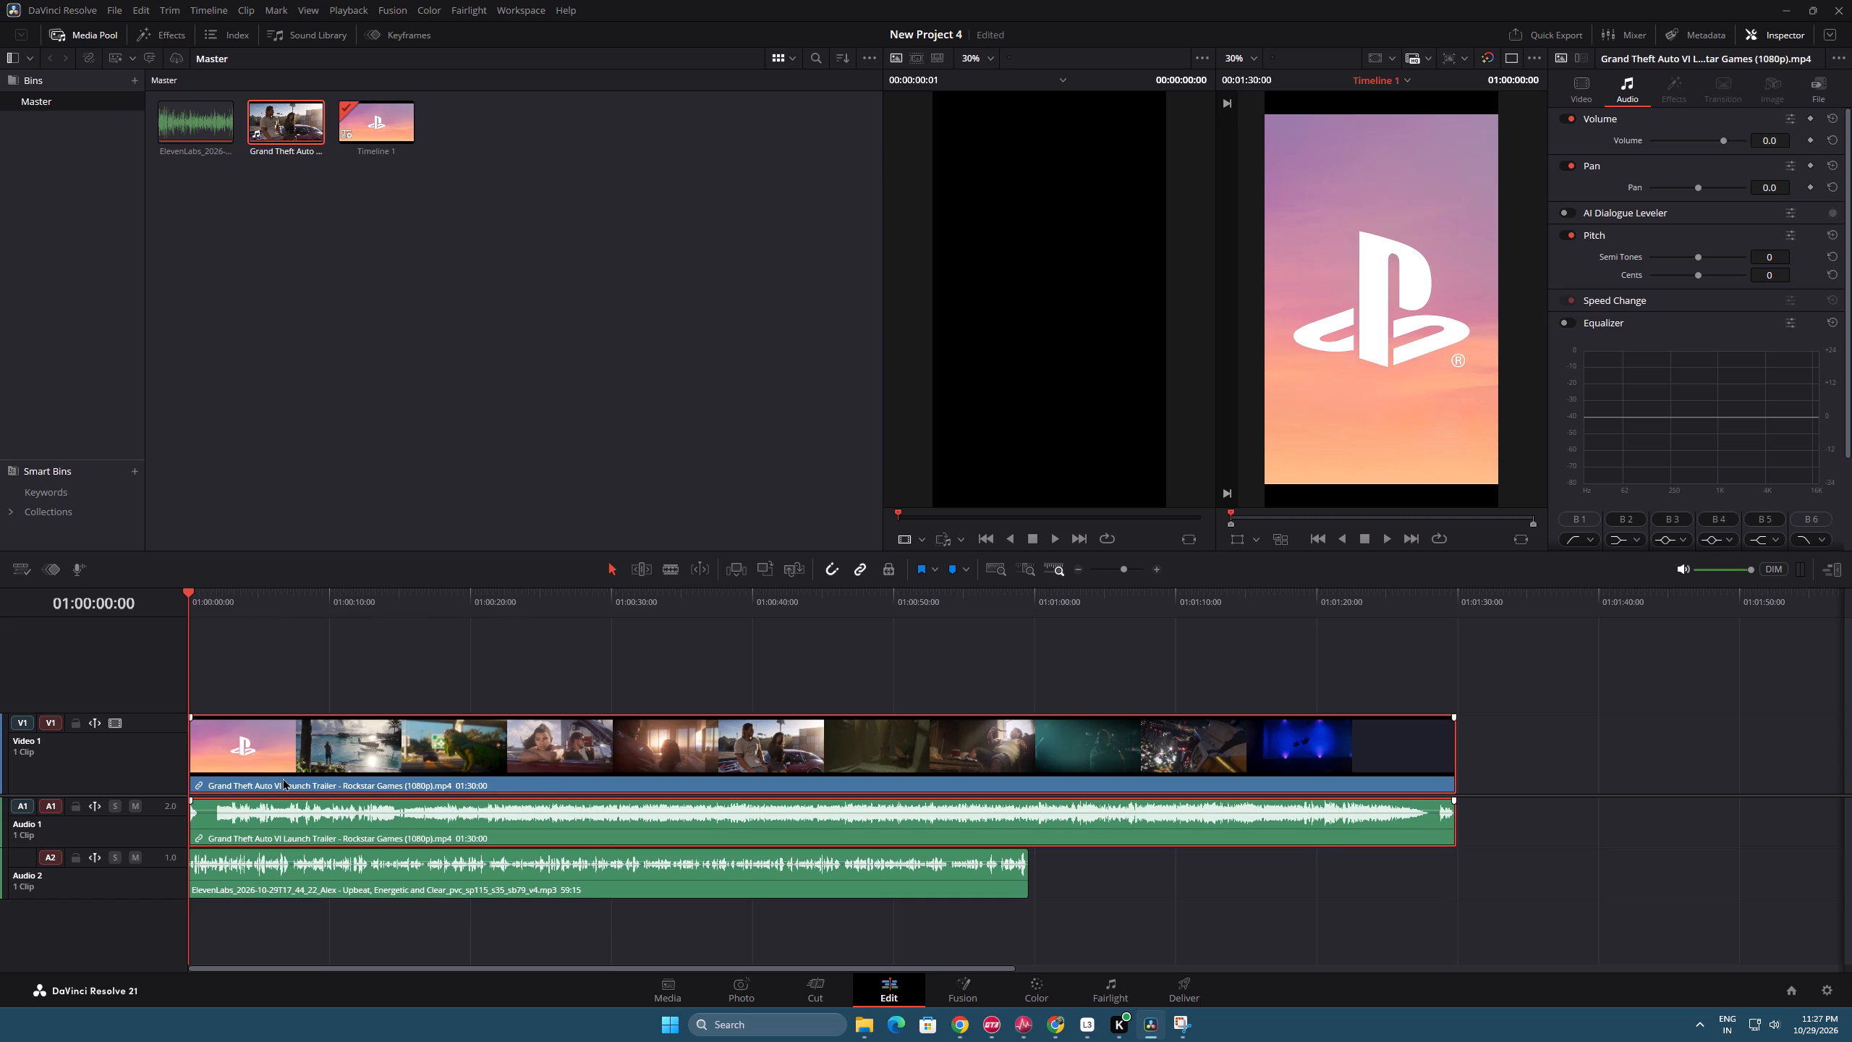
key("space")
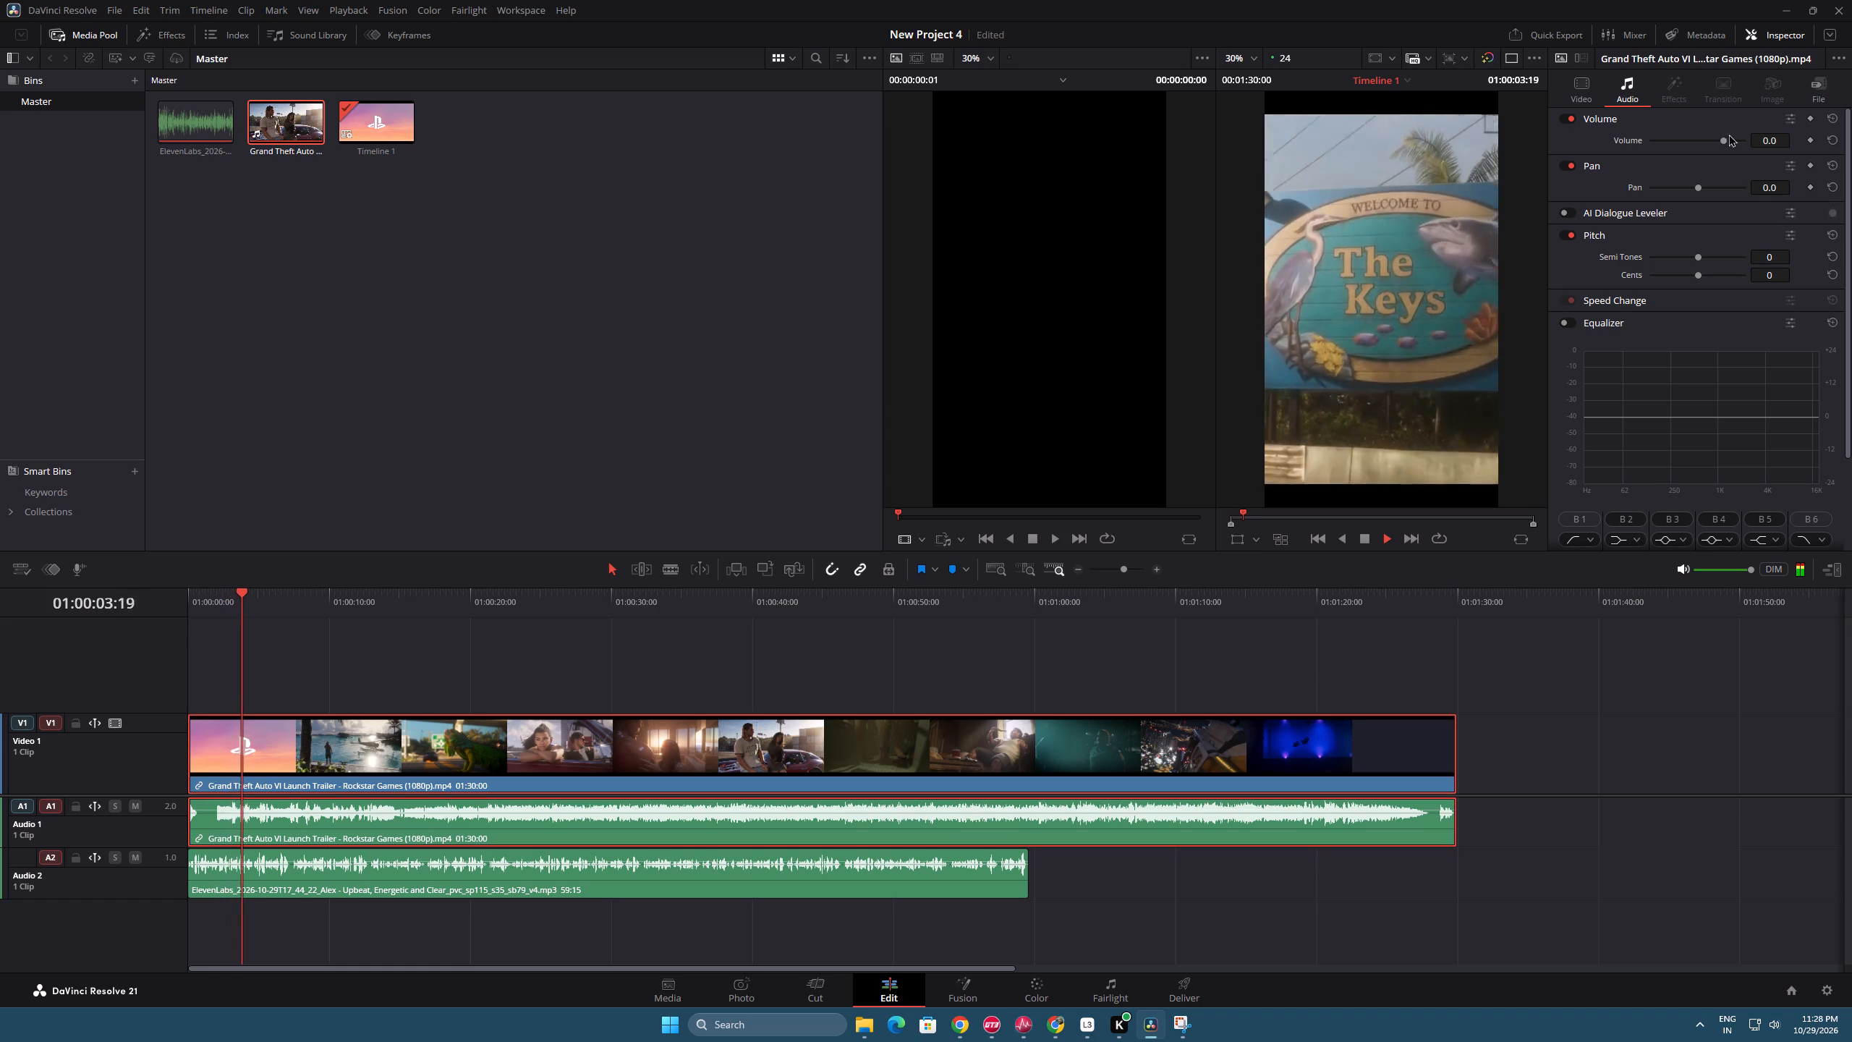
left_click_drag(1724, 140, 1701, 140)
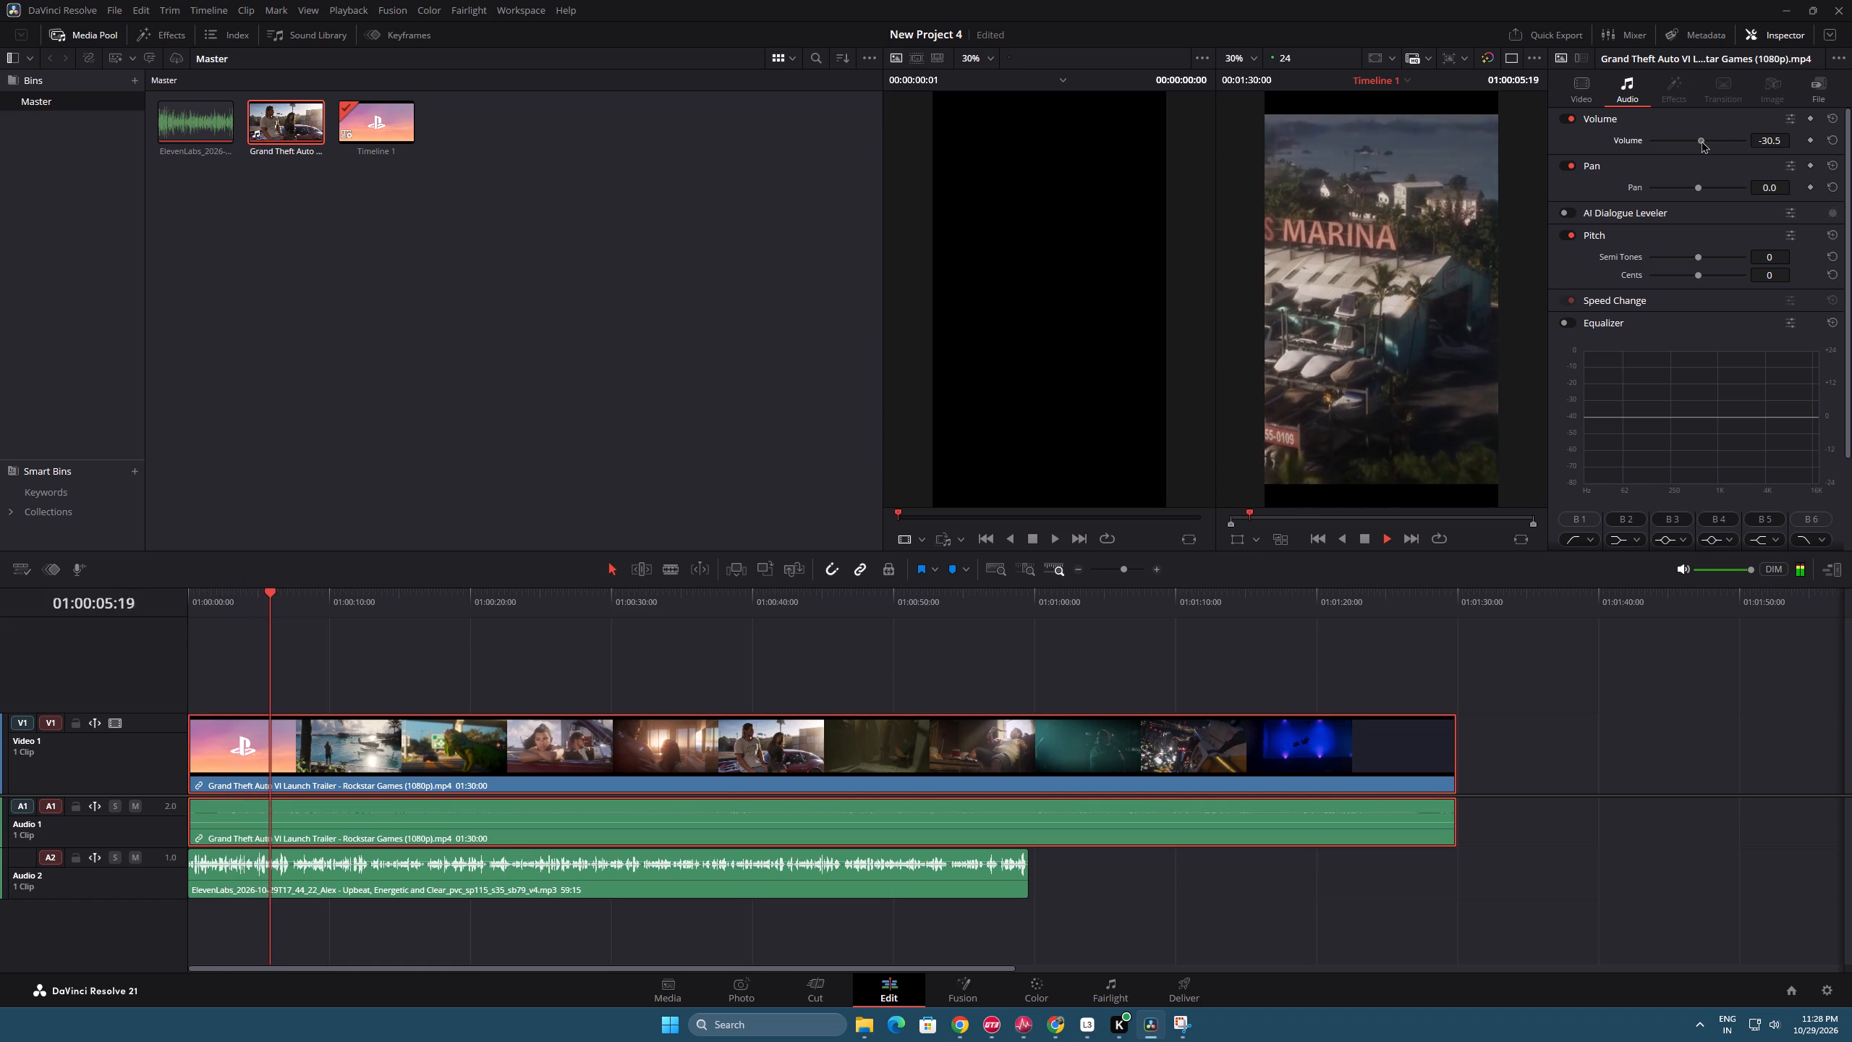
left_click_drag(1701, 140, 1707, 140)
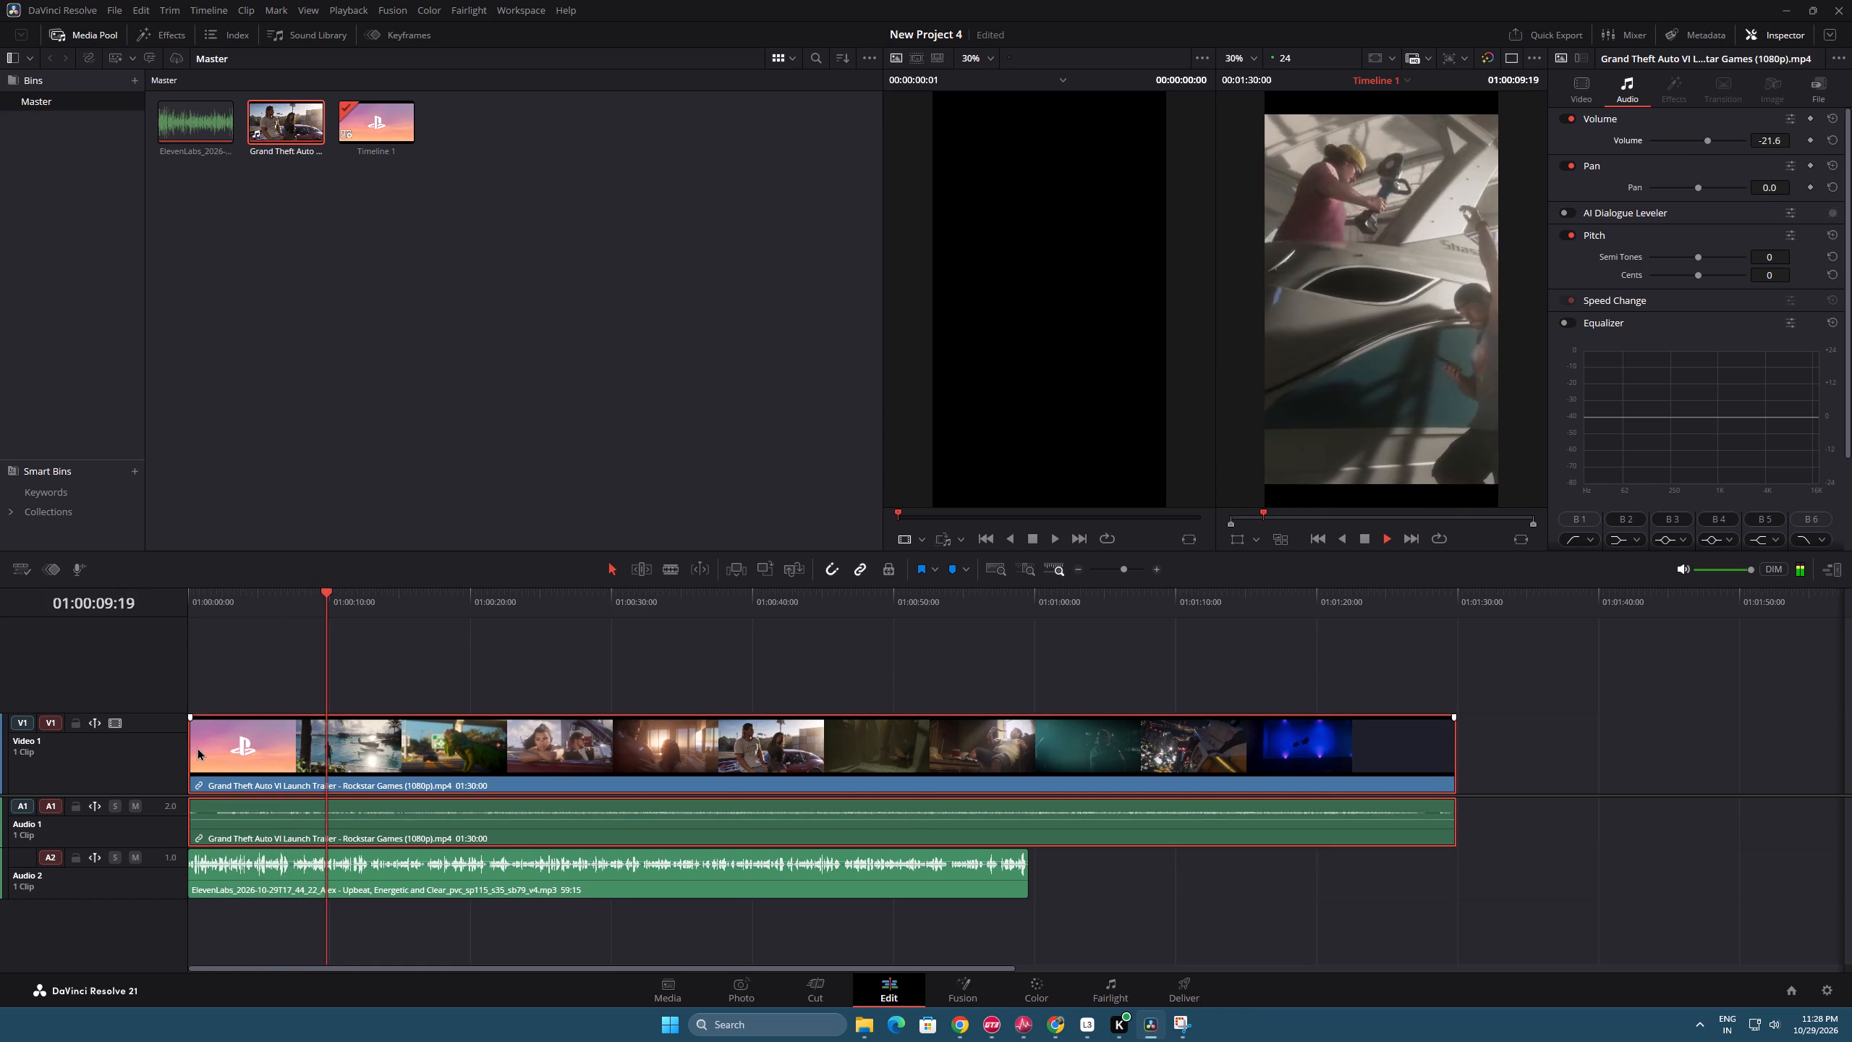
Trim the trailer clip's opening so it lasts 01:21:06, move it back to the timeline start, and play the result.
left_click_drag(190, 745, 313, 750)
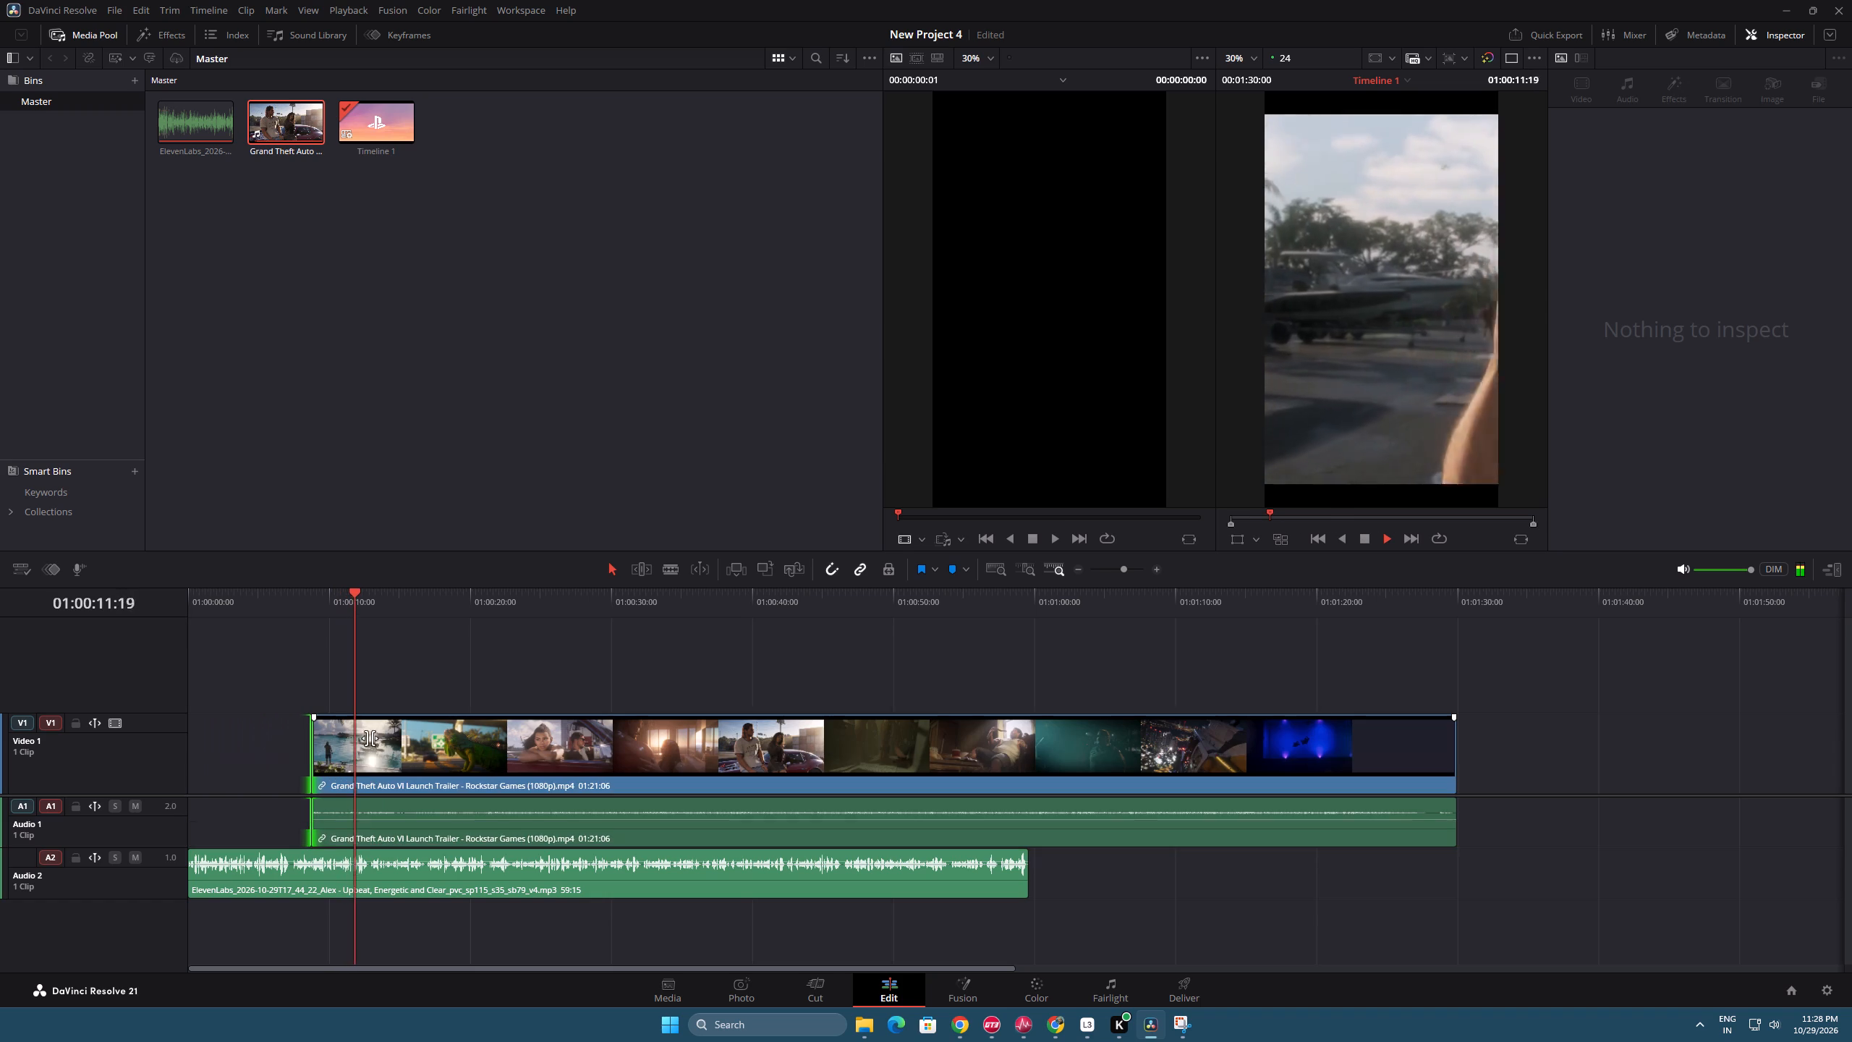
key("space")
left_click_drag(475, 735, 342, 745)
key("space")
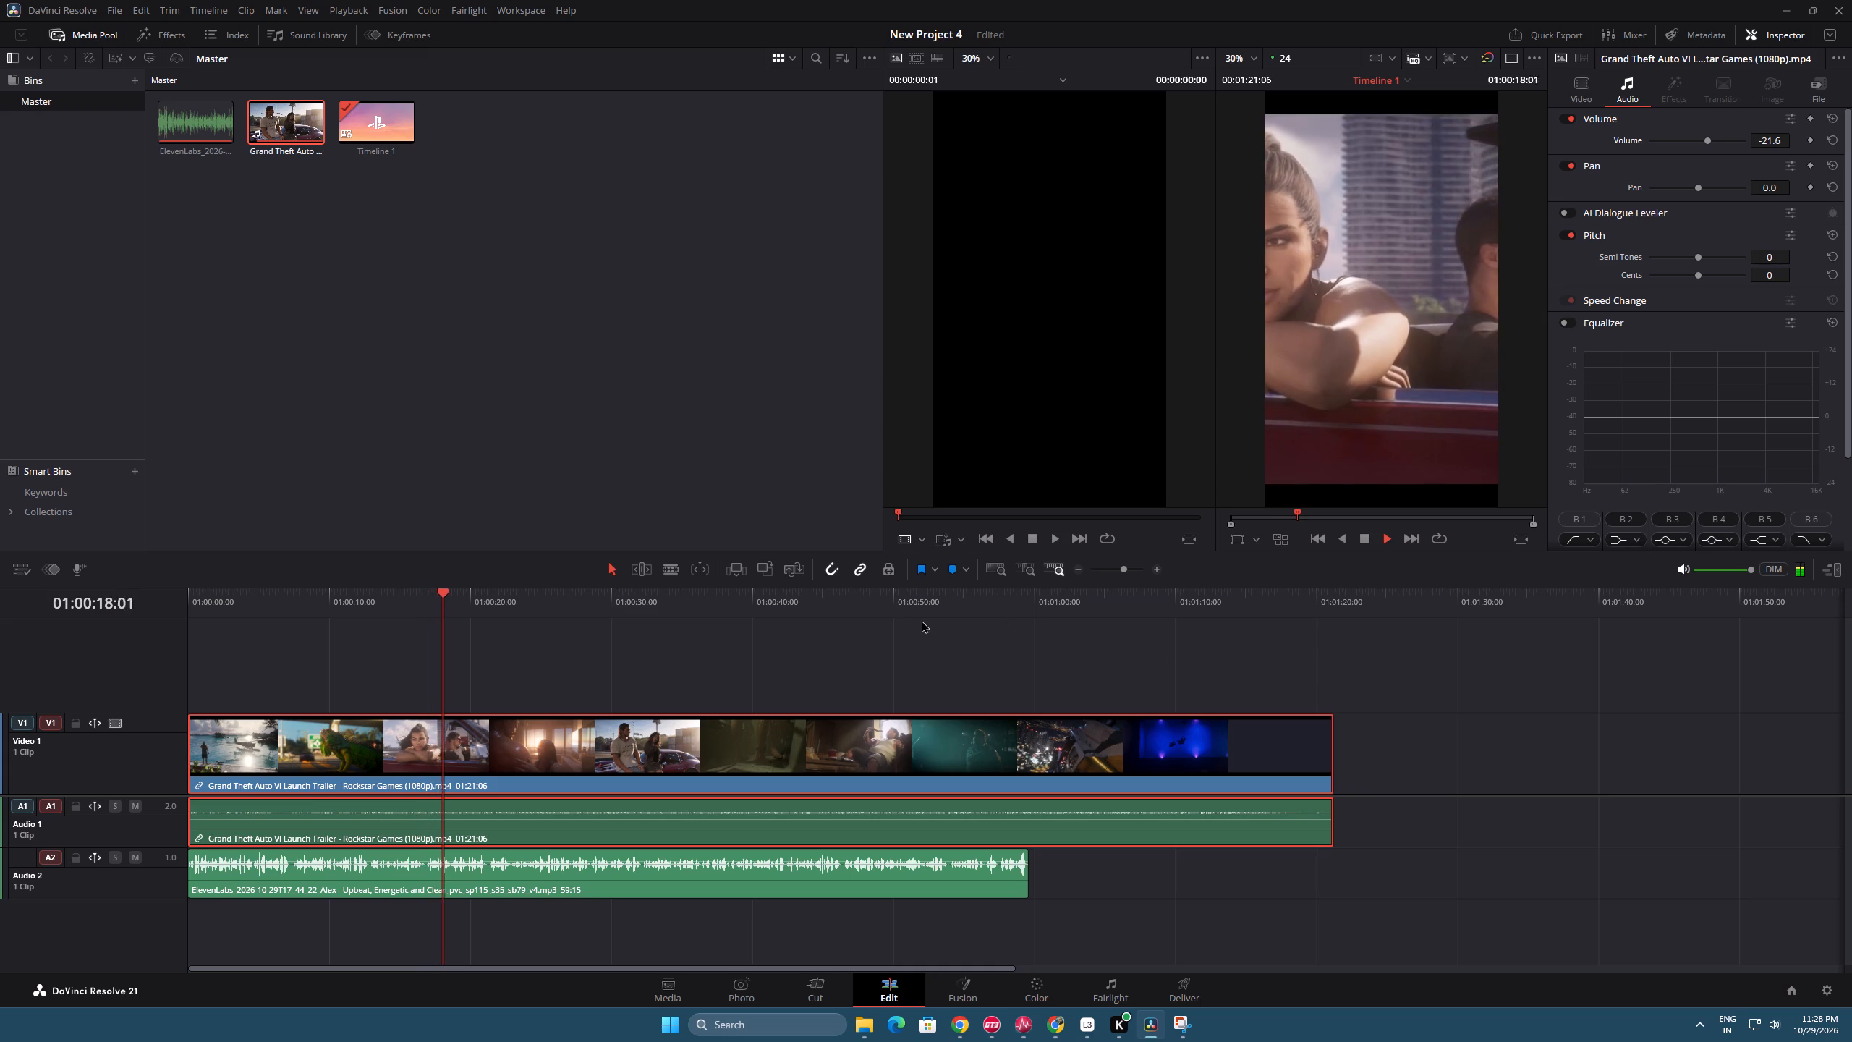
key("space")
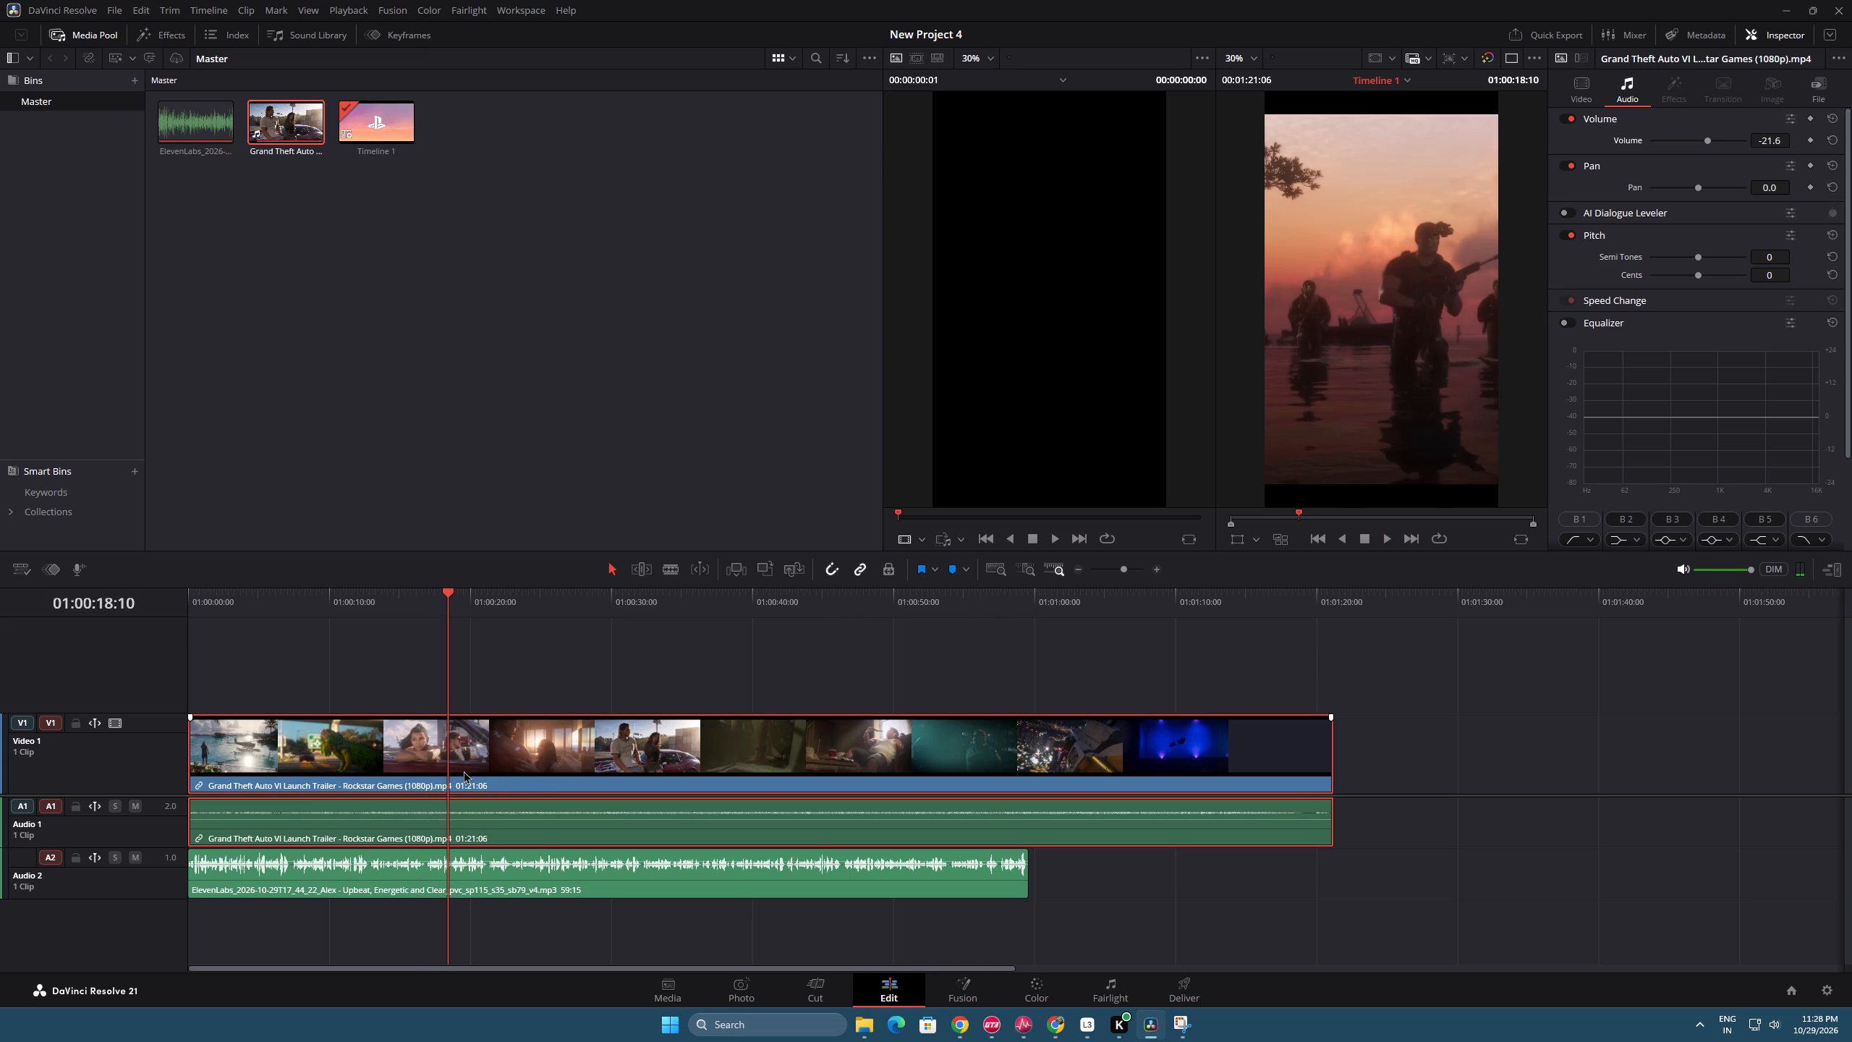
Unlink the trailer clip's video from its audio on the timeline.
right_click(652, 757)
left_click(782, 747)
left_click(1277, 924)
Stack three copies of the trailer video at the timeline start, one each on Video 1, Video 2 and Video 3.
left_click(936, 779)
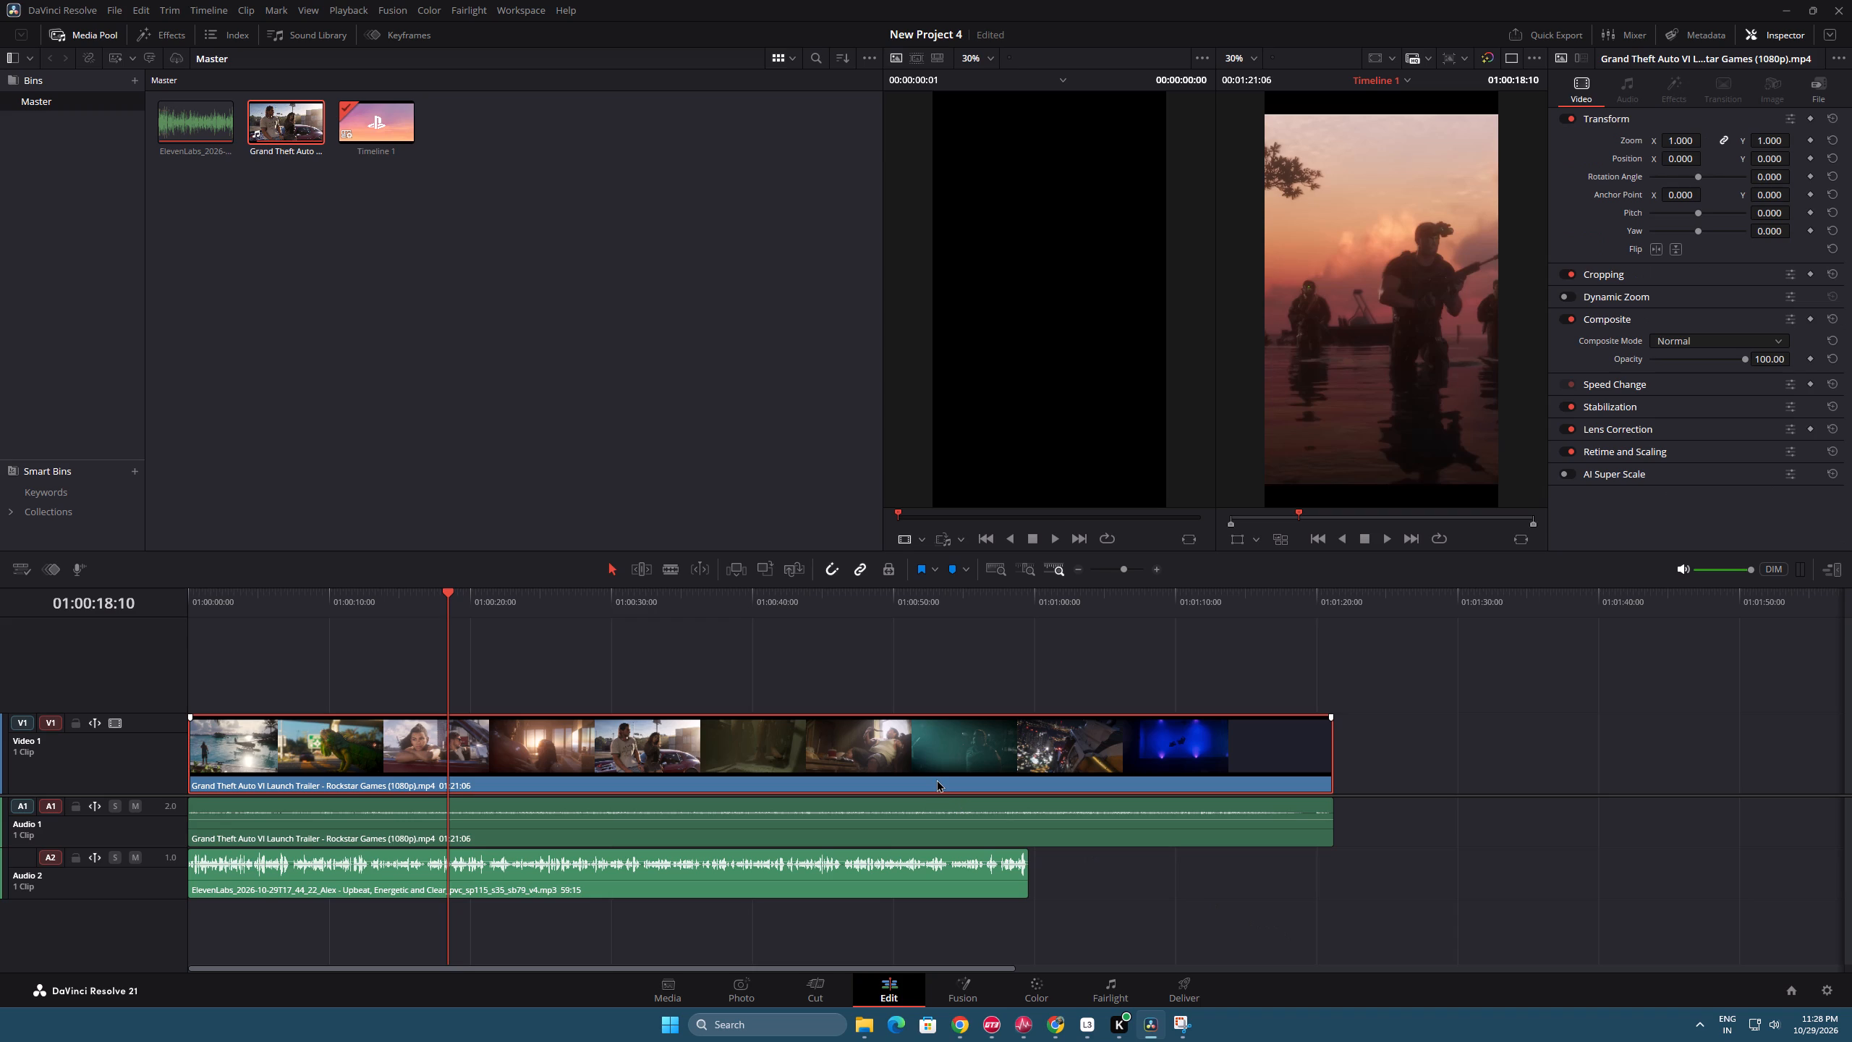
key("ctrl+c")
left_click_drag(679, 747, 658, 703)
left_click_drag(450, 593, 31, 687)
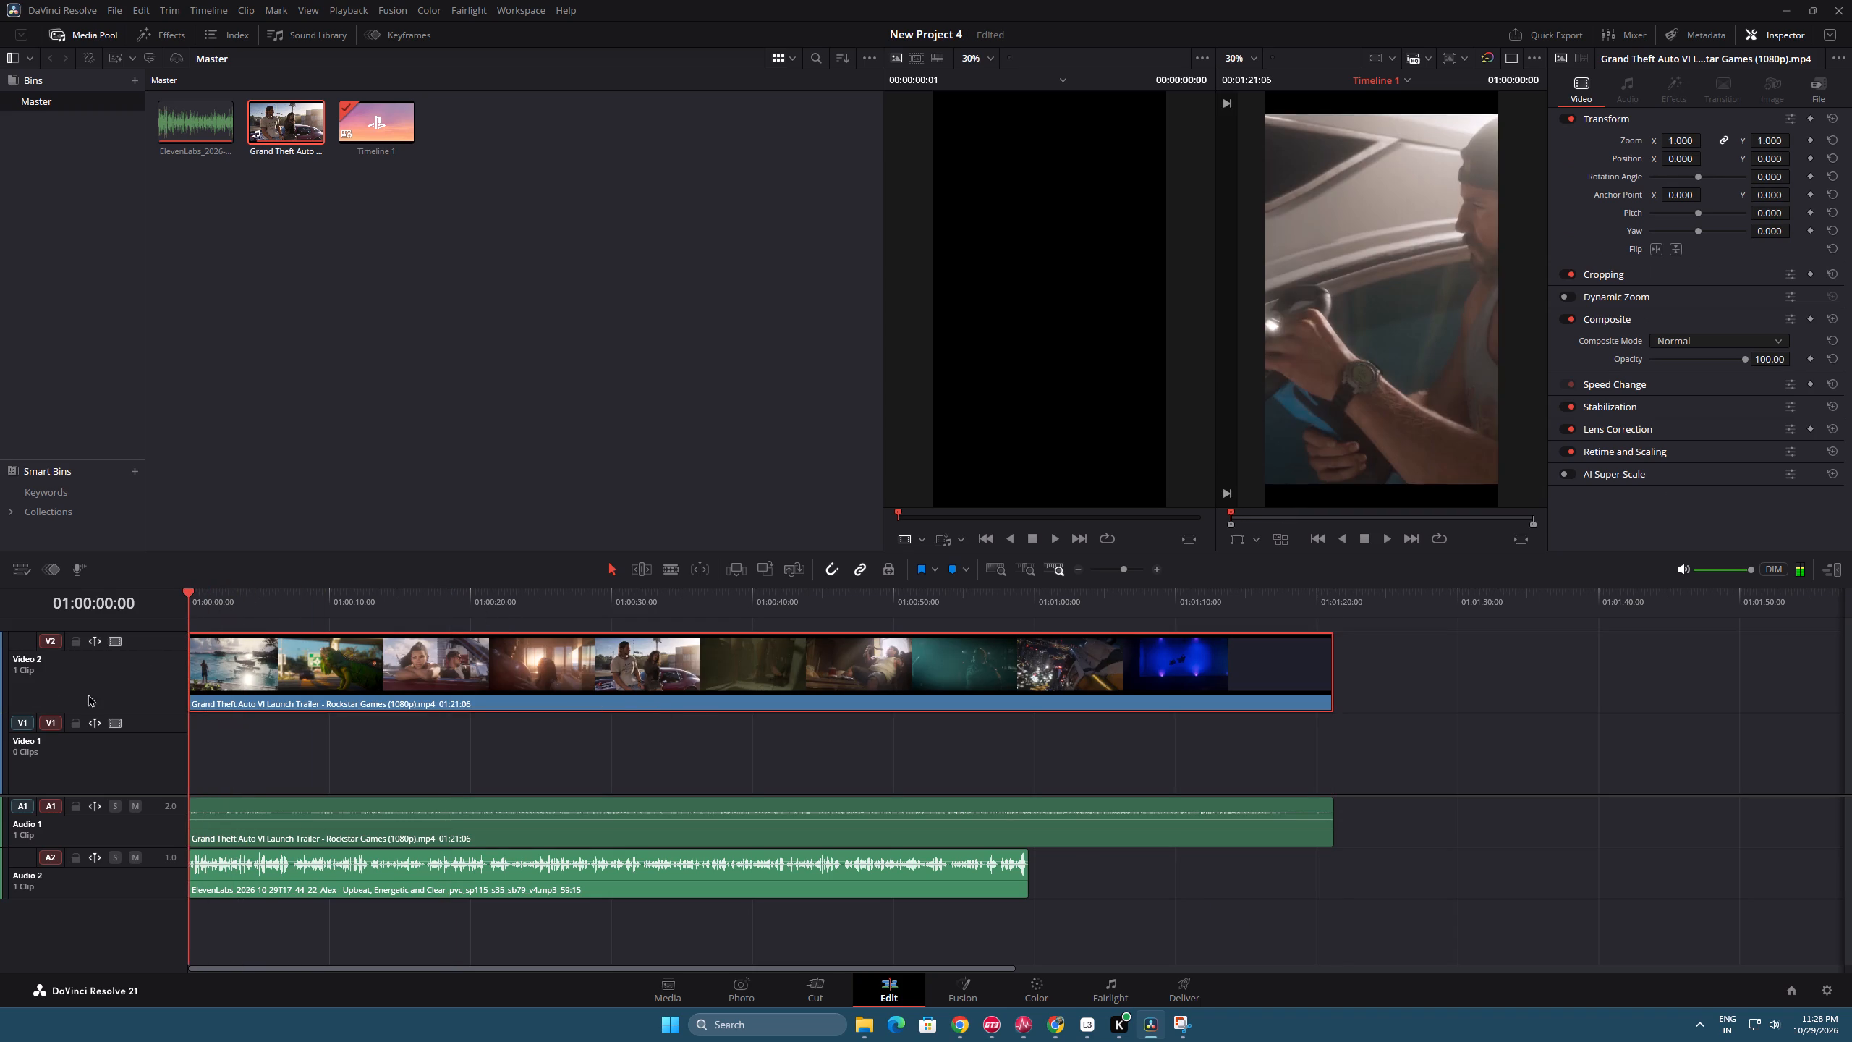
key("ctrl+v")
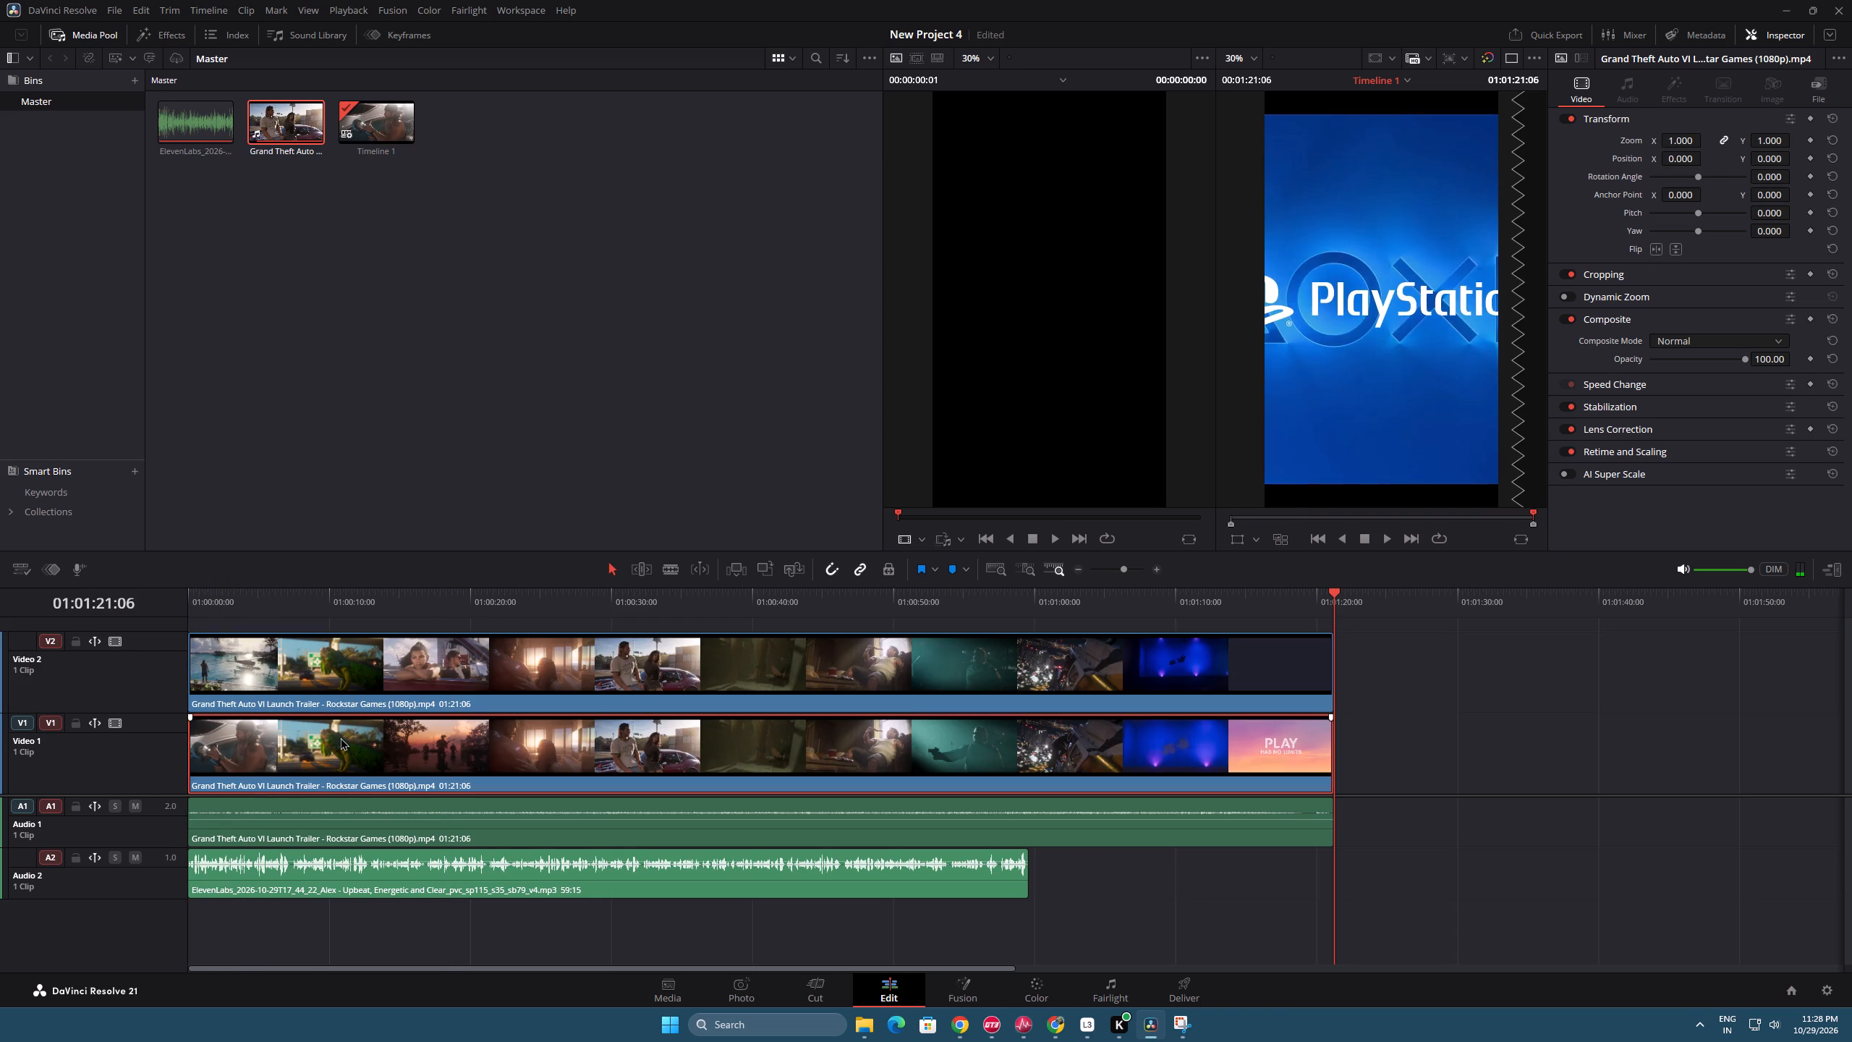
left_click_drag(369, 741, 356, 618)
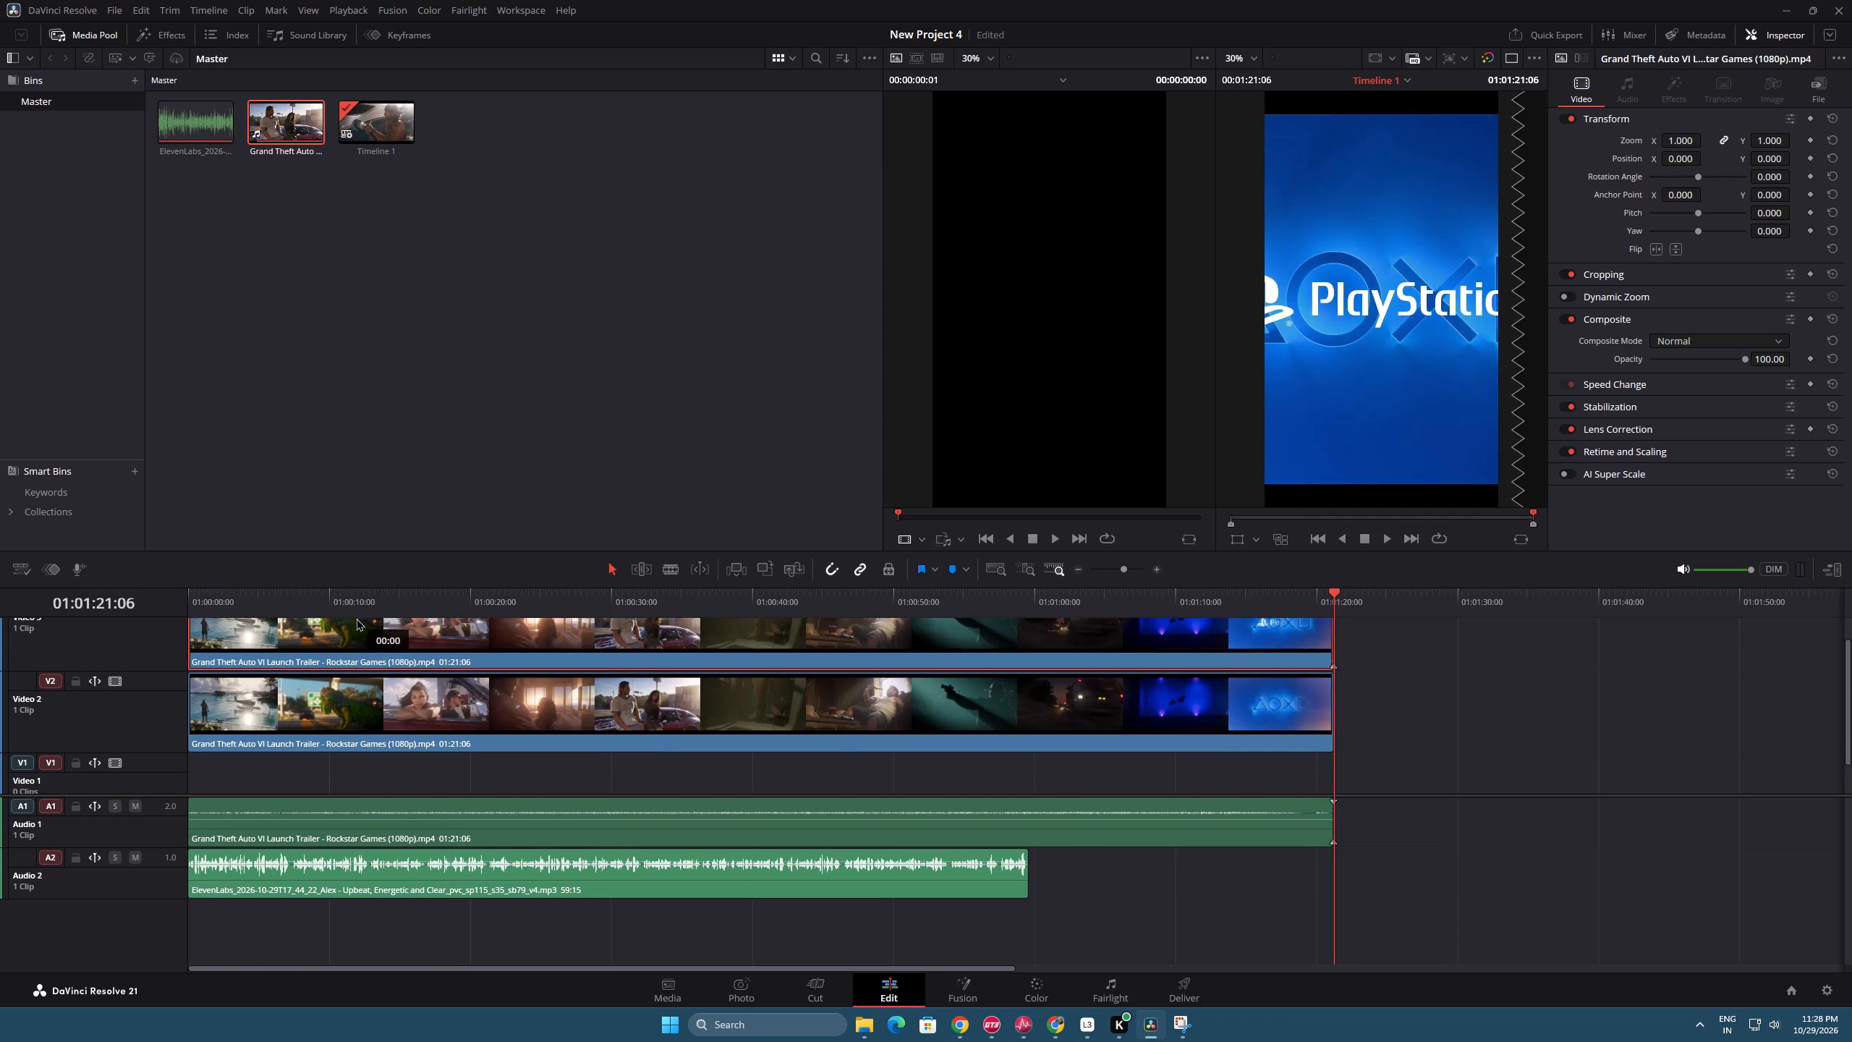
left_click_drag(356, 618, 351, 627)
left_click_drag(229, 595, 48, 603)
key("ctrl+v")
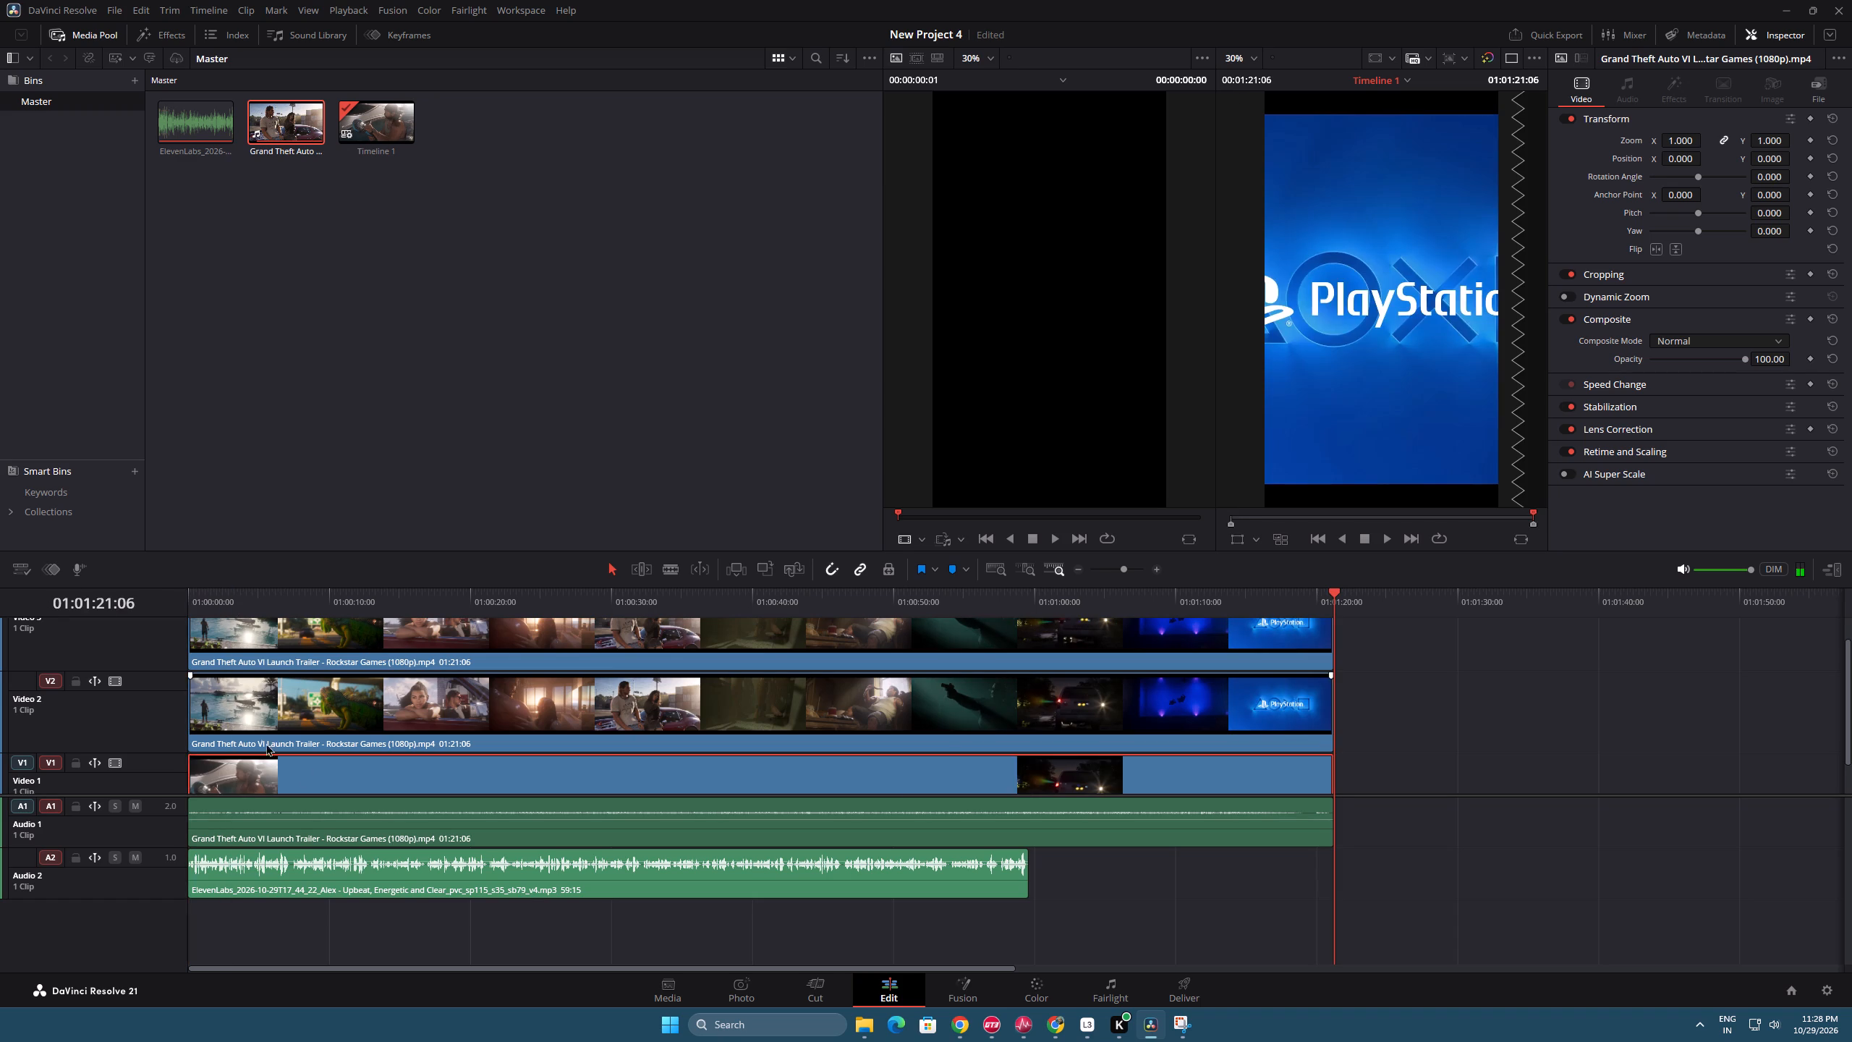
Scale the Video 3 trailer copy down to a zoom of 0.350 so the whole frame fits across the middle.
left_click(448, 643)
left_click(532, 700)
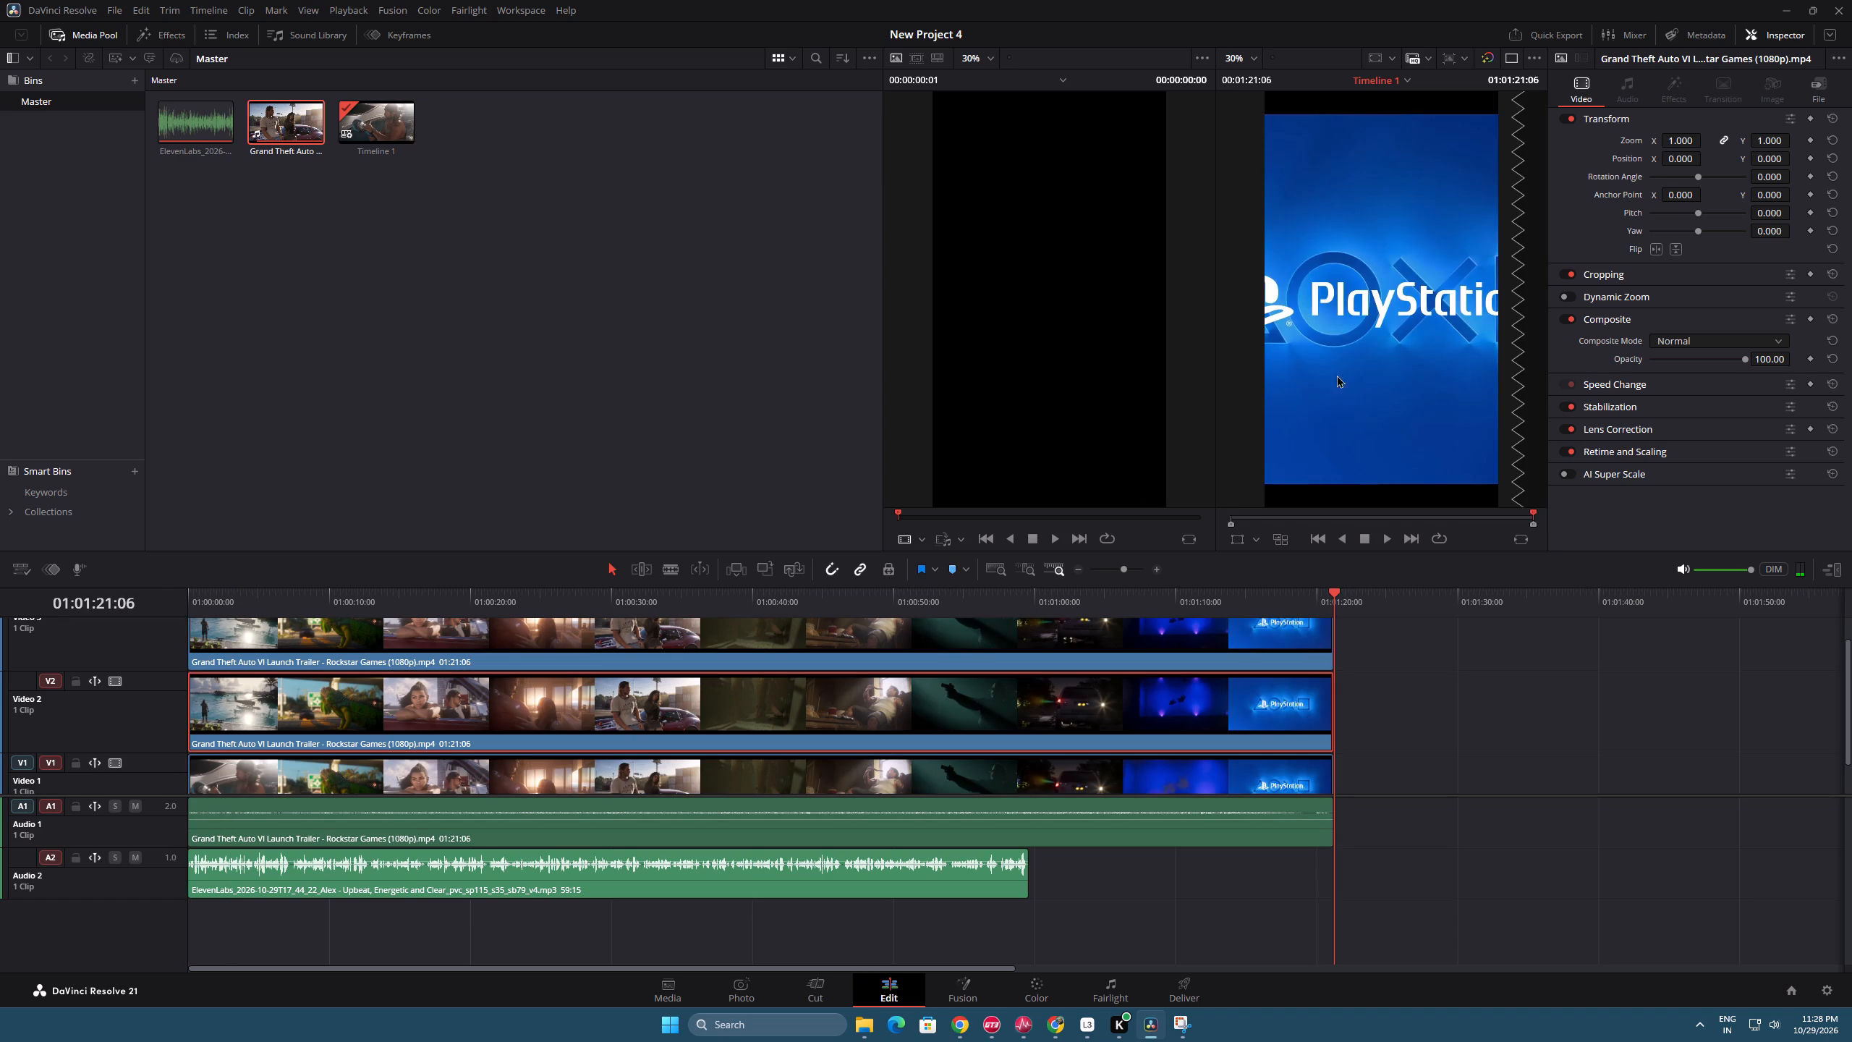
left_click(783, 648)
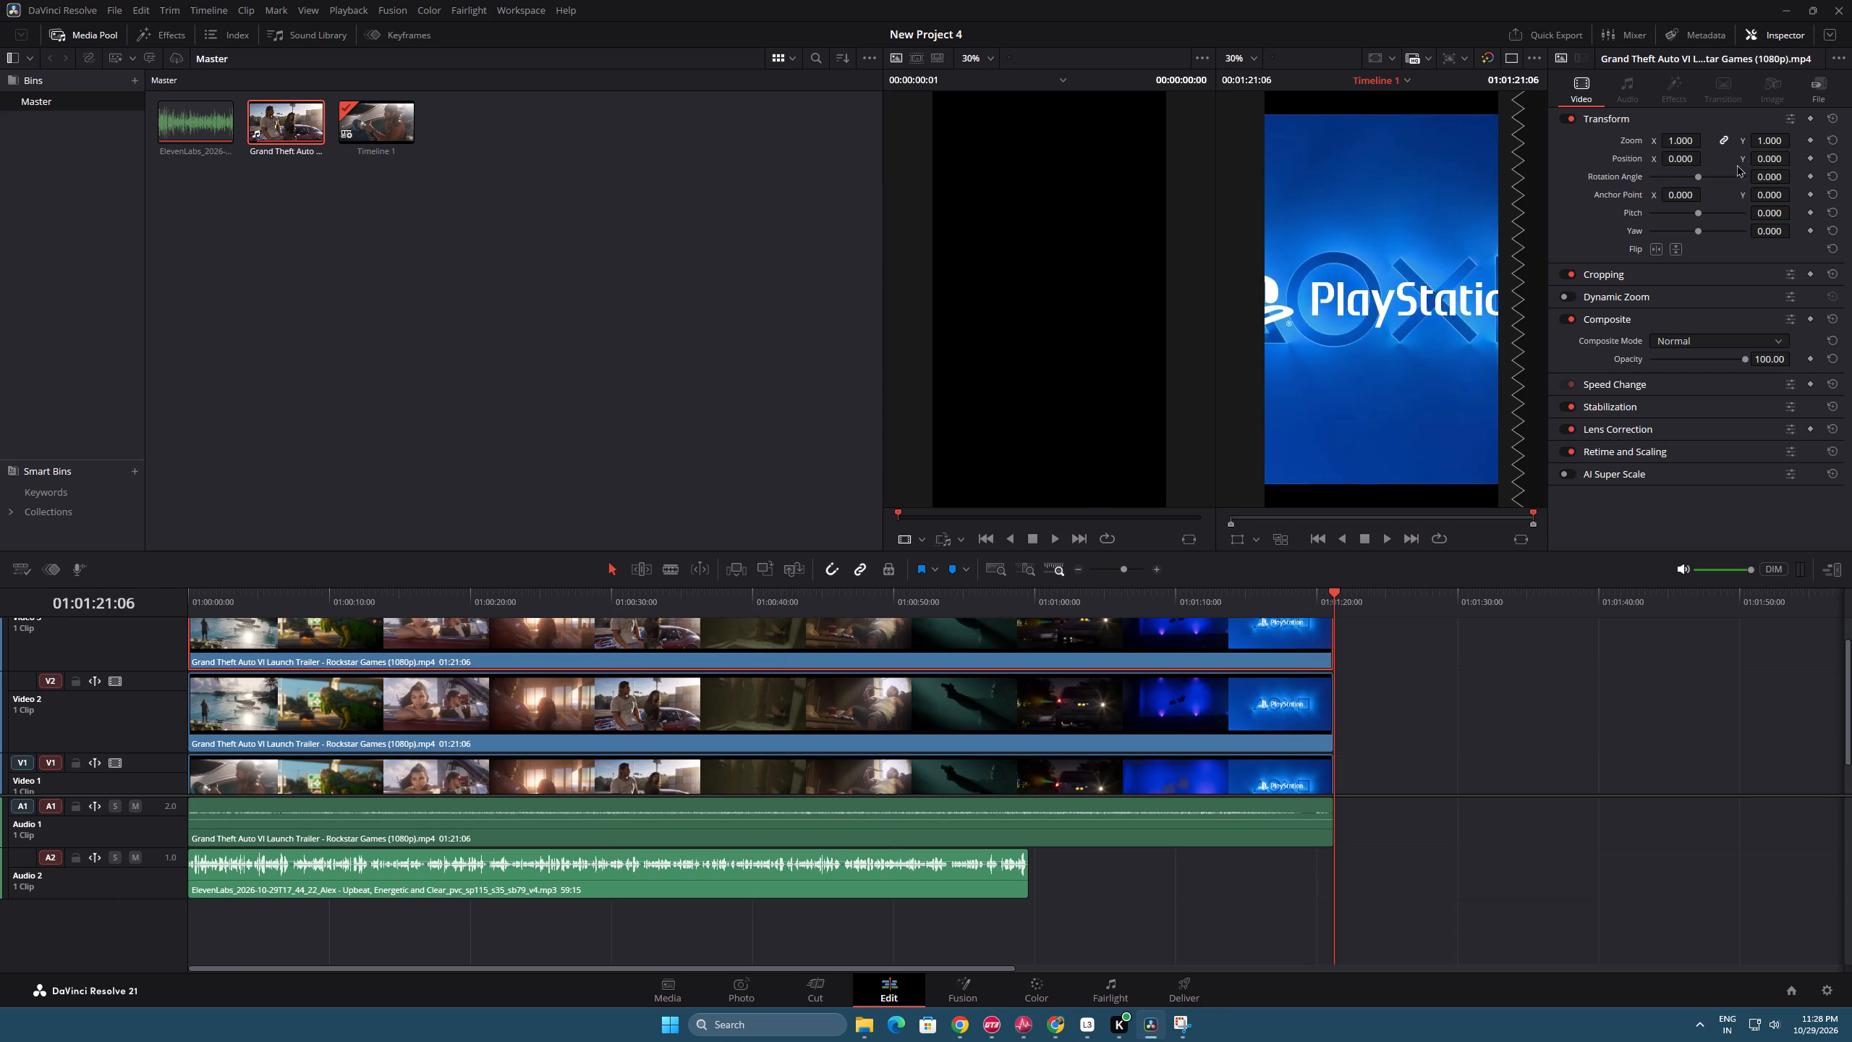
left_click_drag(1683, 140, 1627, 137)
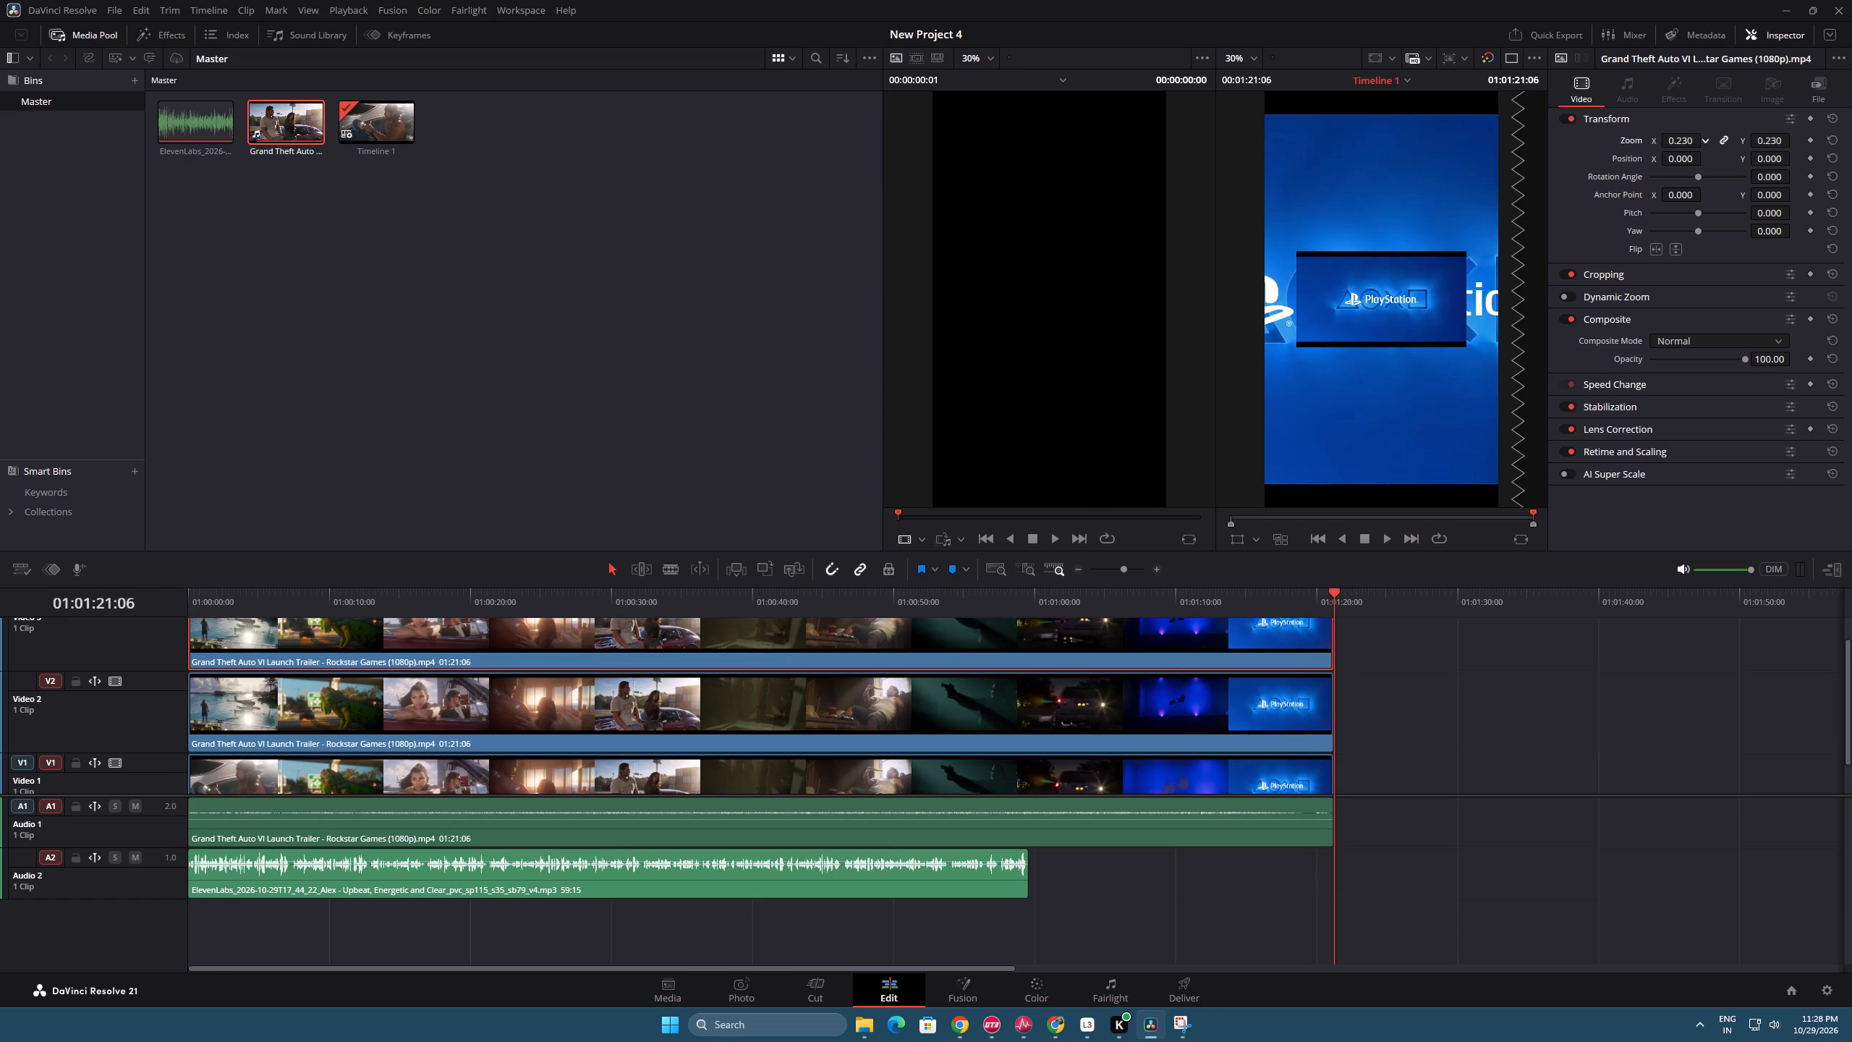
left_click_drag(1627, 137, 1636, 137)
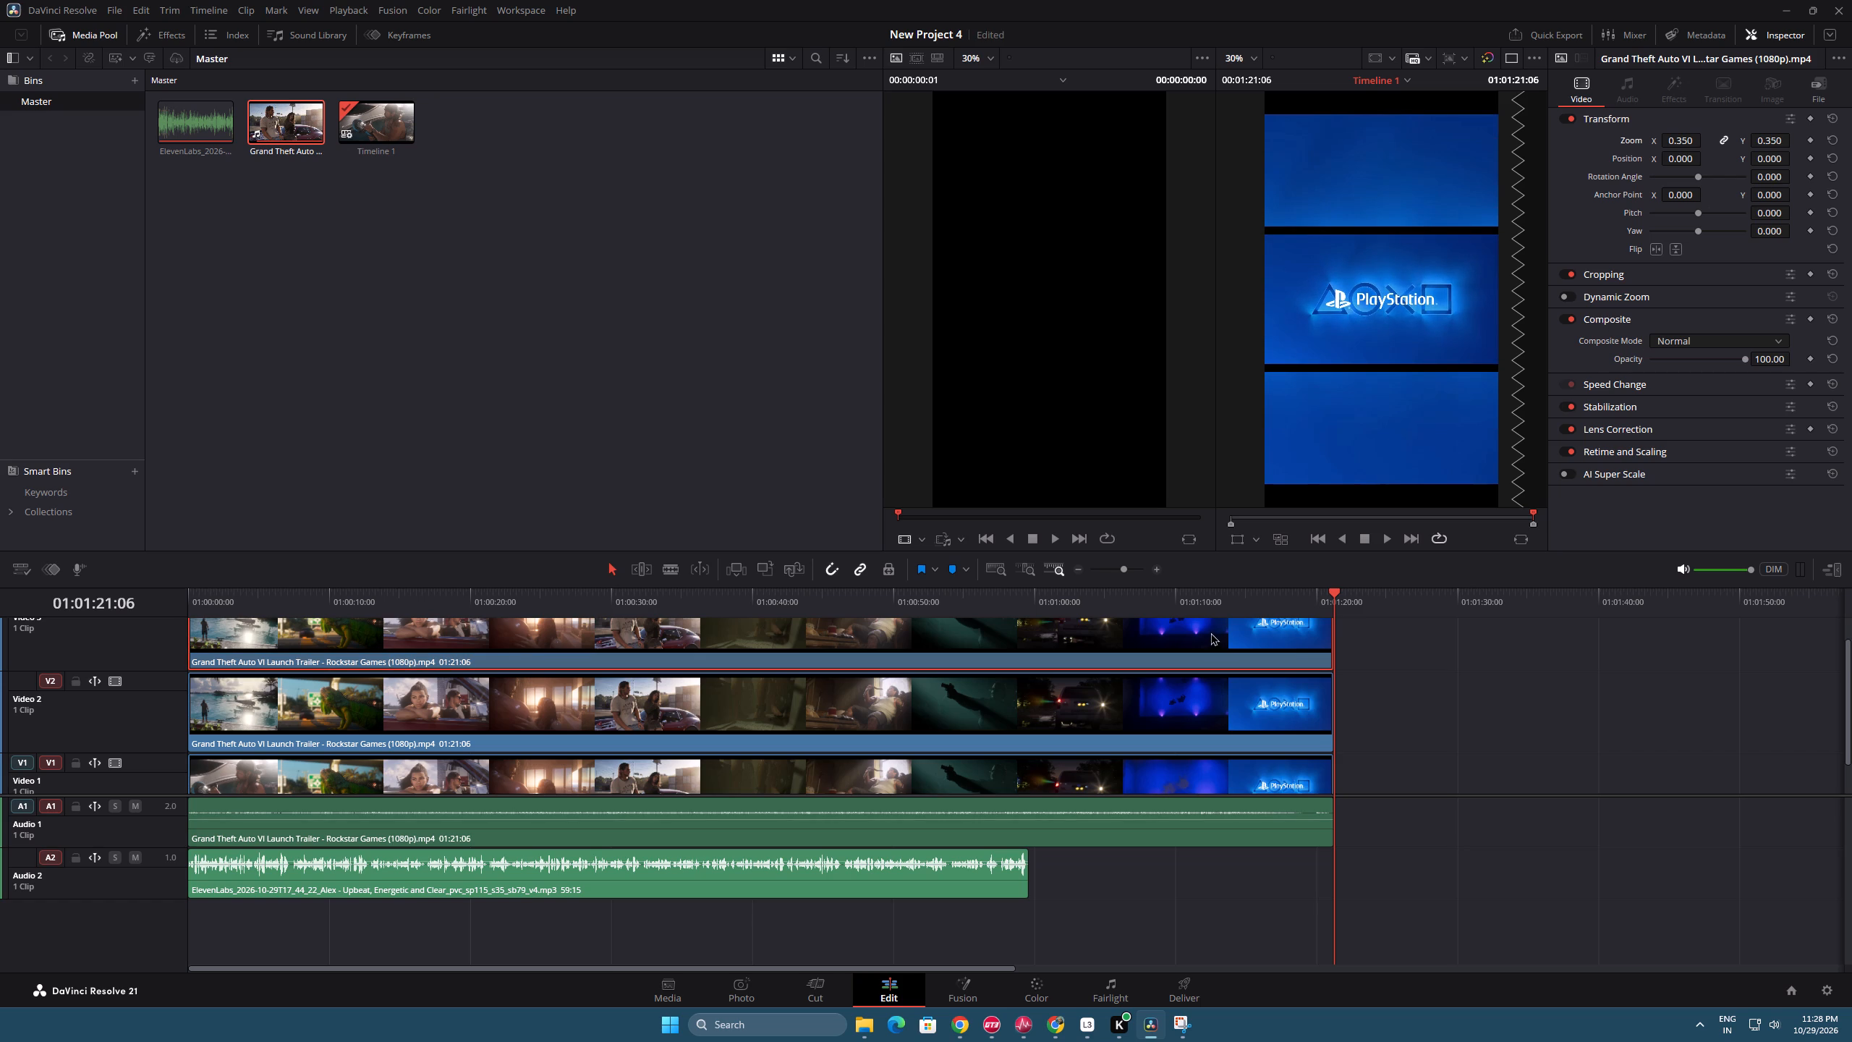
Set the Video 2 trailer copy to zoom 0.490 and position Y -580, filling the lower part of the frame.
left_click(977, 700)
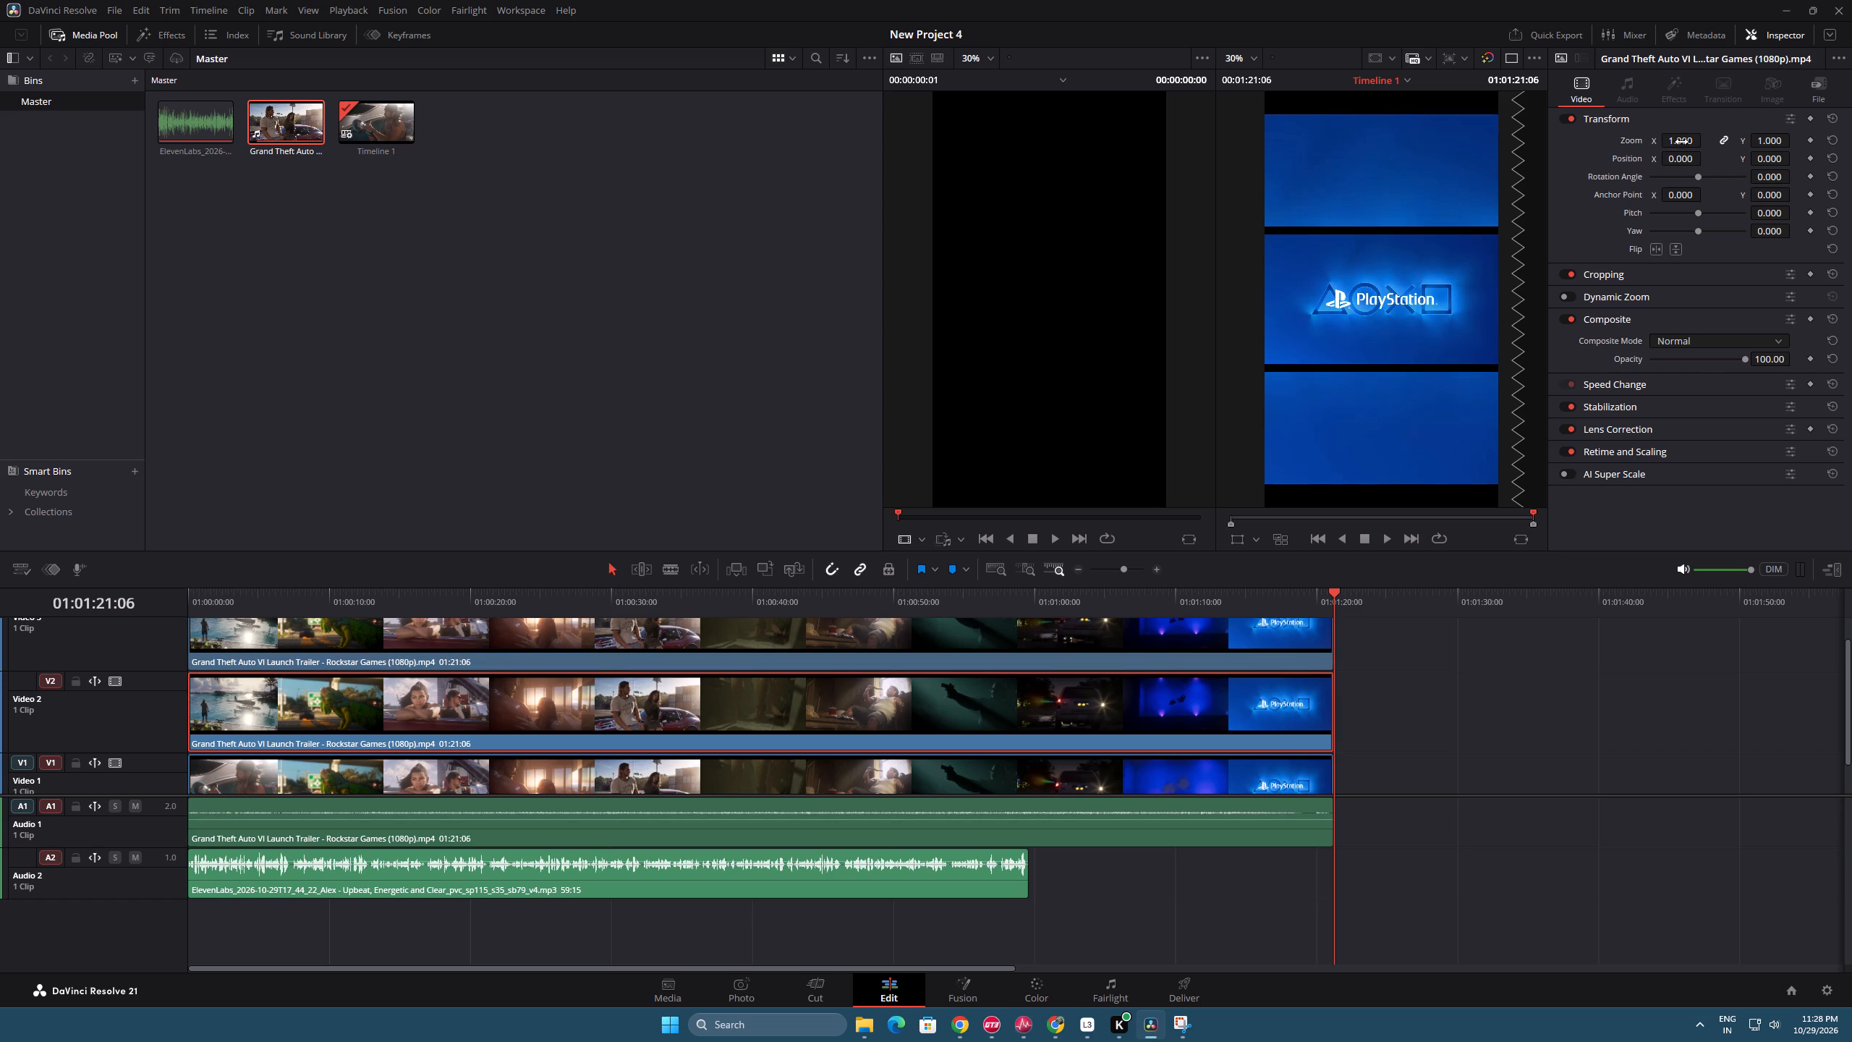
left_click_drag(1683, 140, 1646, 148)
left_click_drag(1678, 161, 1809, 158)
left_click(1835, 151)
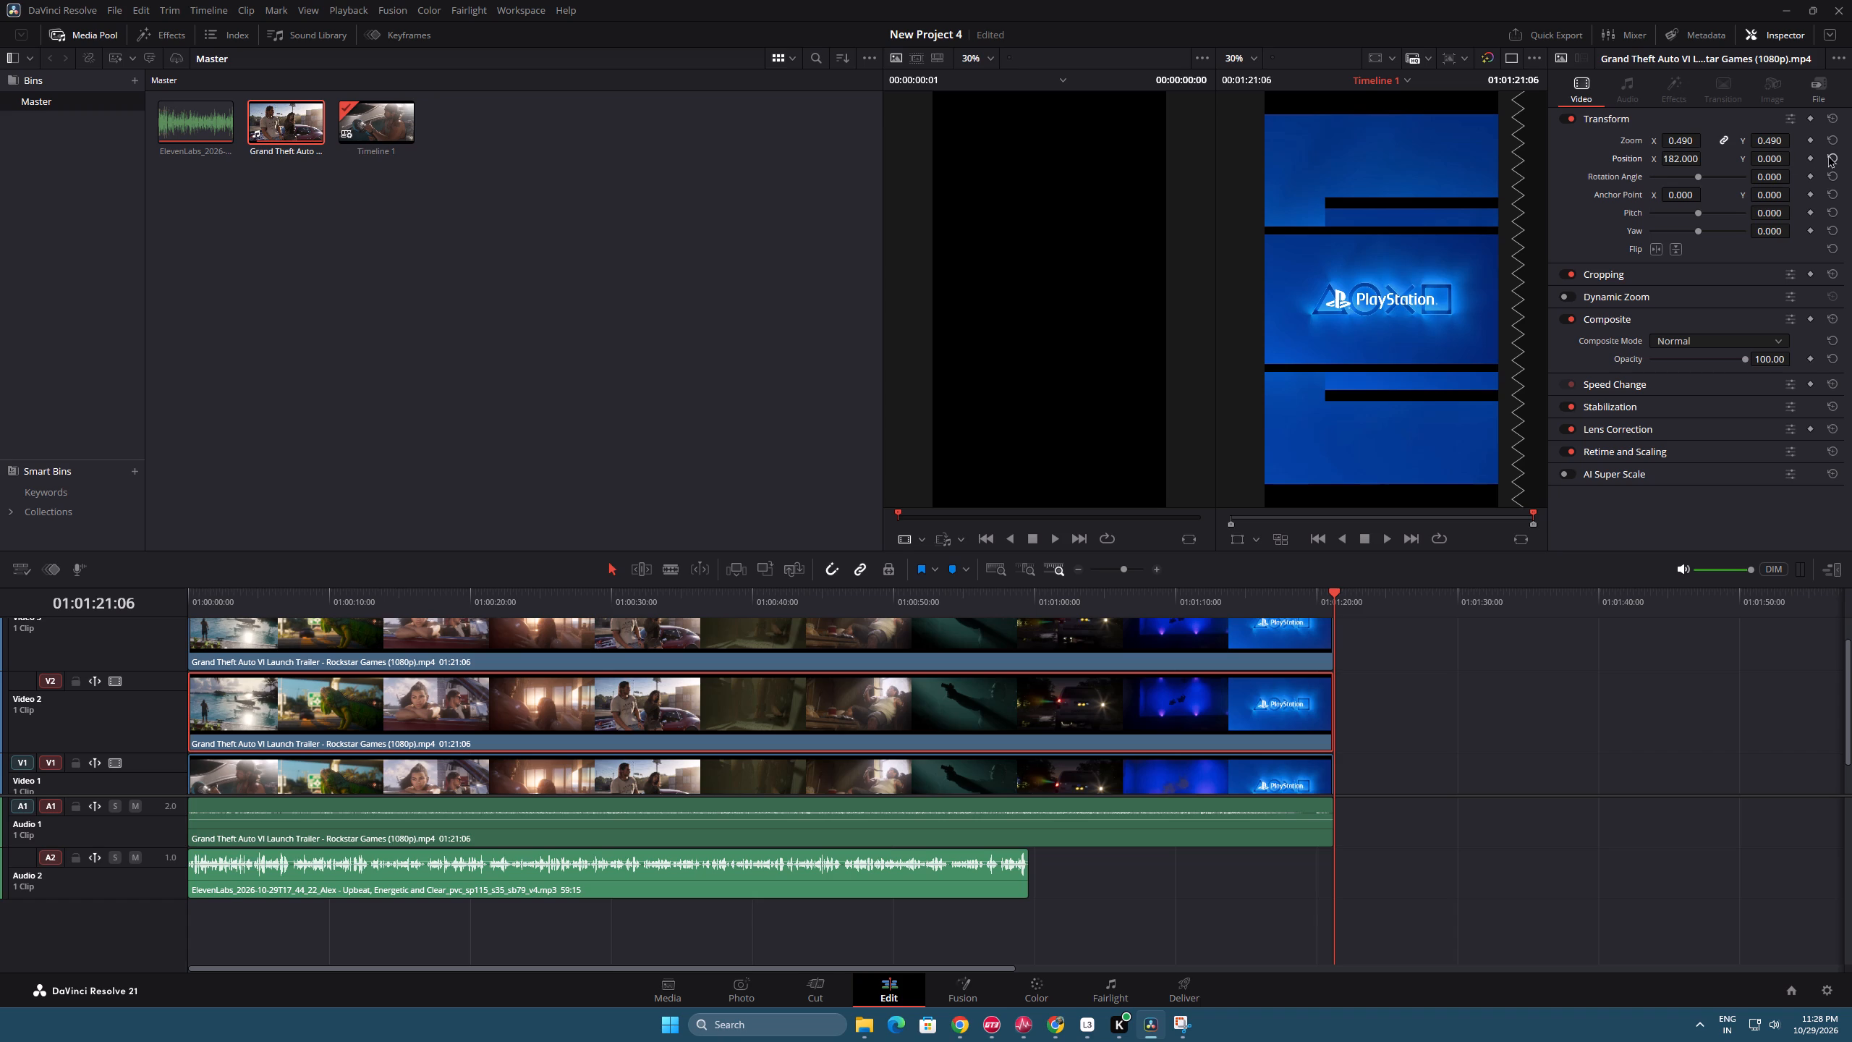
left_click(1827, 155)
left_click_drag(1782, 158, 1393, 180)
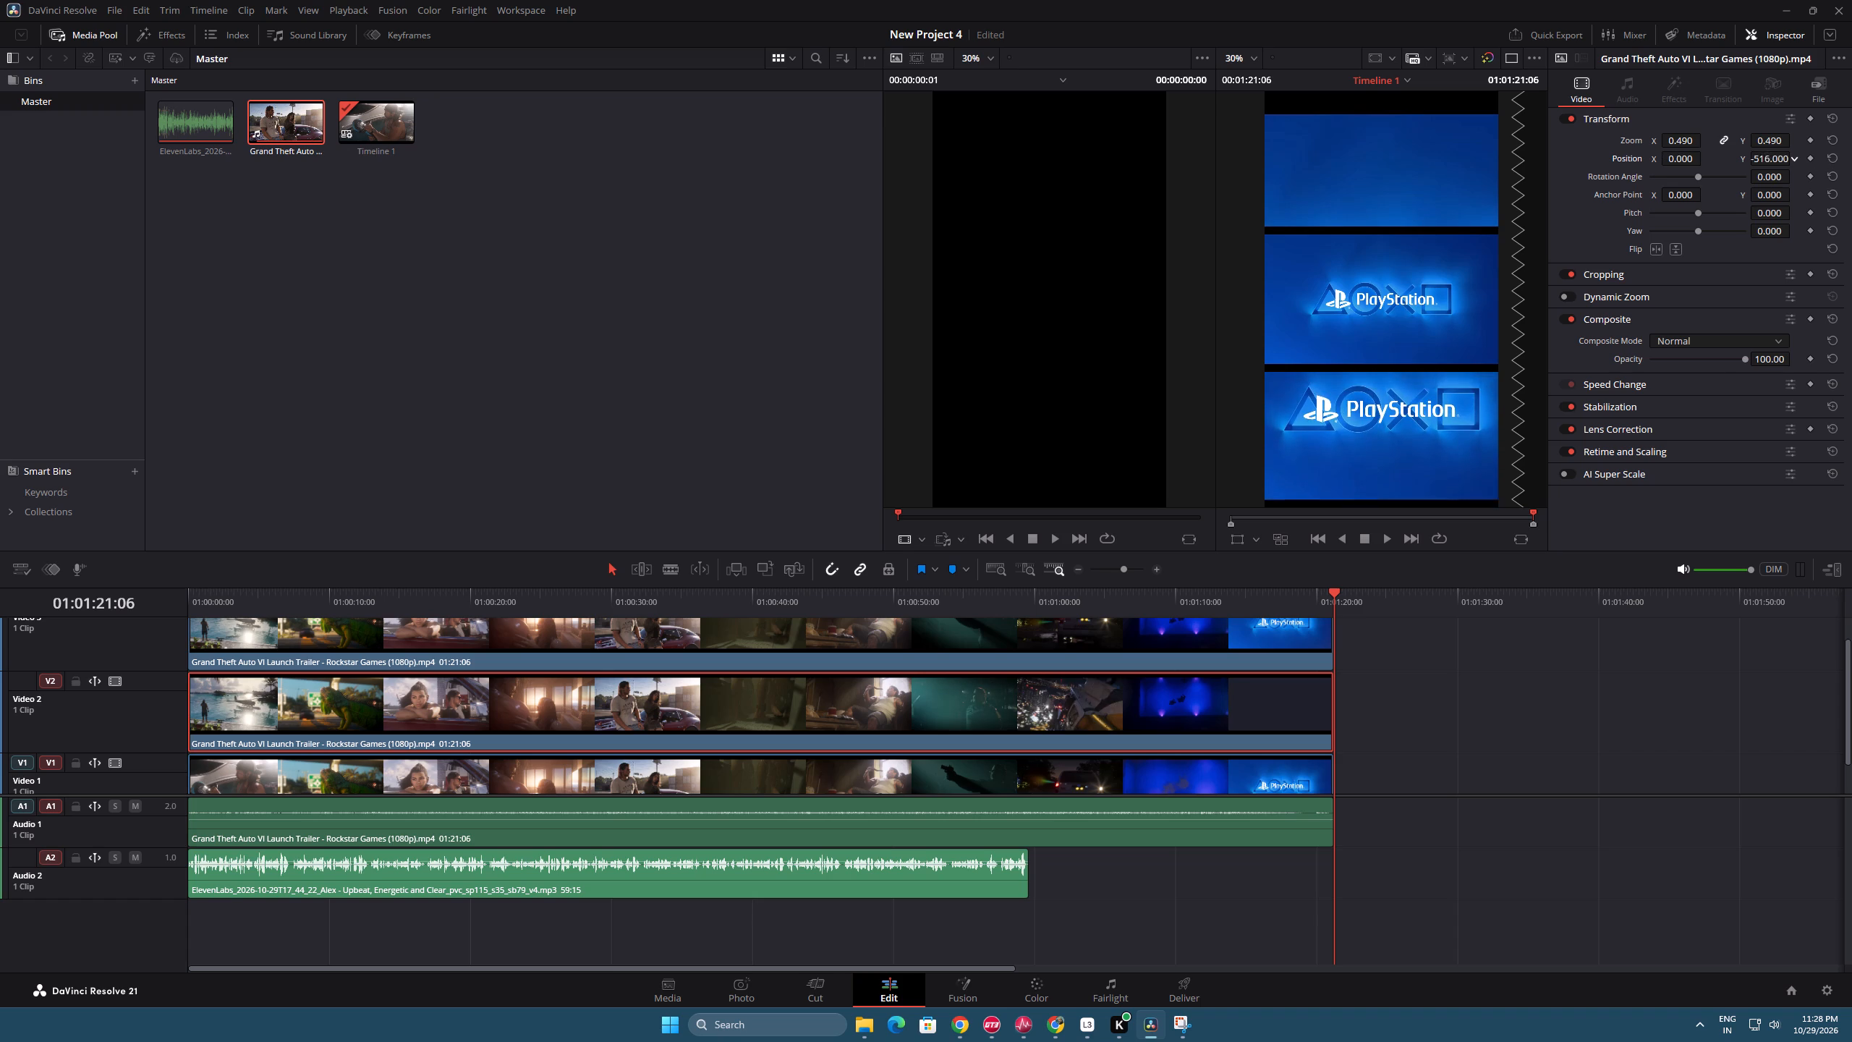
left_click_drag(1393, 180, 1362, 180)
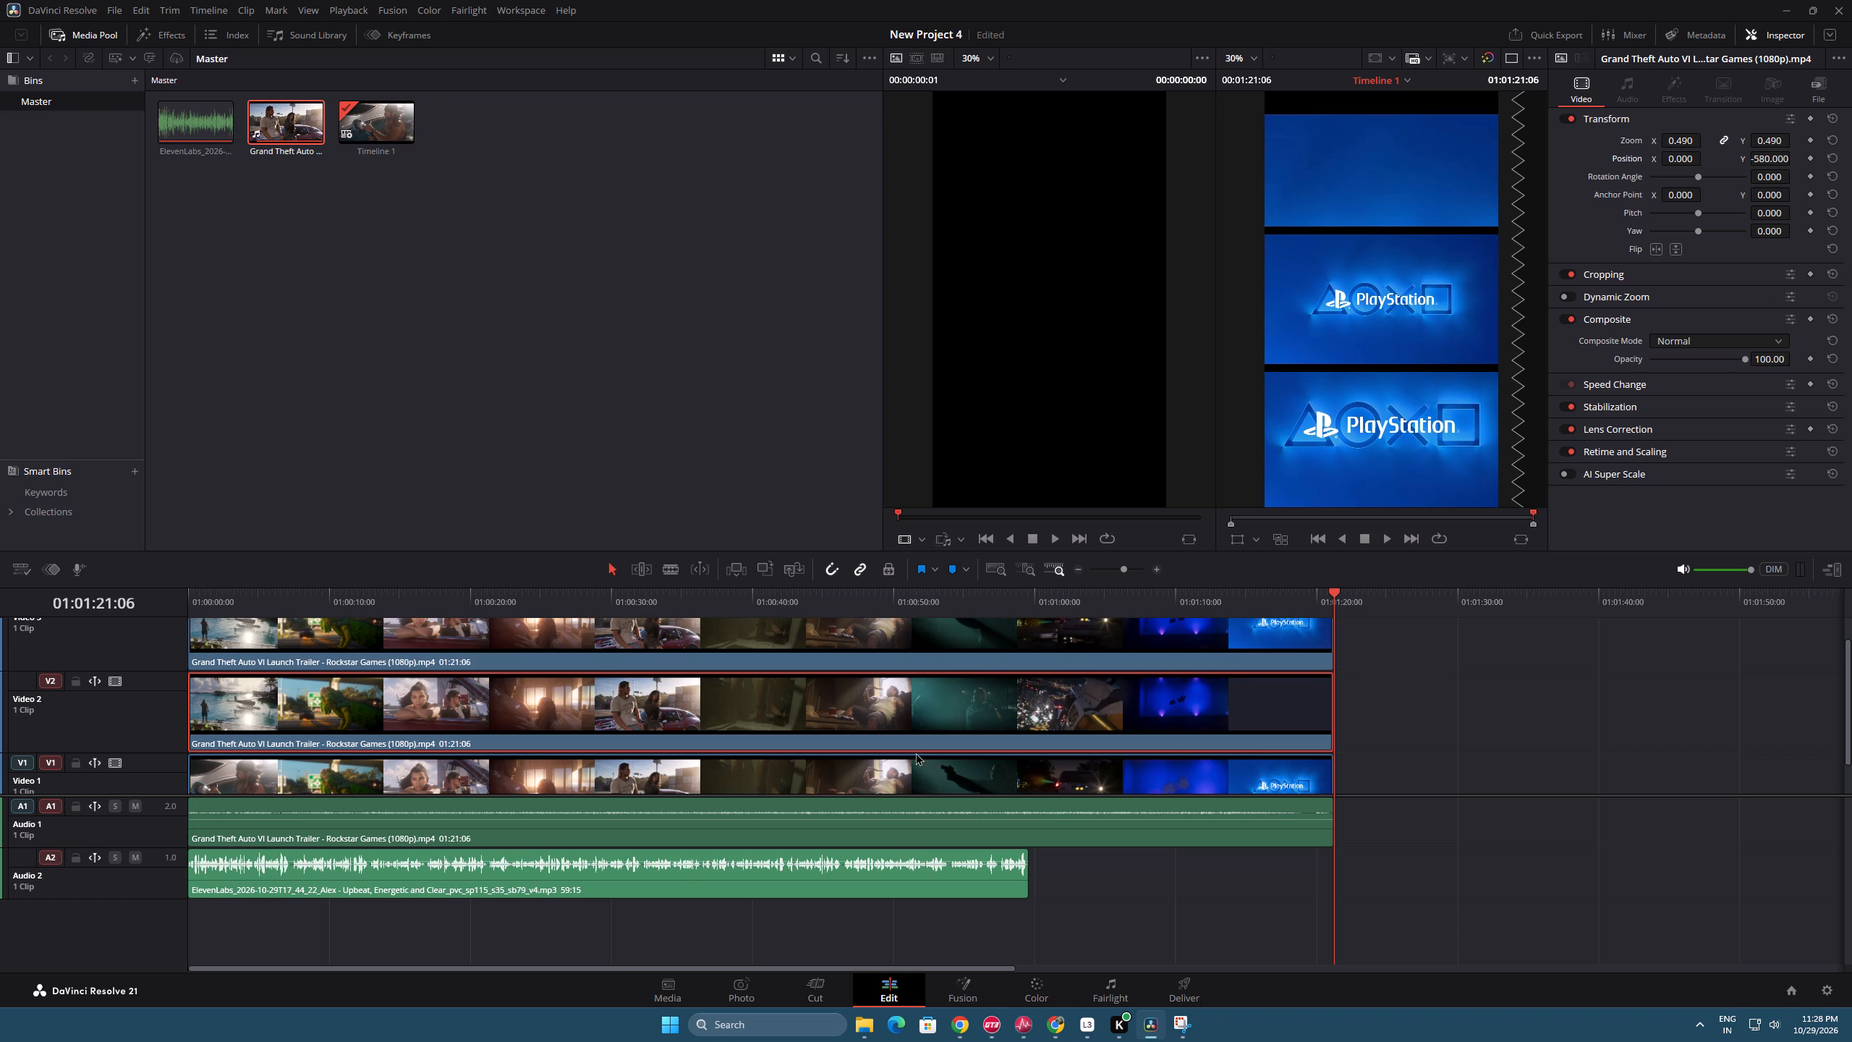
Set the Video 1 trailer copy to zoom 0.620 and position Y 686, filling the upper part of the frame.
left_click(815, 776)
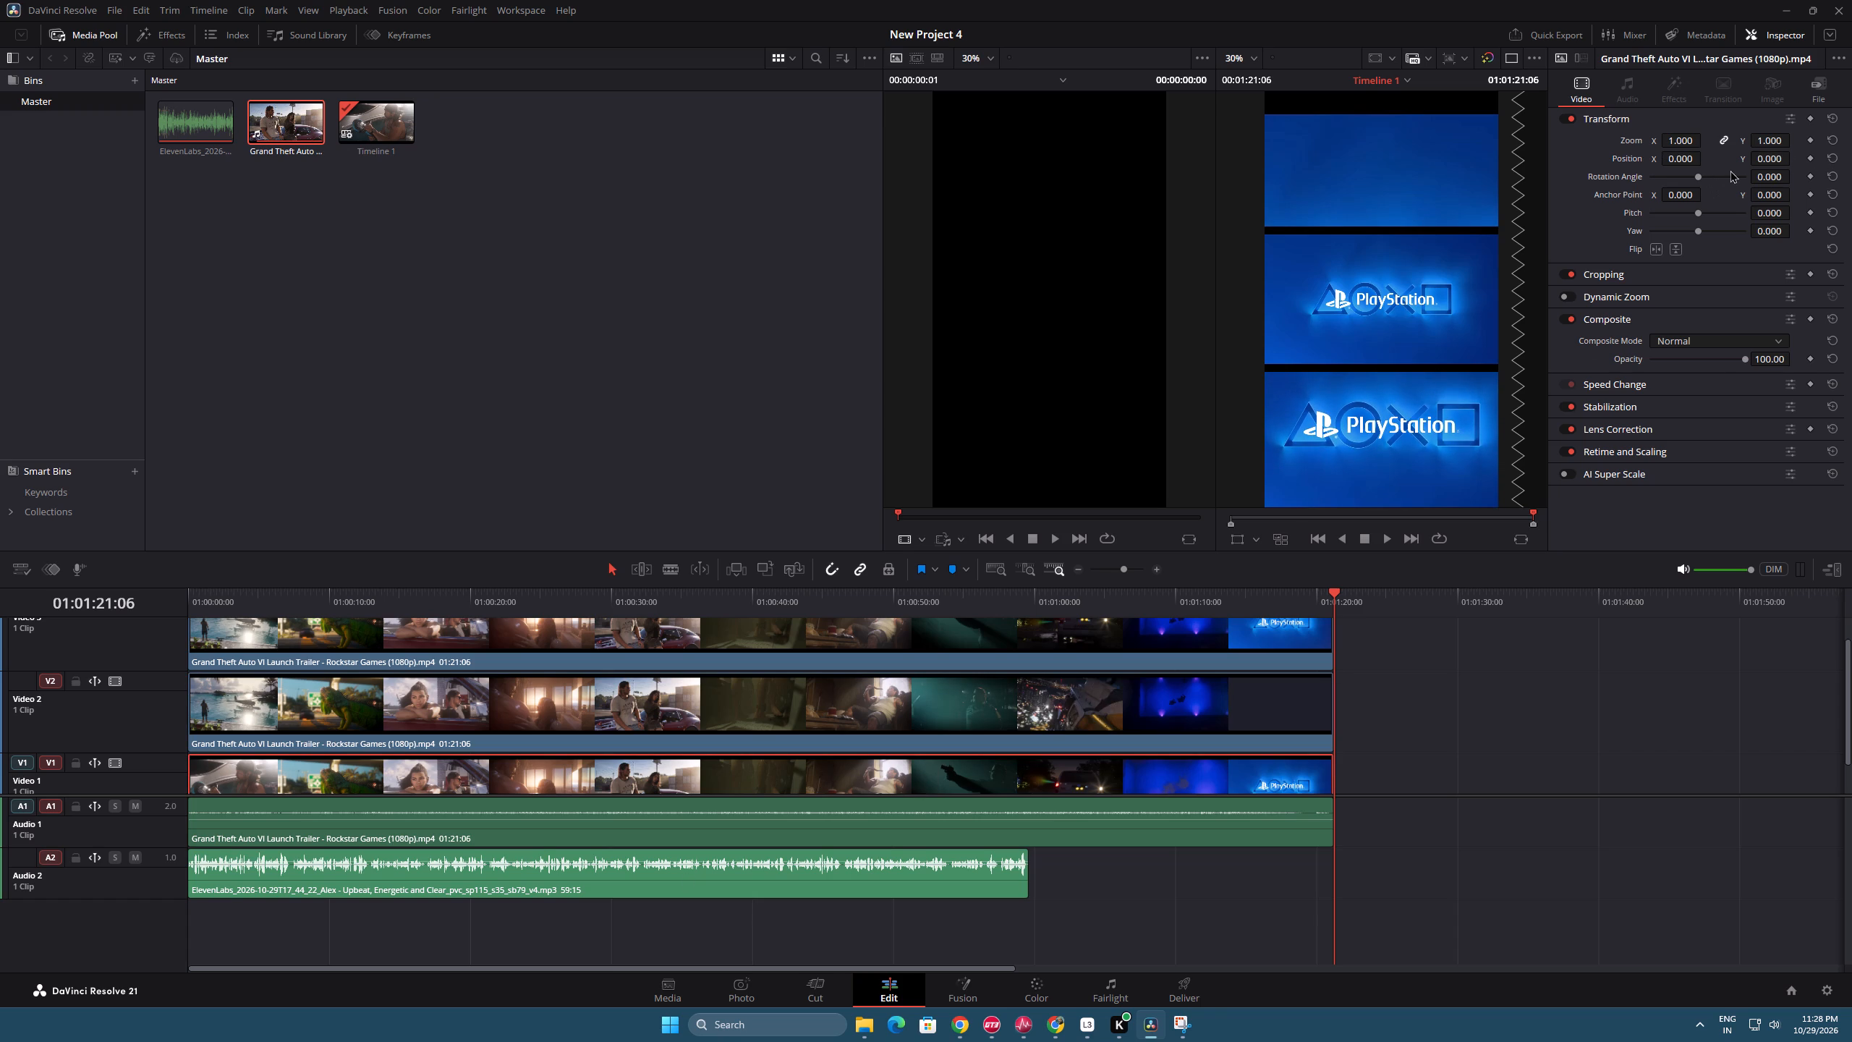
left_click_drag(1678, 145, 1590, 143)
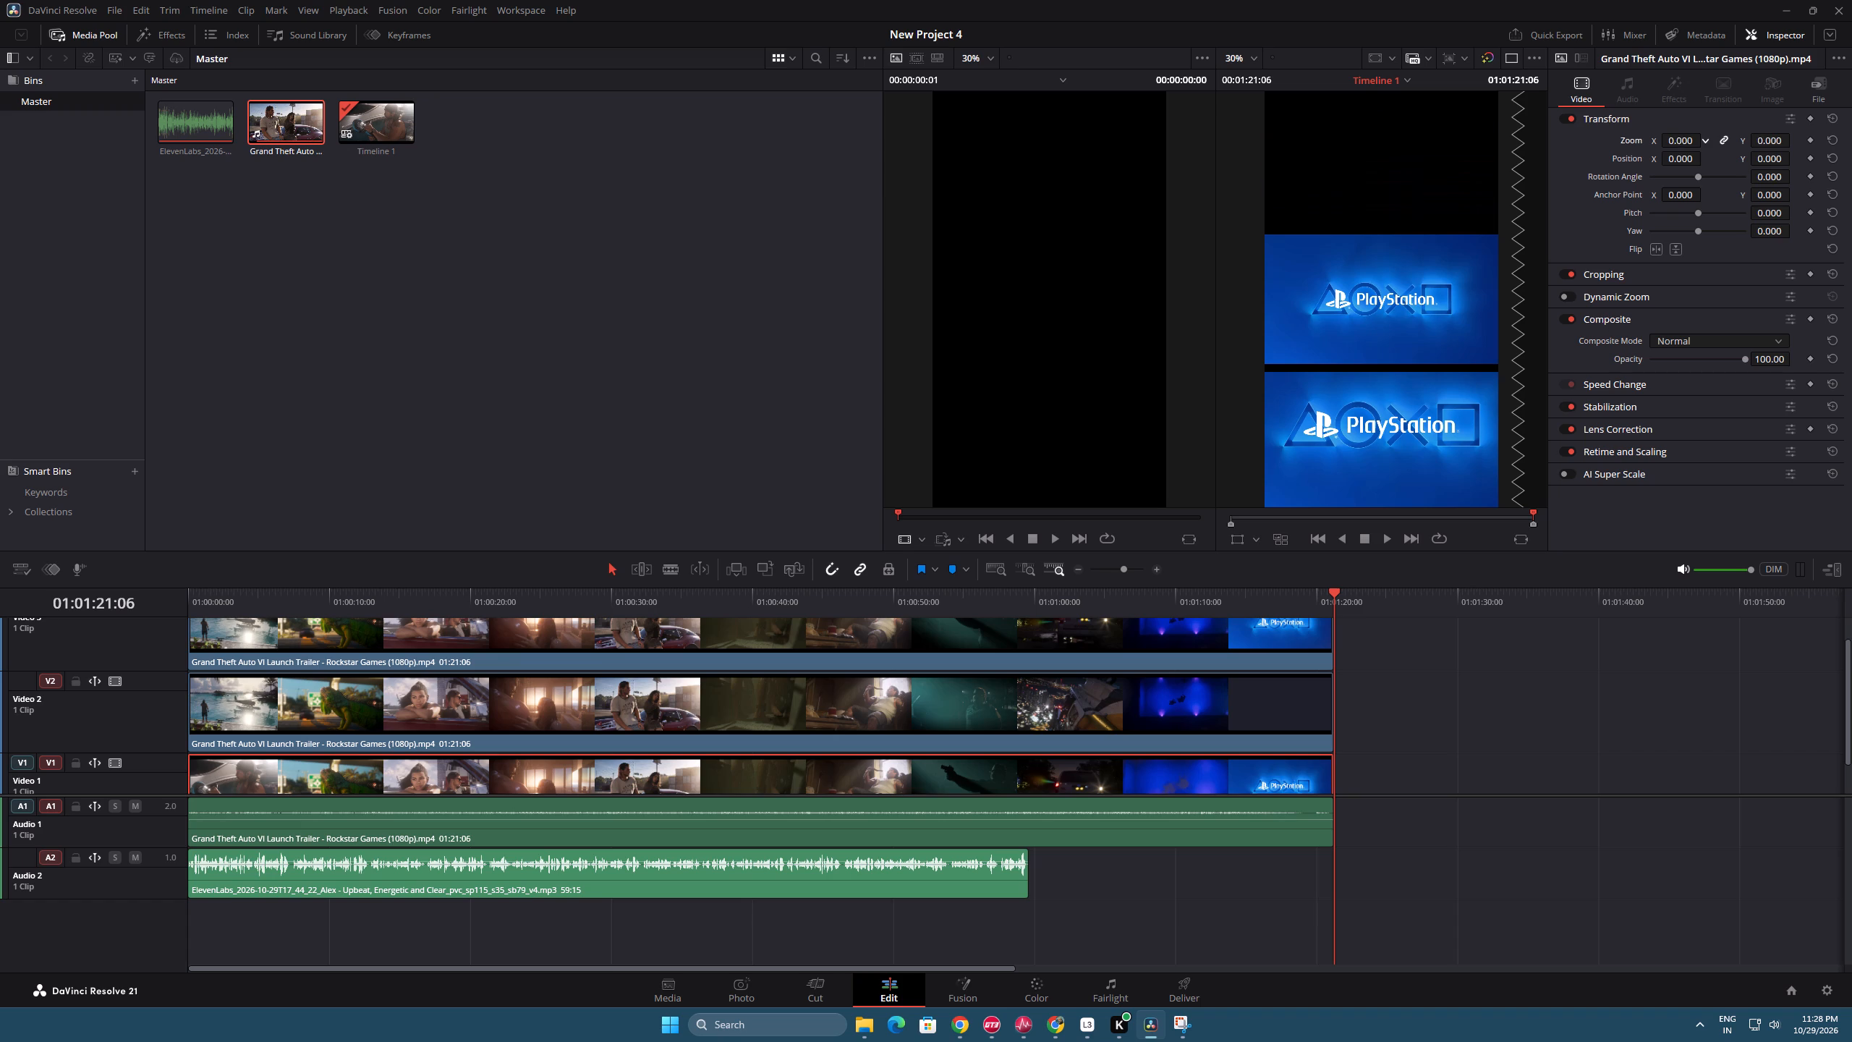
left_click_drag(1590, 143, 1635, 143)
left_click_drag(1758, 161, 1276, 502)
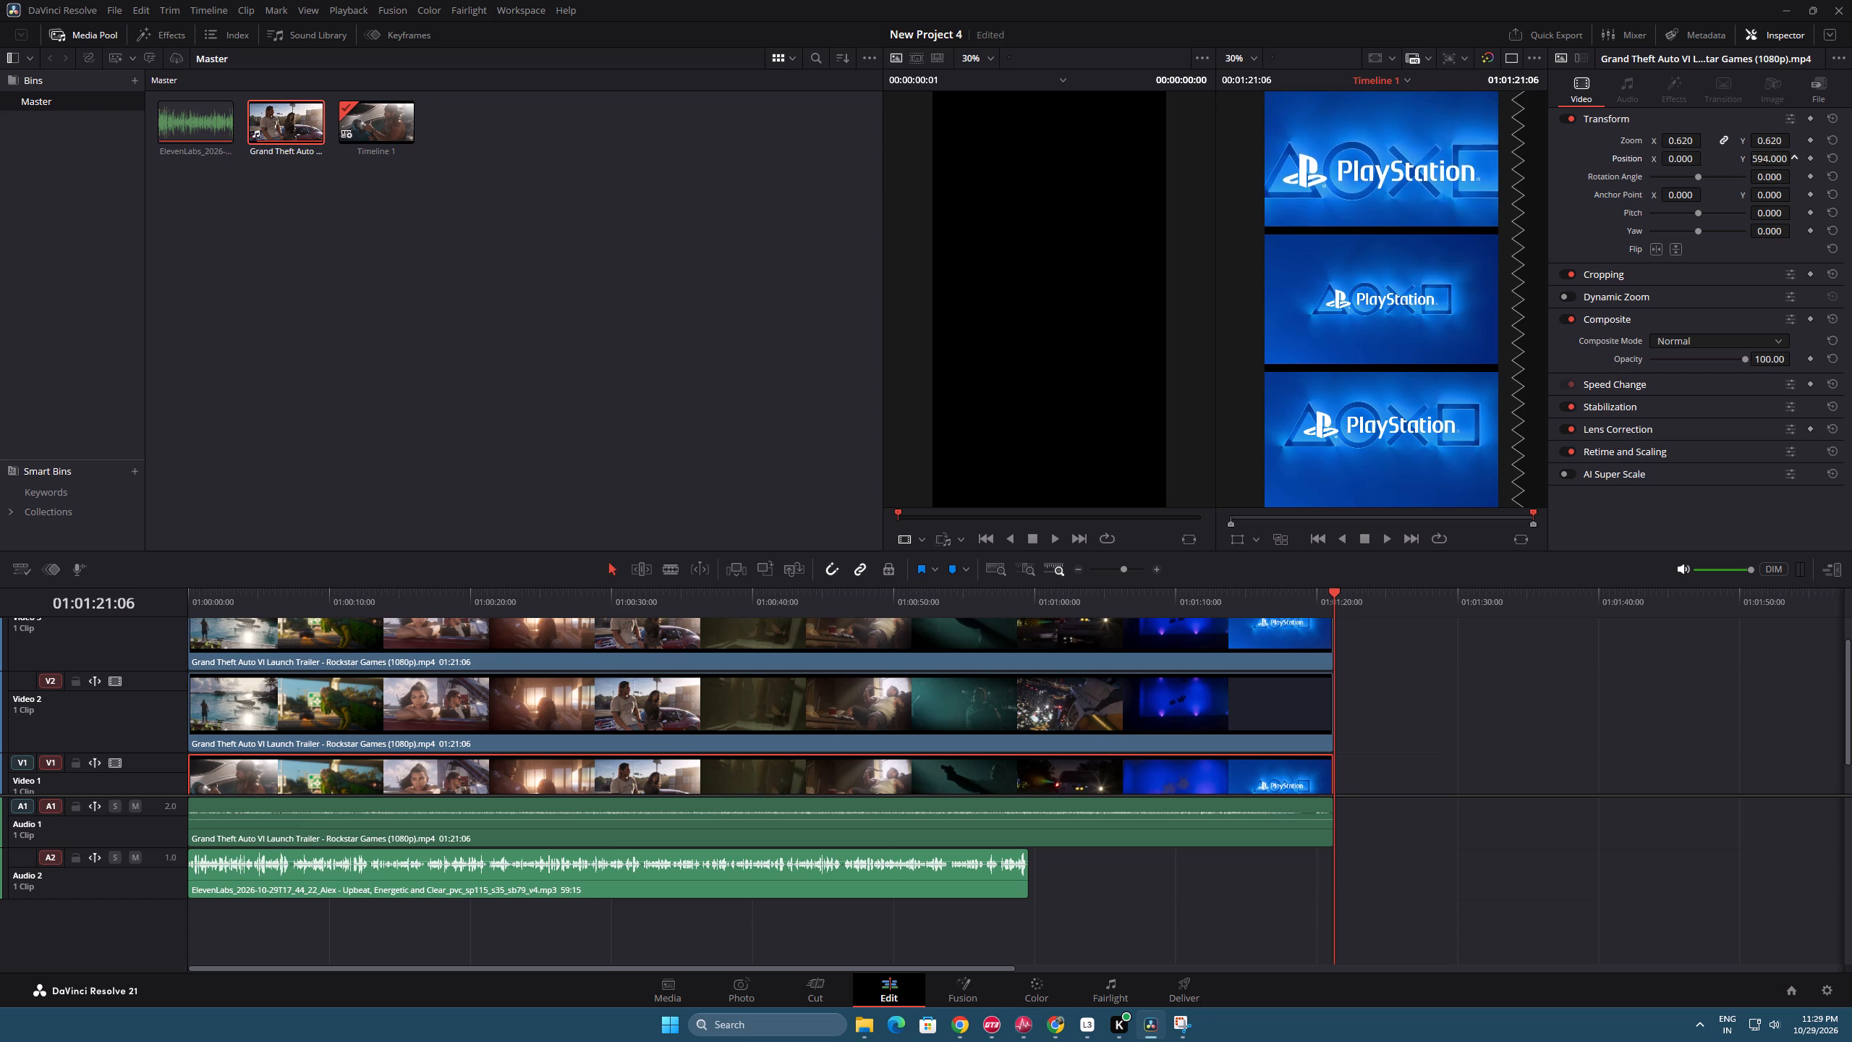
left_click_drag(1276, 502, 1342, 504)
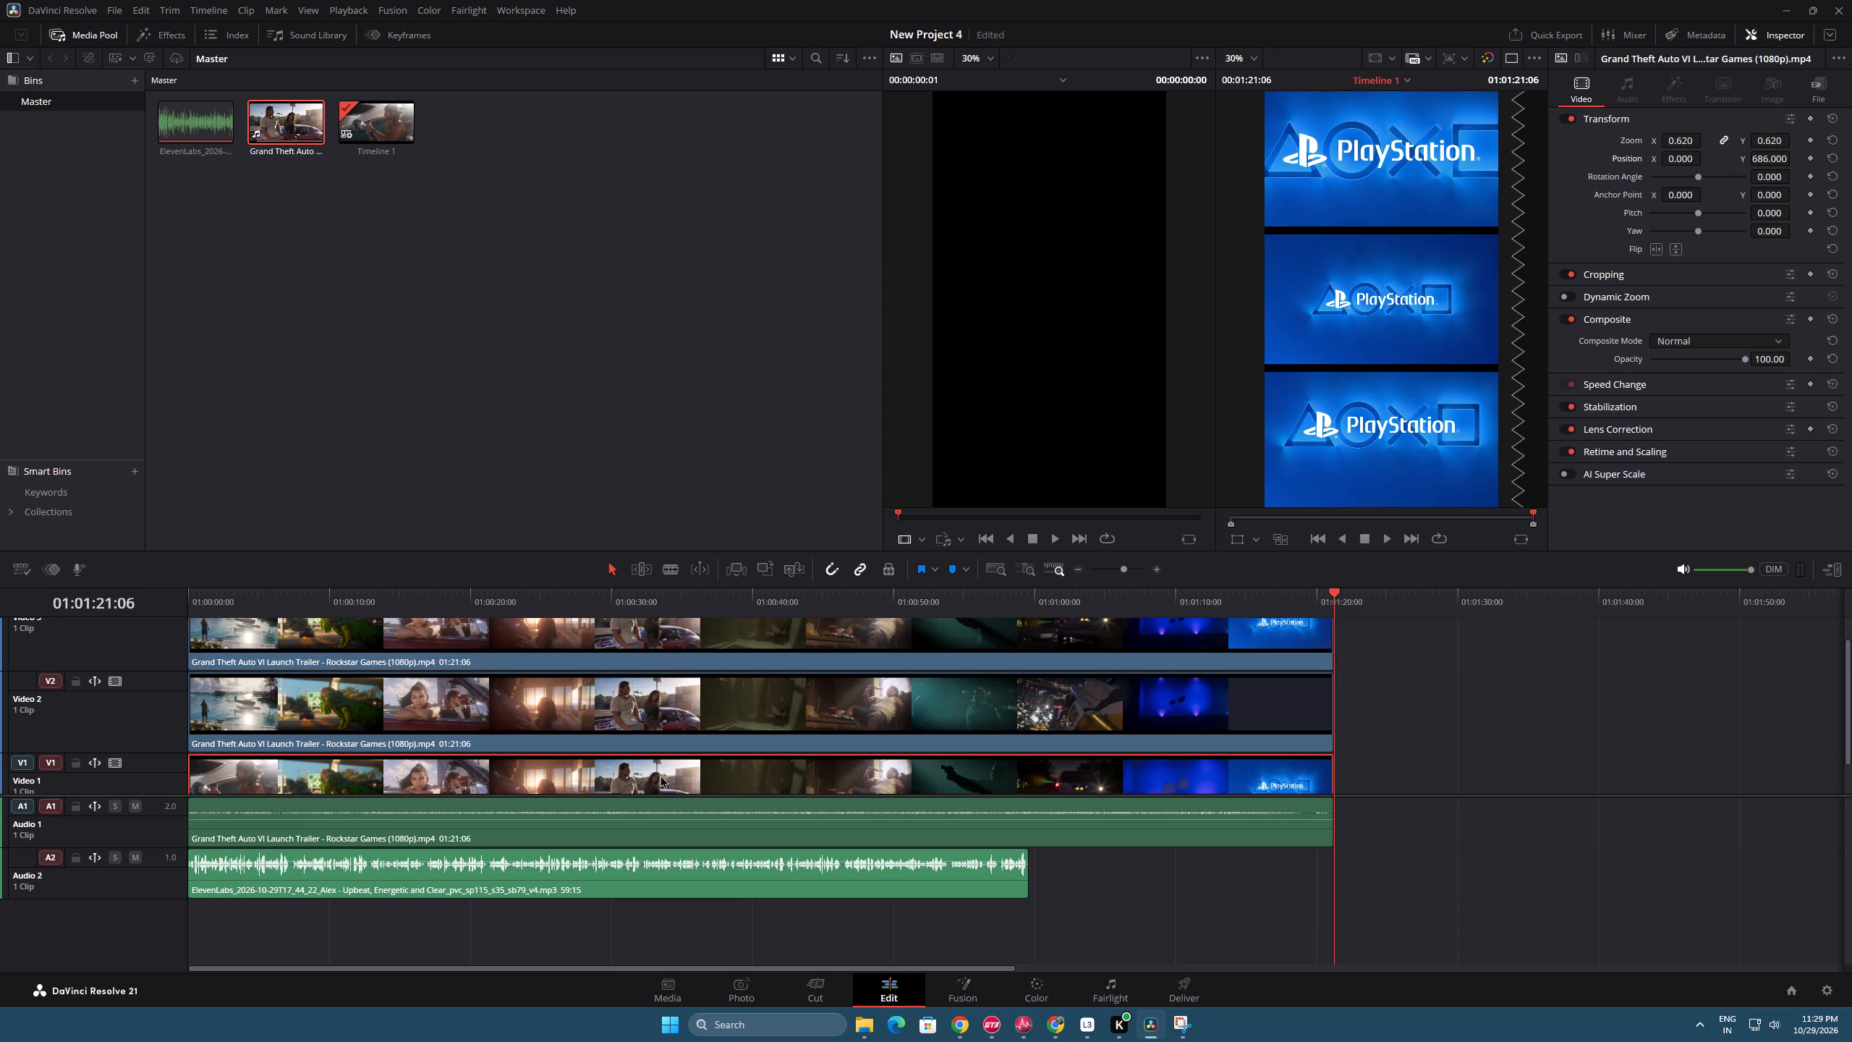
left_click(1399, 706)
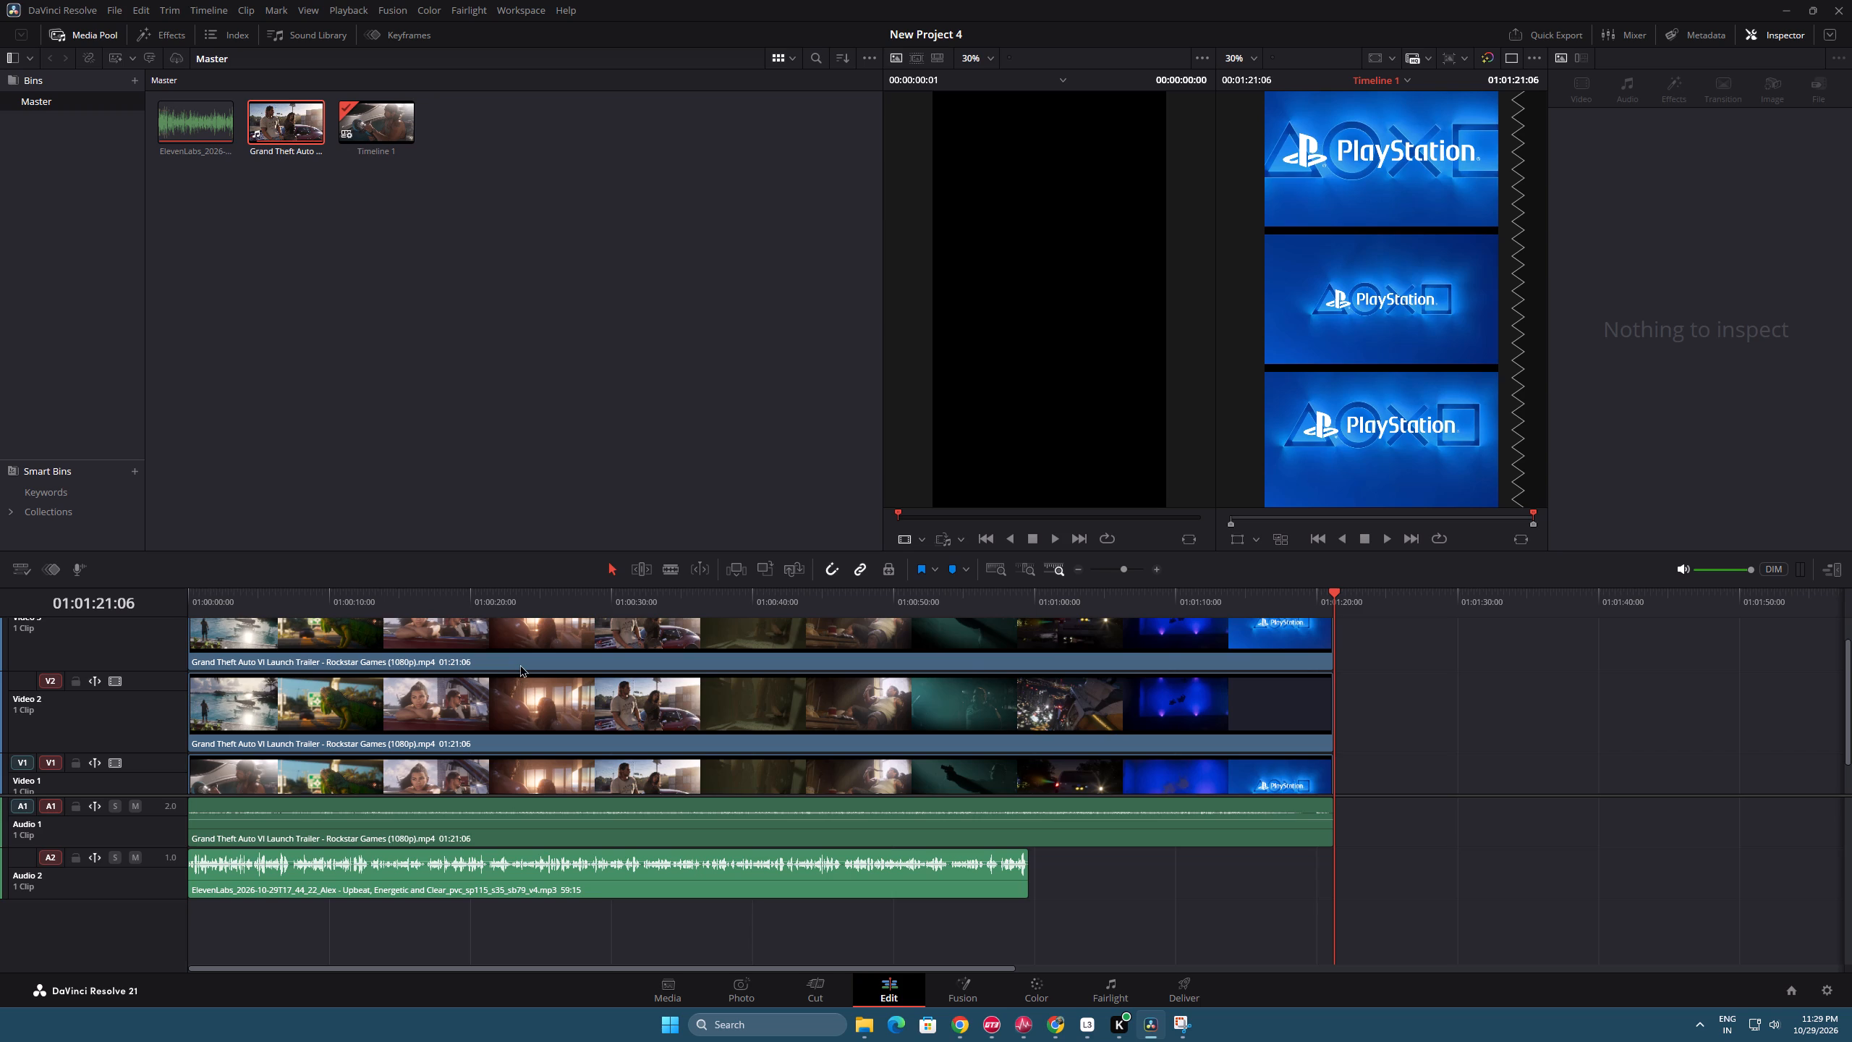
Find the Gaussian Blur effect by searching "blur", apply it to the Video 2 and Video 1 trailer copies, and play the result.
left_click(174, 35)
left_click(823, 58)
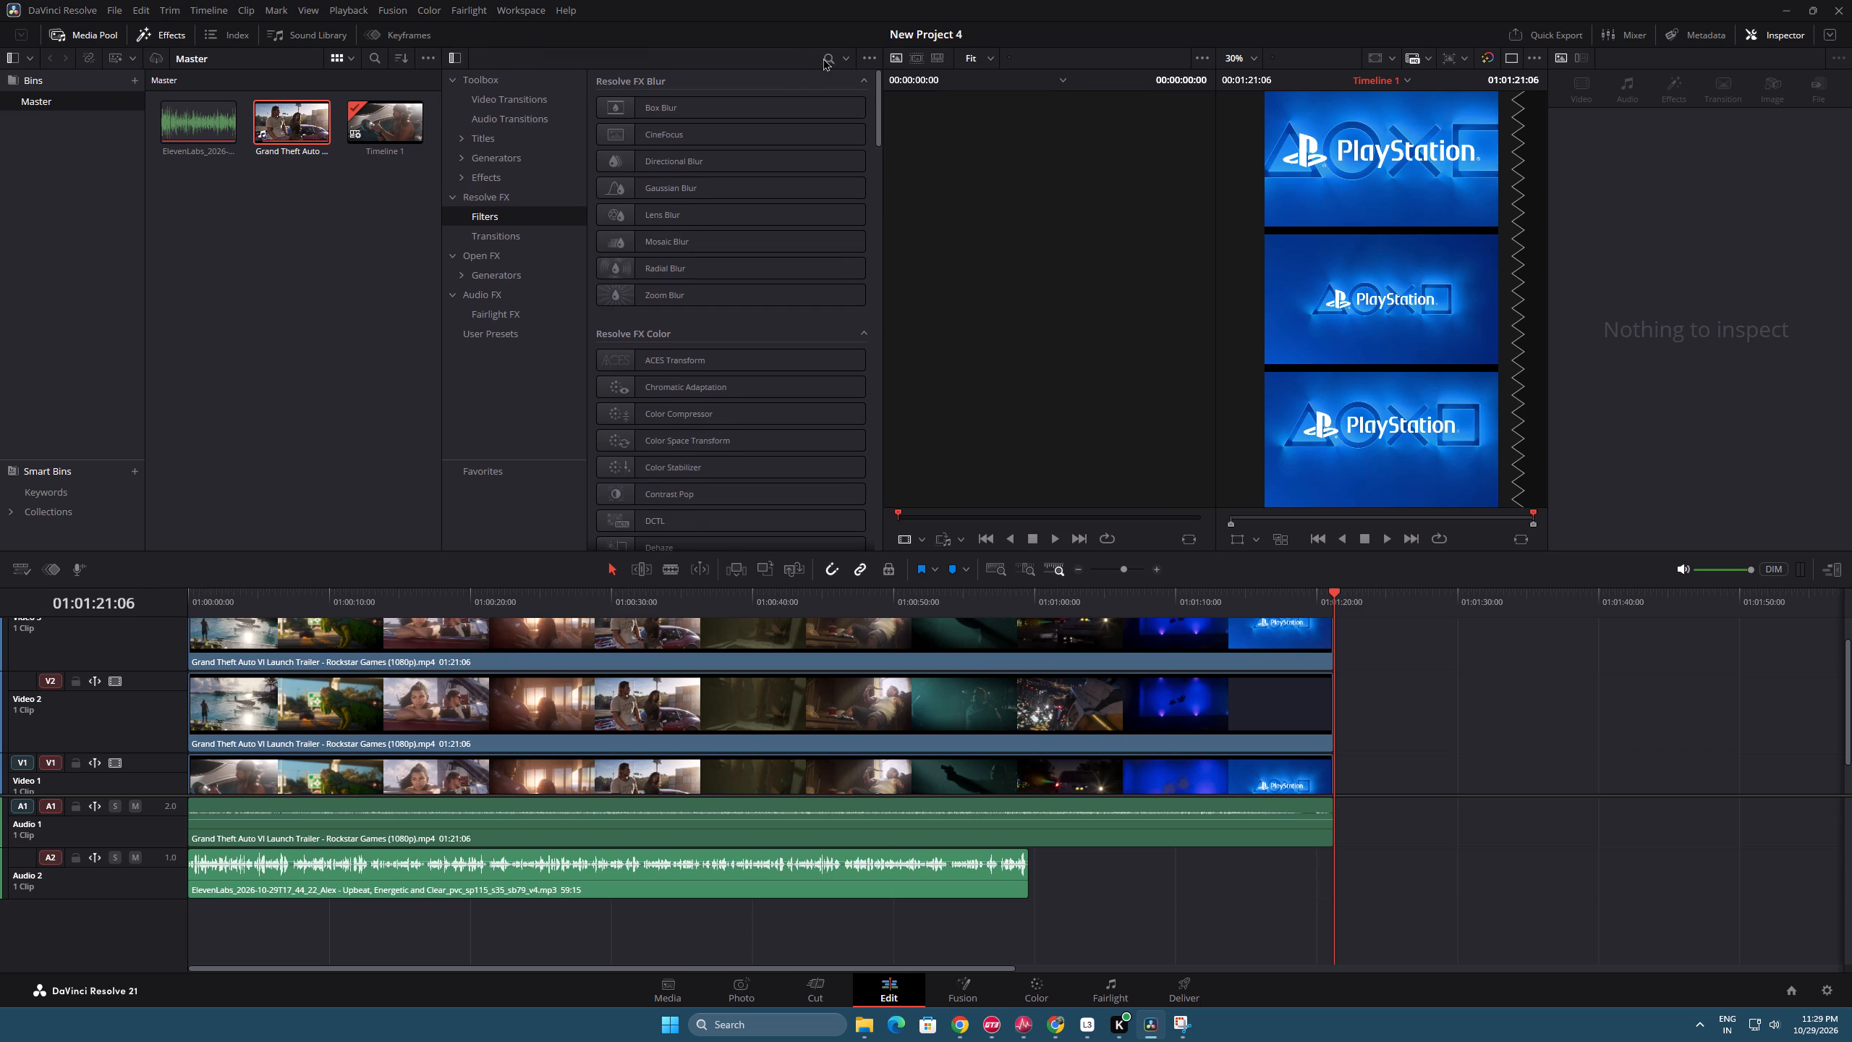
type("blur")
key("Return")
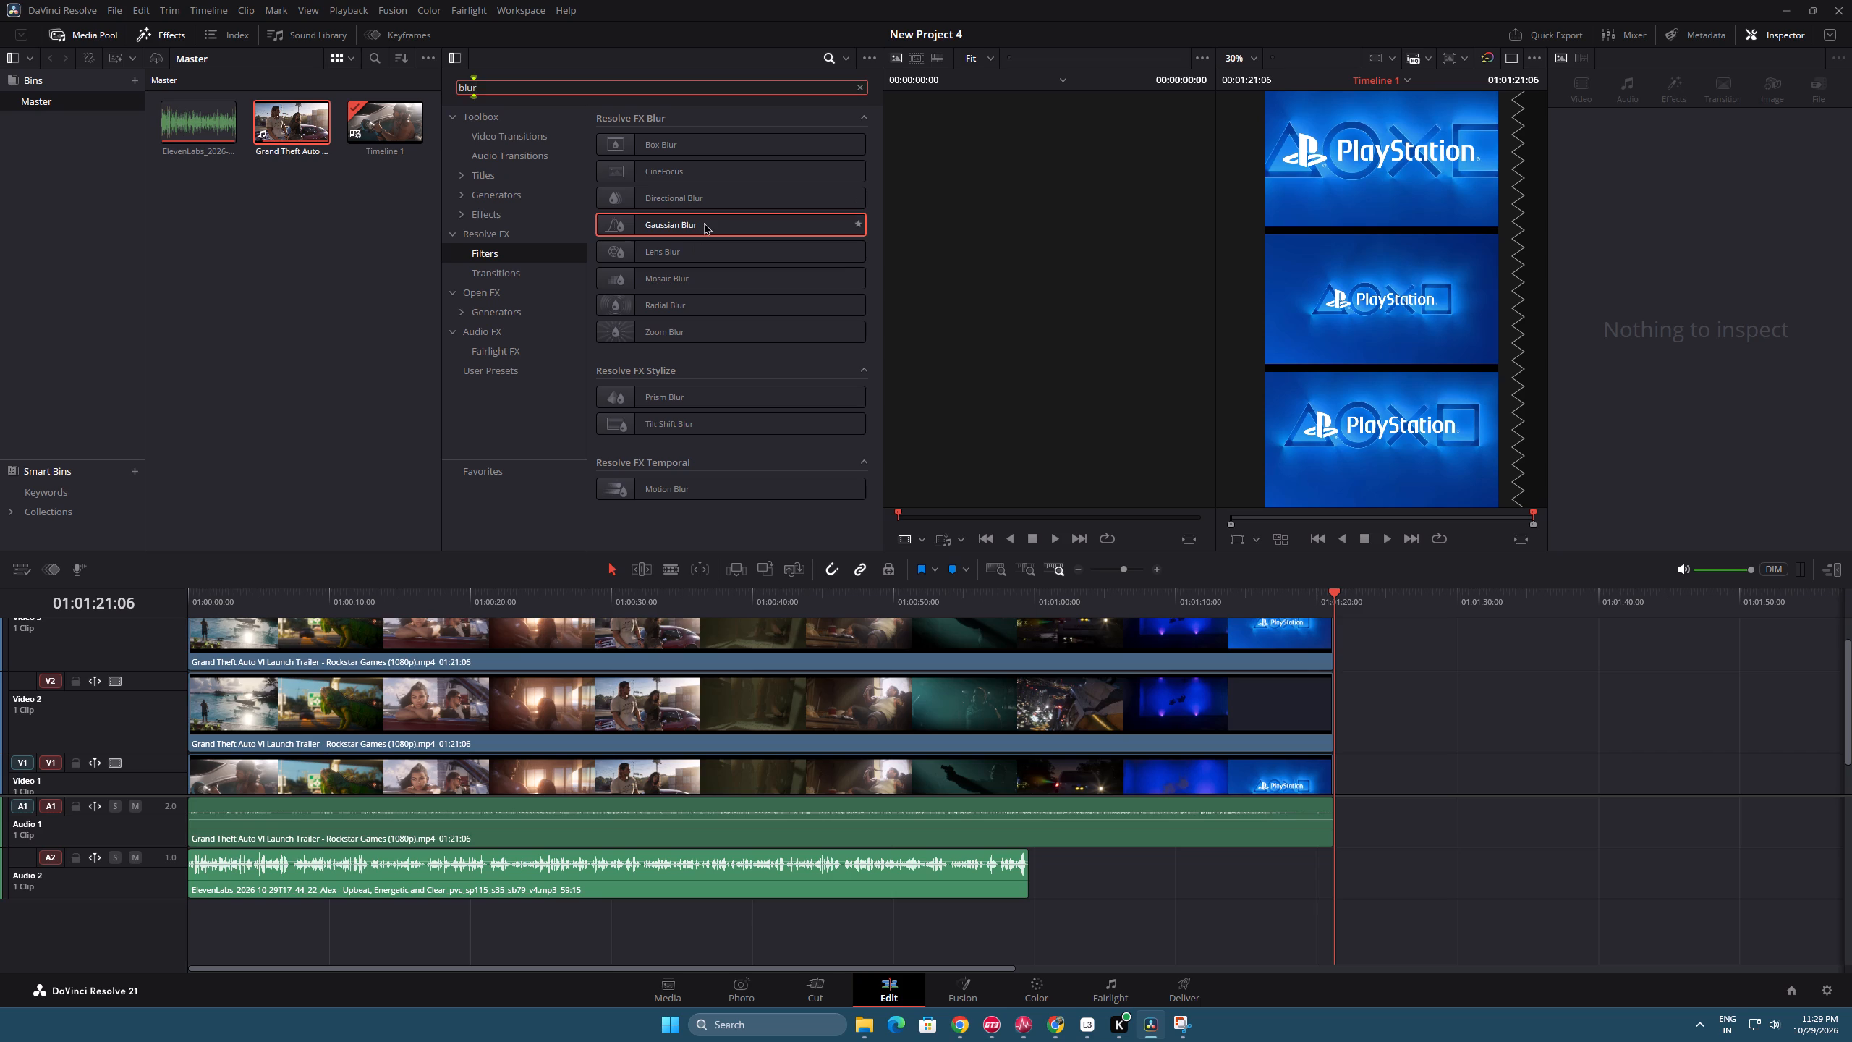
left_click_drag(703, 222, 644, 705)
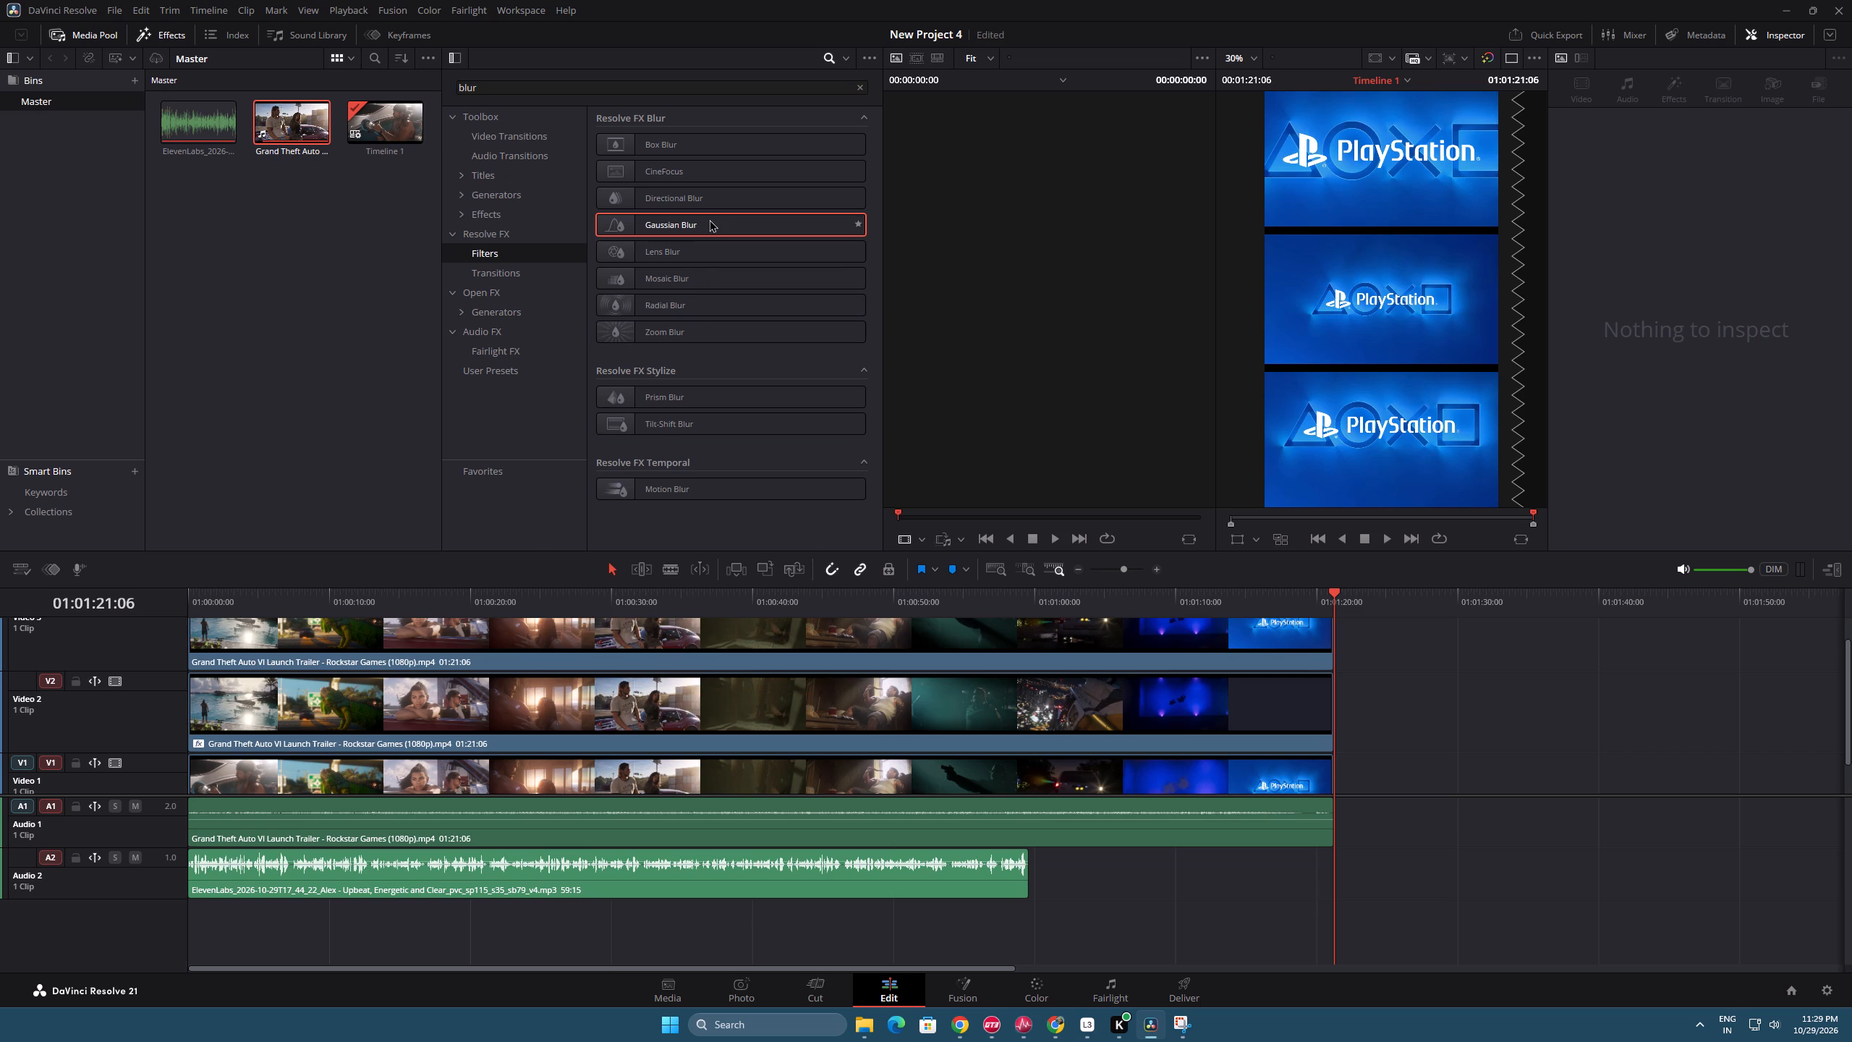
left_click_drag(706, 228, 571, 776)
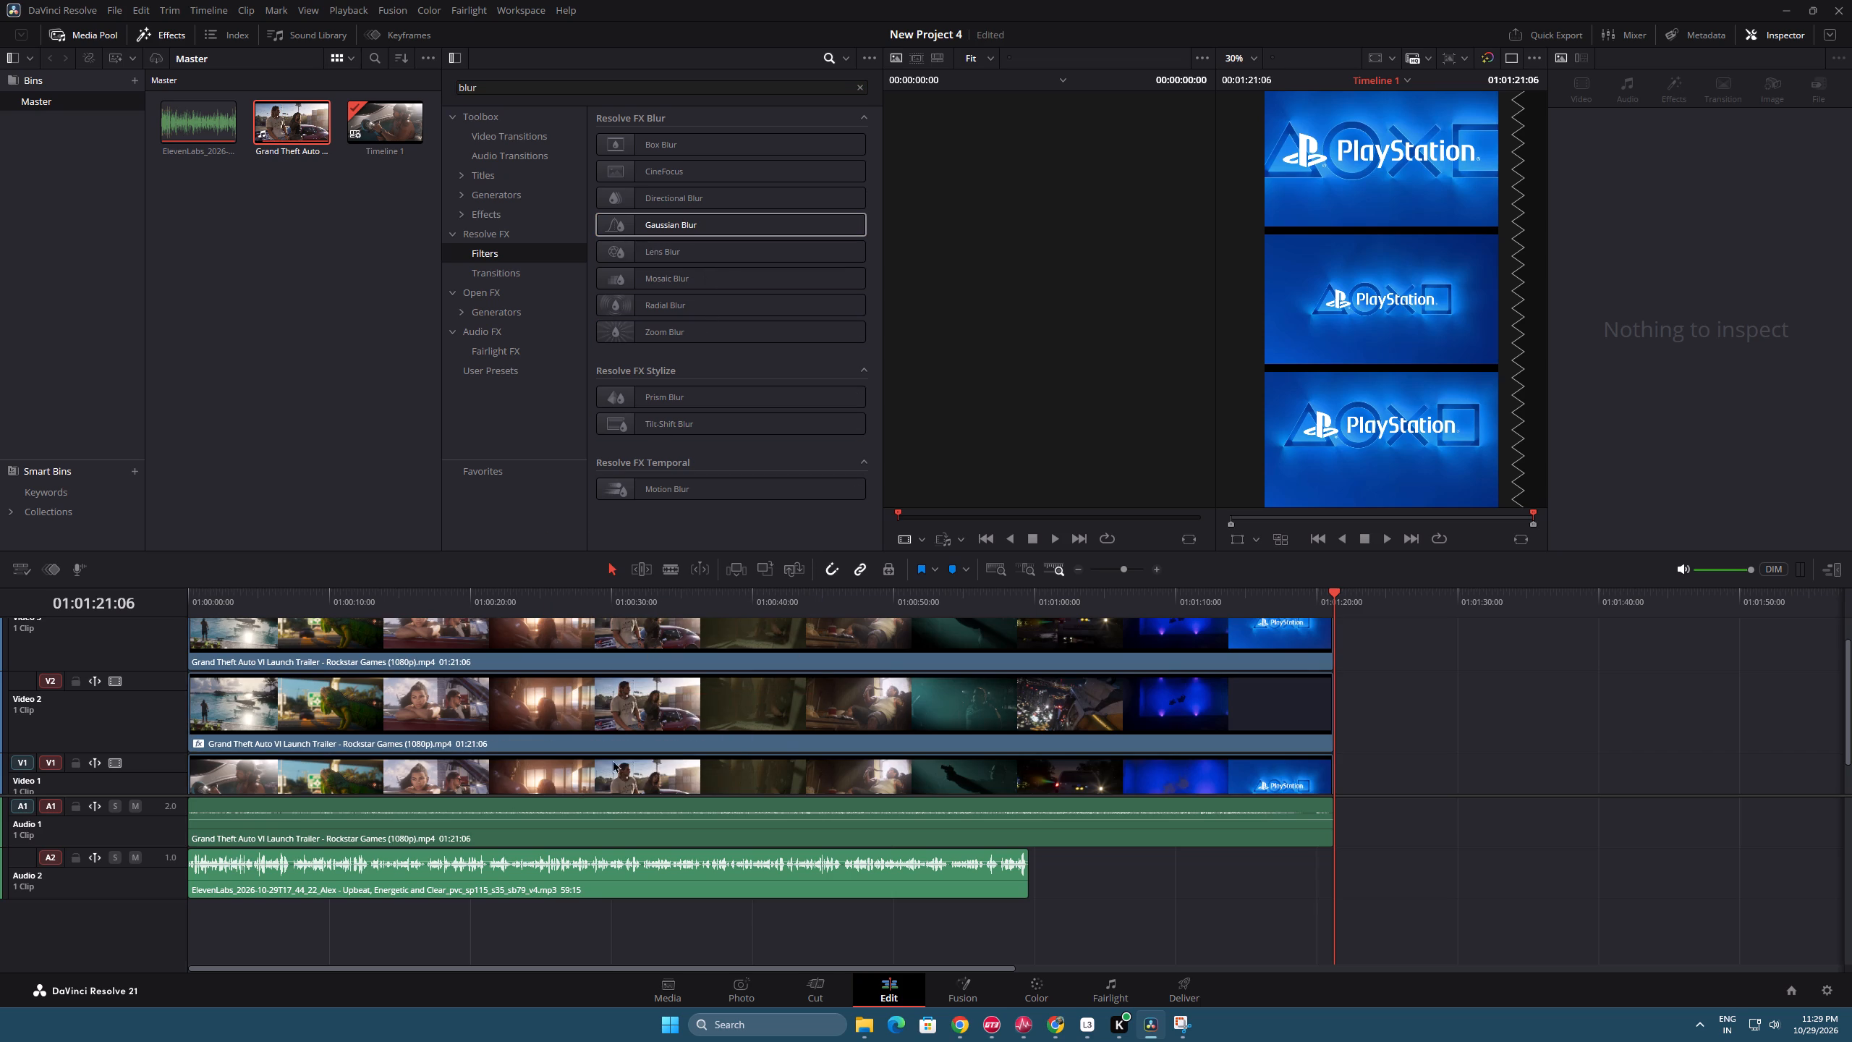
left_click(1220, 763)
left_click(1221, 708)
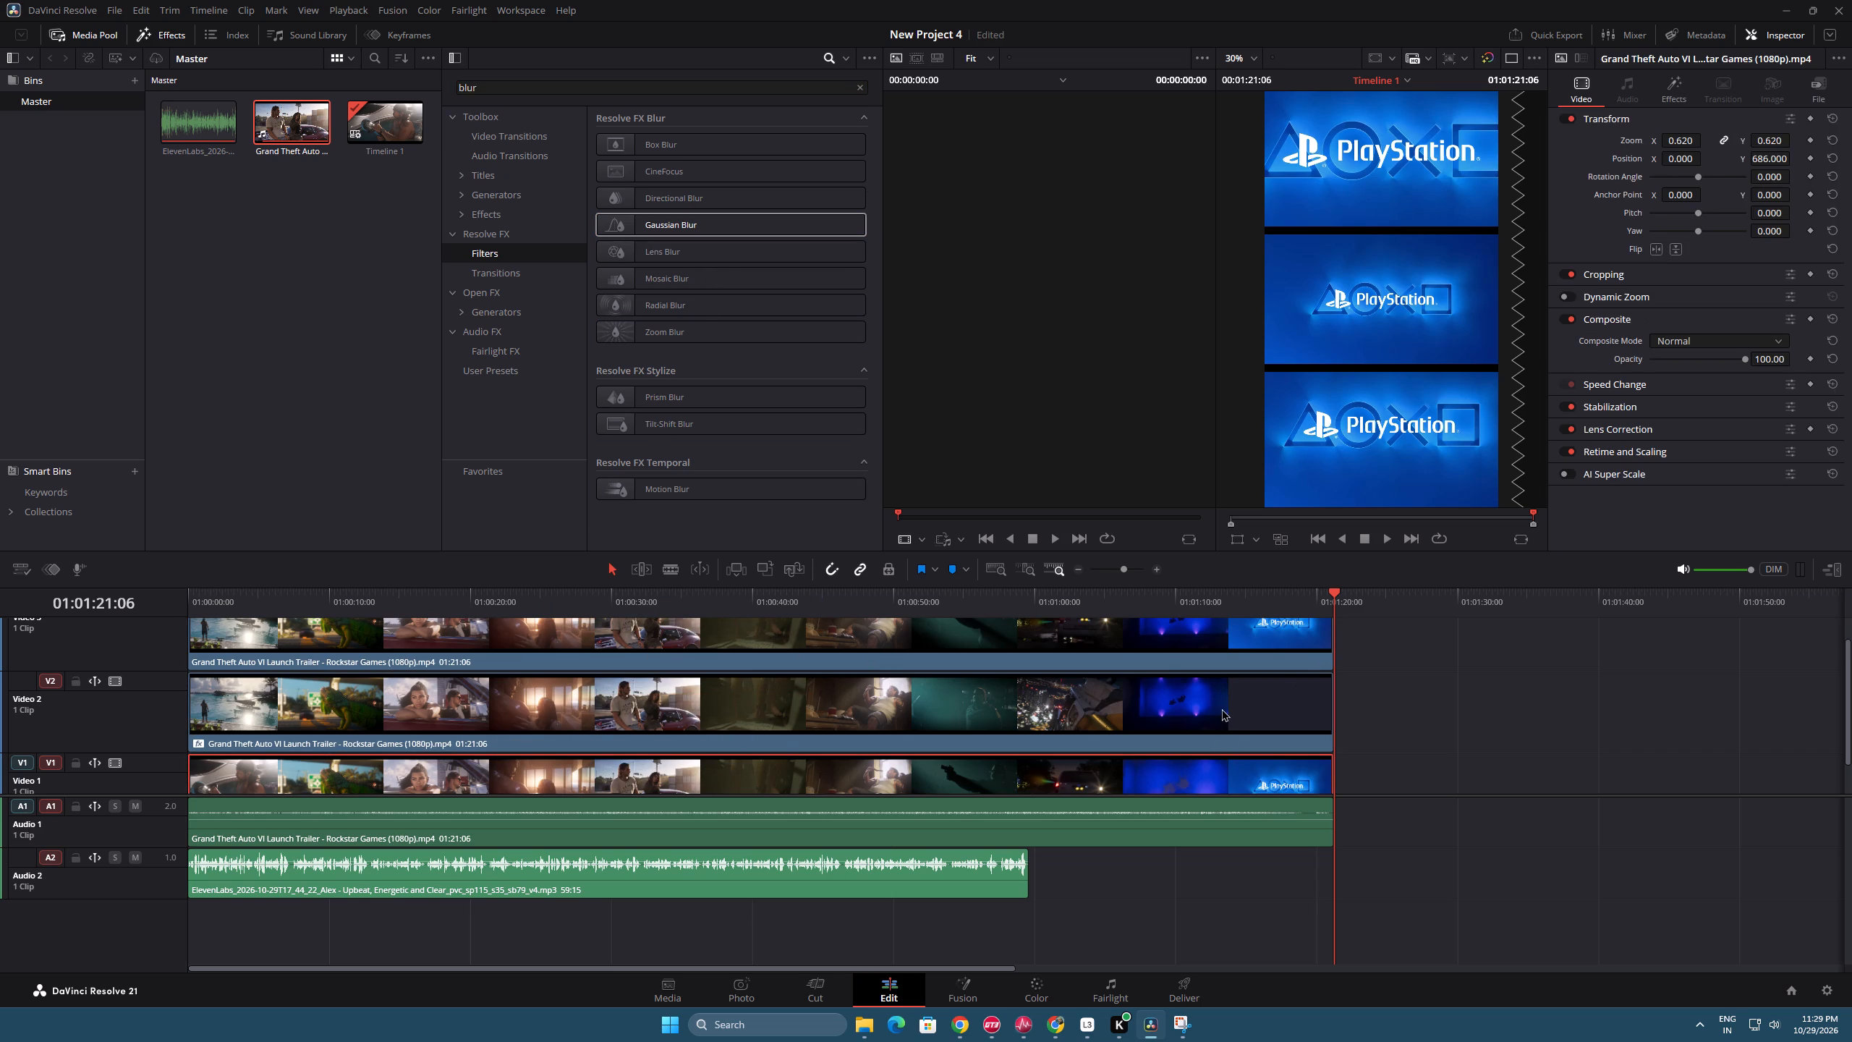
left_click(1683, 91)
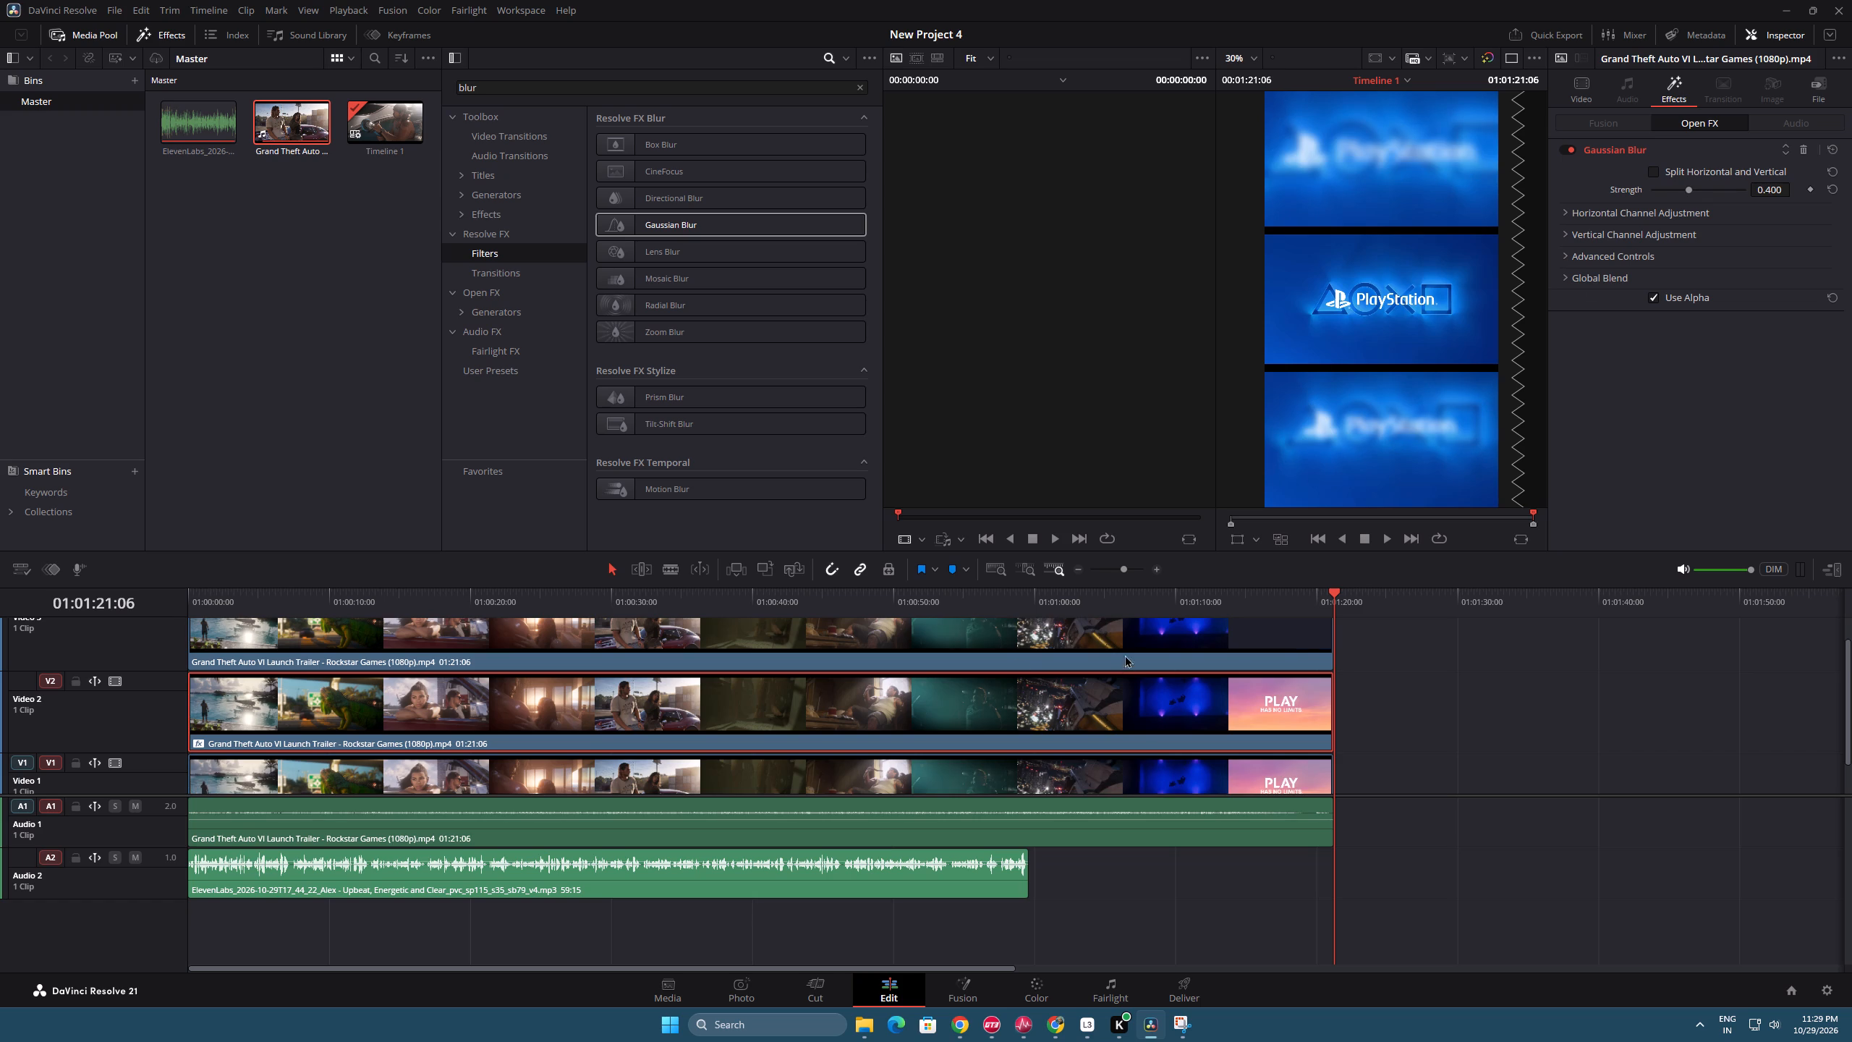
left_click_drag(1016, 601, 237, 688)
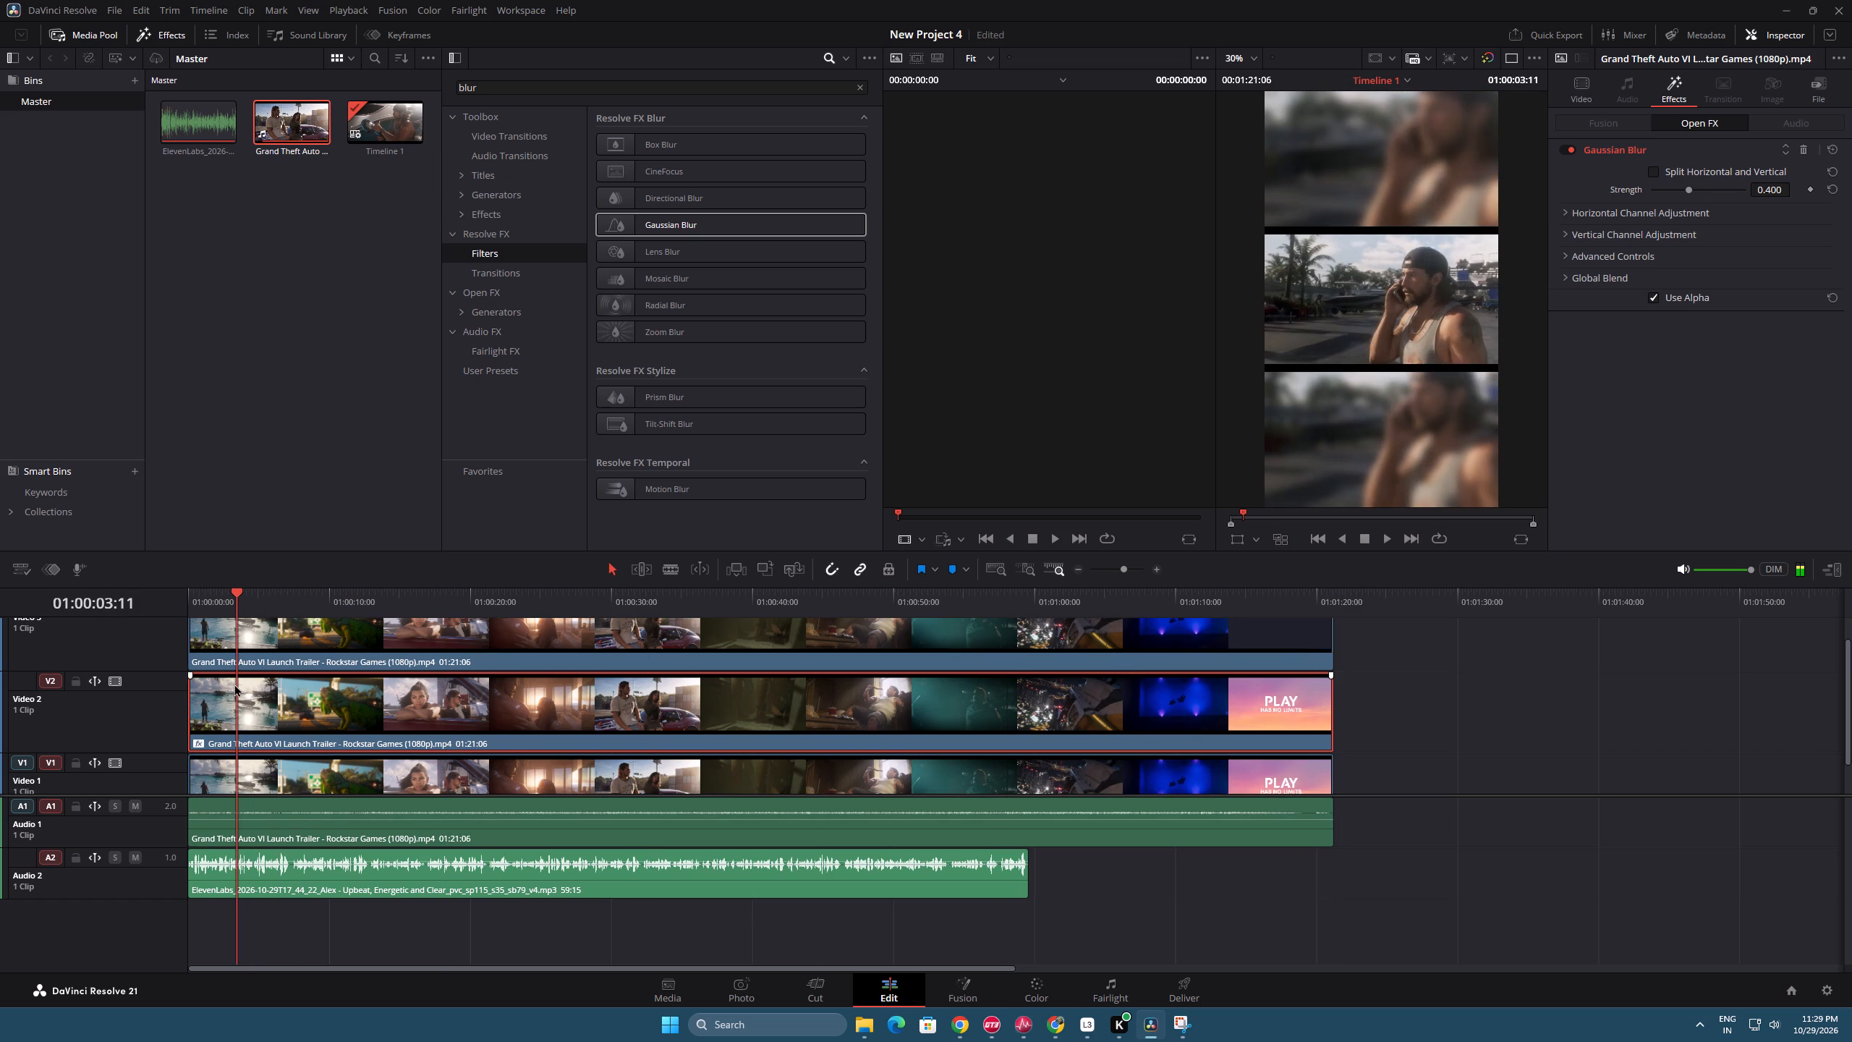
key("space")
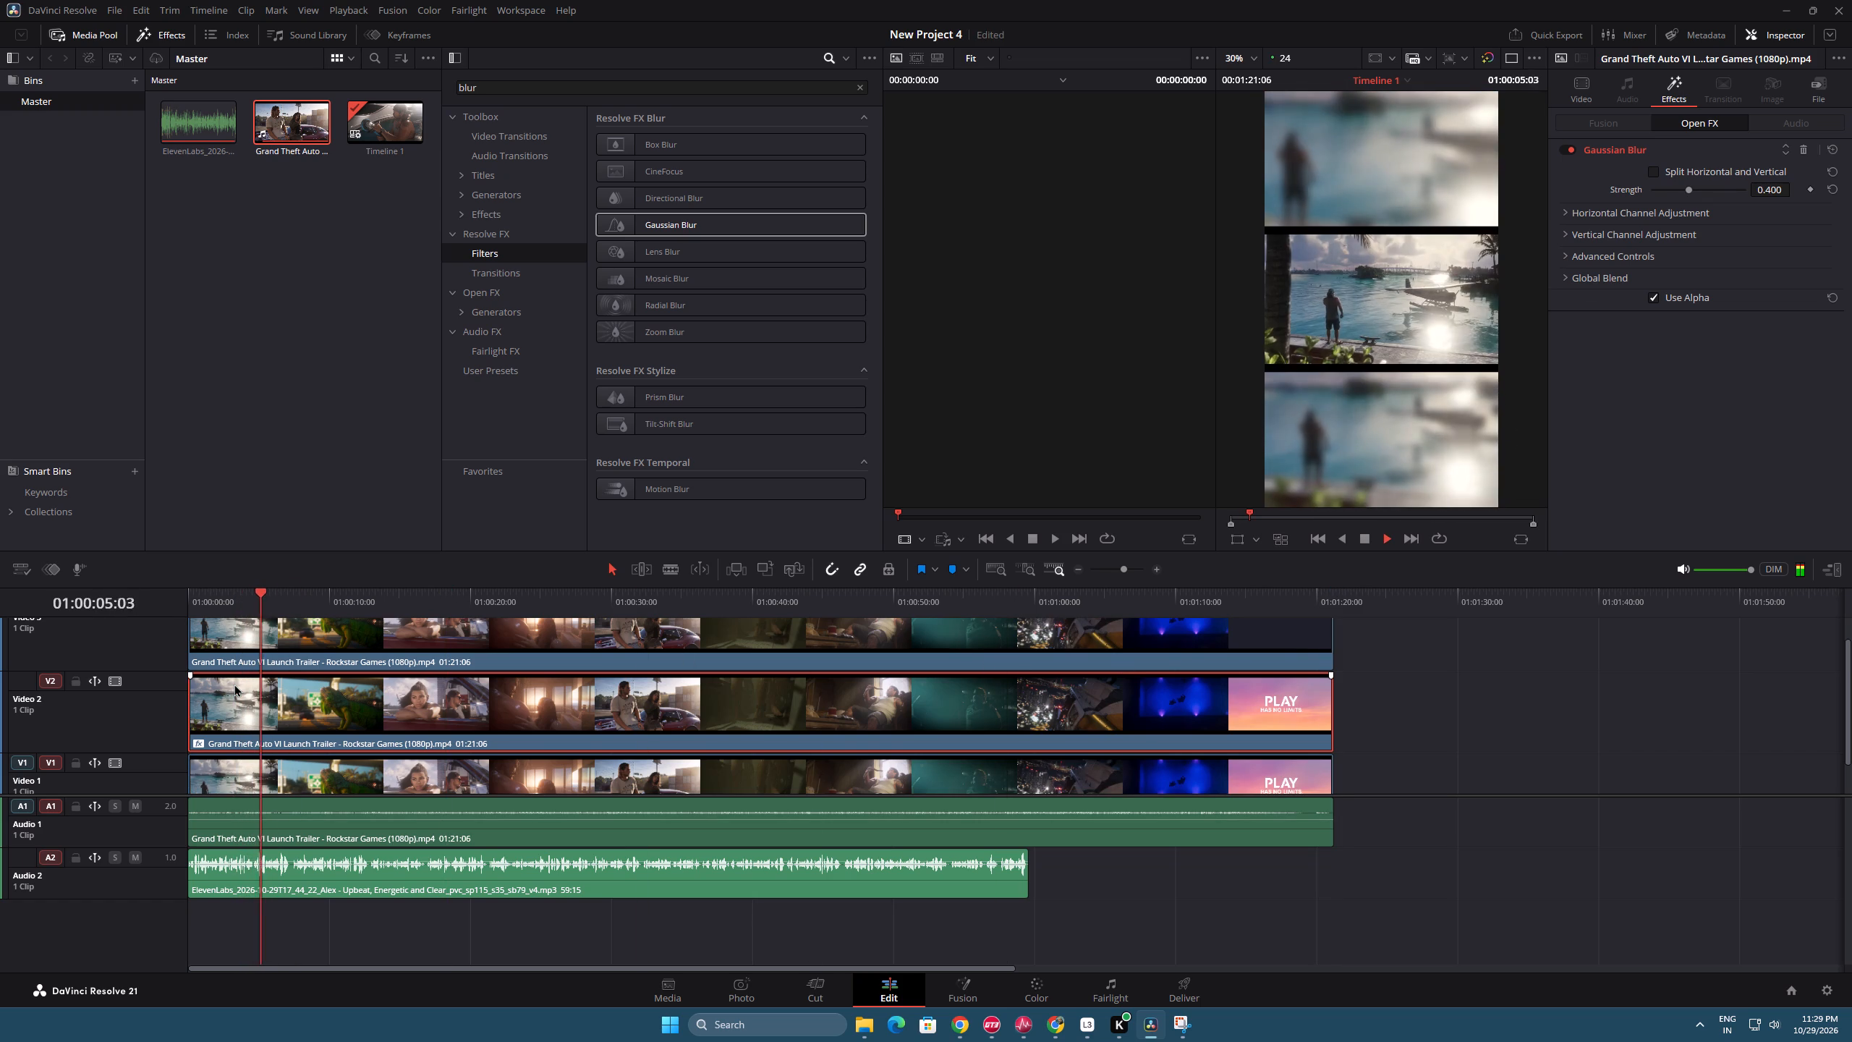
key("space")
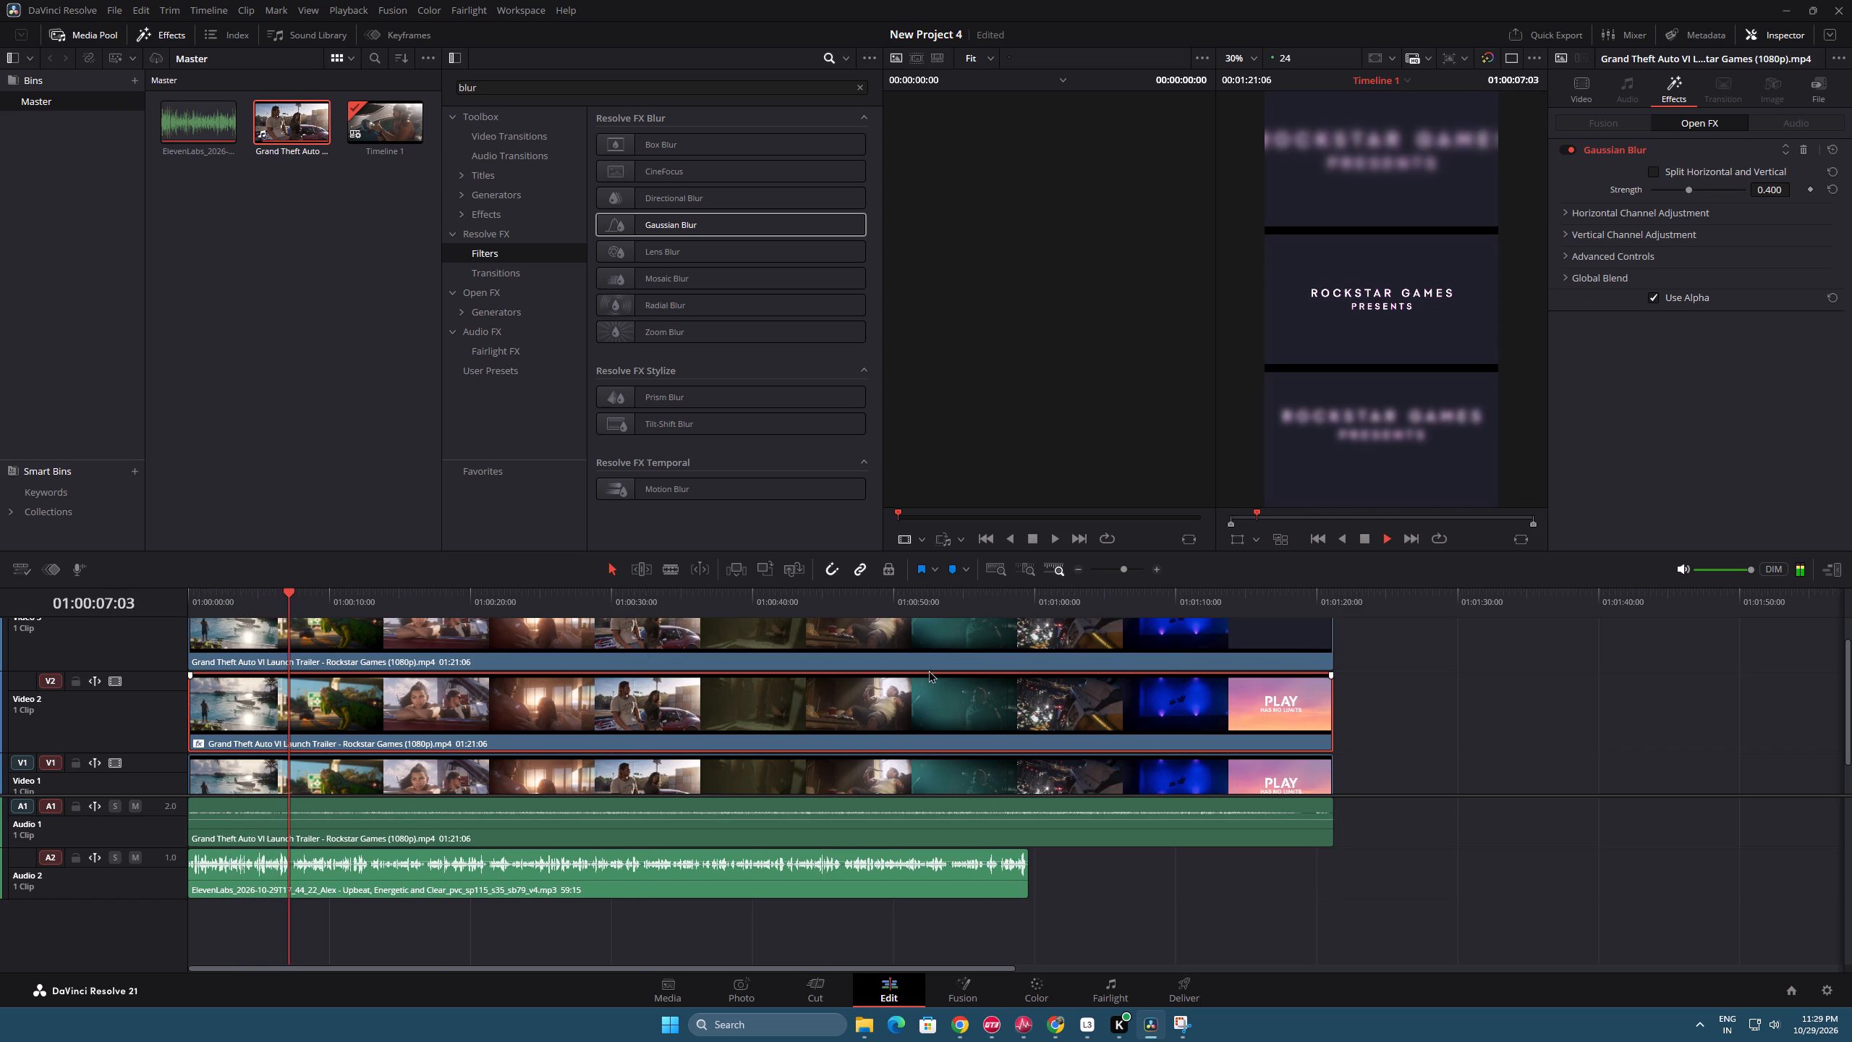
Combine the three stacked trailer copies into a new compound clip, keeping the default name.
left_click(861, 767, "ctrl")
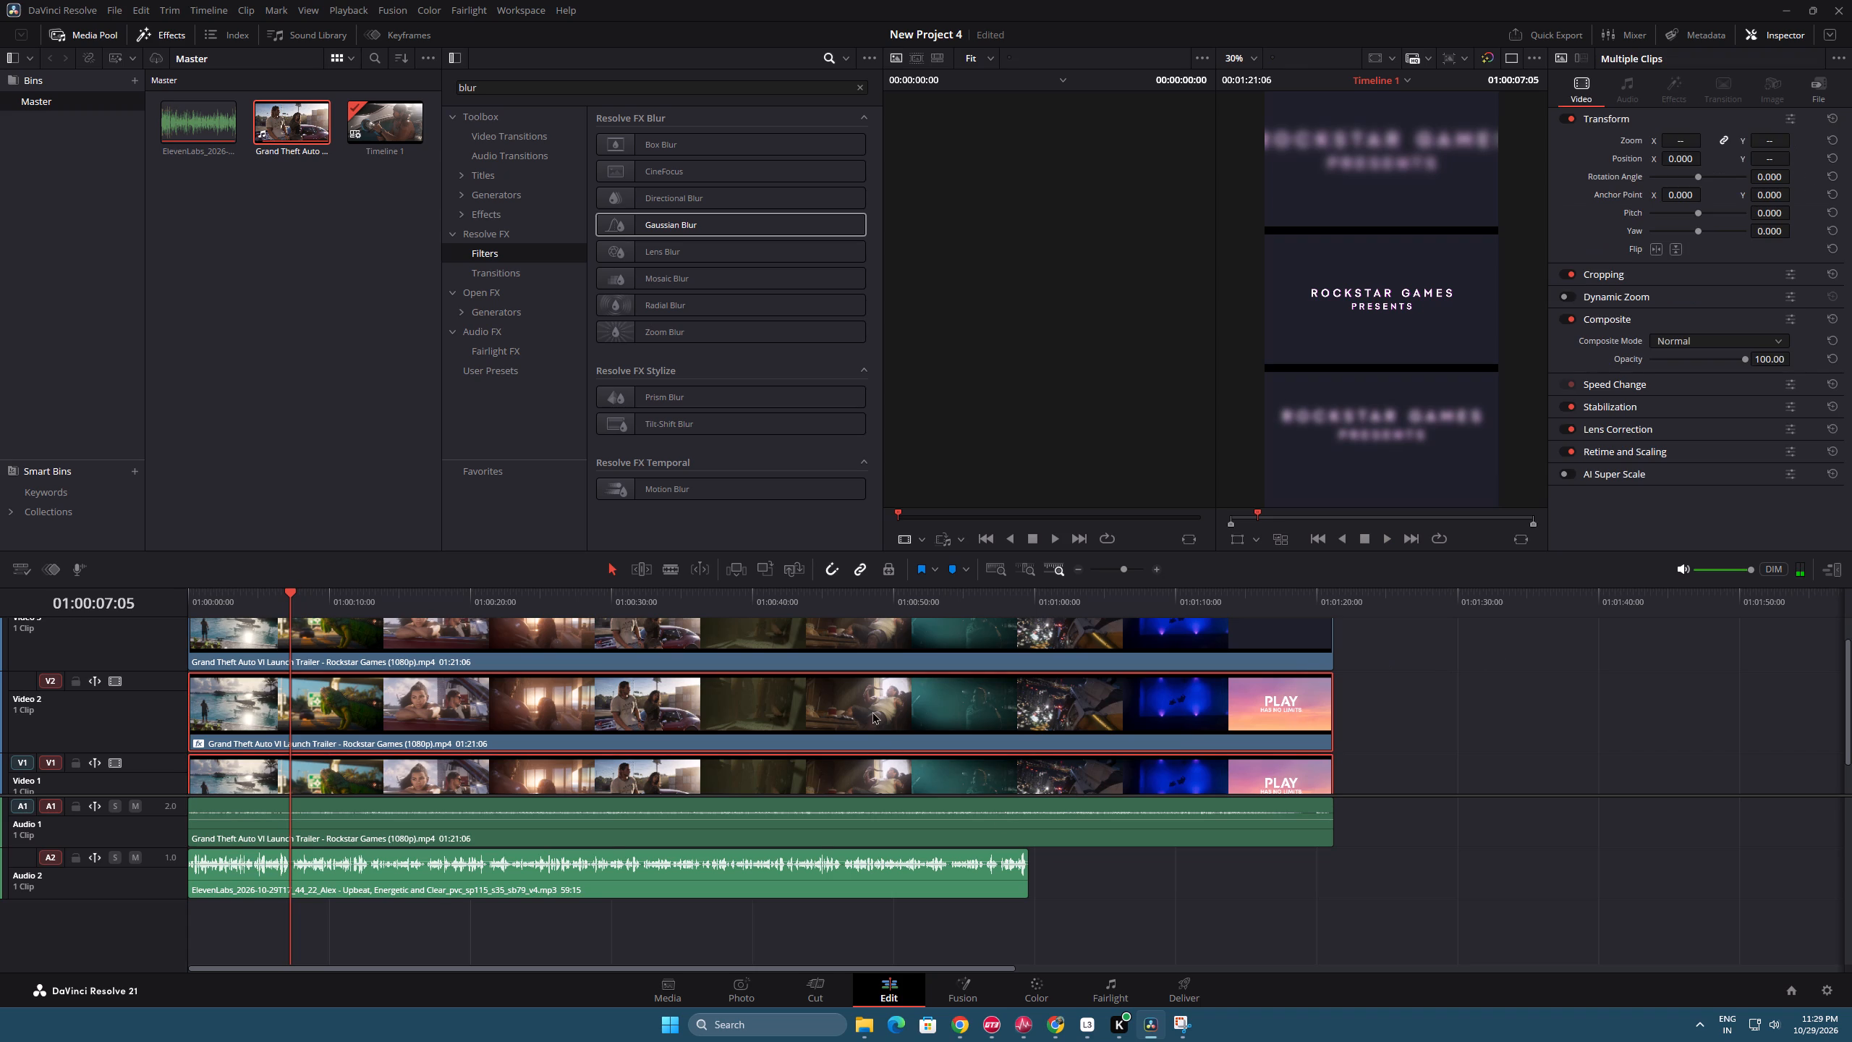
left_click(893, 633, "ctrl")
right_click(895, 635)
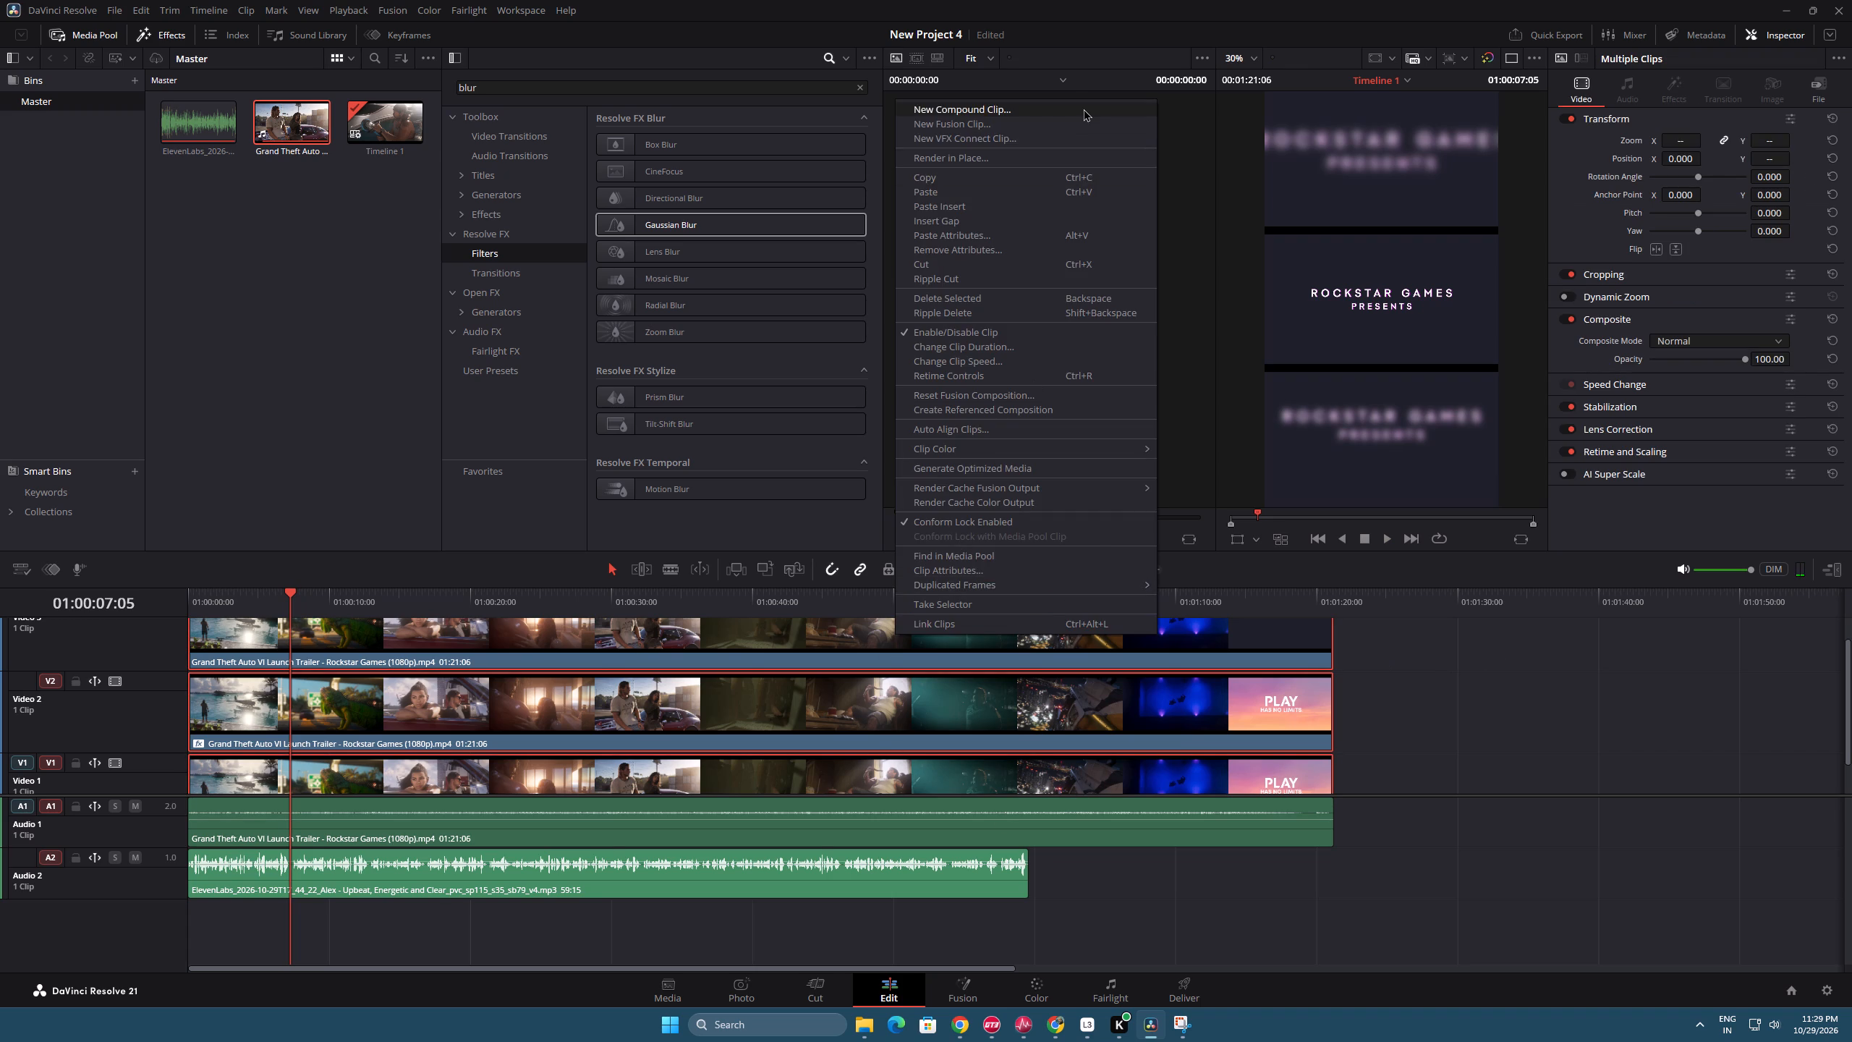
left_click(1083, 109)
key("Return")
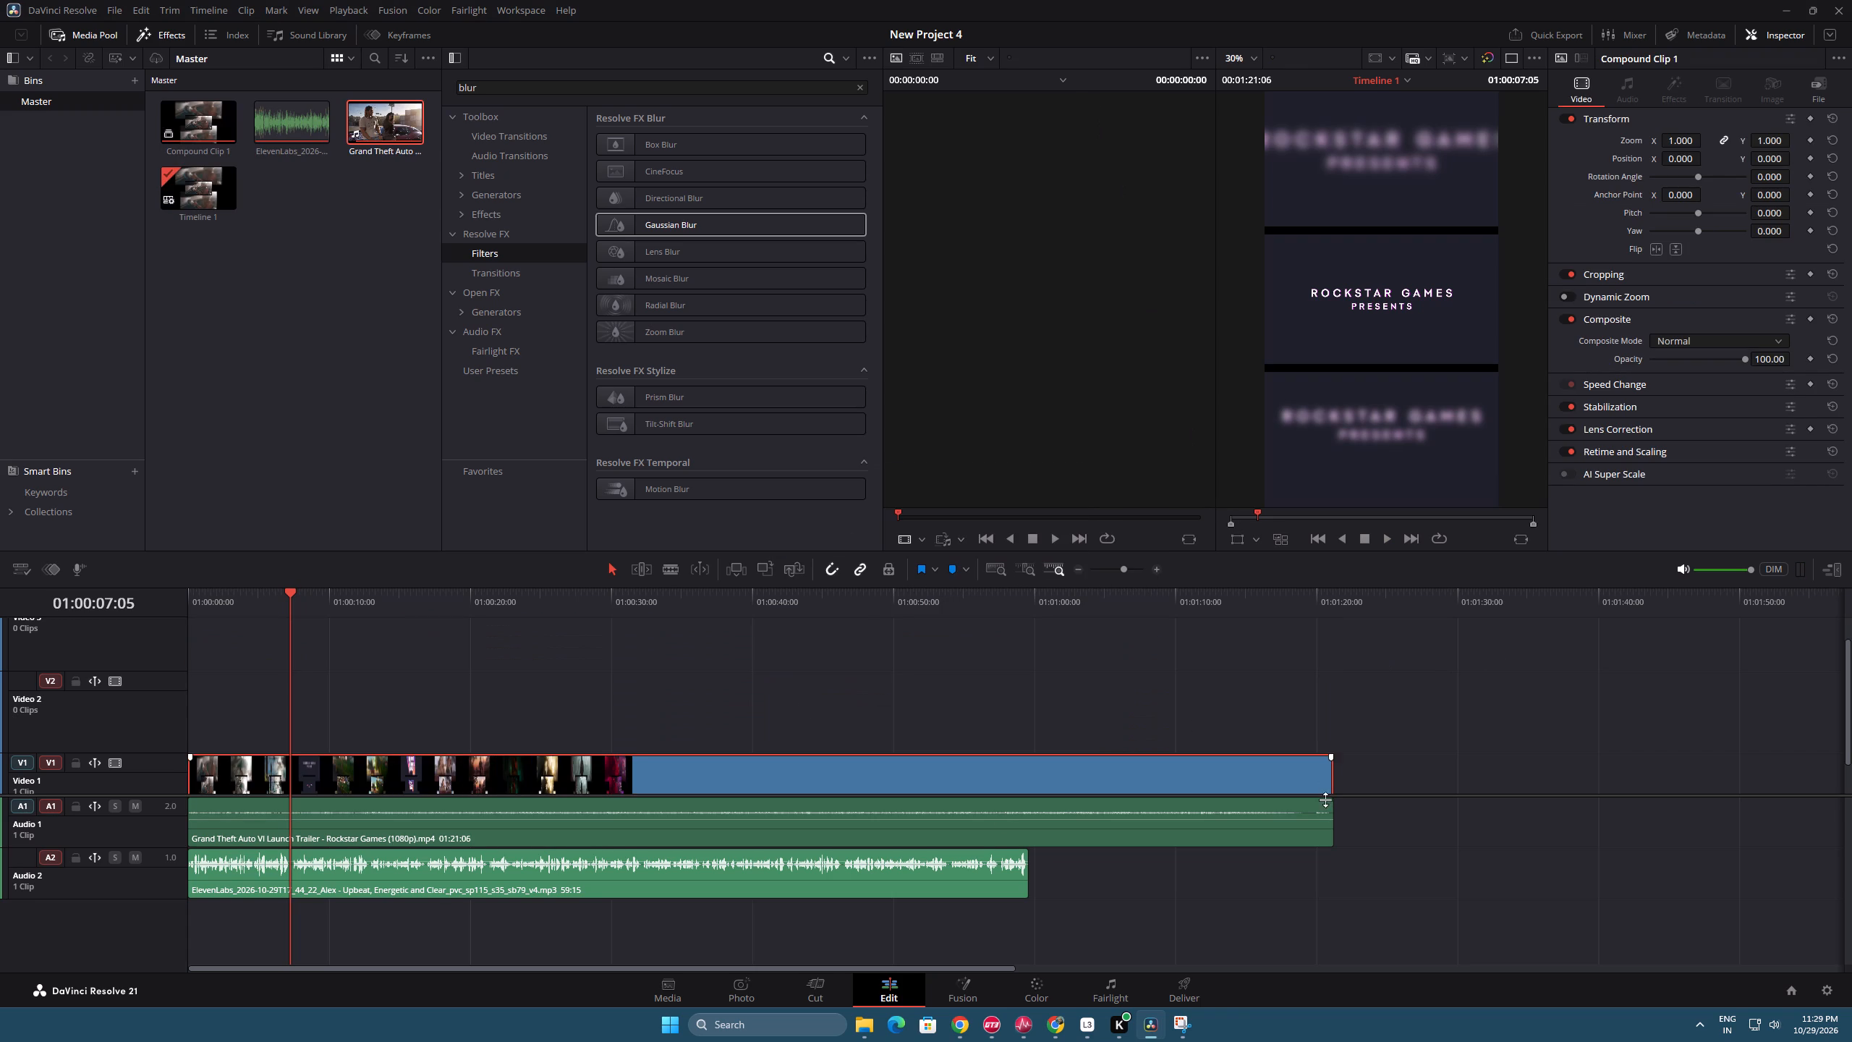
Trim the ends of the compound clip and the Audio 1 trailer audio back to where the voiceover ends.
left_click_drag(1331, 795, 1043, 787)
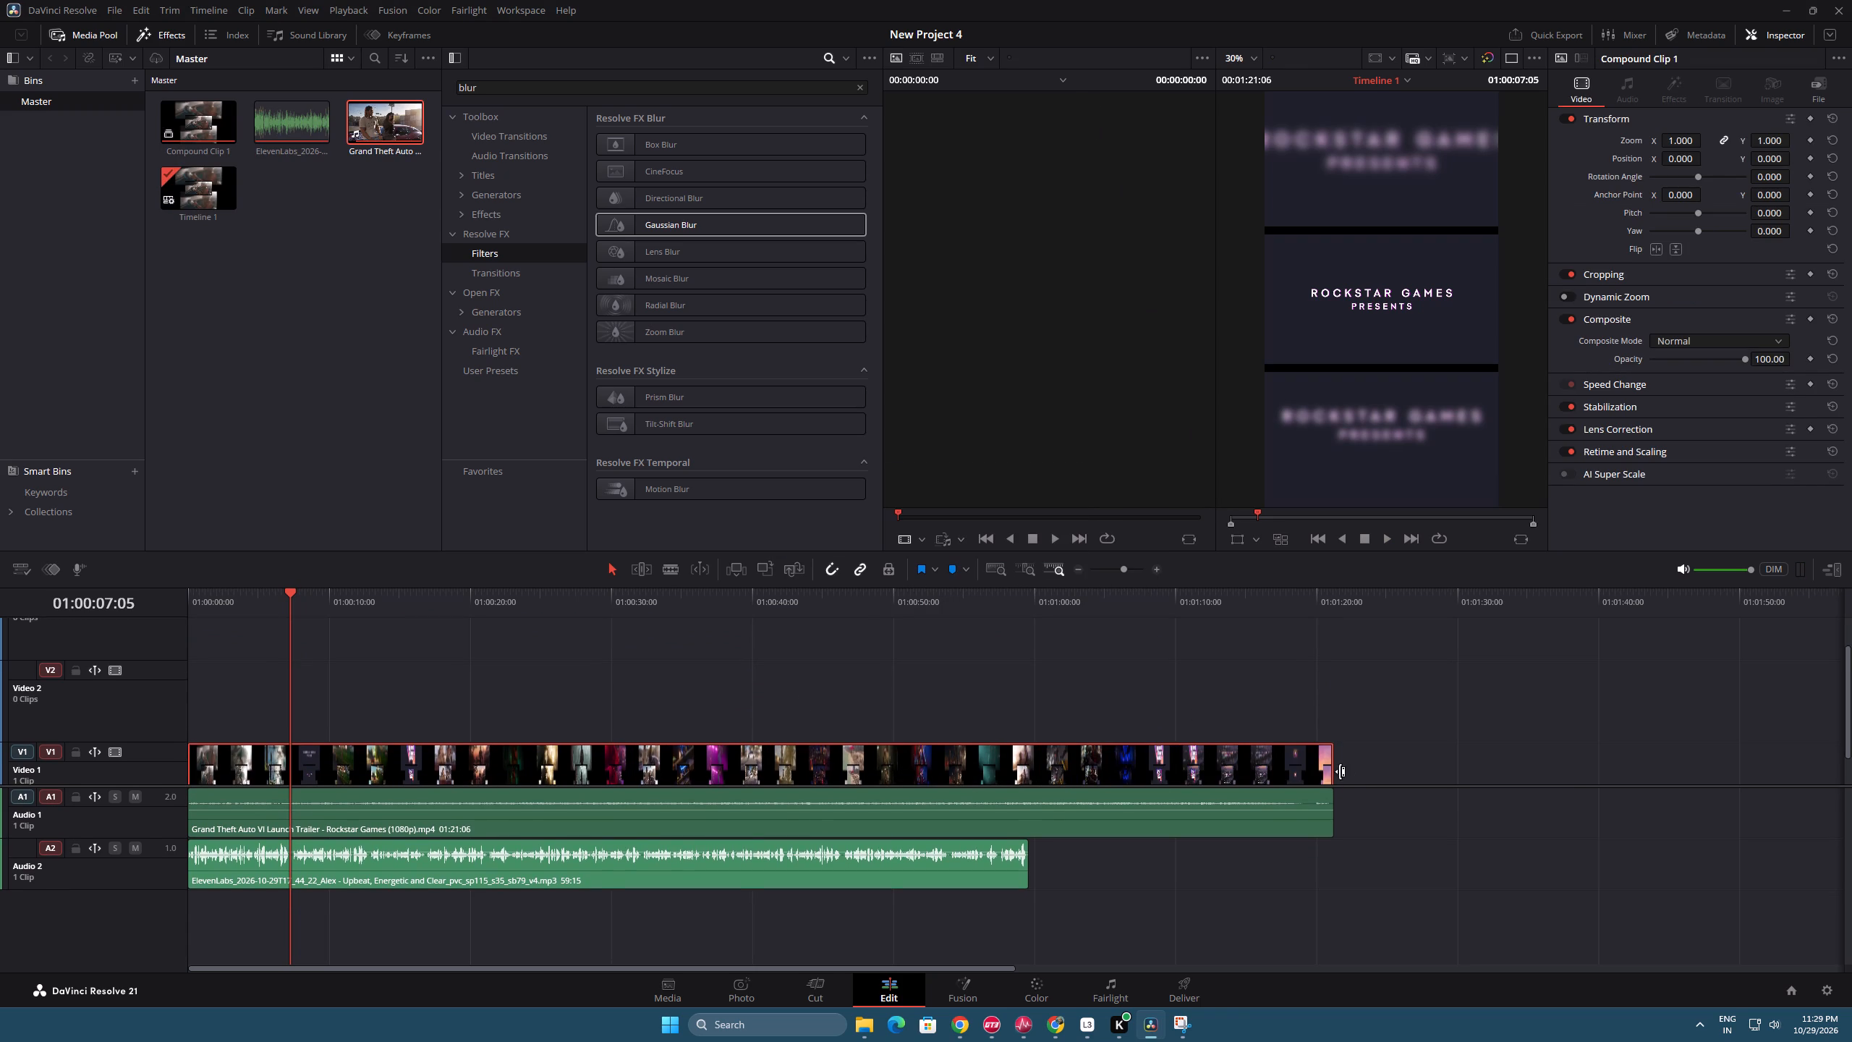
left_click_drag(1330, 771, 1032, 769)
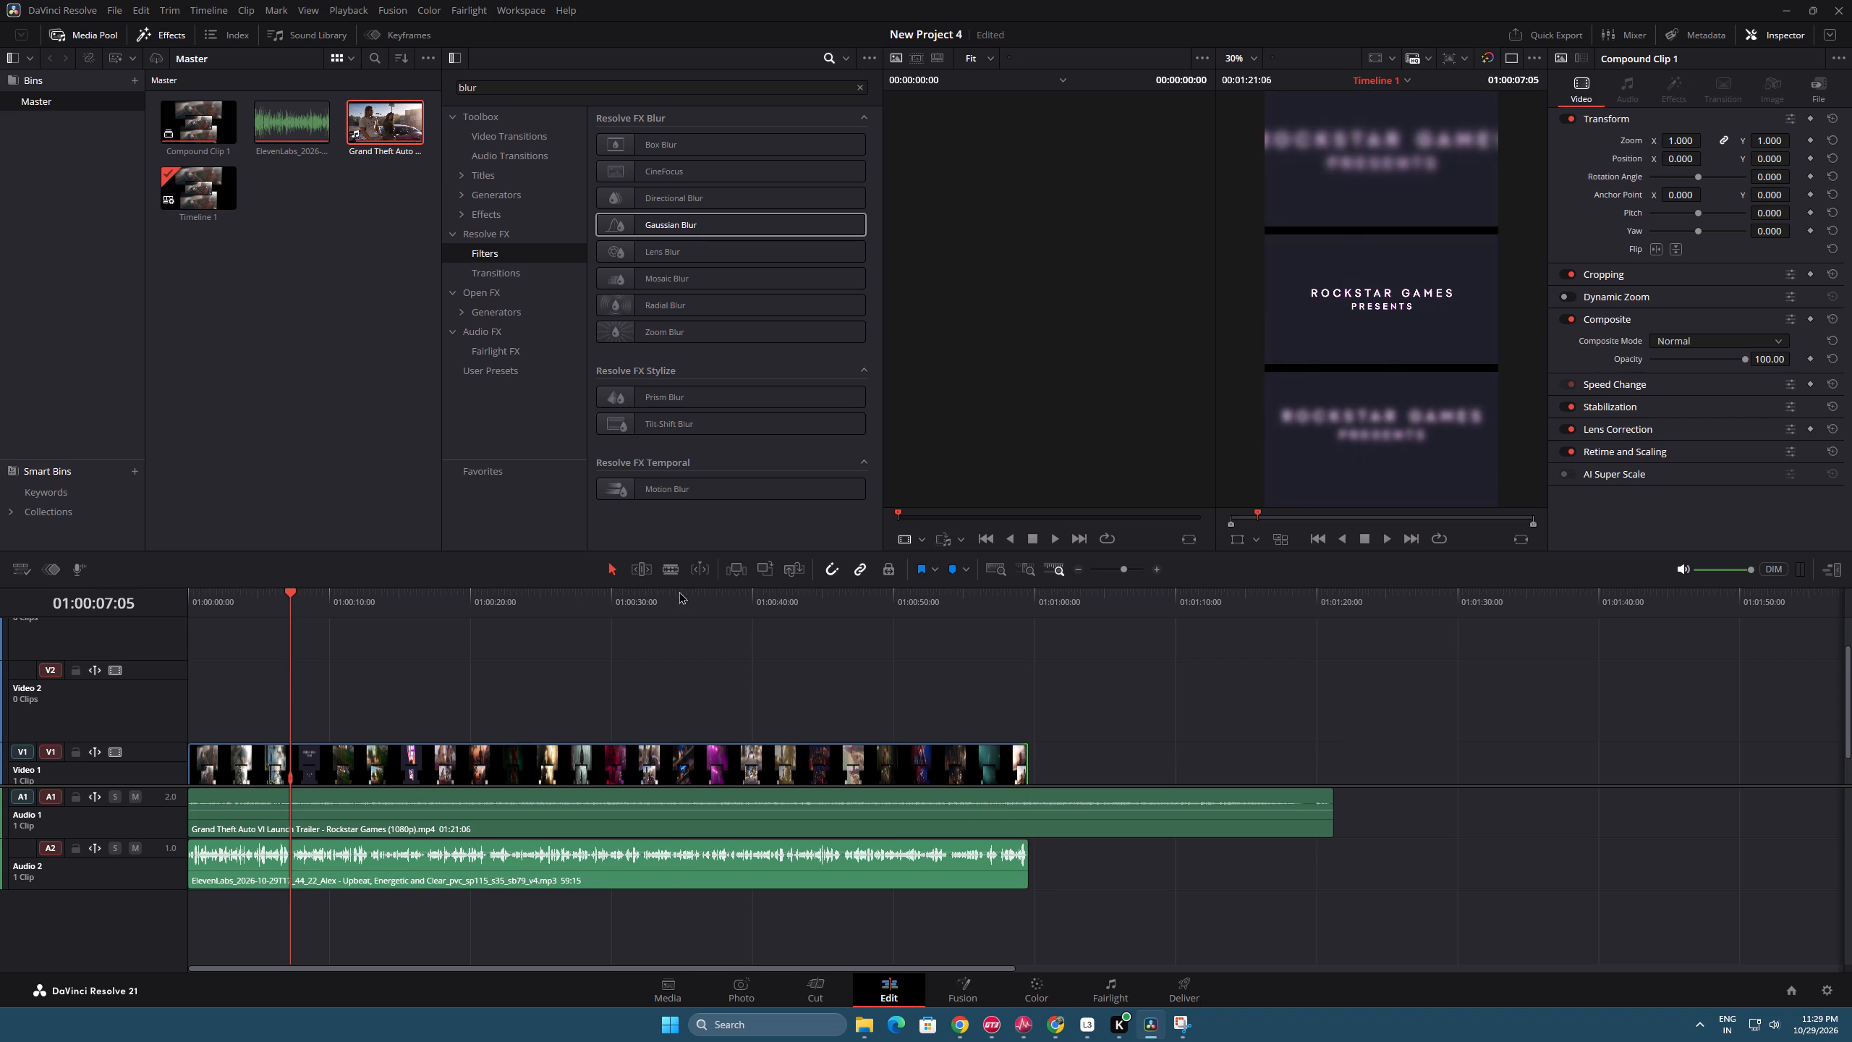
left_click_drag(673, 591, 0, 632)
key("space")
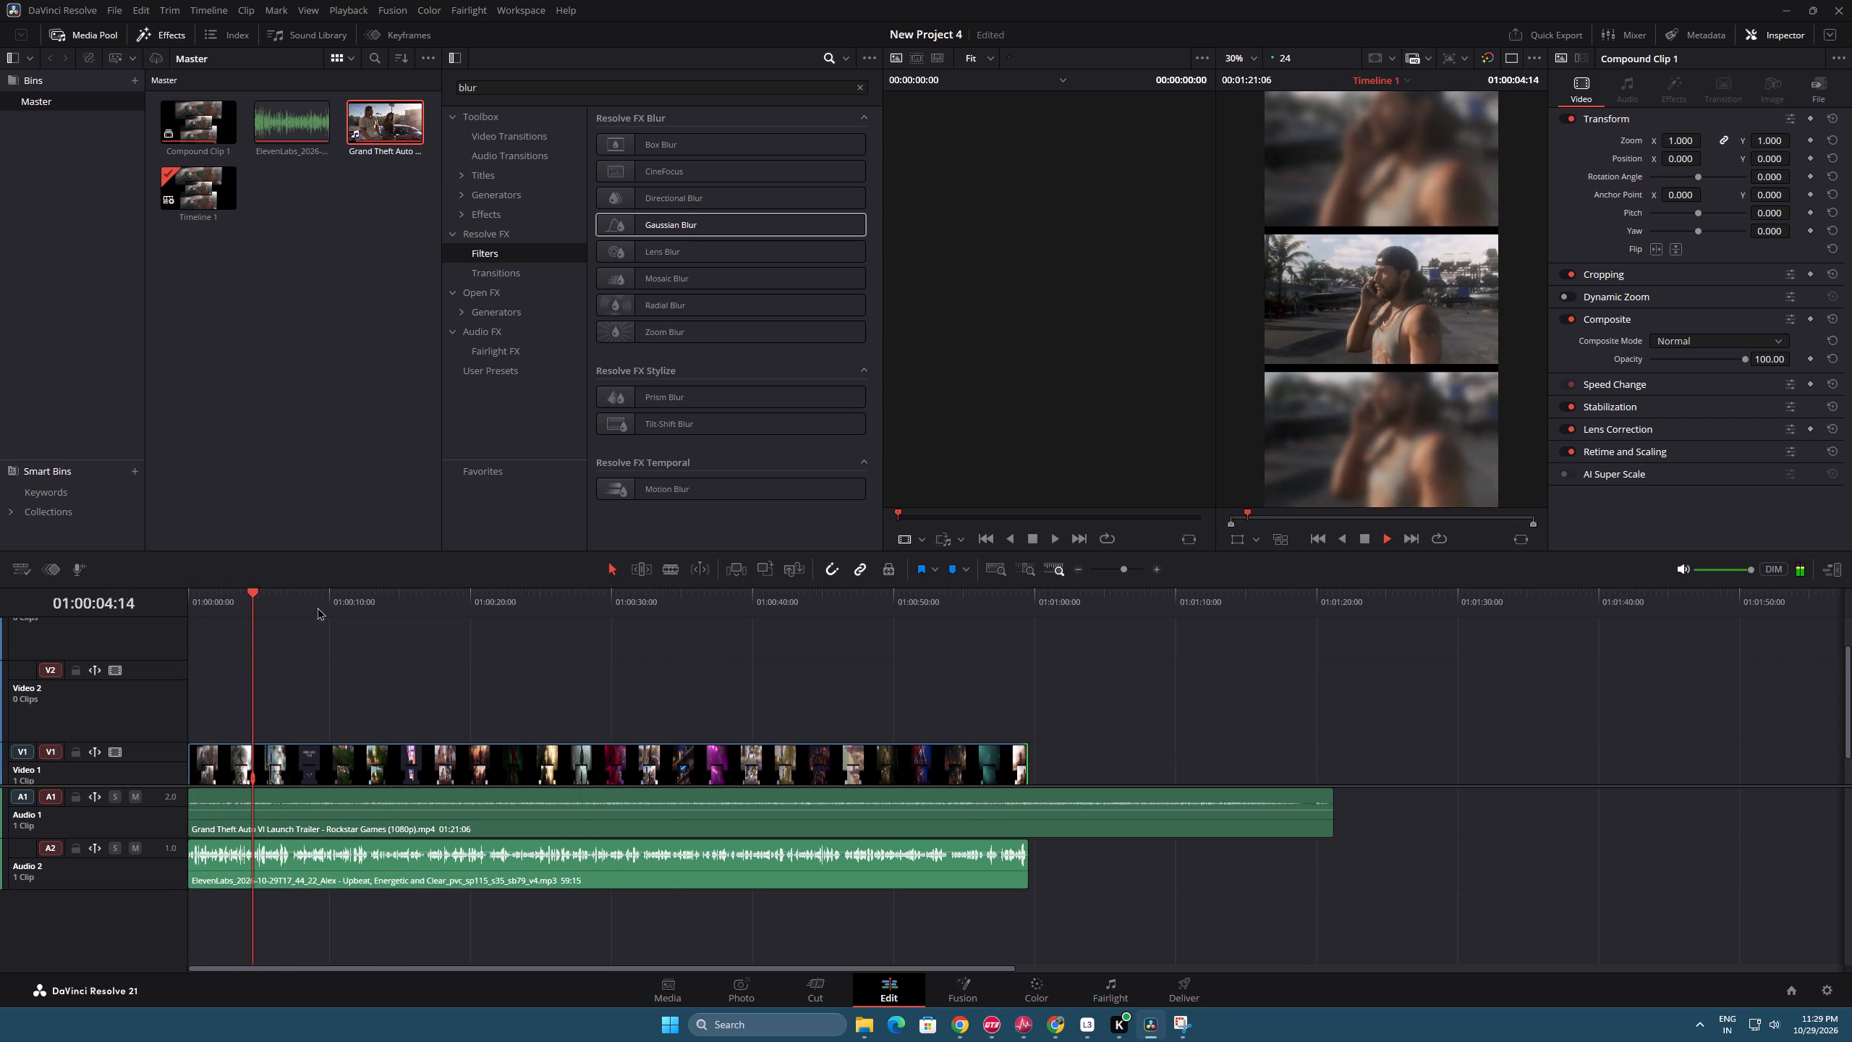
left_click_drag(1331, 823, 1025, 825)
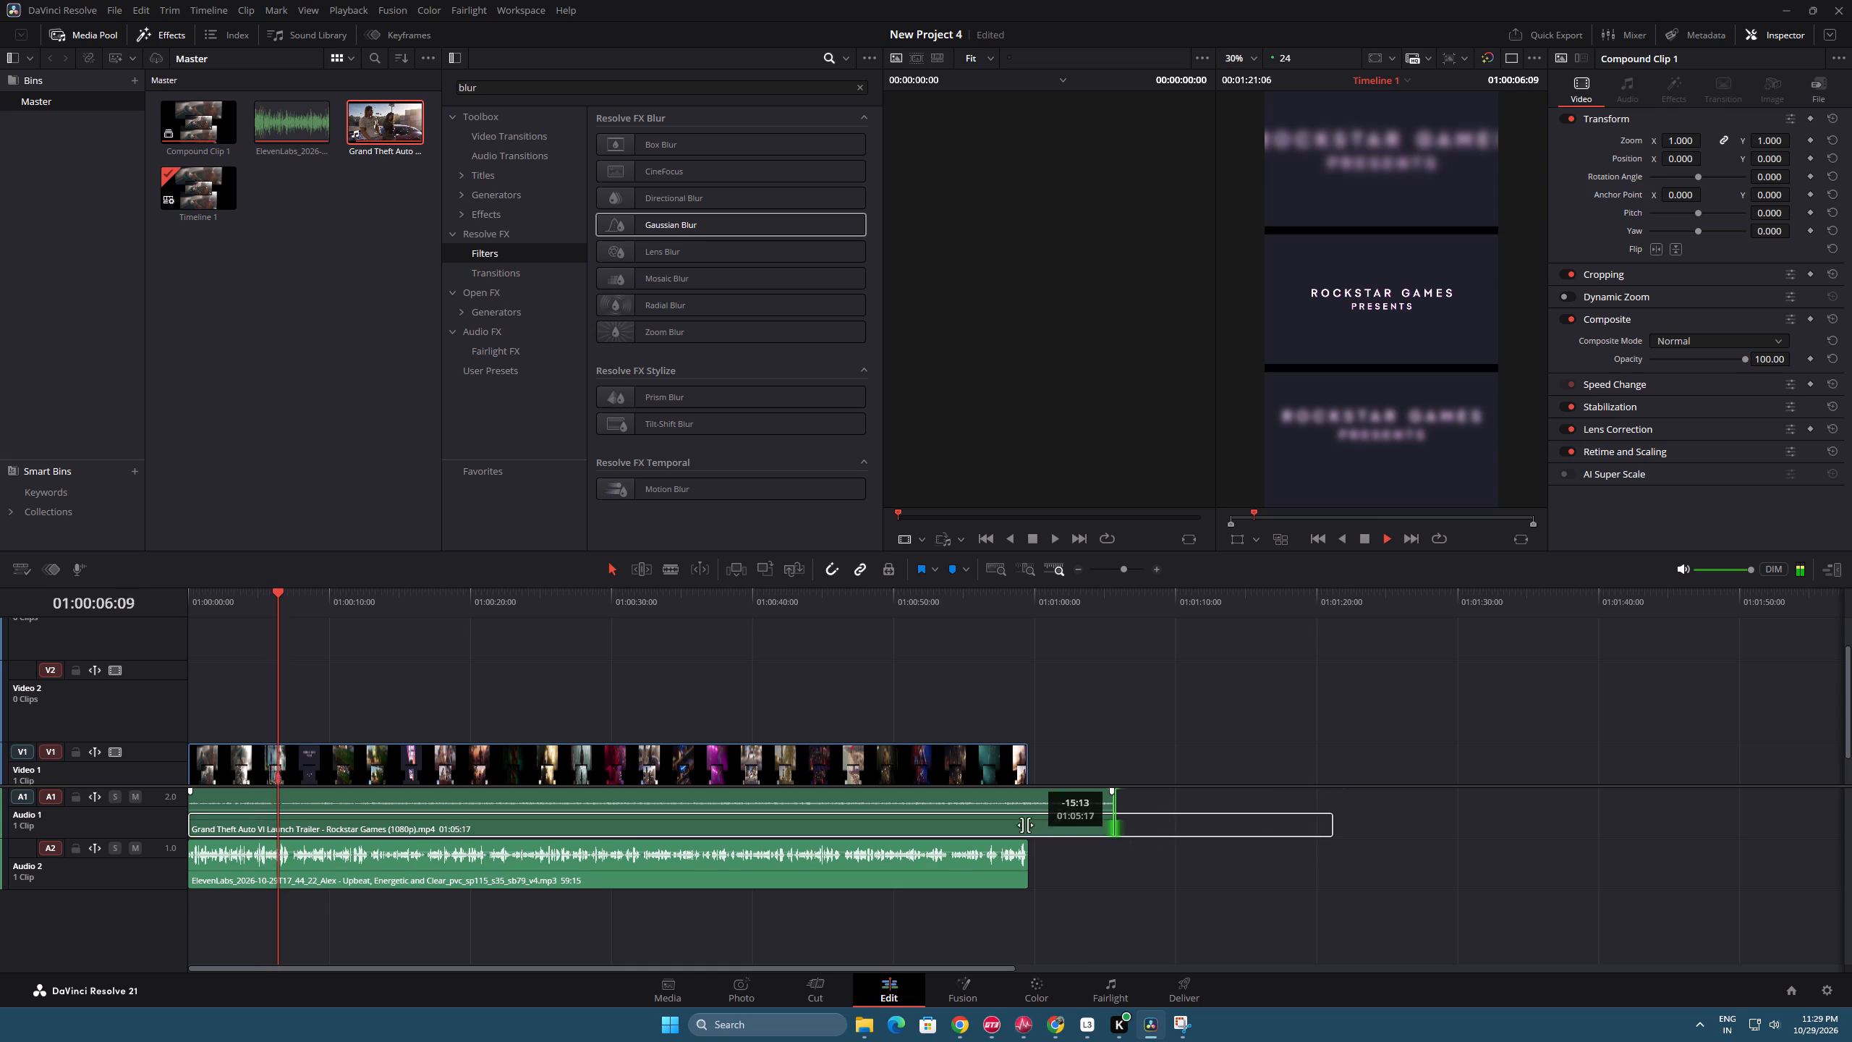
Trim the end of the Audio 1 trailer audio to line up with the end of the voiceover.
left_click_drag(1025, 825, 1021, 825)
Raise the volume of the ElevenLabs voiceover clip on Audio 2 to 8.2.
left_click(362, 868)
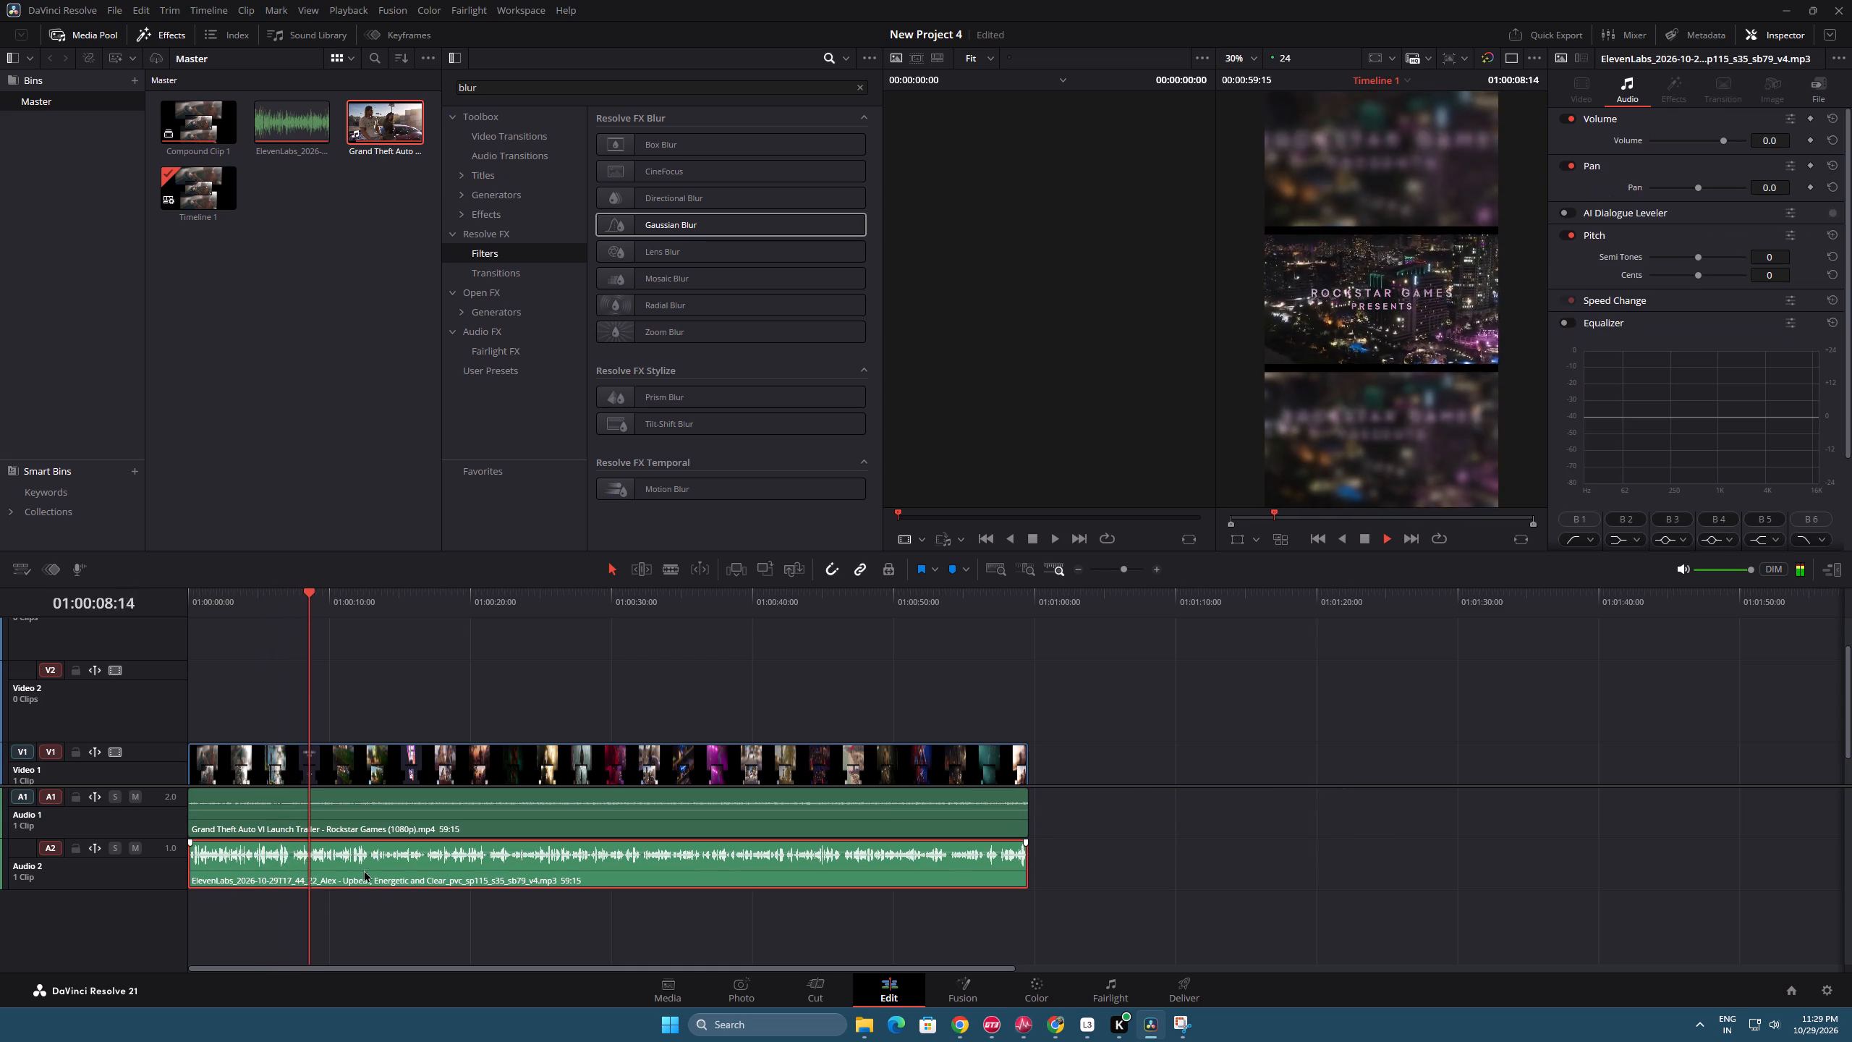
left_click(1728, 137)
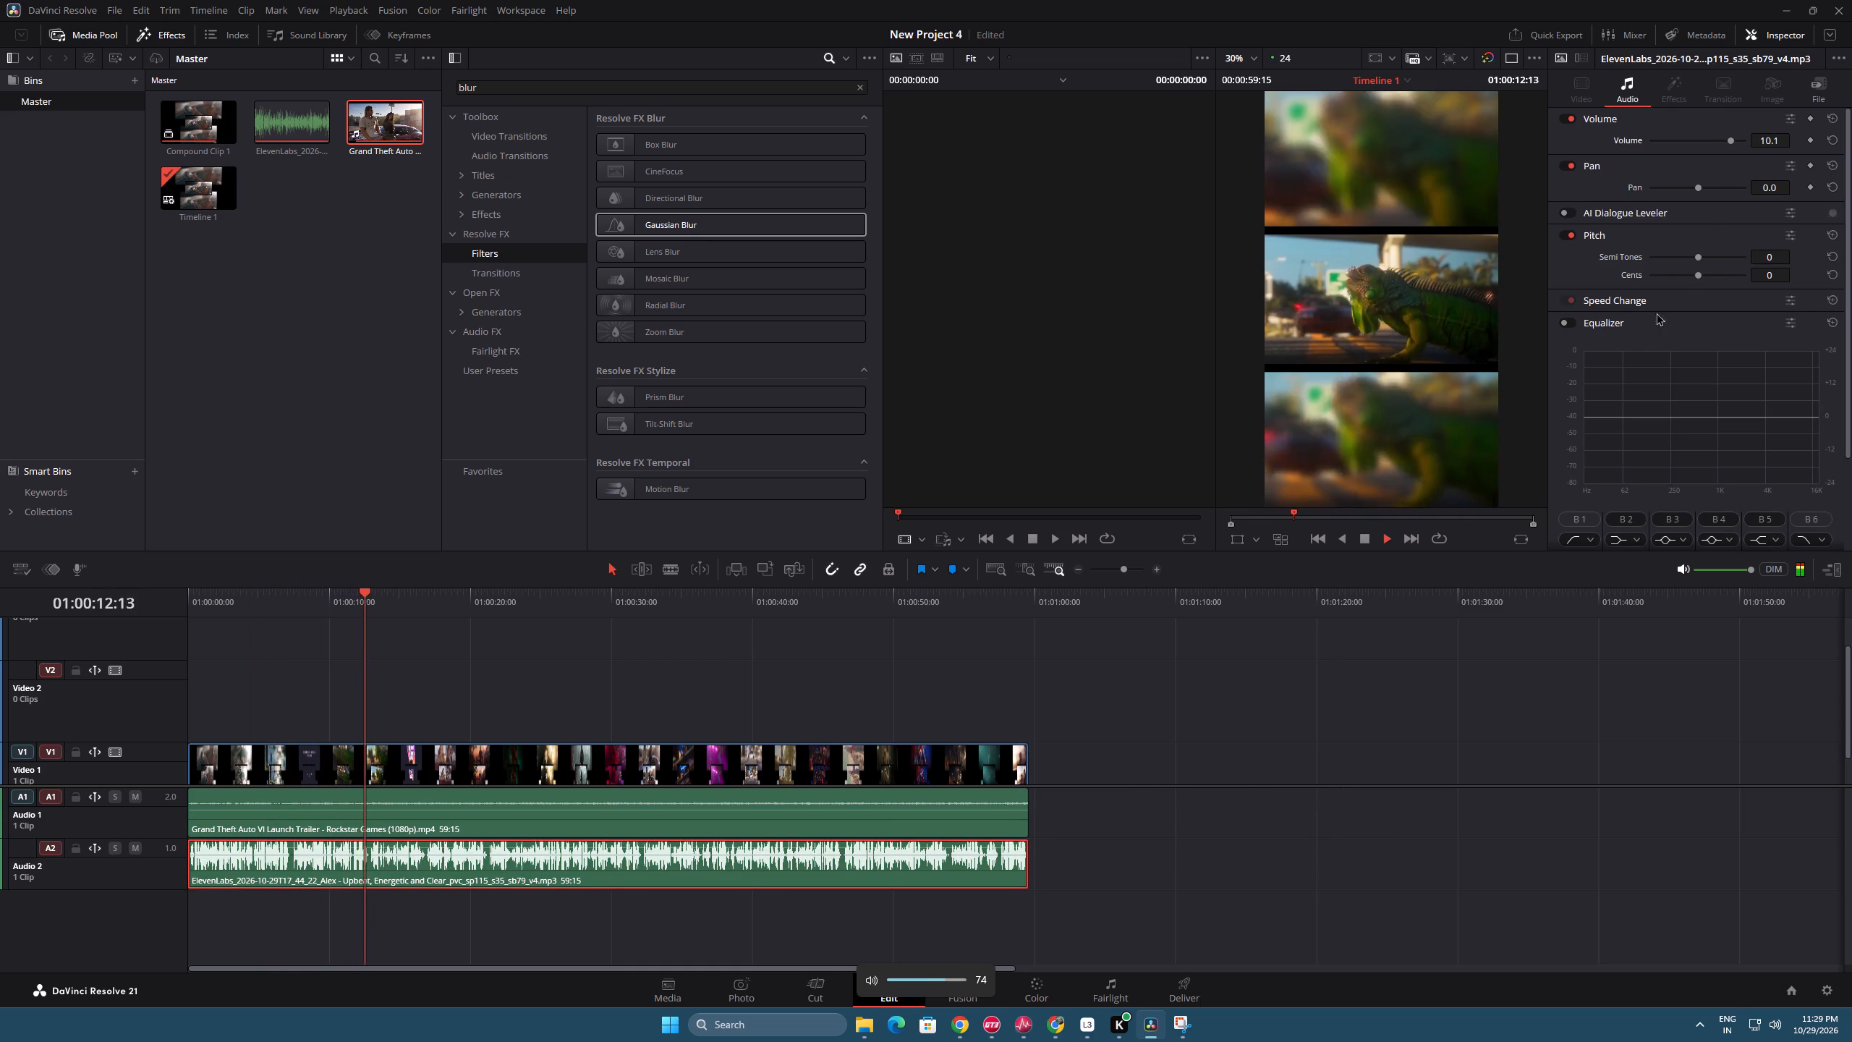
left_click(1724, 139)
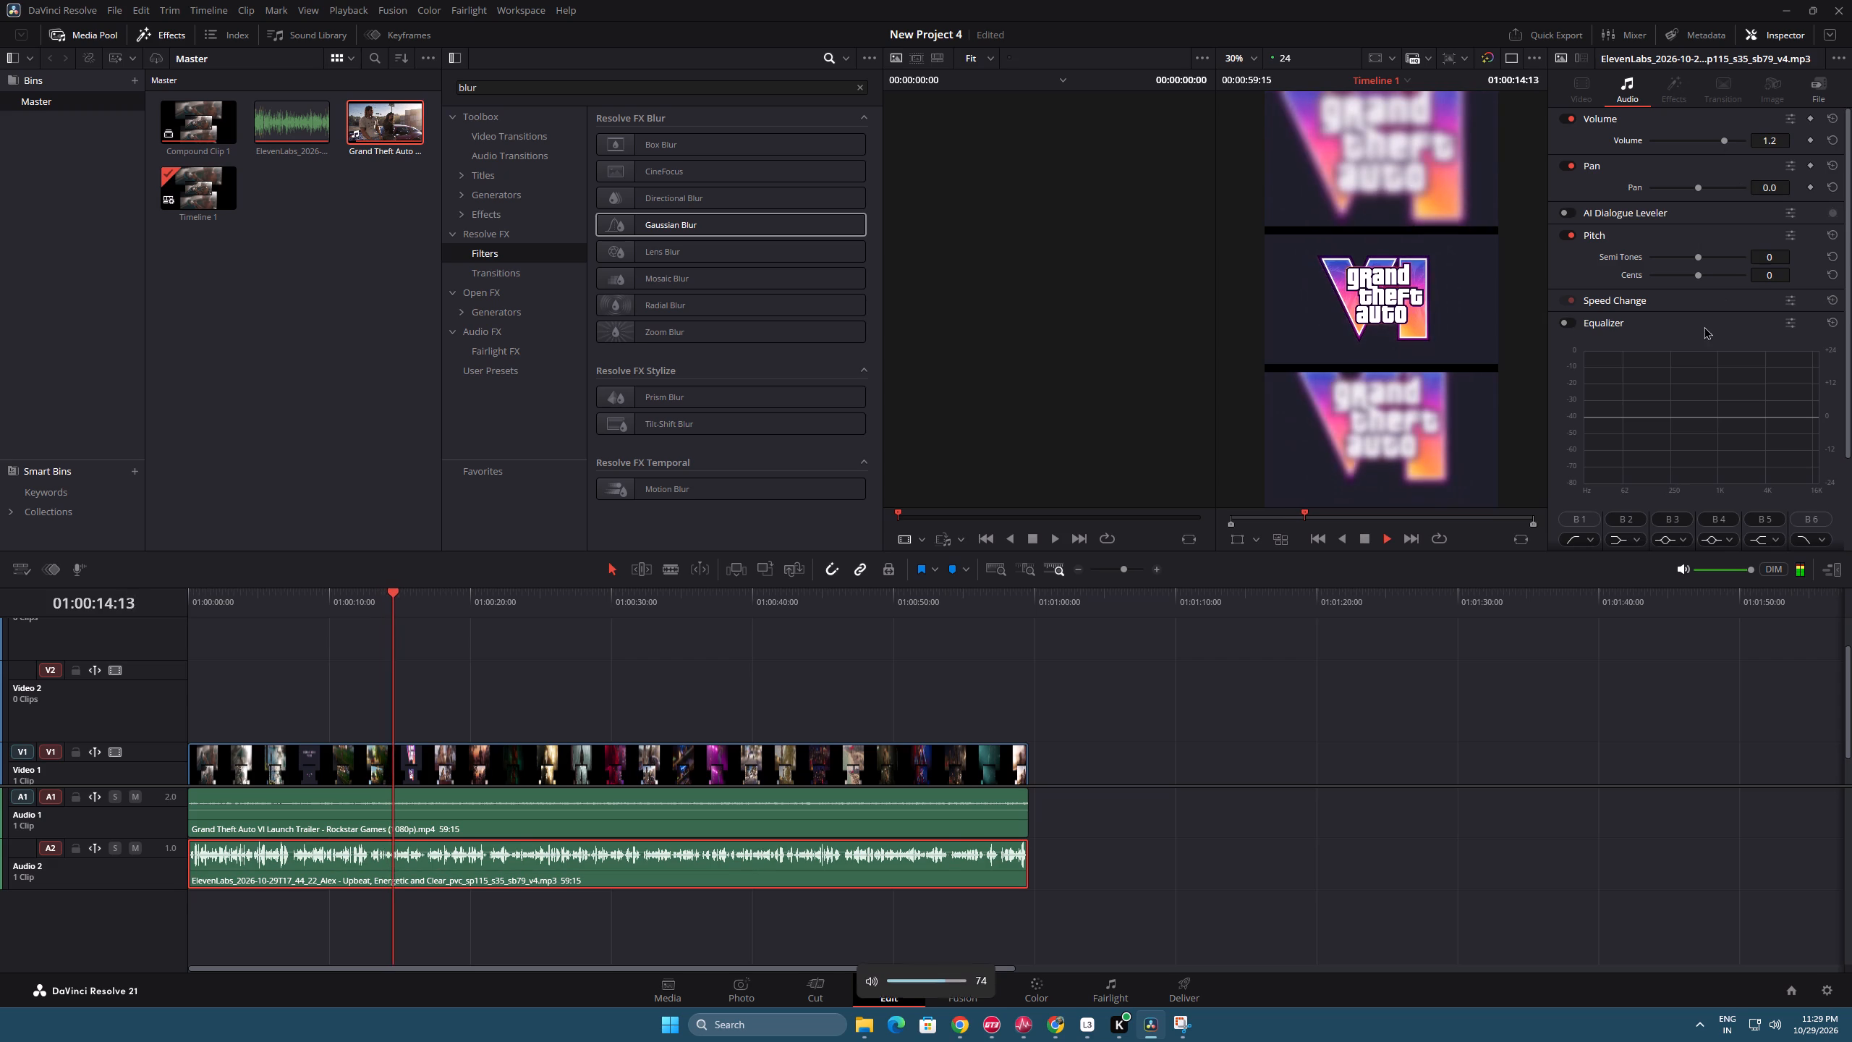
left_click(1727, 140)
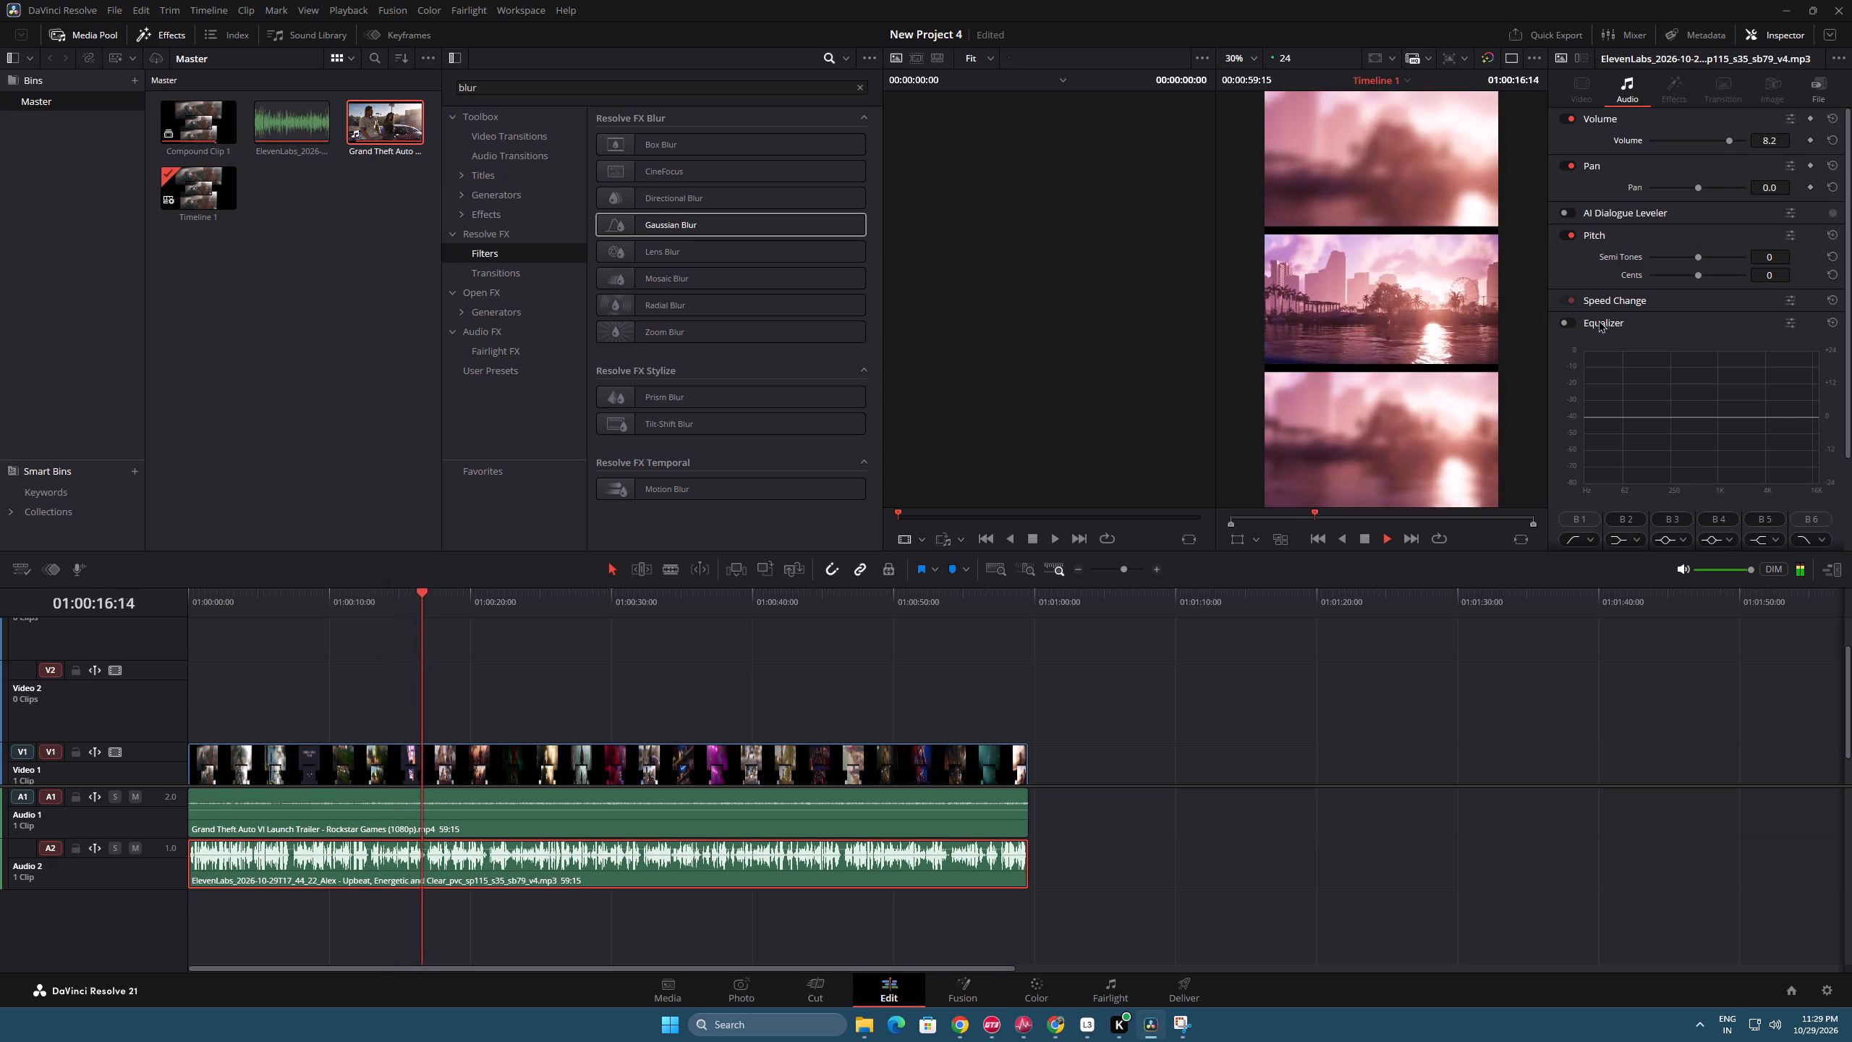
Enable the voiceover's equalizer, slightly boost band 5 in the highs and band 3 in the lows, and replay from the start.
left_click(1575, 320)
left_click_drag(1780, 415, 1743, 405)
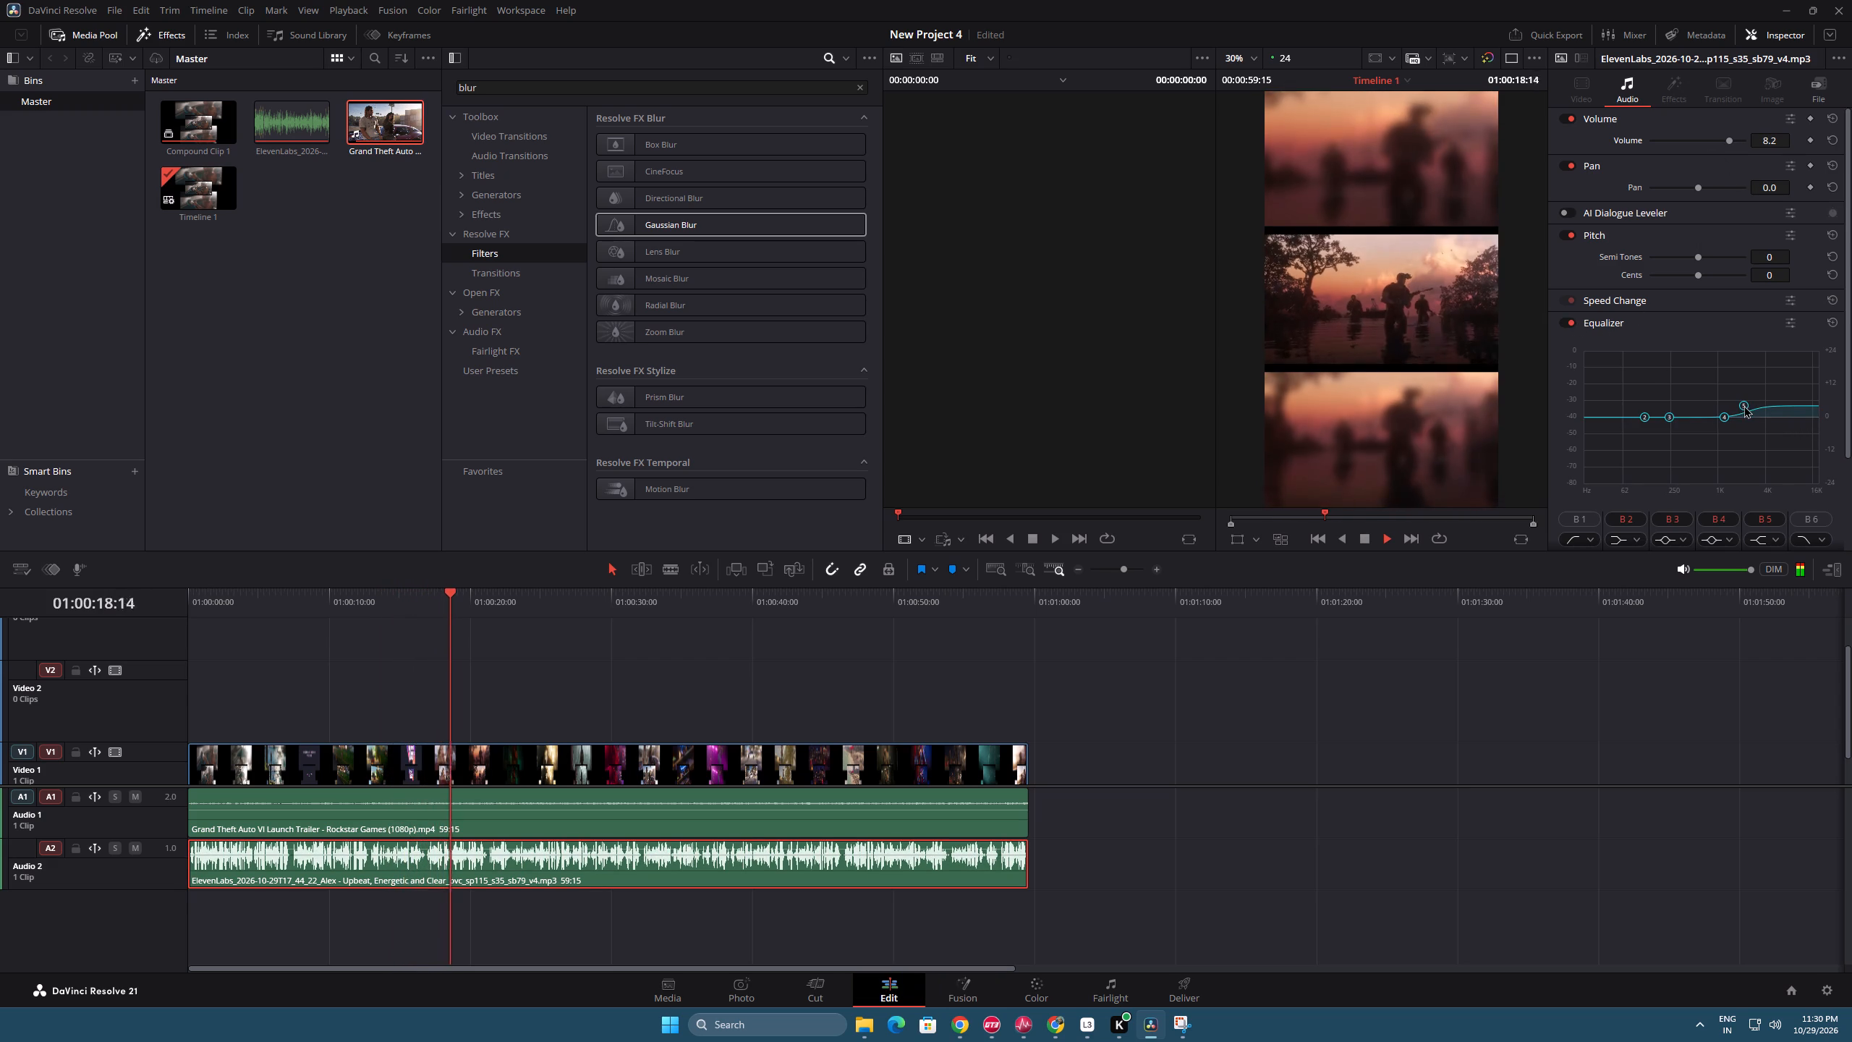
left_click_drag(1667, 414, 1644, 408)
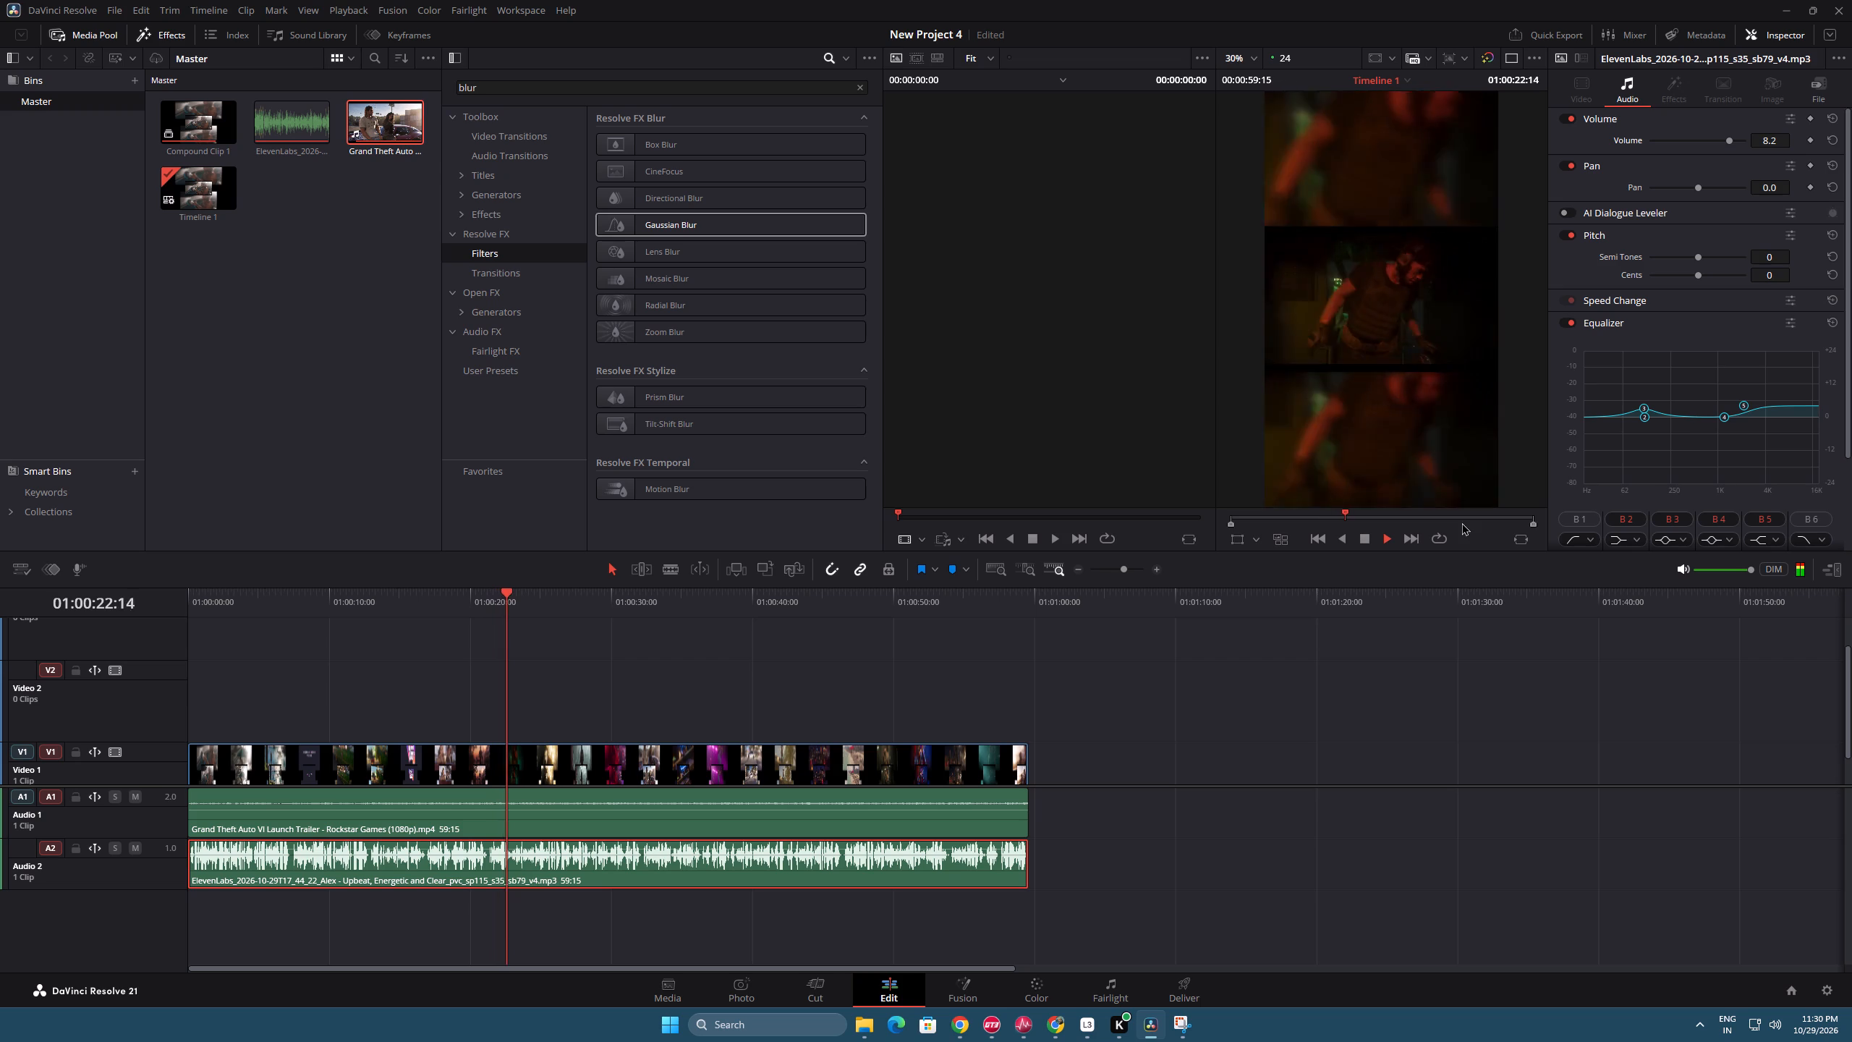
left_click_drag(477, 600, 92, 626)
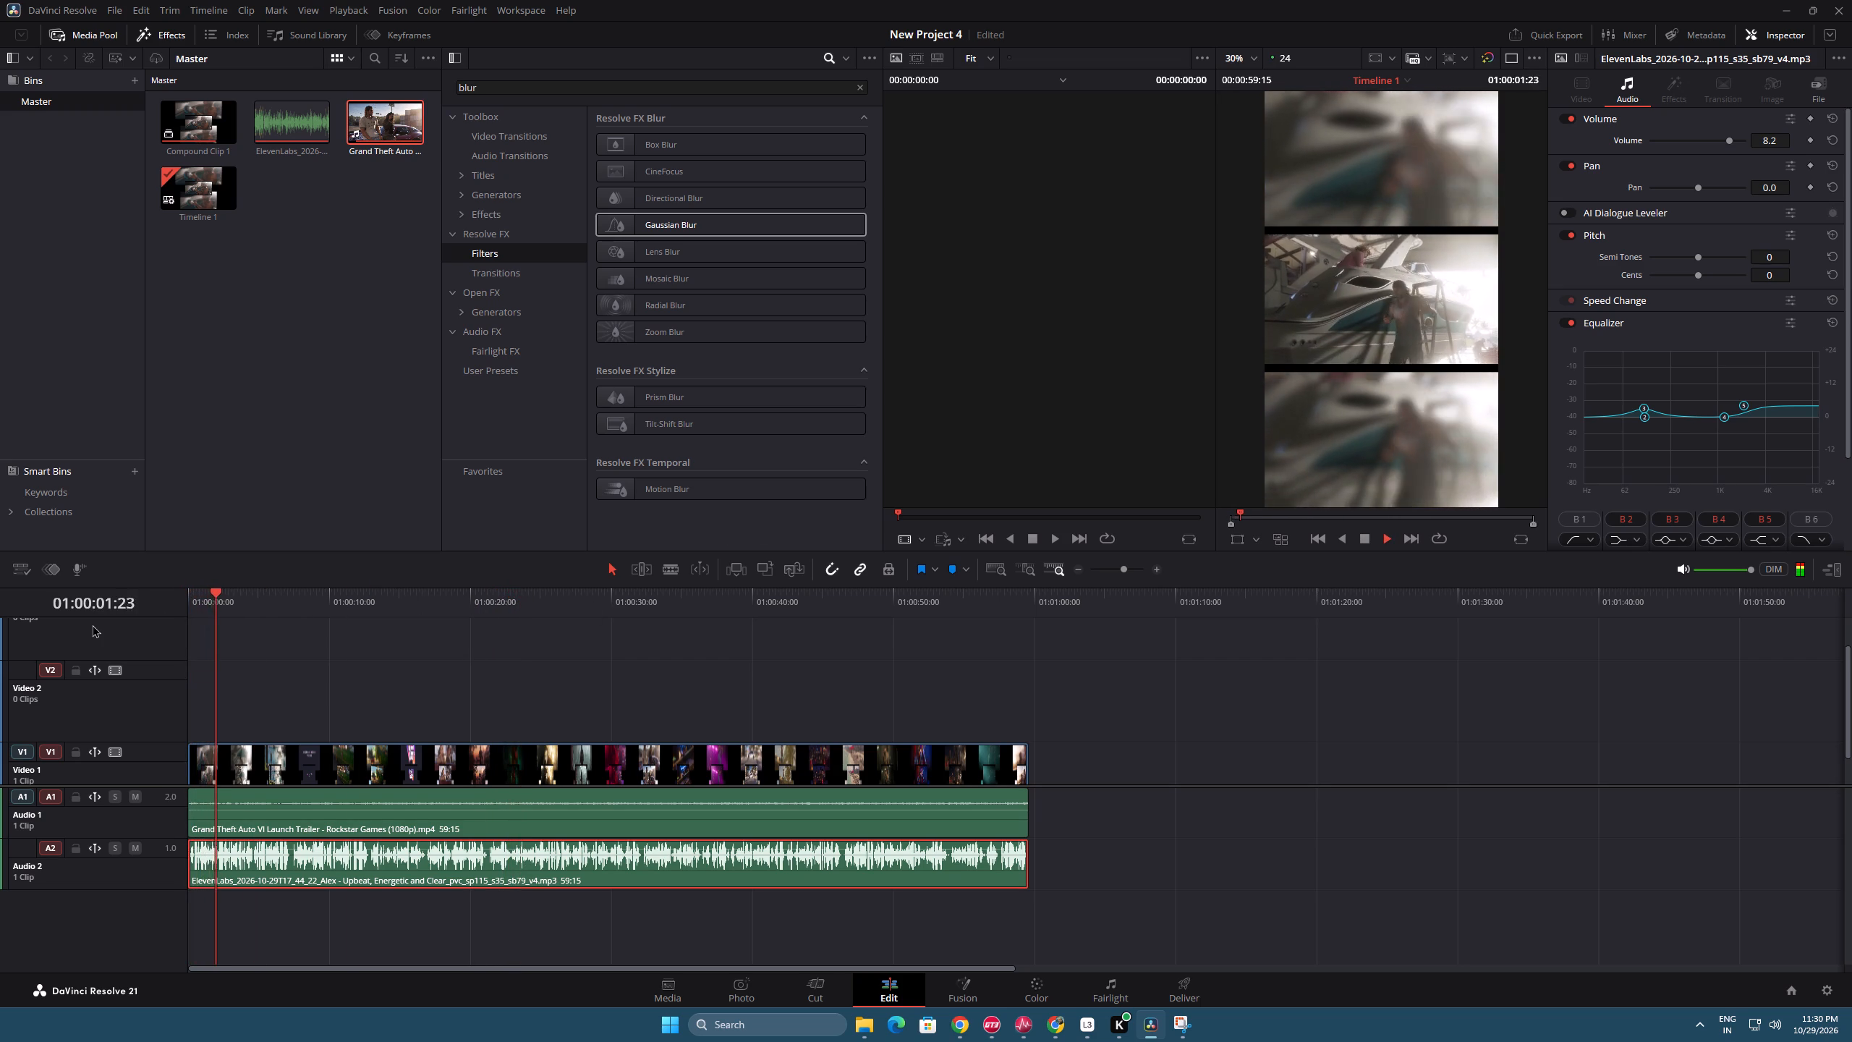
key("space")
Switch to File Explorer and open the SFX Pack folder inside the Youtube folder on the D: drive.
key("alt+Tab")
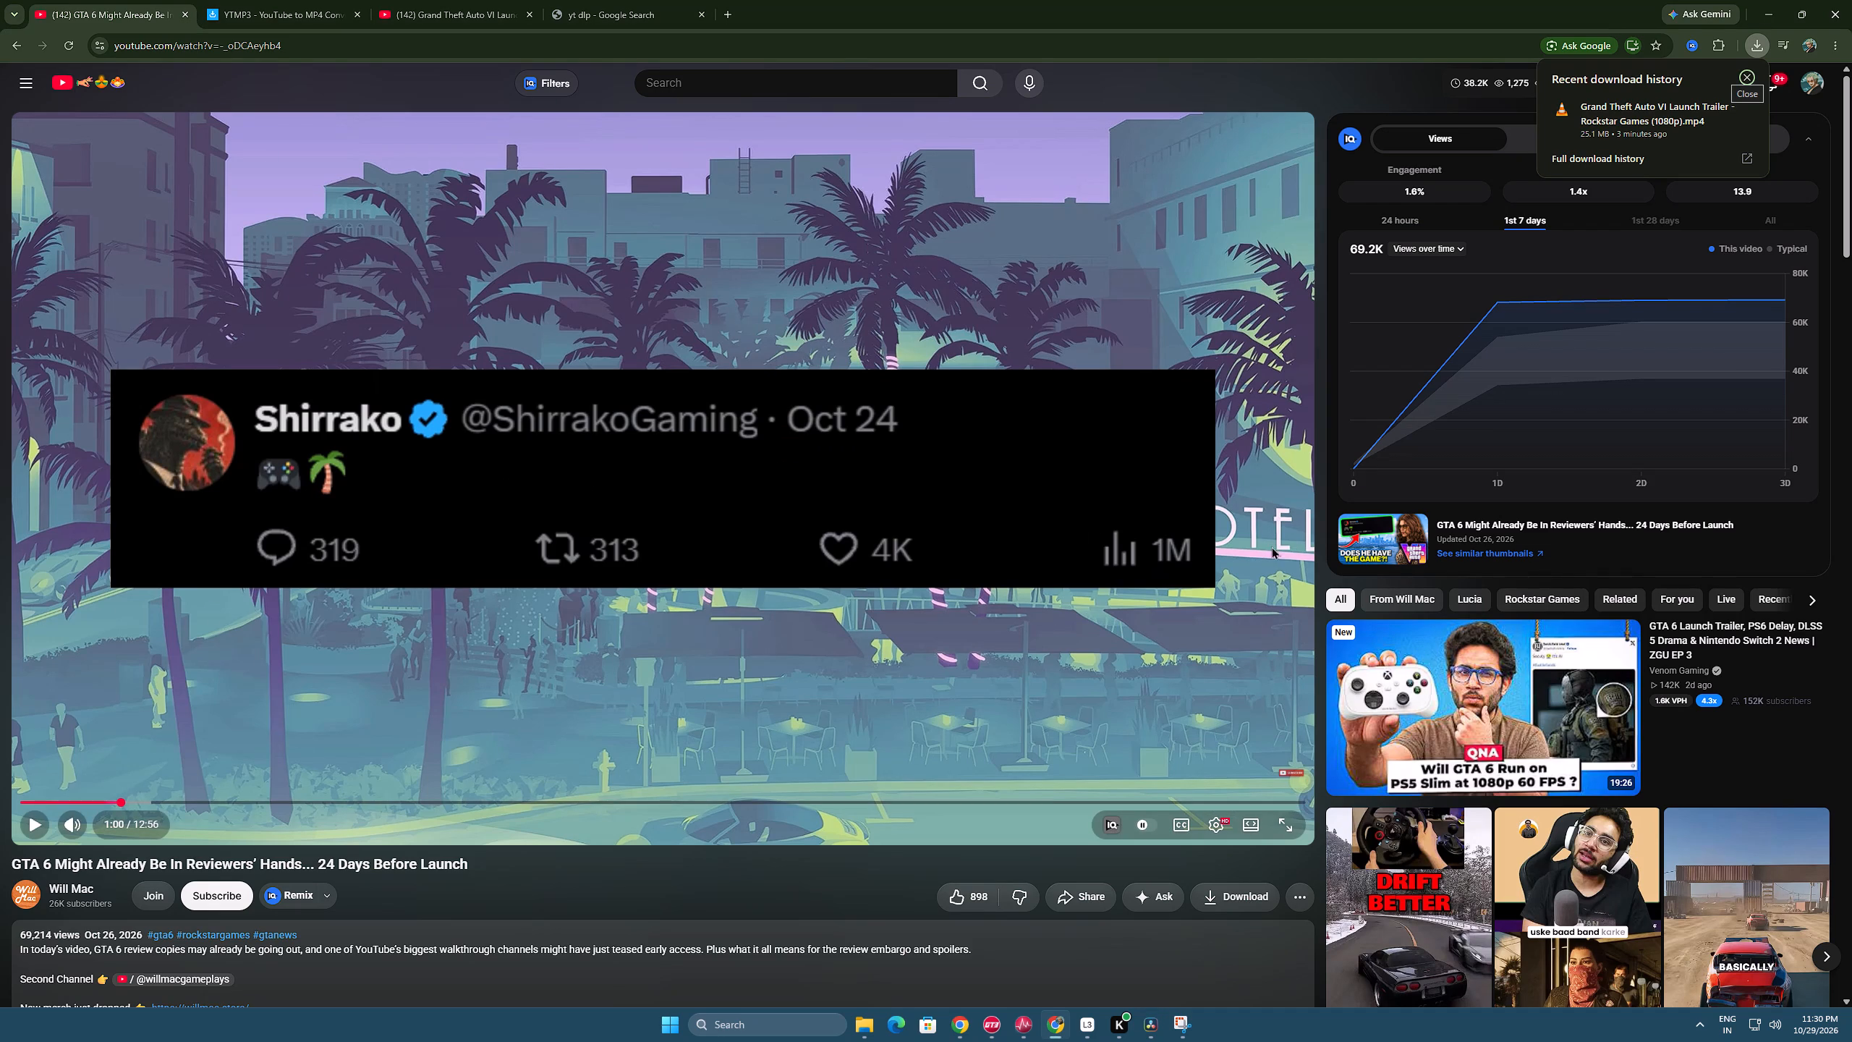
key("alt+Tab")
key("alt+Tab")
key("alt+Tab")
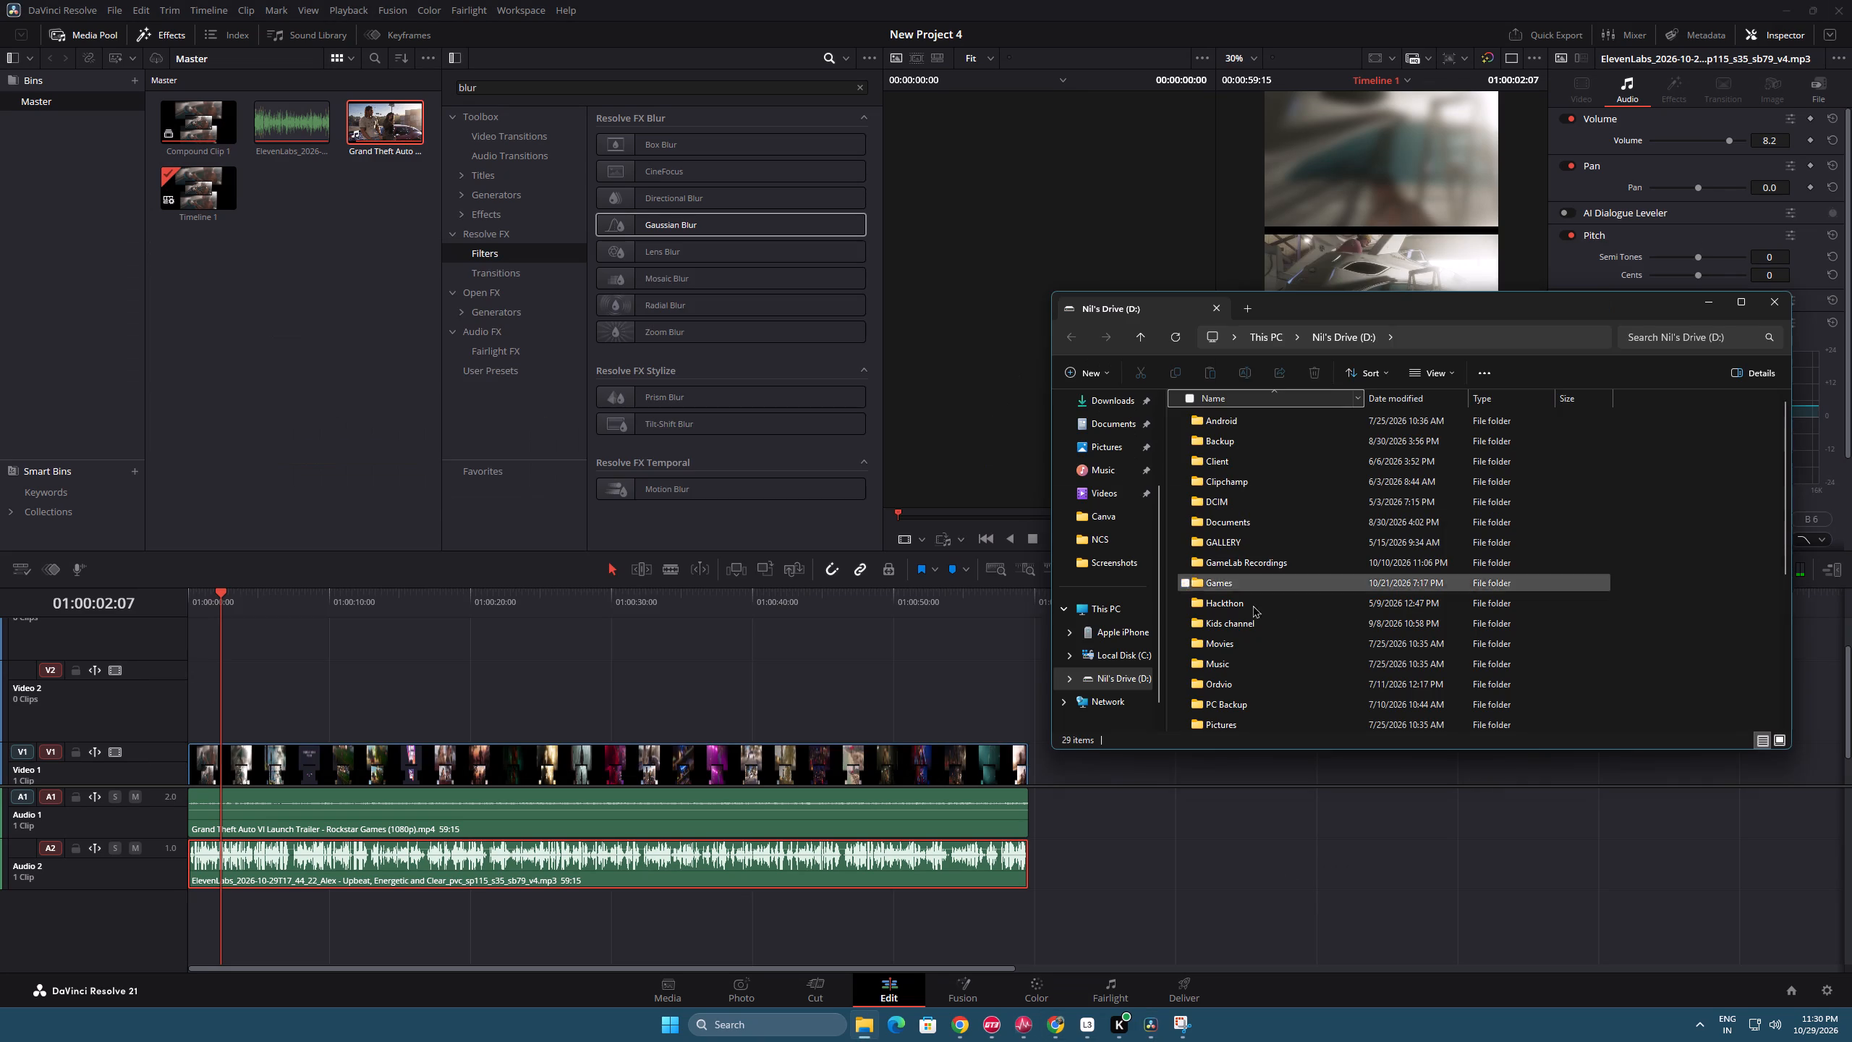
scroll(1402, 562, "down", 9)
scroll(1261, 666, "down", 6)
scroll(1284, 704, "up", 5)
scroll(1379, 614, "down", 8)
left_click(1709, 567)
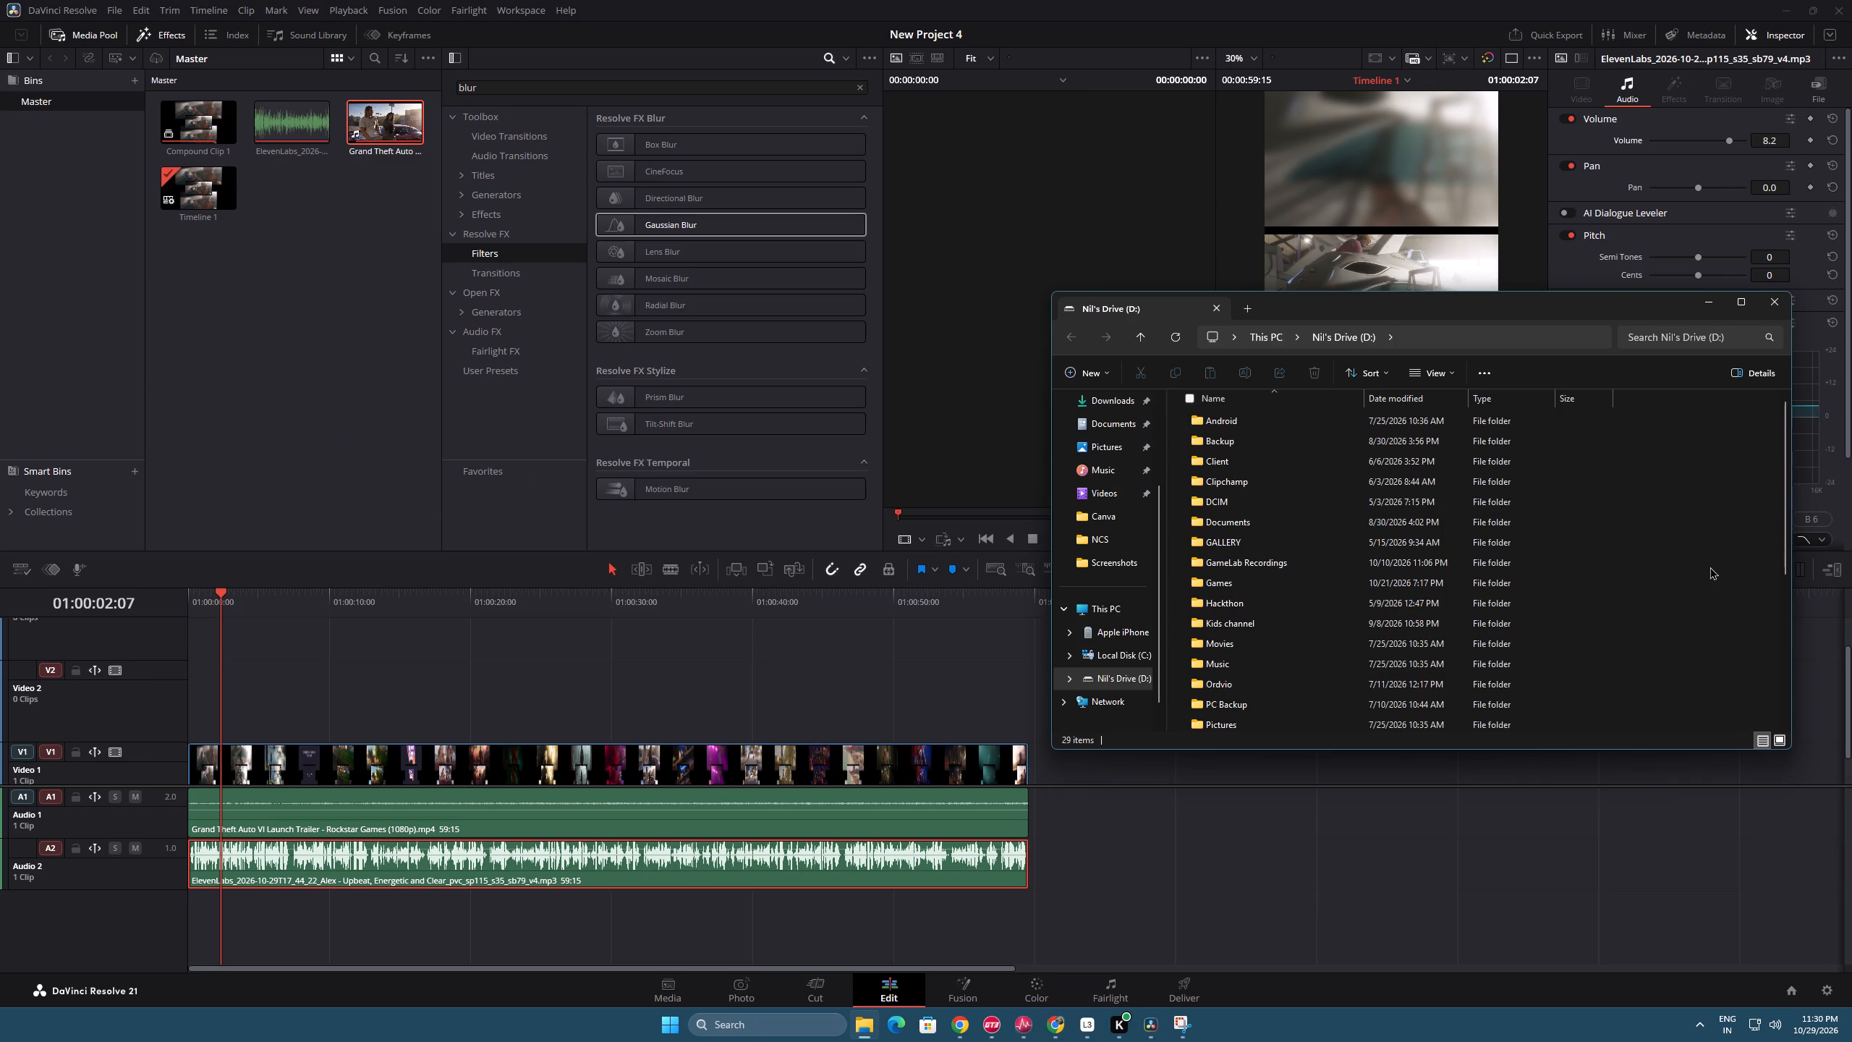
scroll(1328, 592, "down", 8)
double_click(1245, 600)
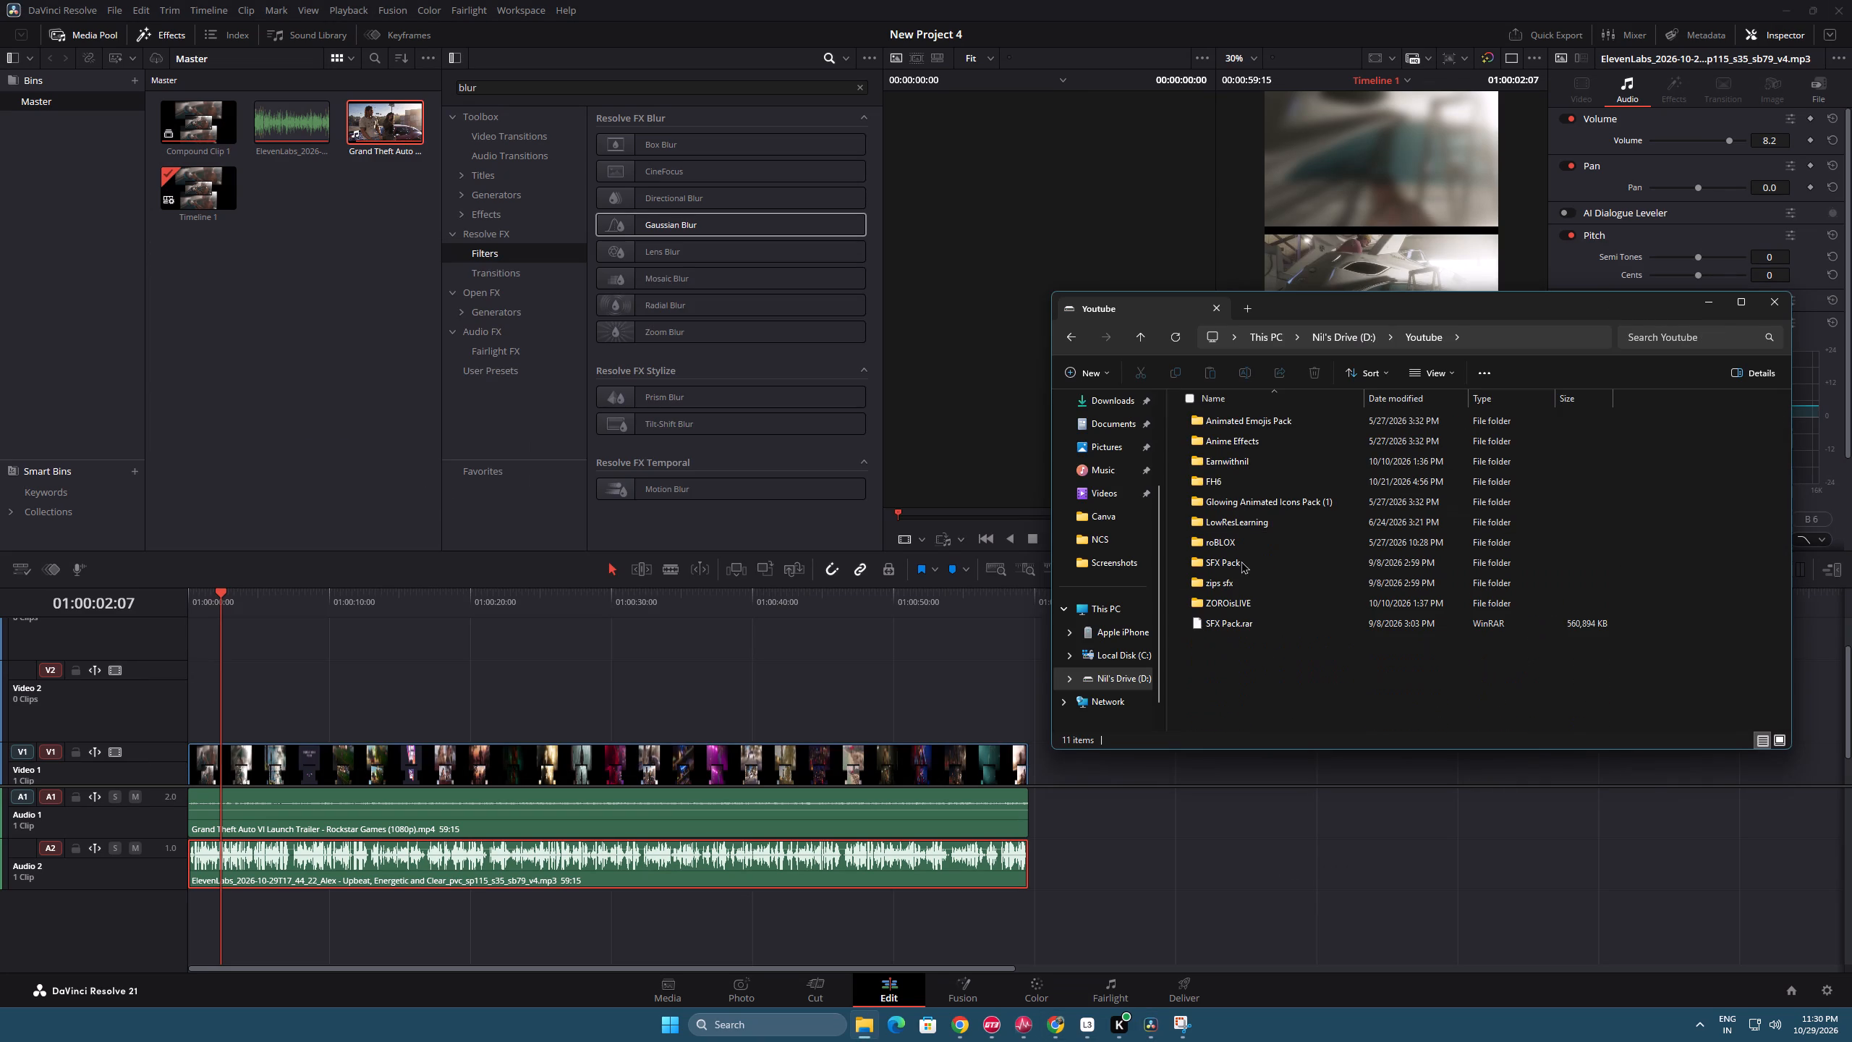
double_click(1246, 569)
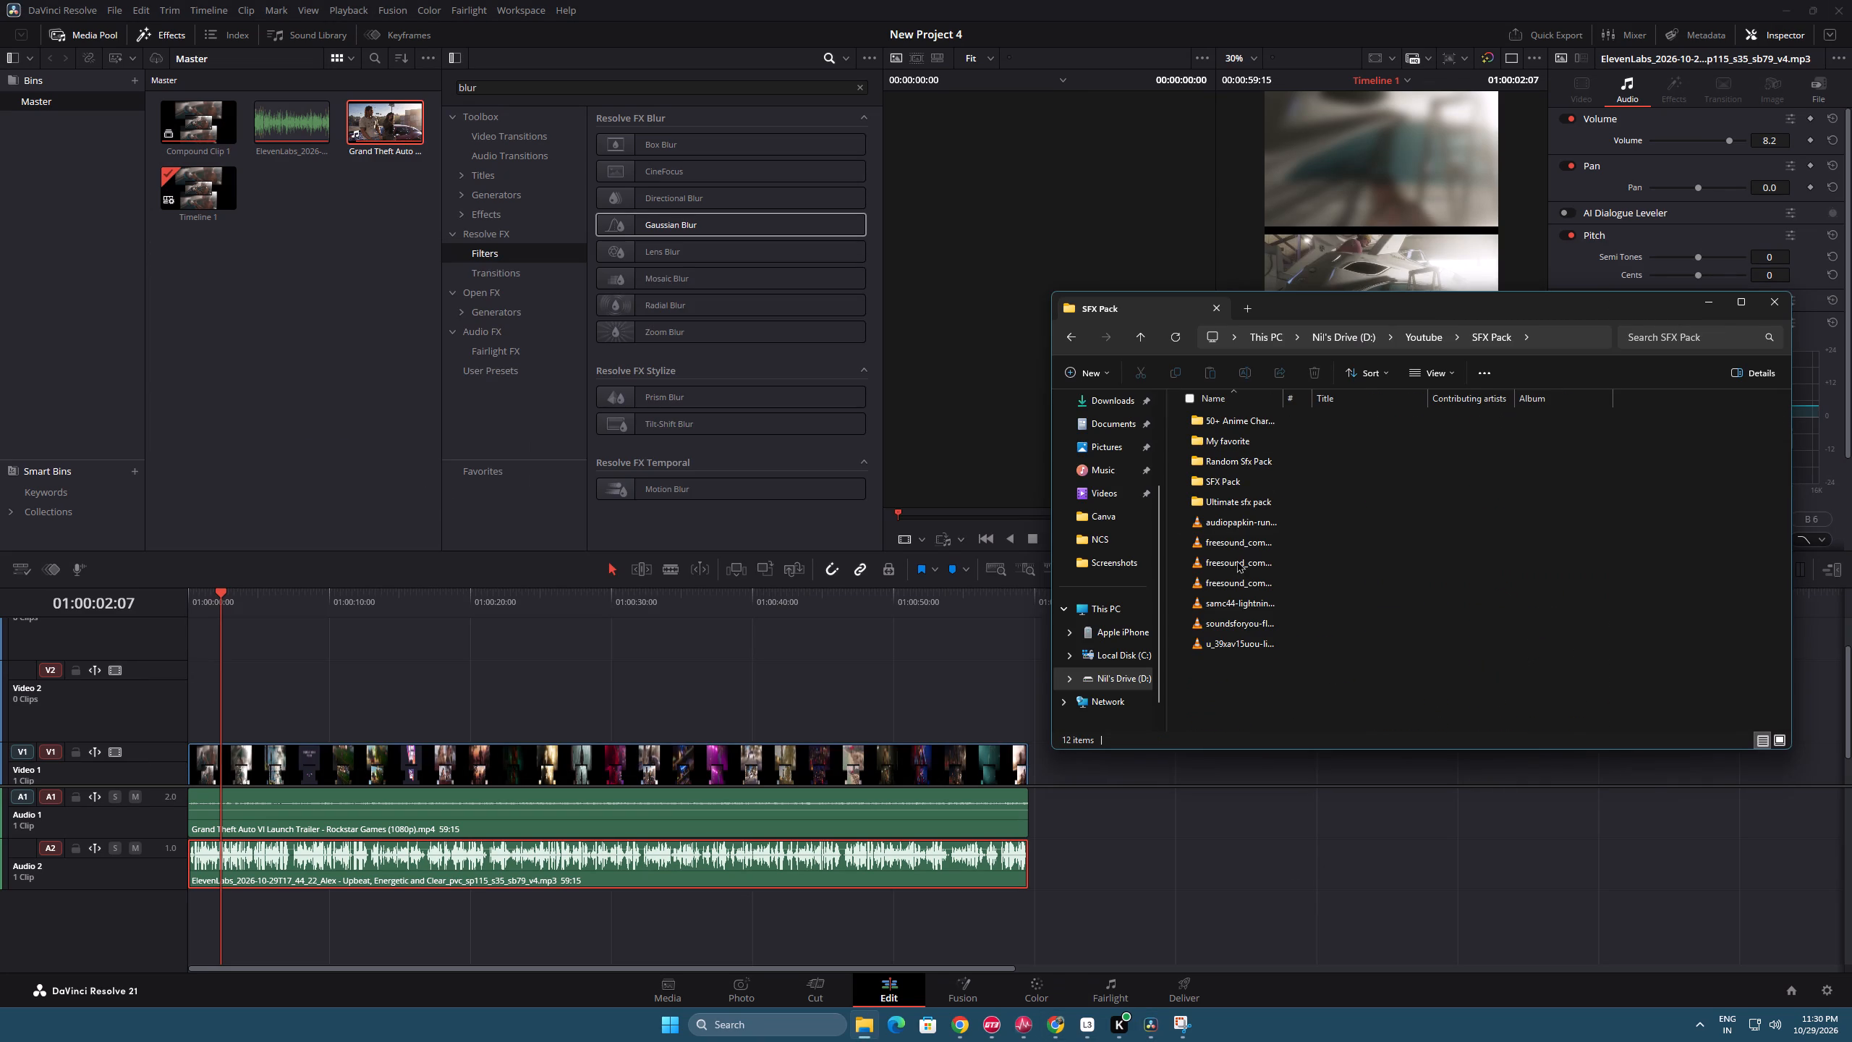
Search the SFX Pack folder for "rise4r".
left_click(1681, 337)
type("rise4r")
key("Return")
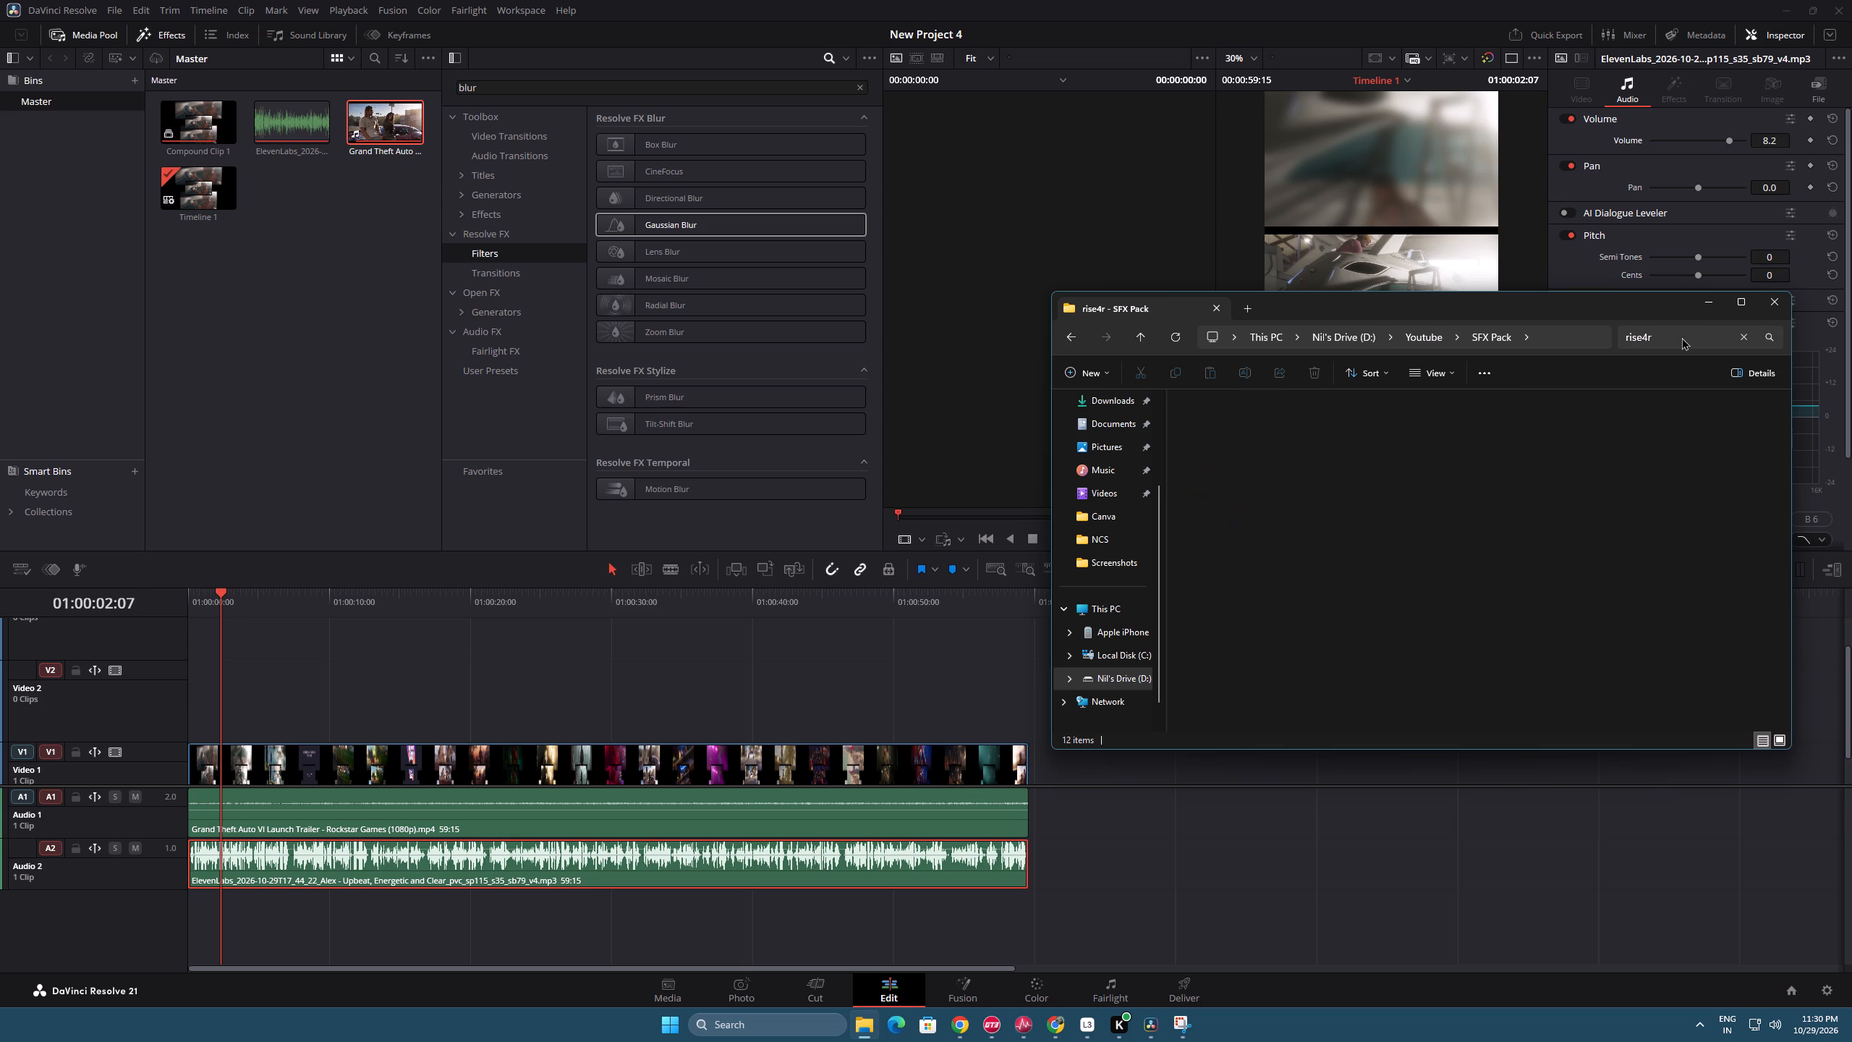
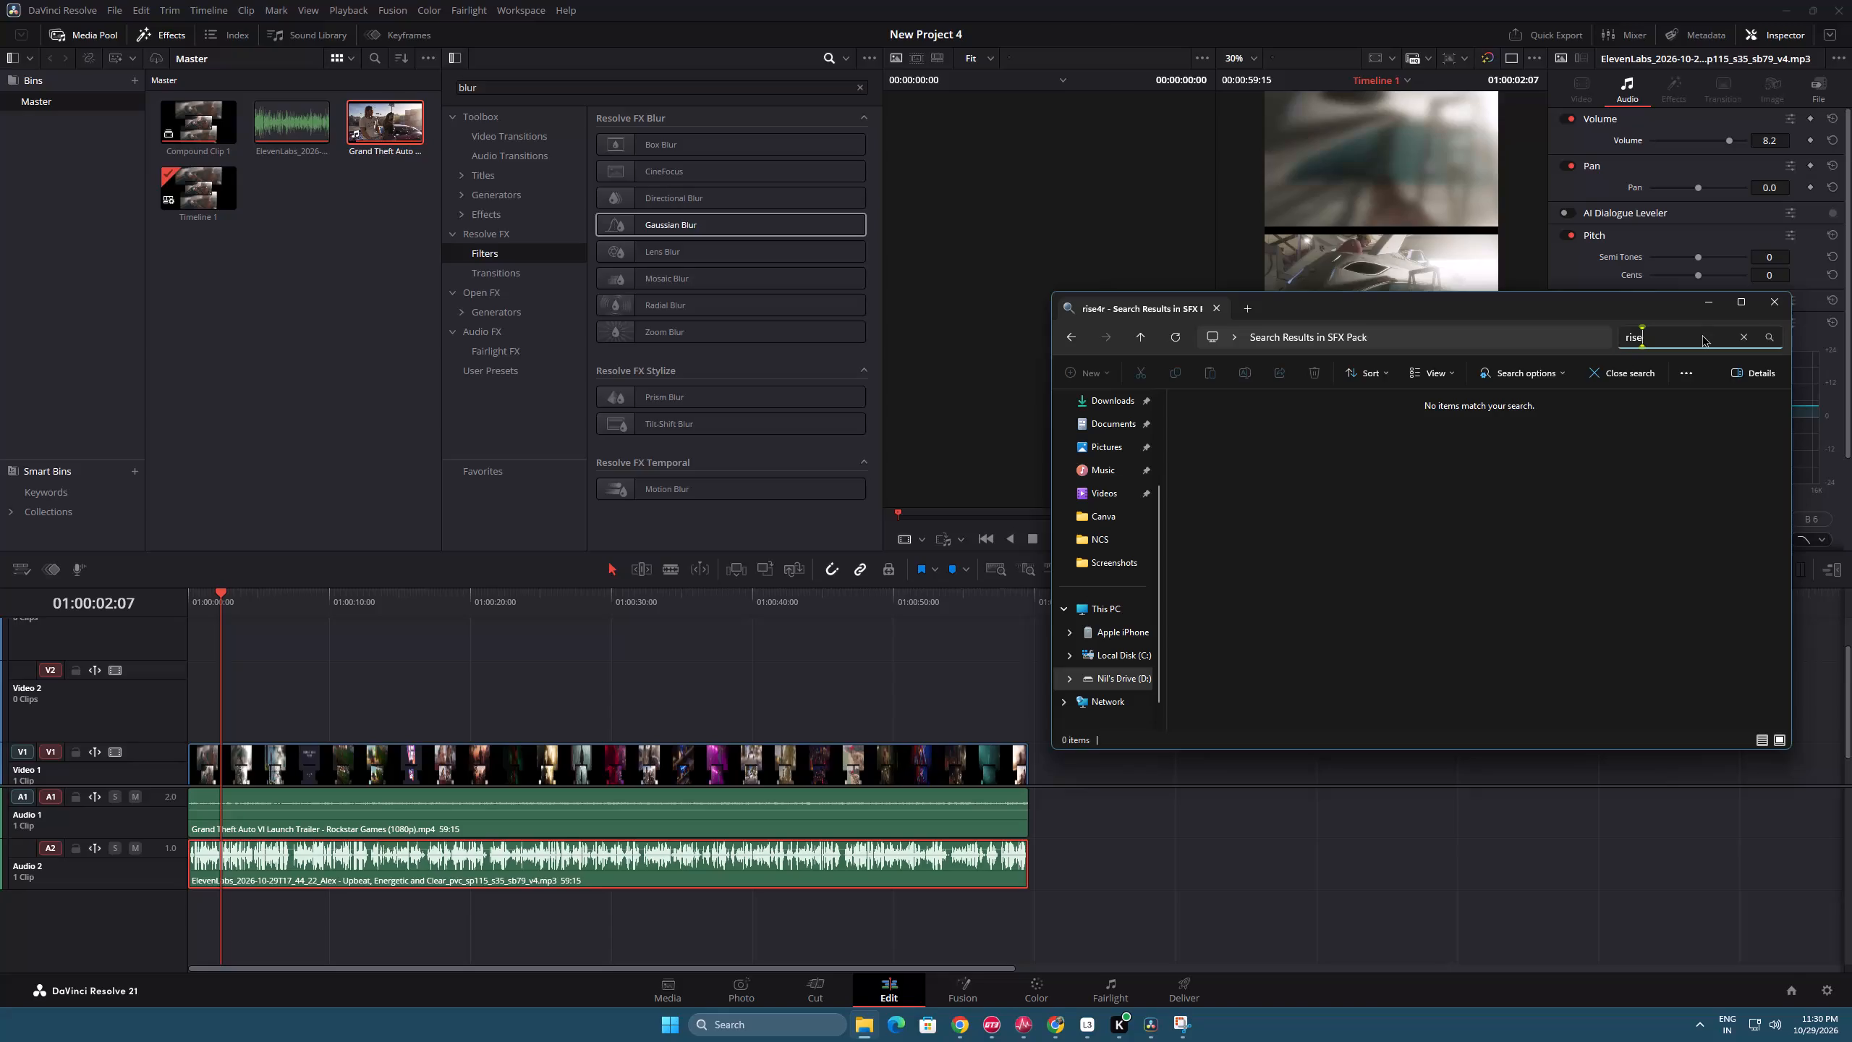
Search the SFX Pack folder for "rise" and play cinematic hit(riser).mp3.
key("Return")
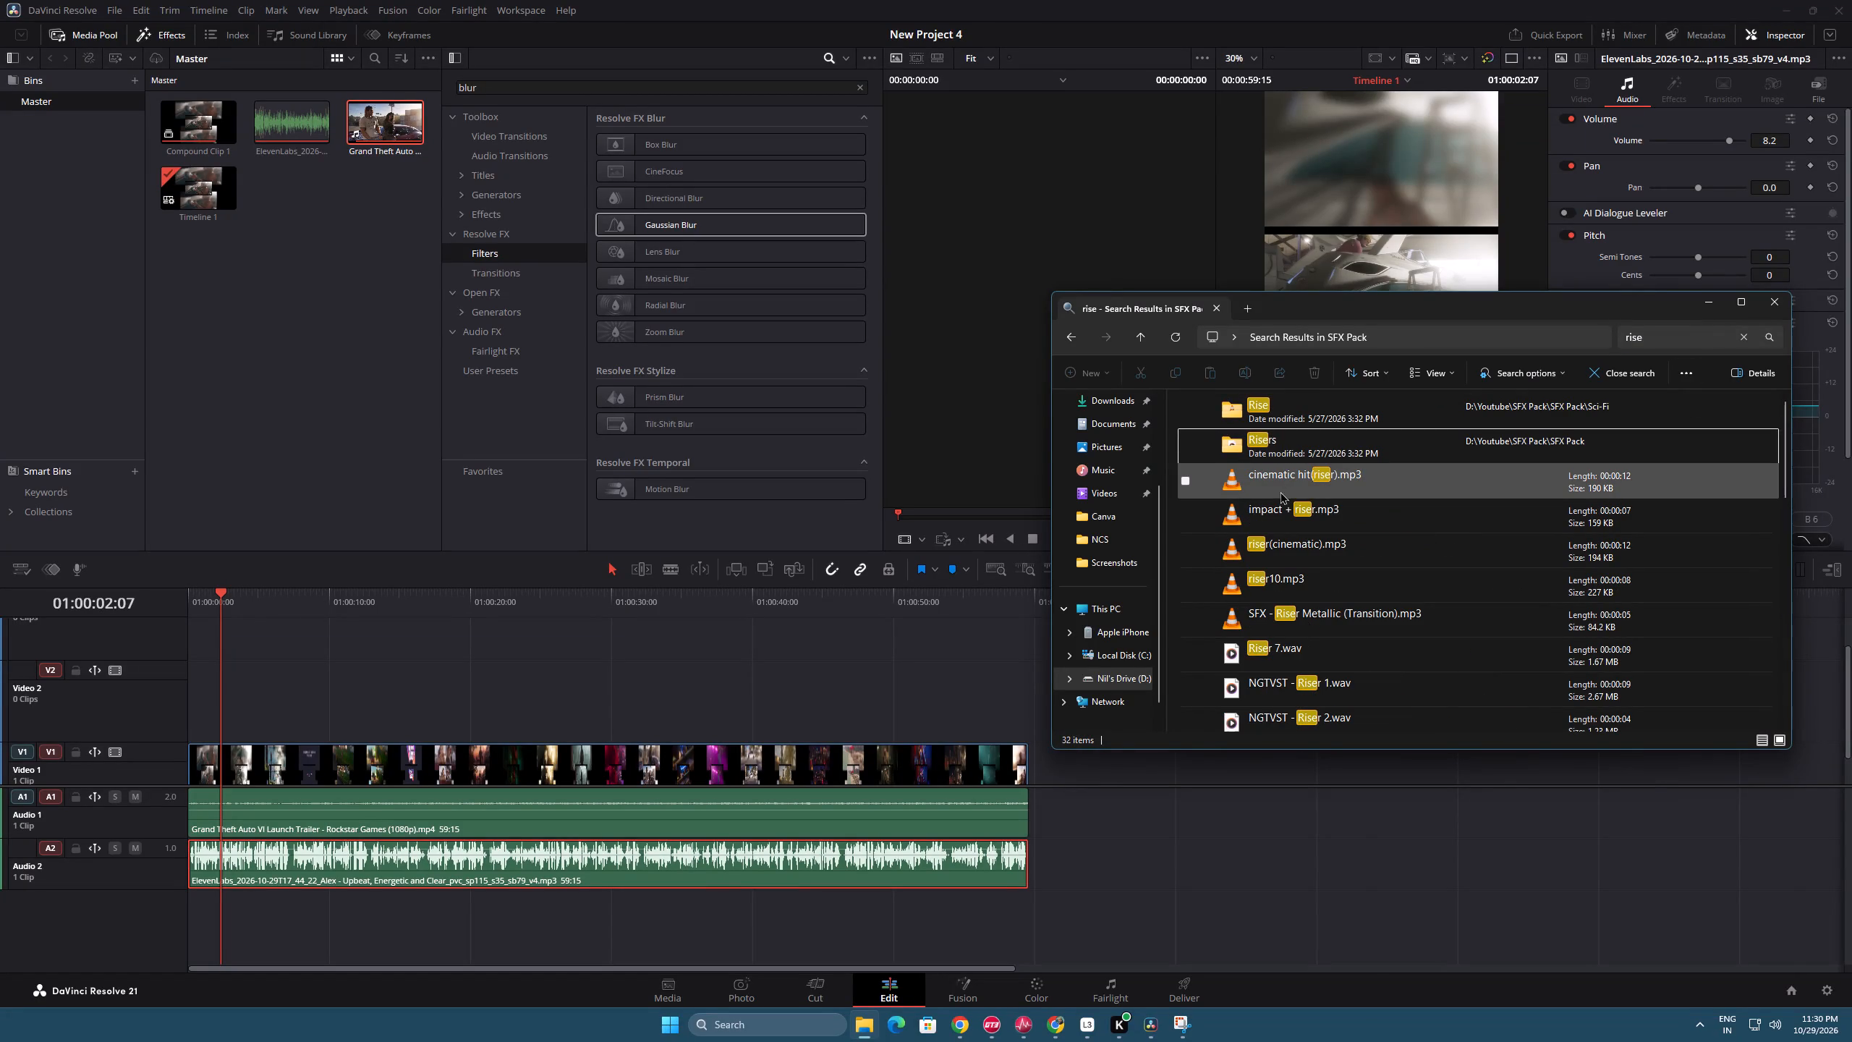
double_click(1294, 487)
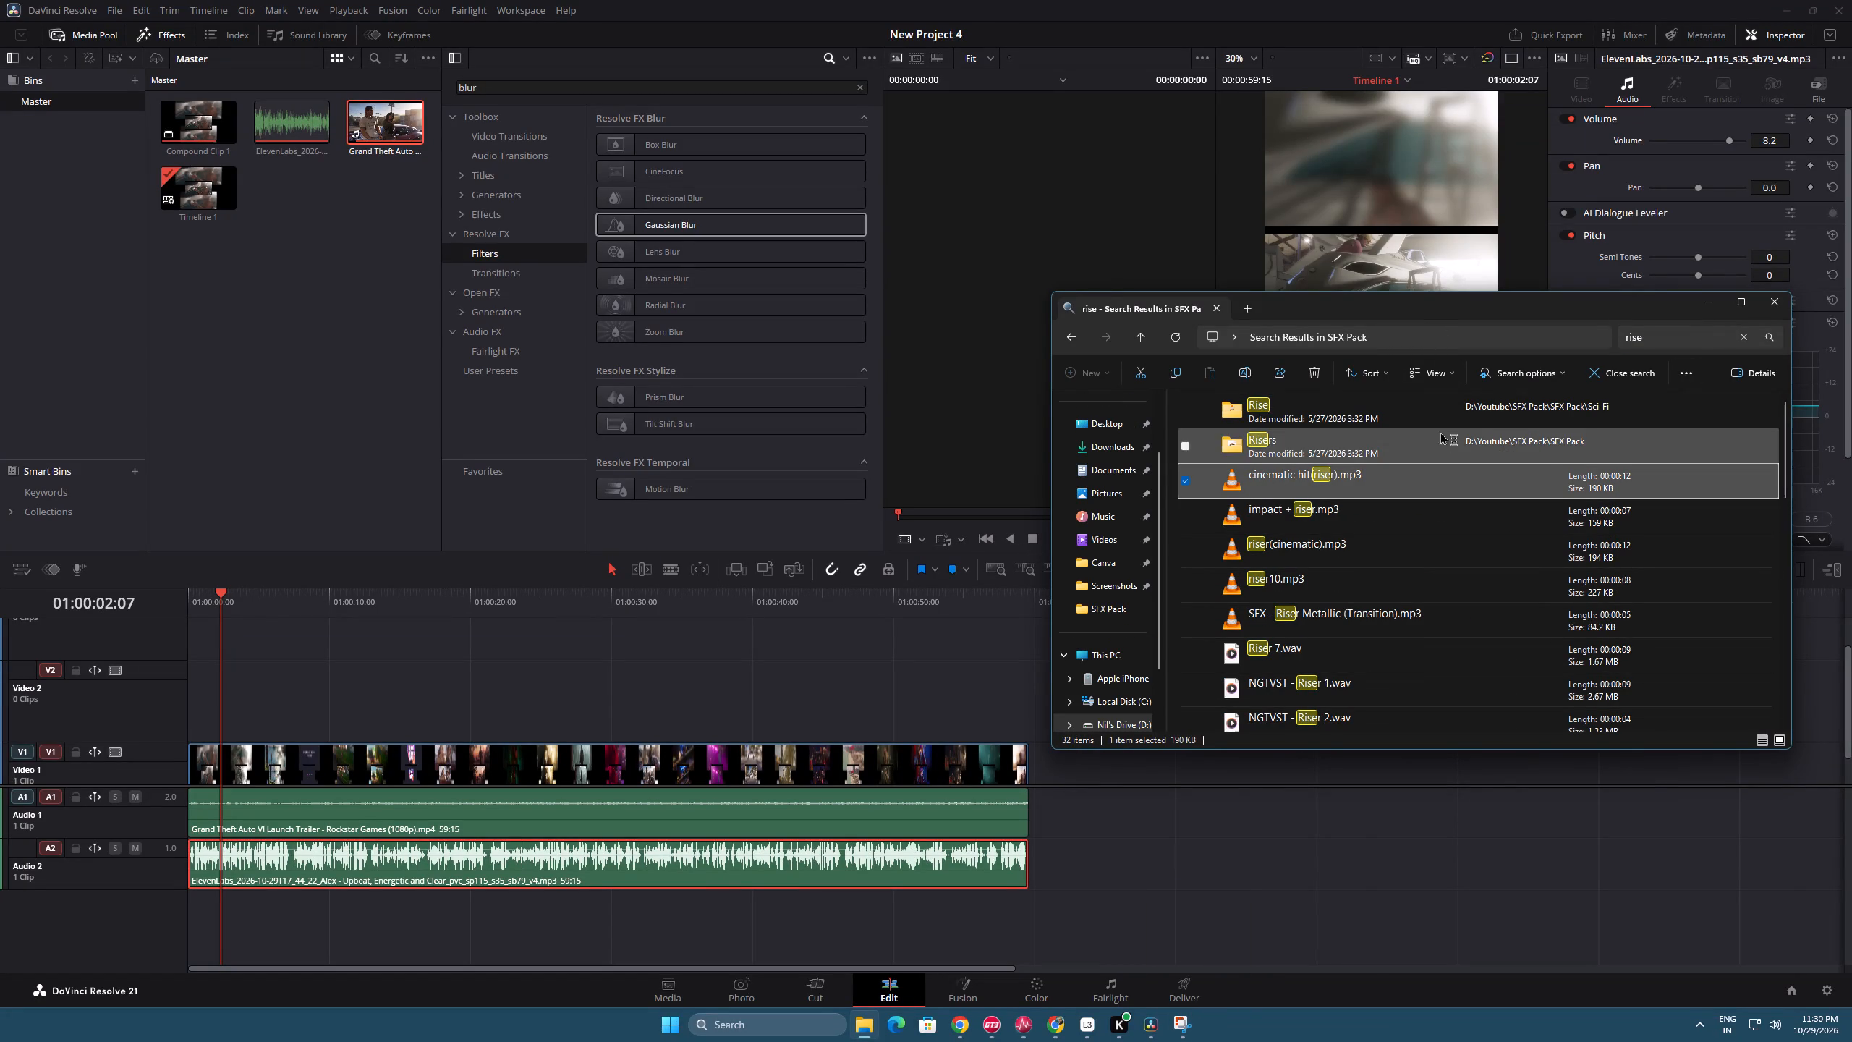
Close the Snipping Tool window holding the post screenshot.
left_click(1167, 1031)
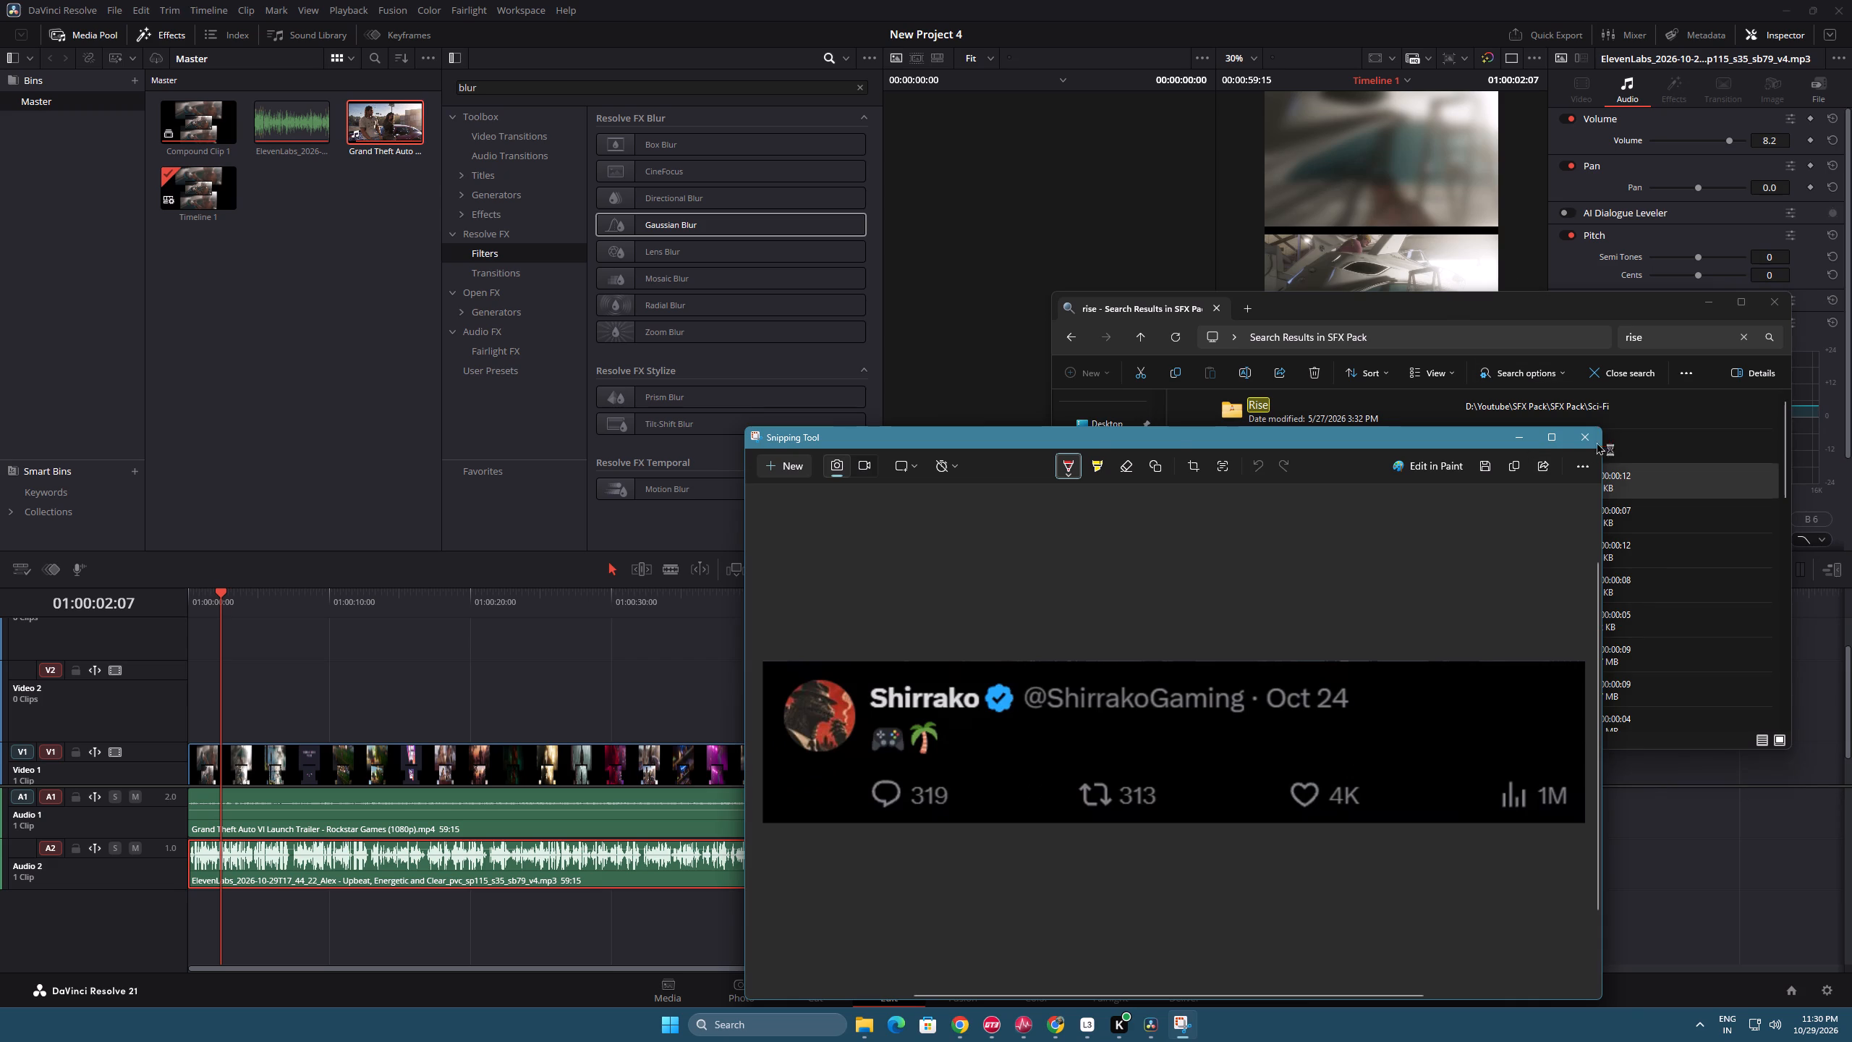
left_click(1587, 441)
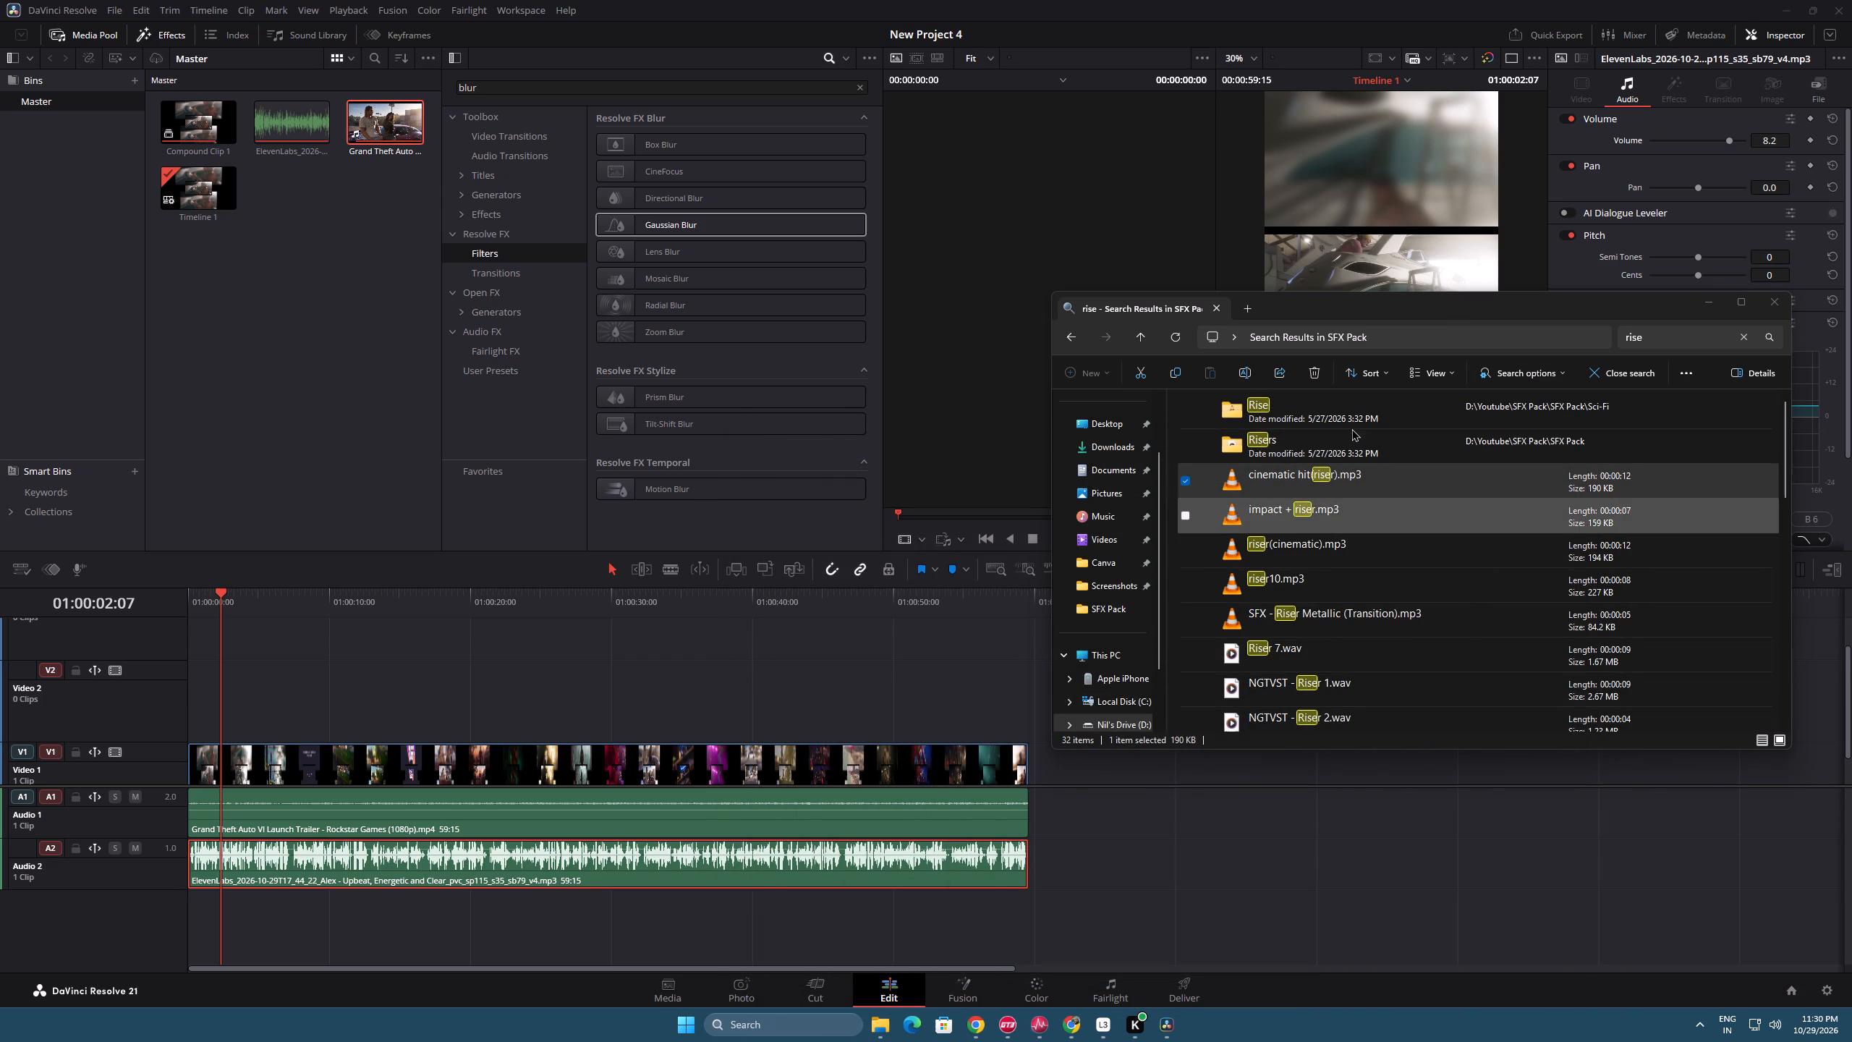
Open the Risers folder and make VLC media player the default app for .wav files through Riser 1.wav's properties.
double_click(1359, 431)
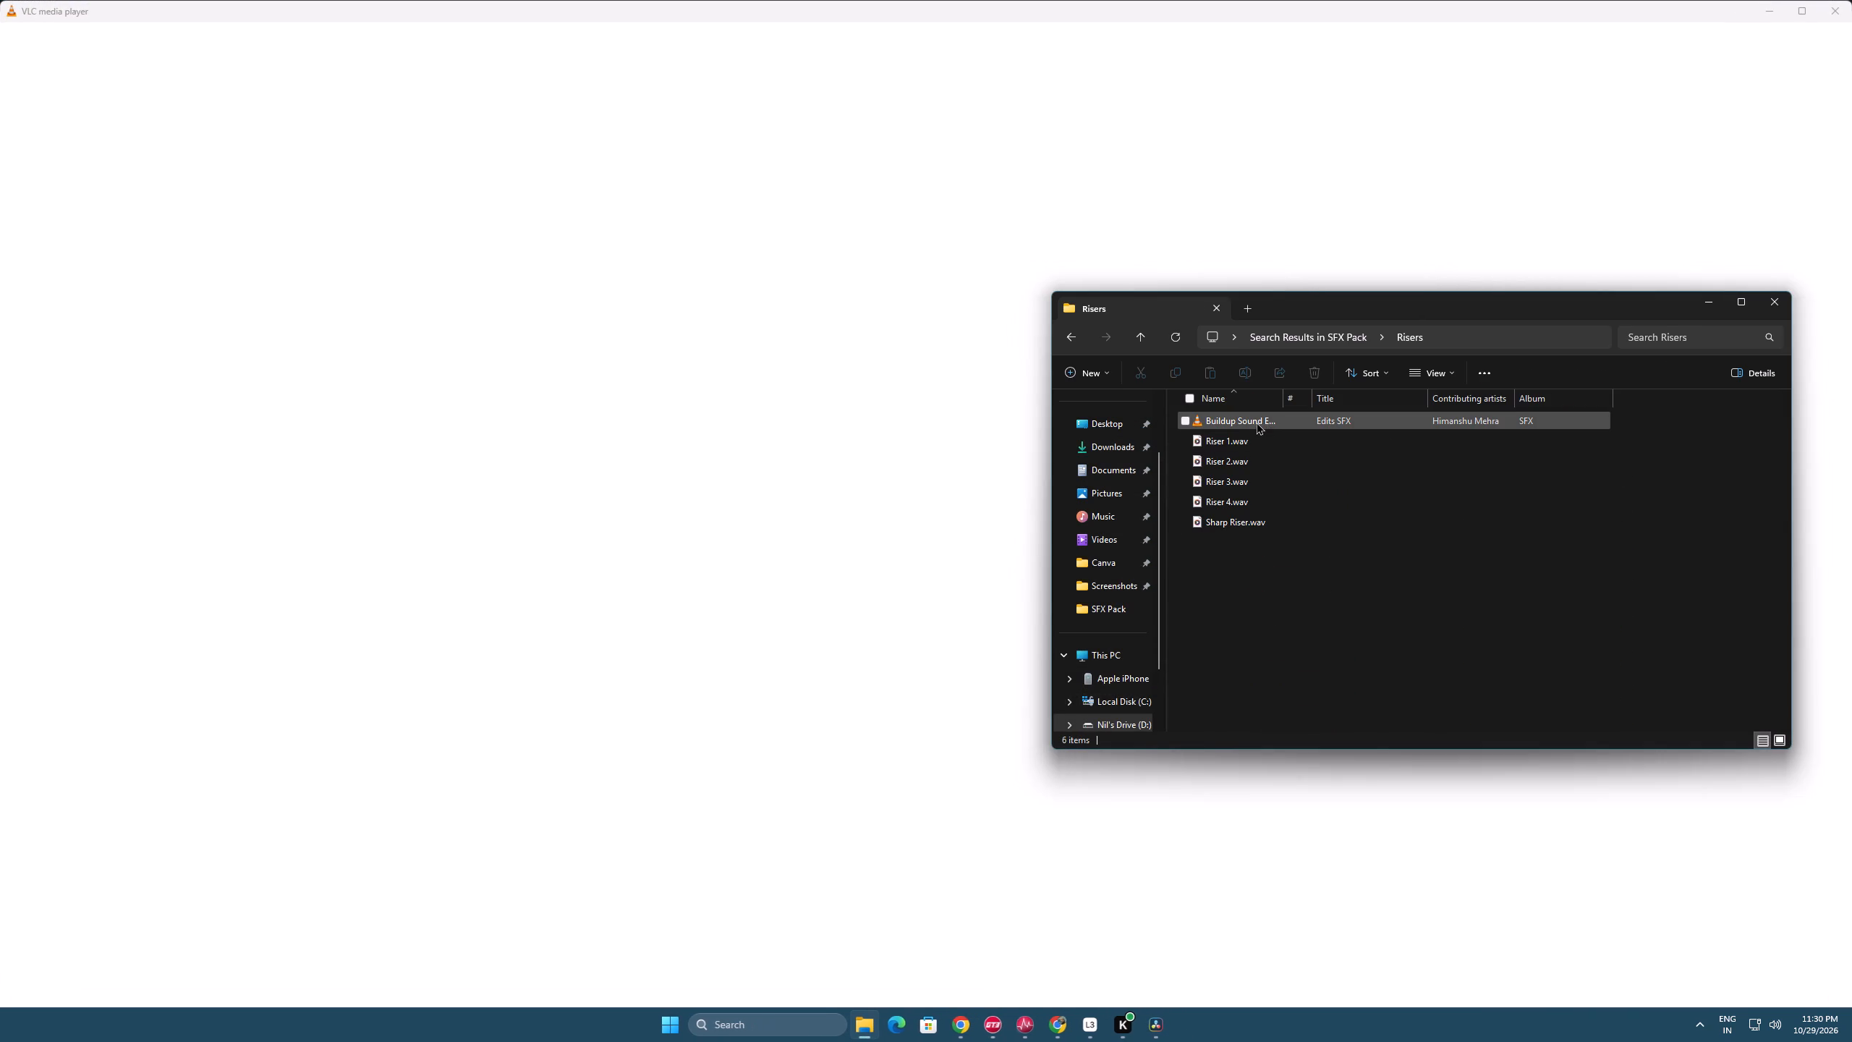
left_click(1261, 433)
right_click(1261, 433)
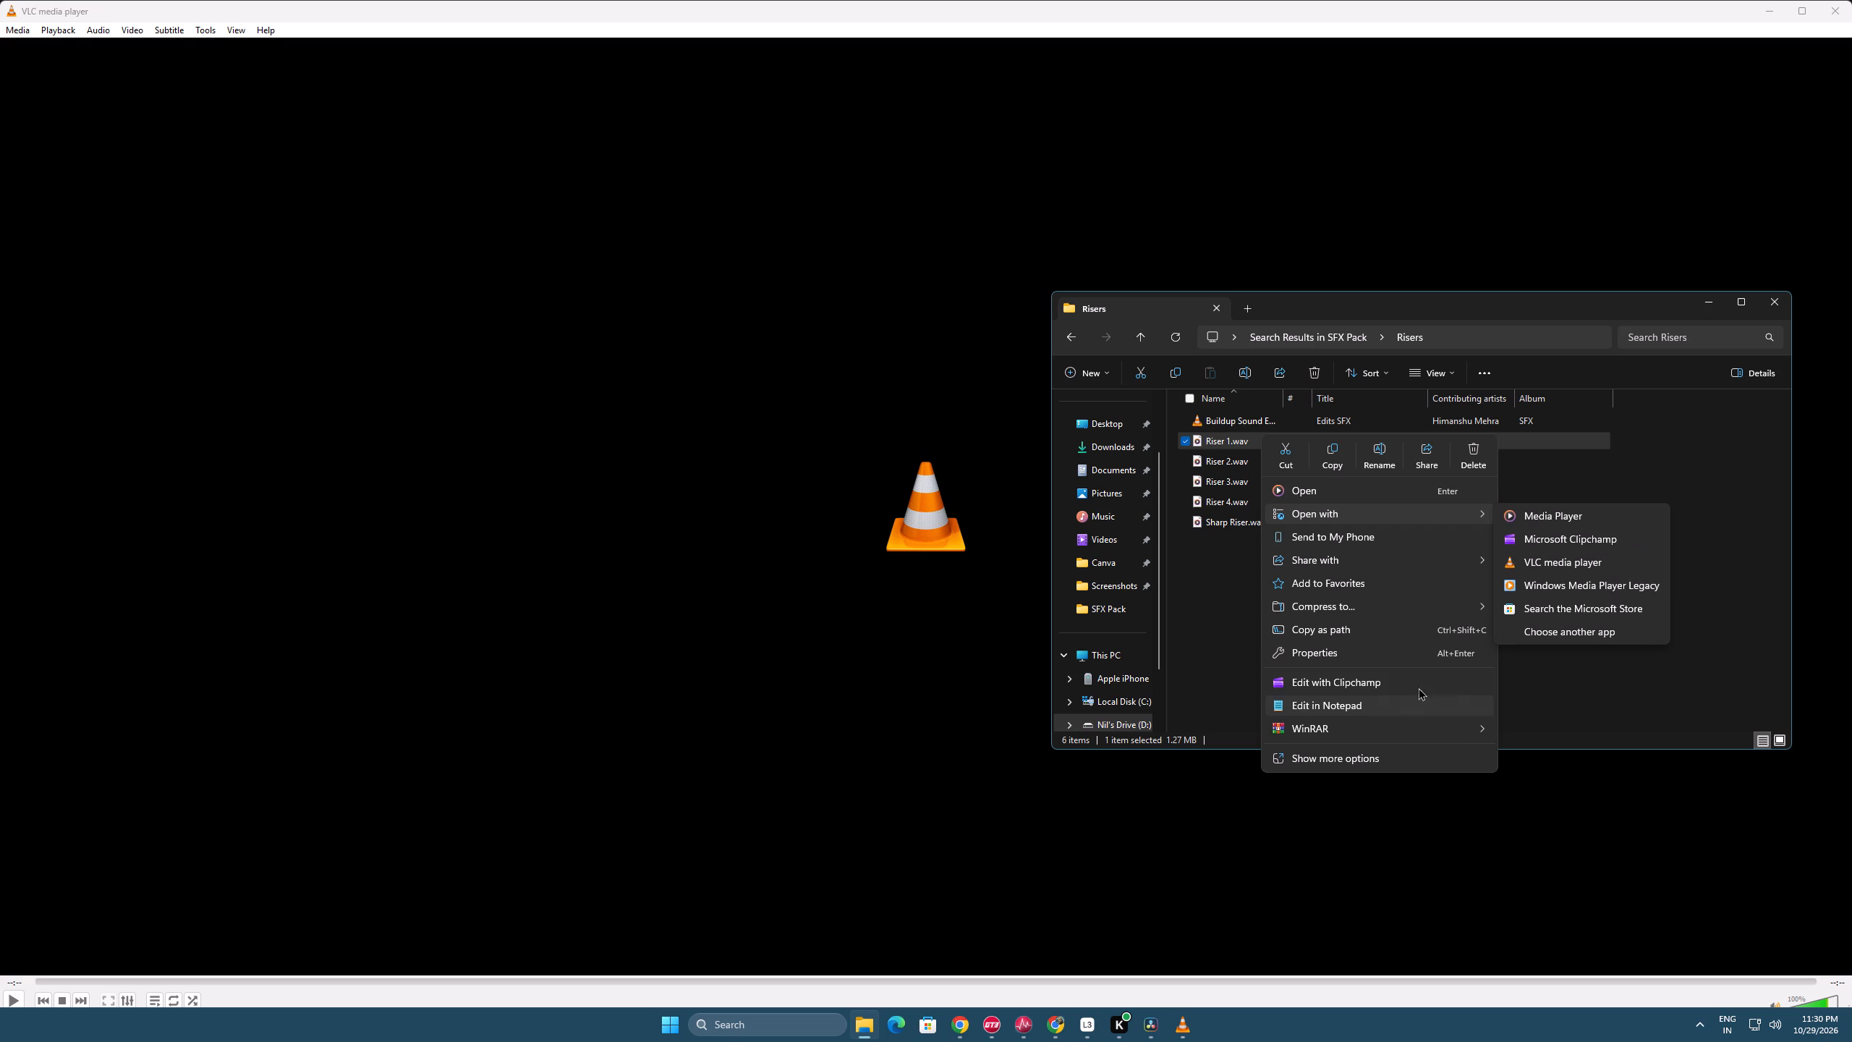
left_click(1426, 643)
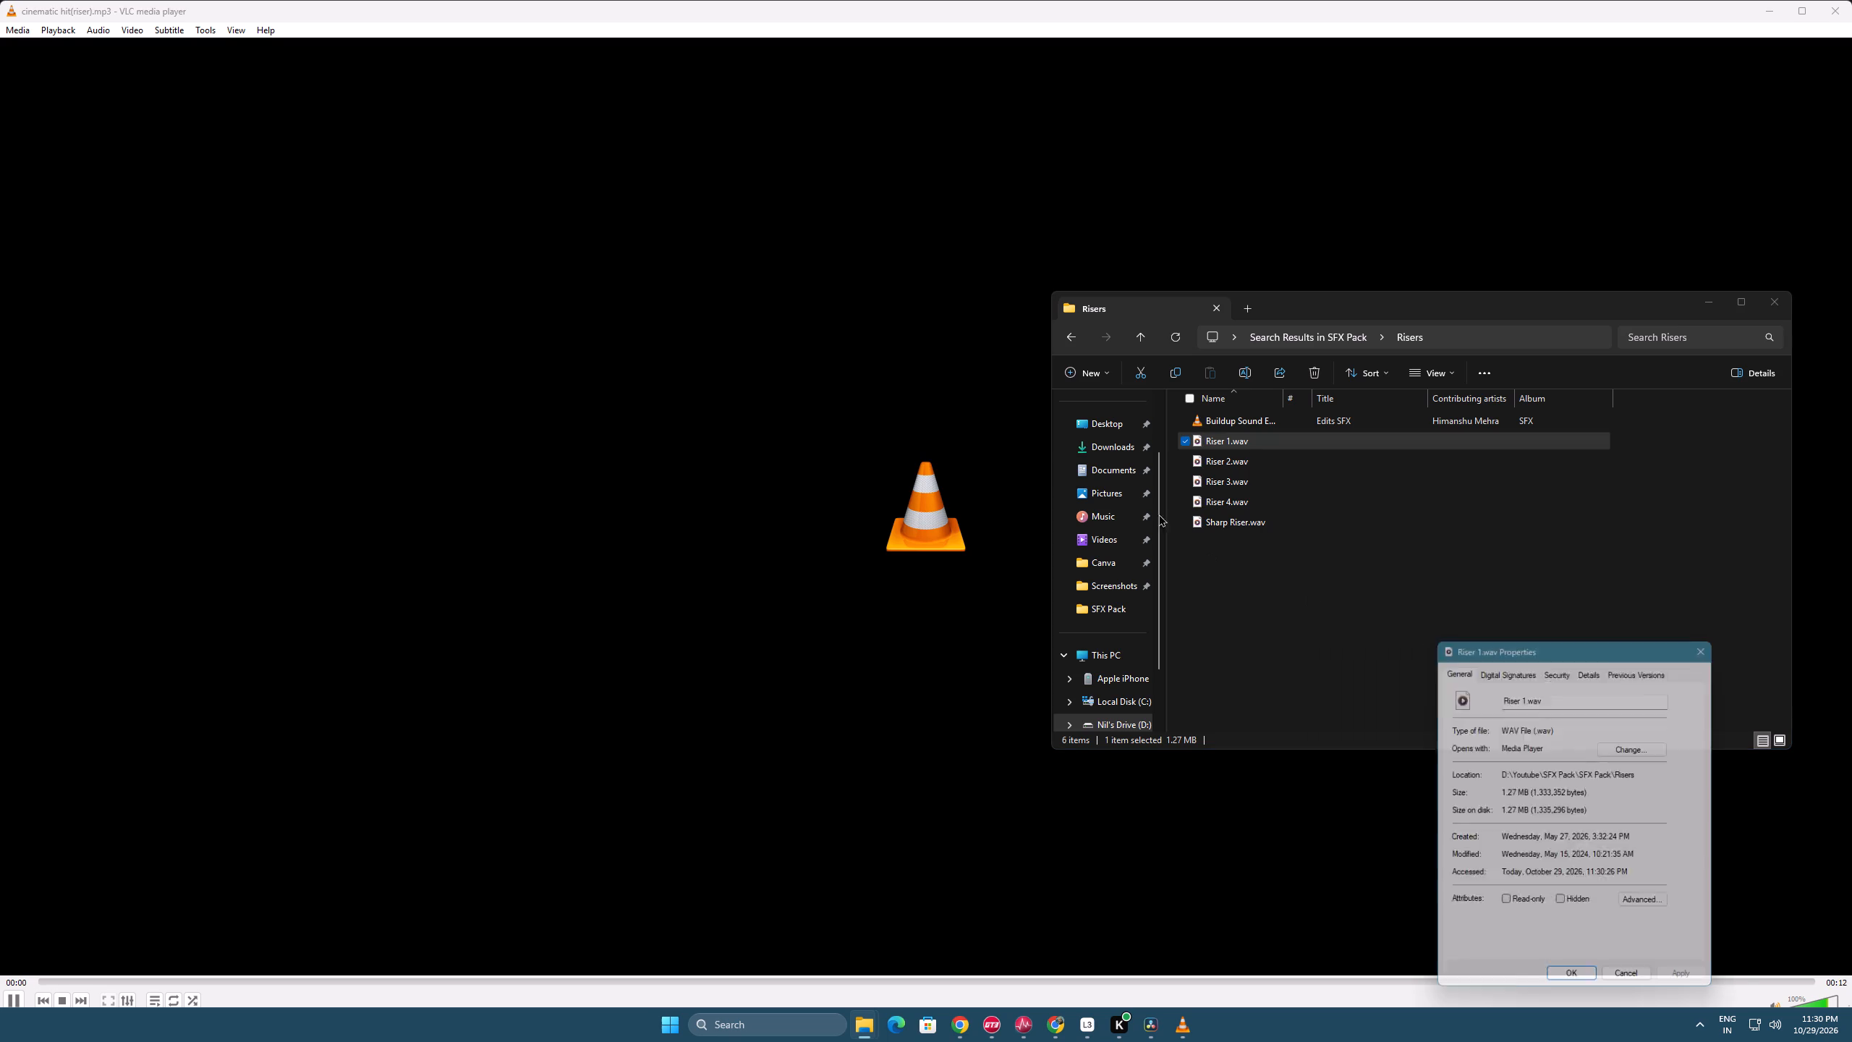
left_click(1640, 748)
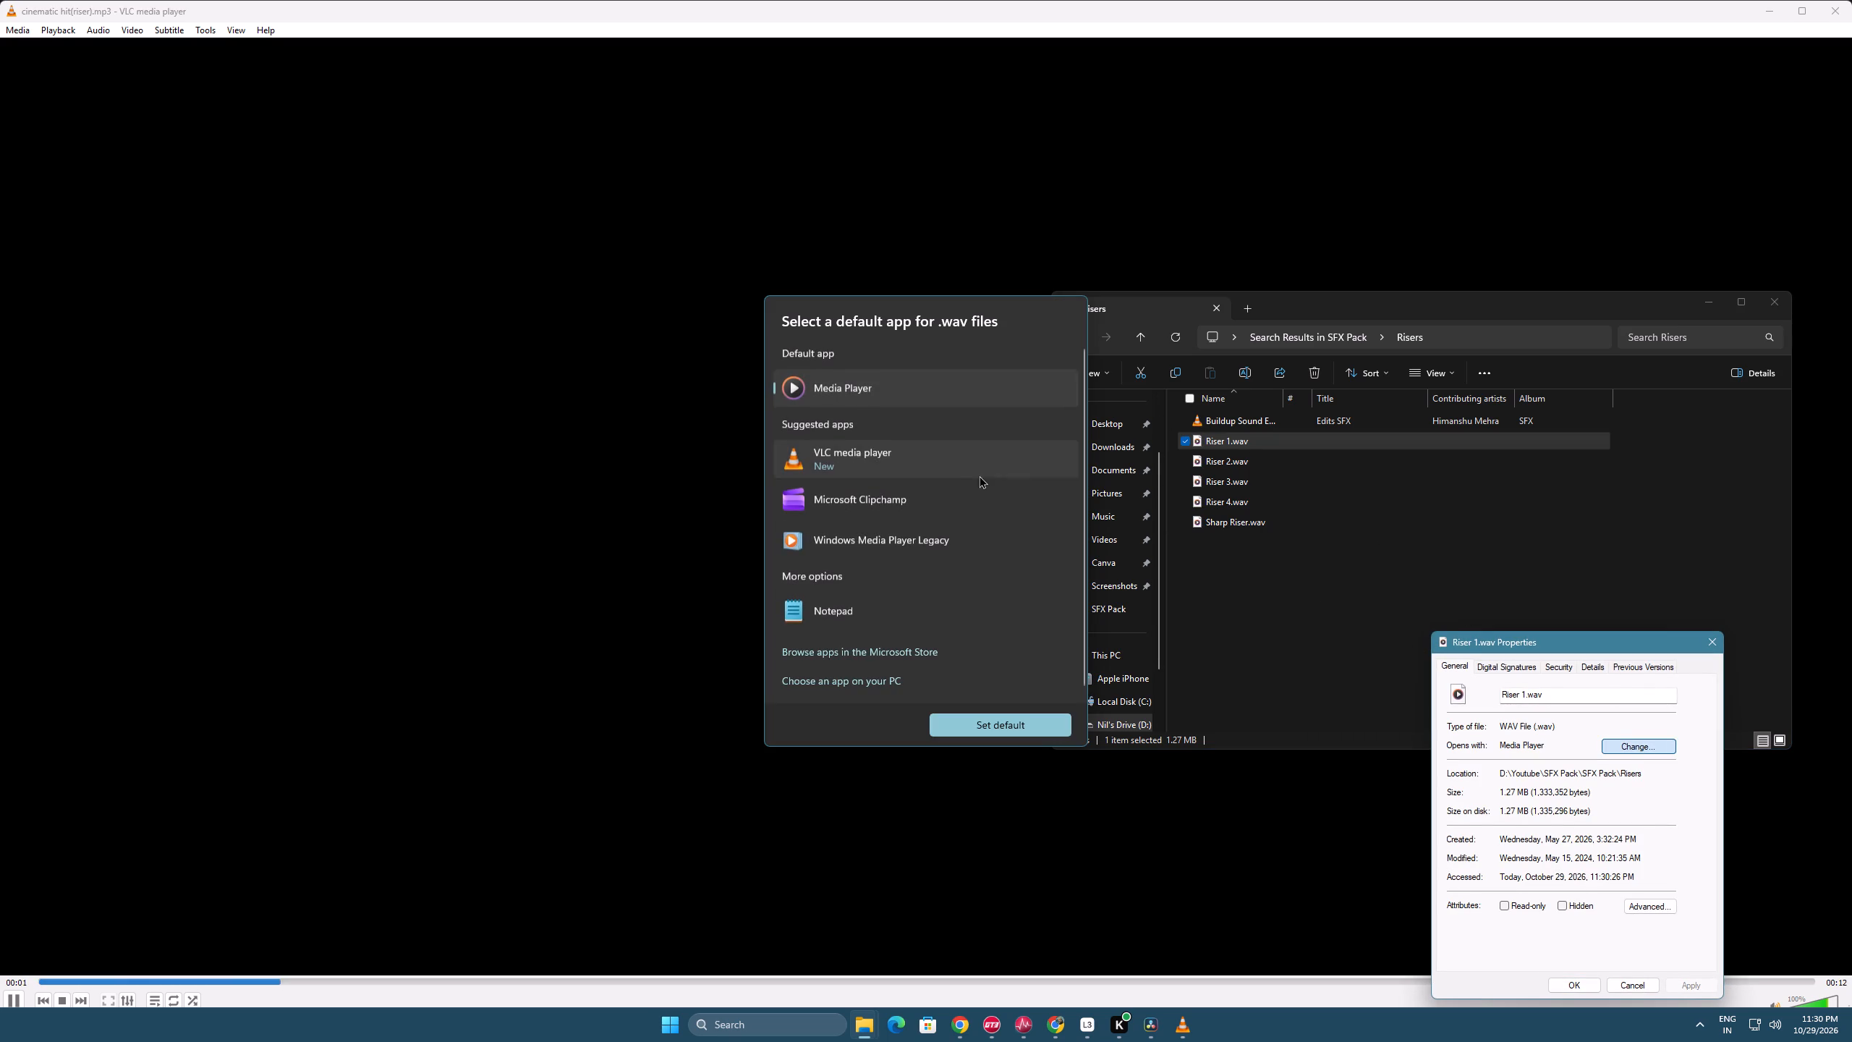
left_click(956, 479)
left_click(1011, 731)
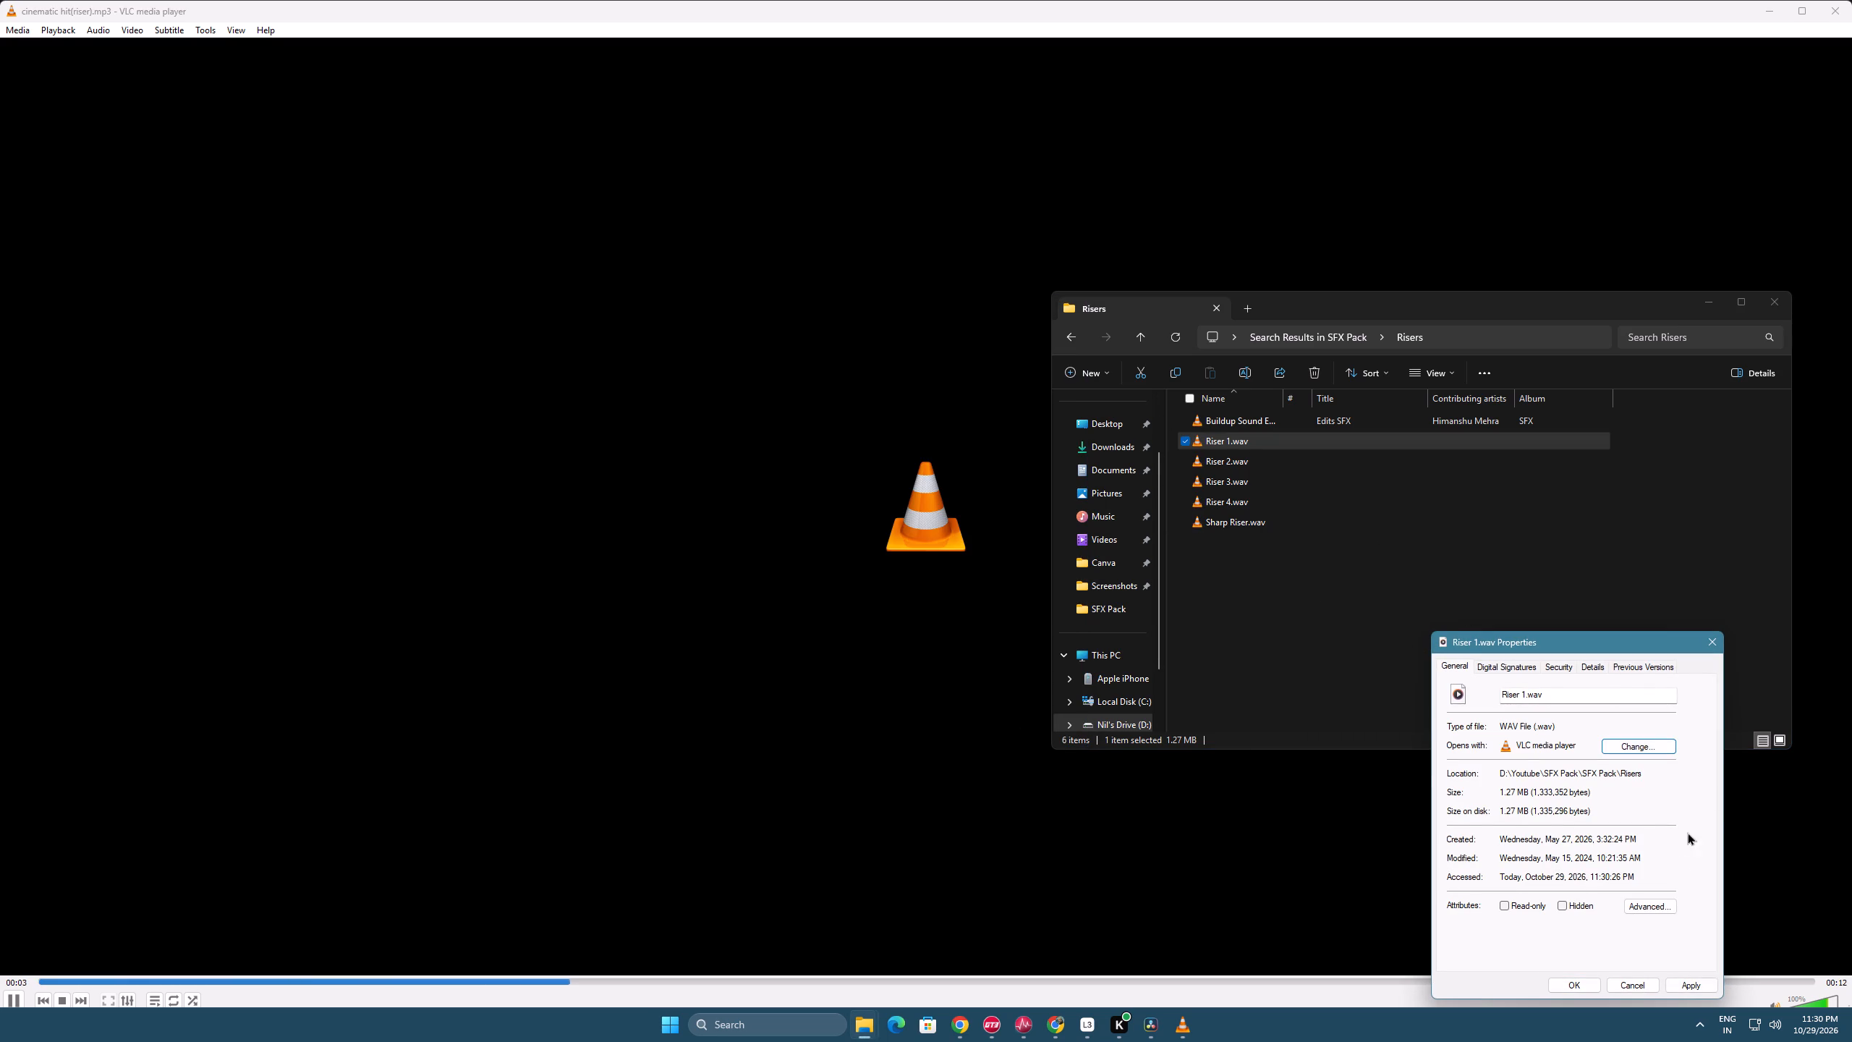
left_click(1689, 986)
left_click(1577, 984)
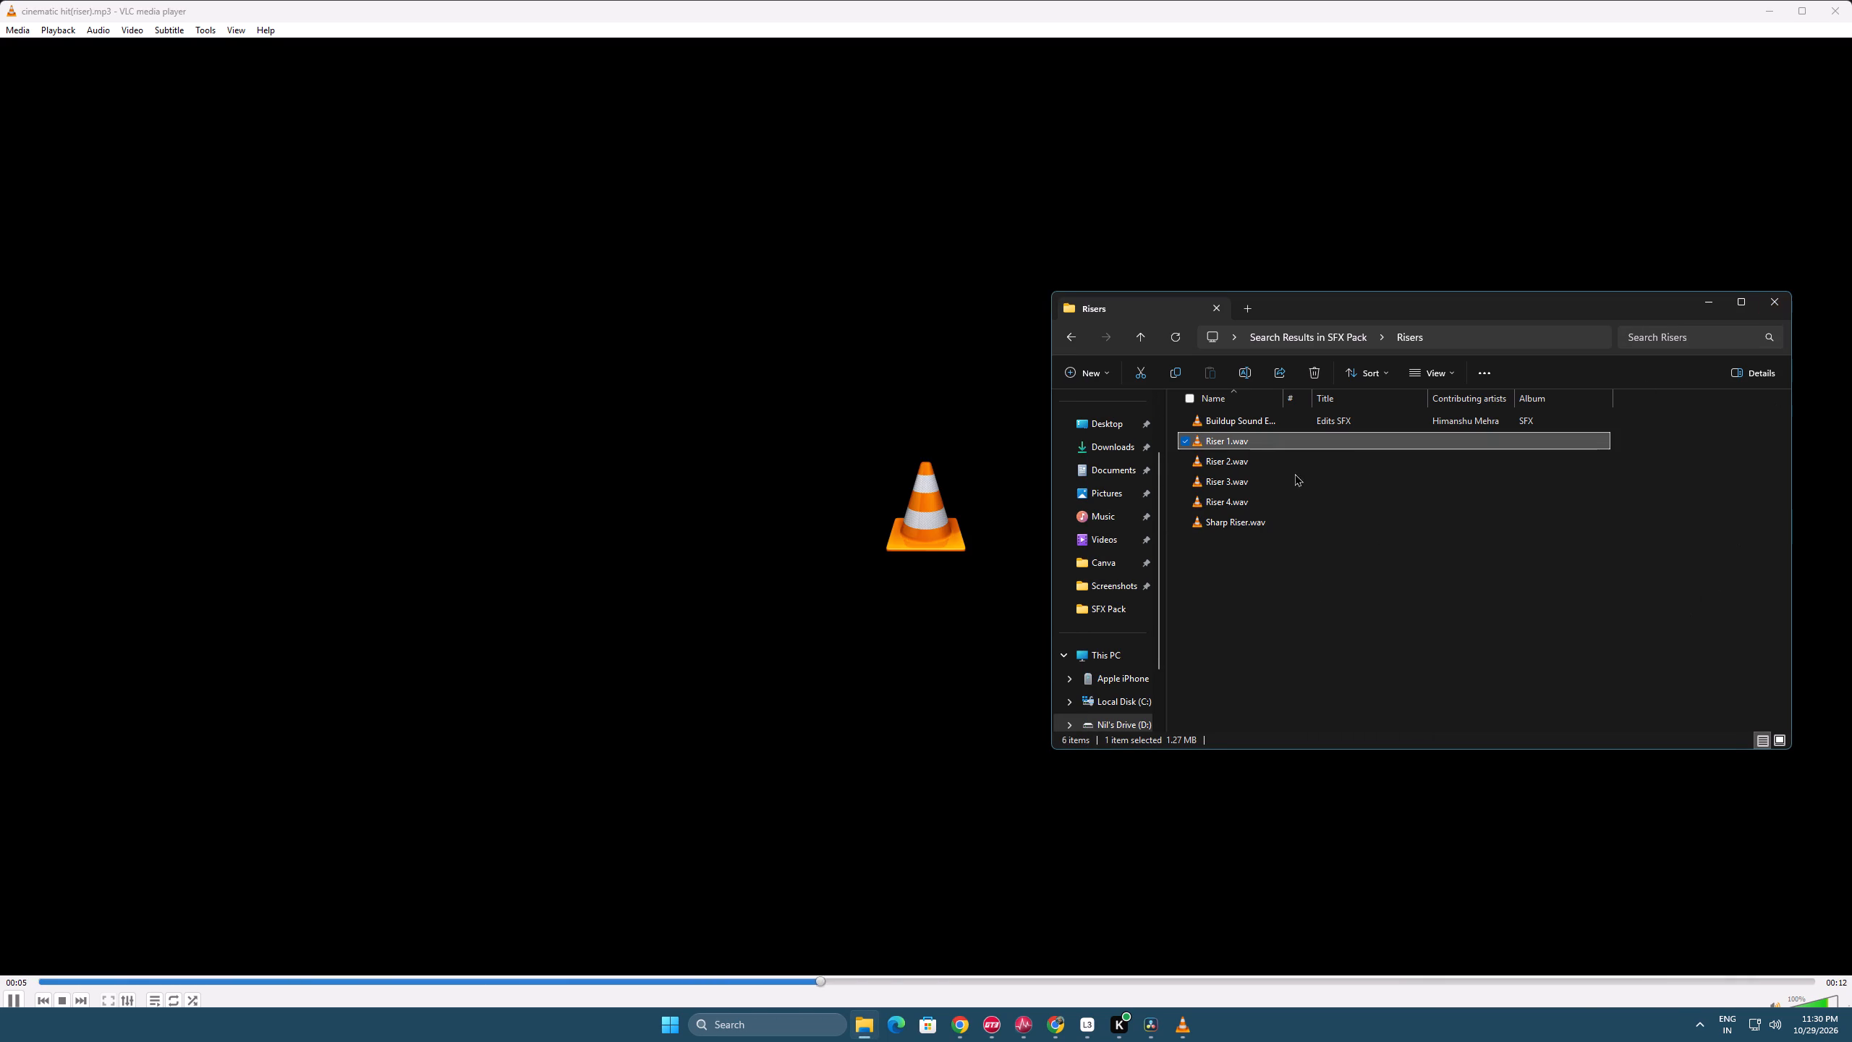
Audition Riser 1.wav and Riser 2.wav in VLC and close the File Explorer window.
double_click(1287, 448)
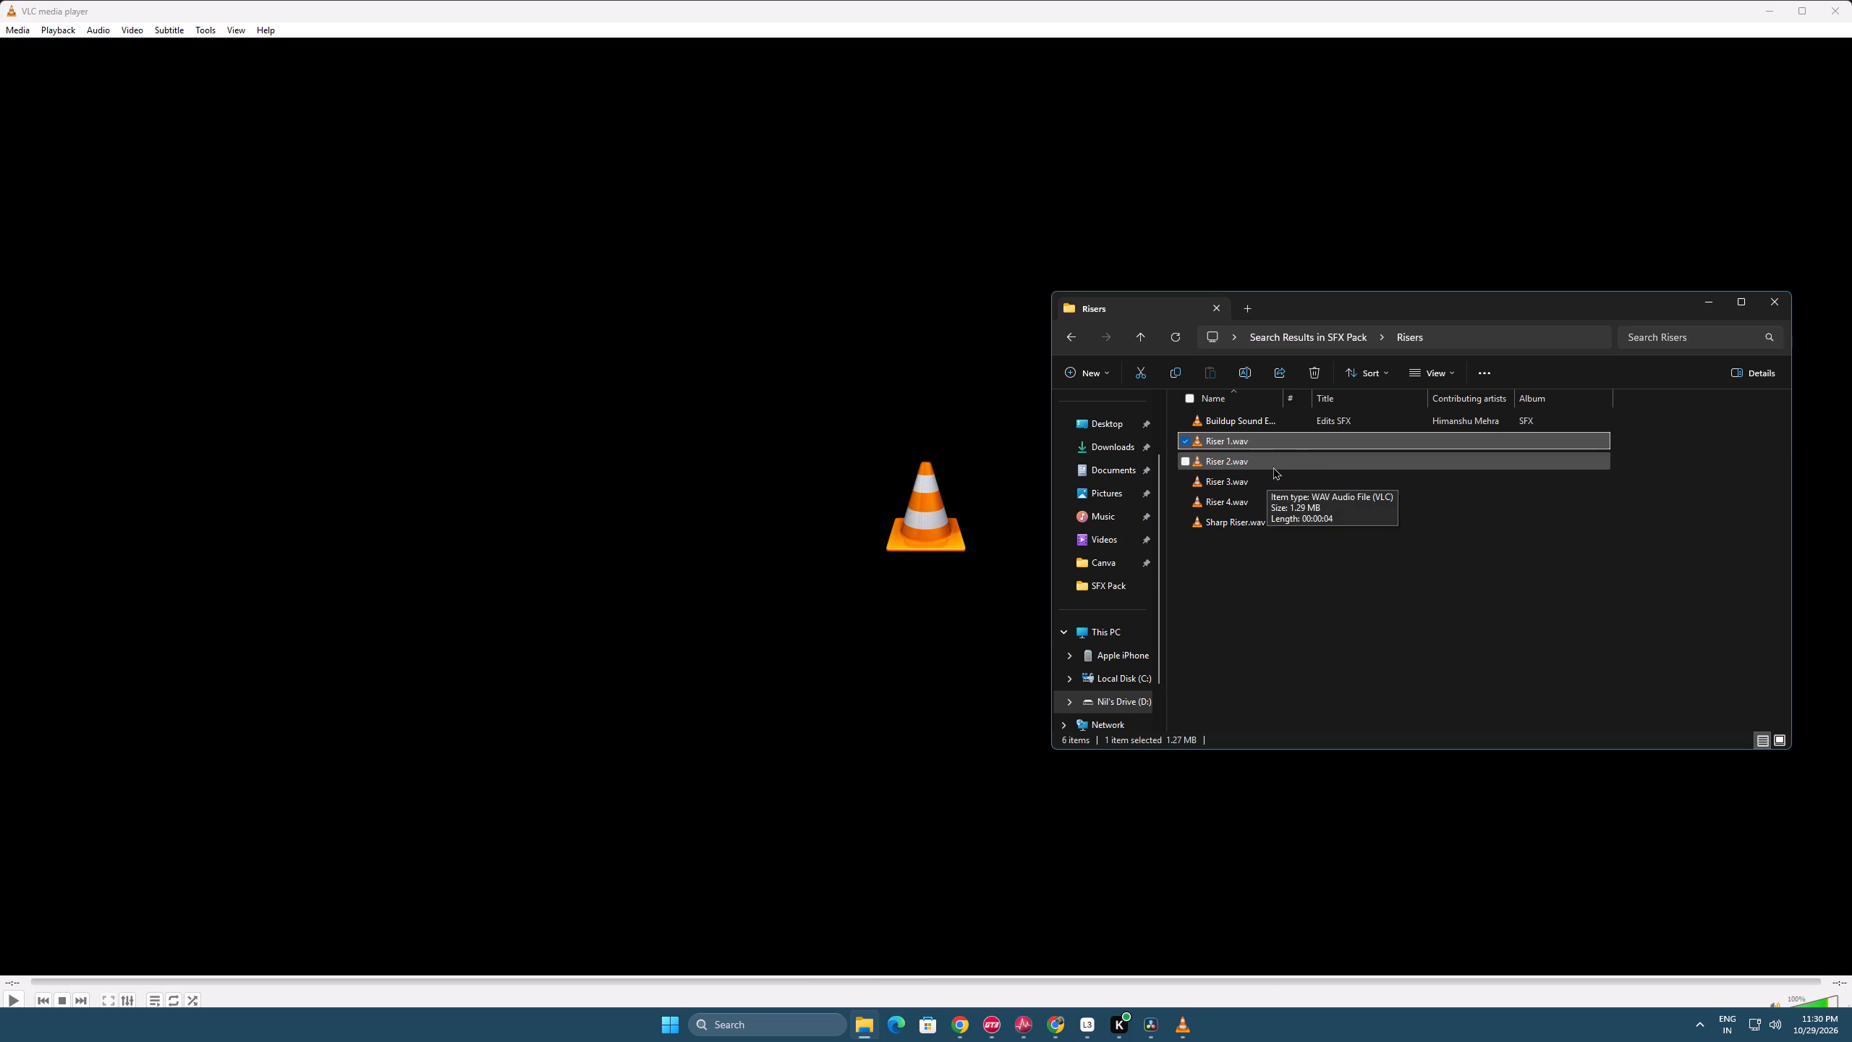
double_click(1297, 464)
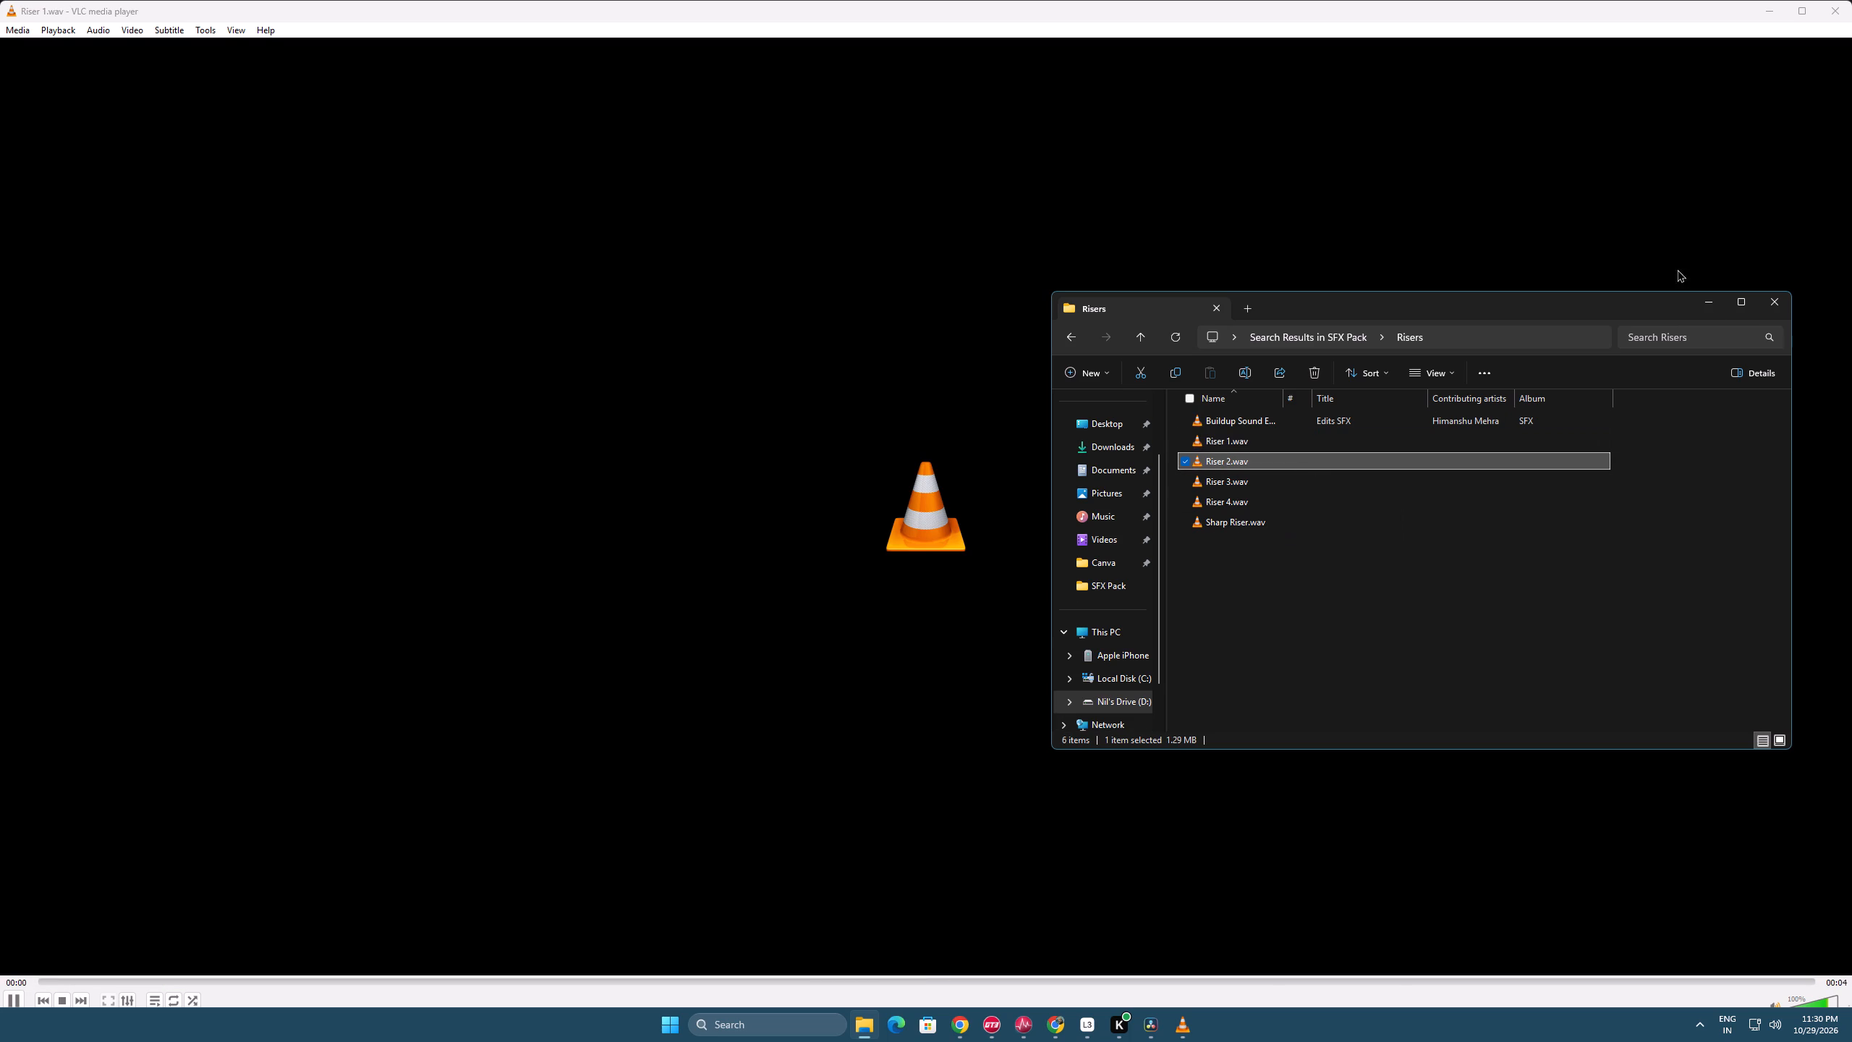
left_click(1777, 303)
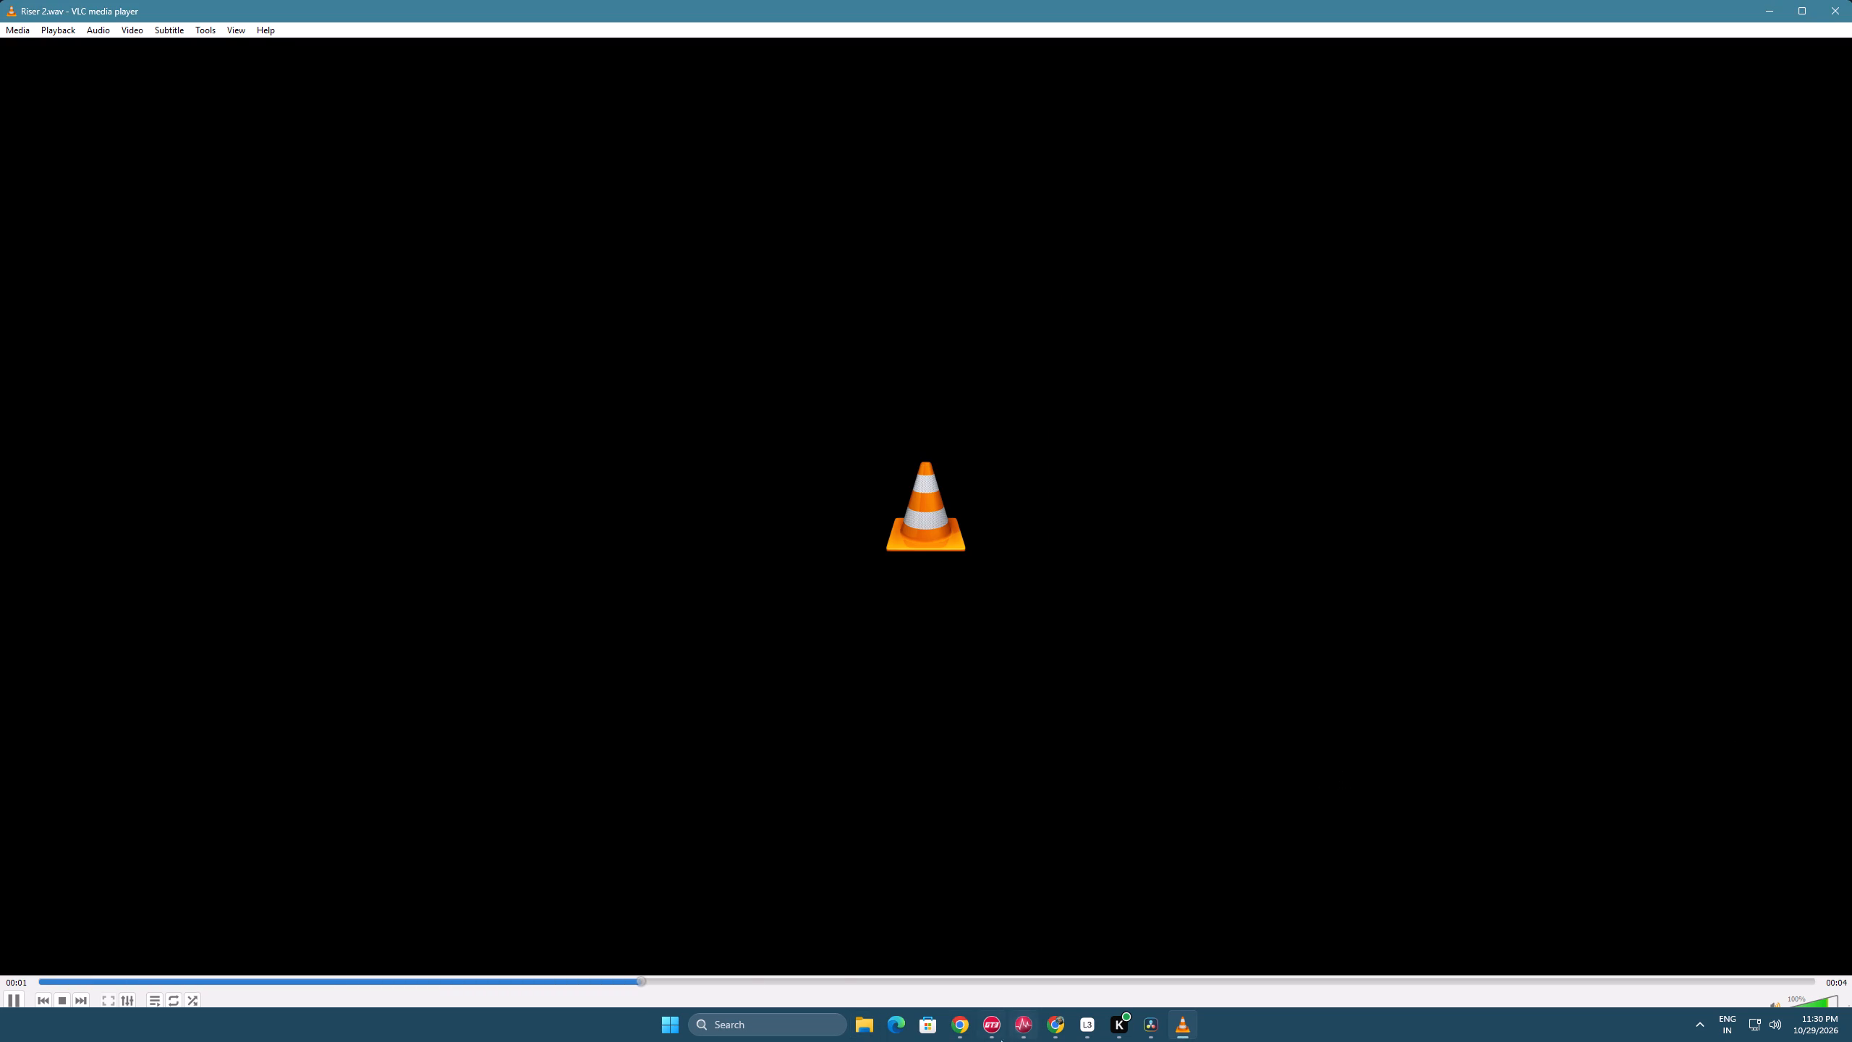
Reopen the SFX Pack folder inside Youtube on the D: drive, search it for "riser" and open the Risers folder.
left_click(871, 1027)
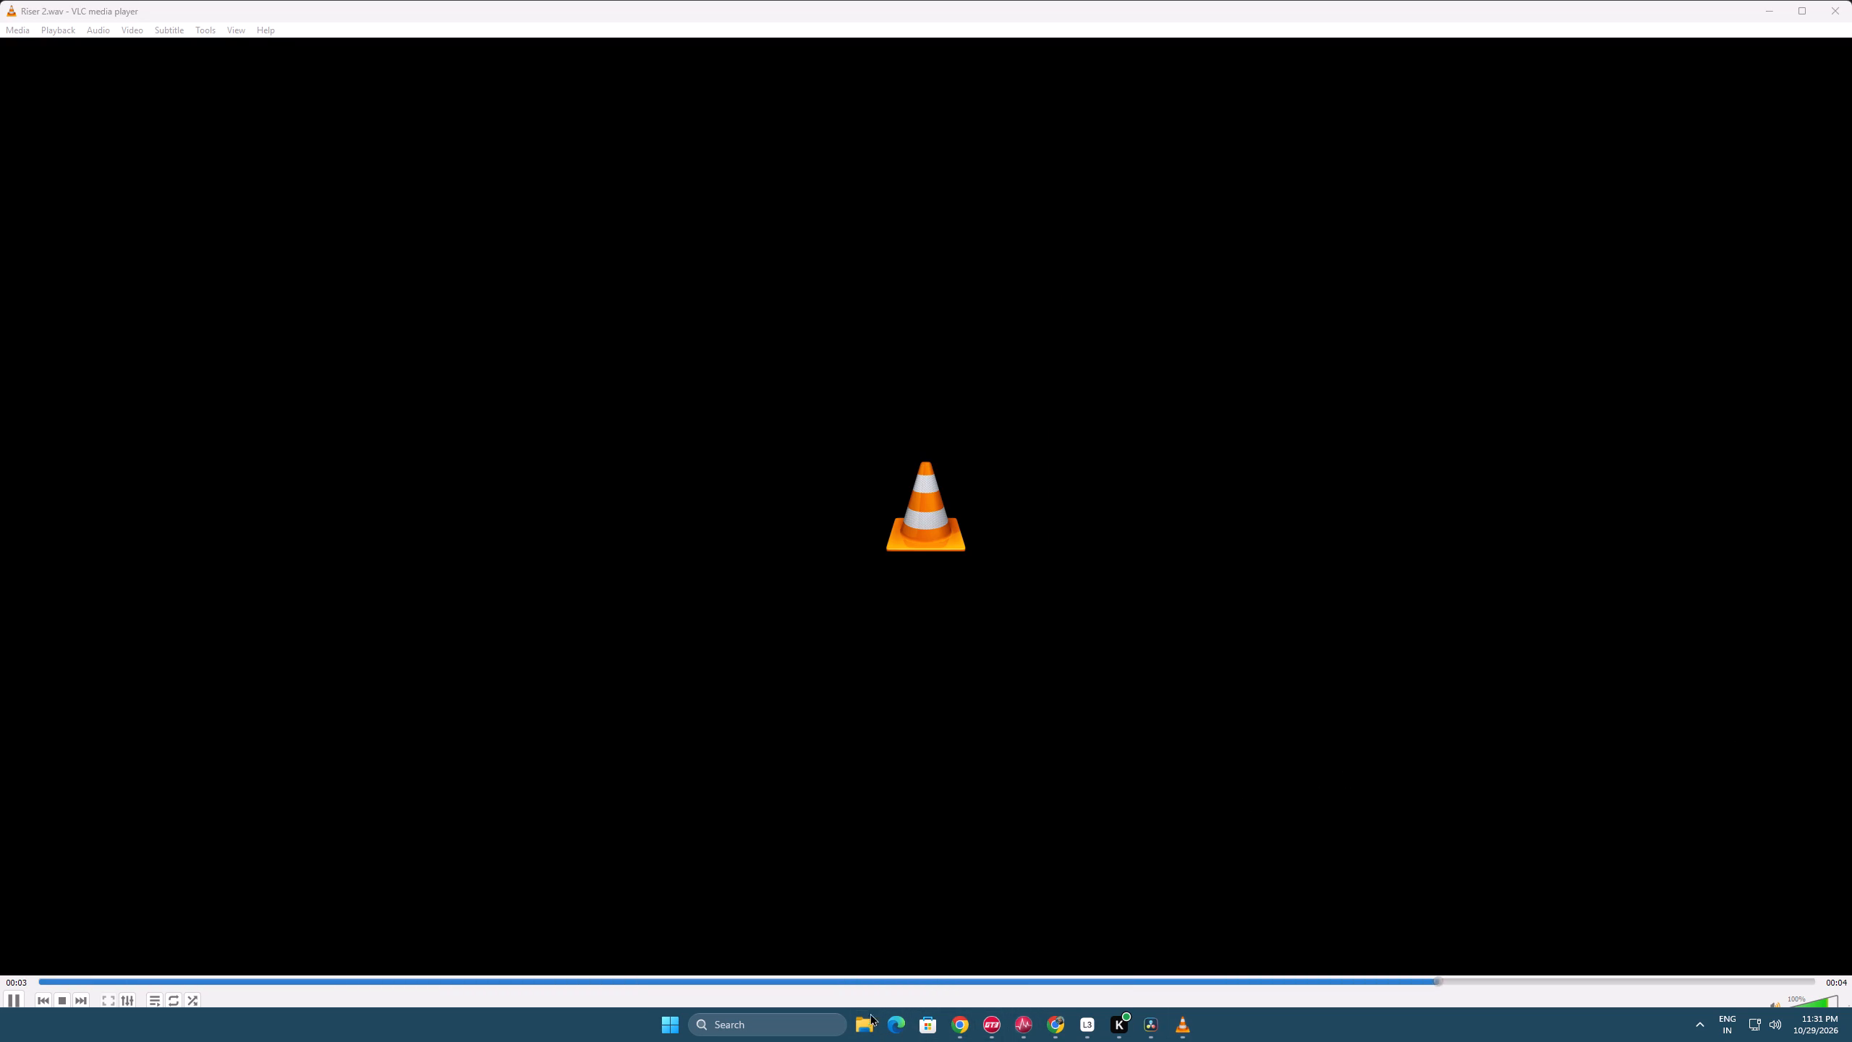
scroll(1178, 654, "down", 8)
left_click(1112, 695)
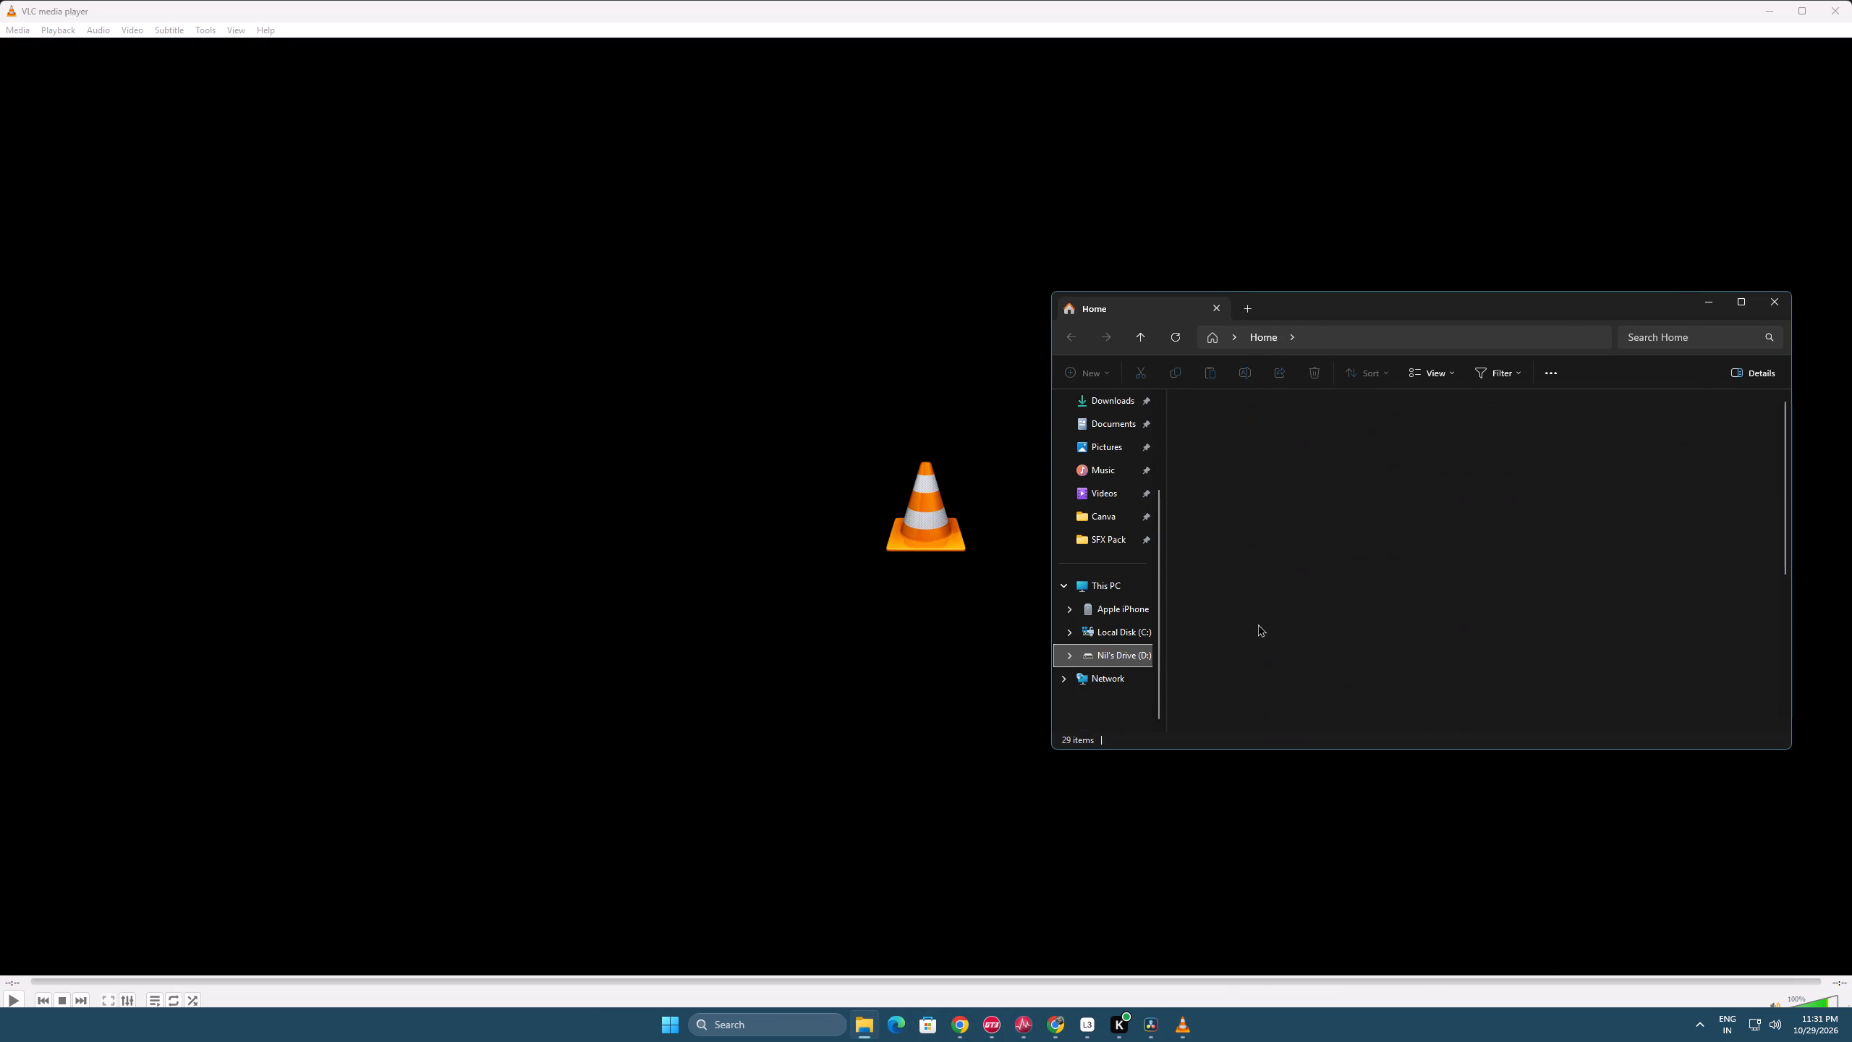
scroll(1354, 570, "down", 8)
double_click(1310, 600)
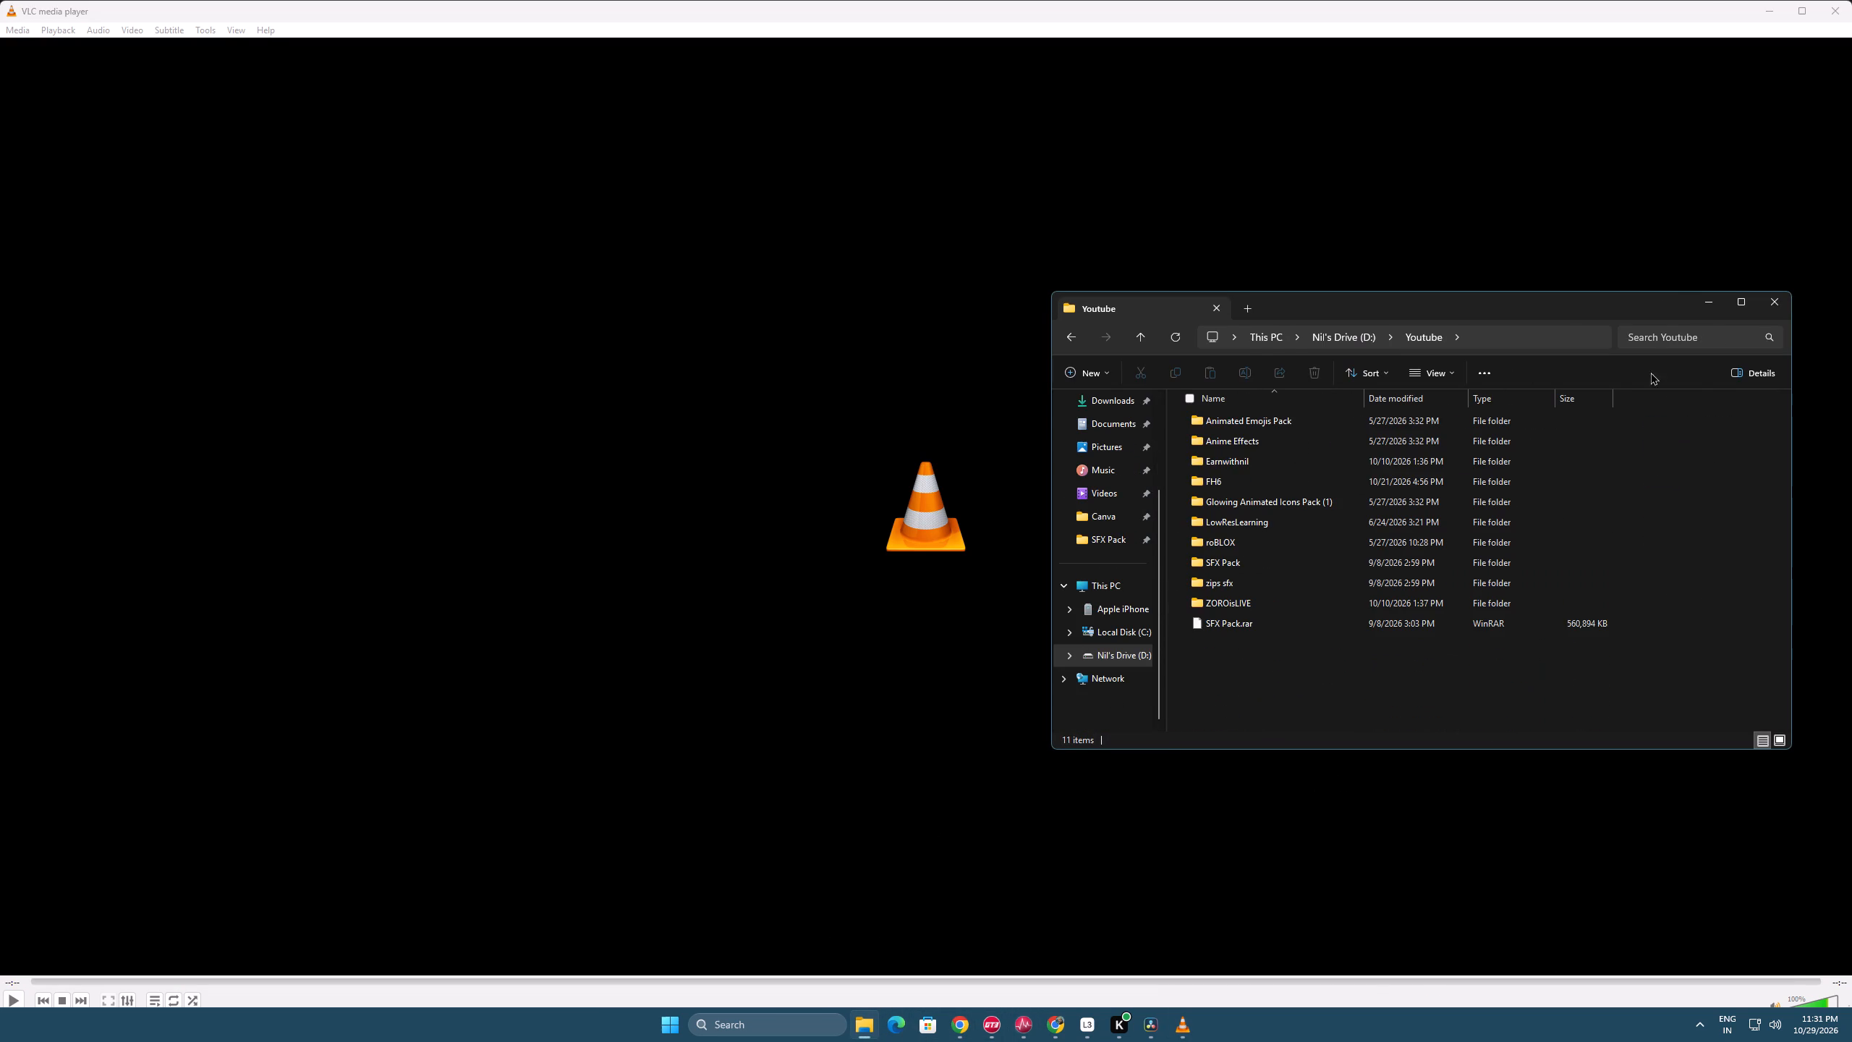
double_click(1269, 556)
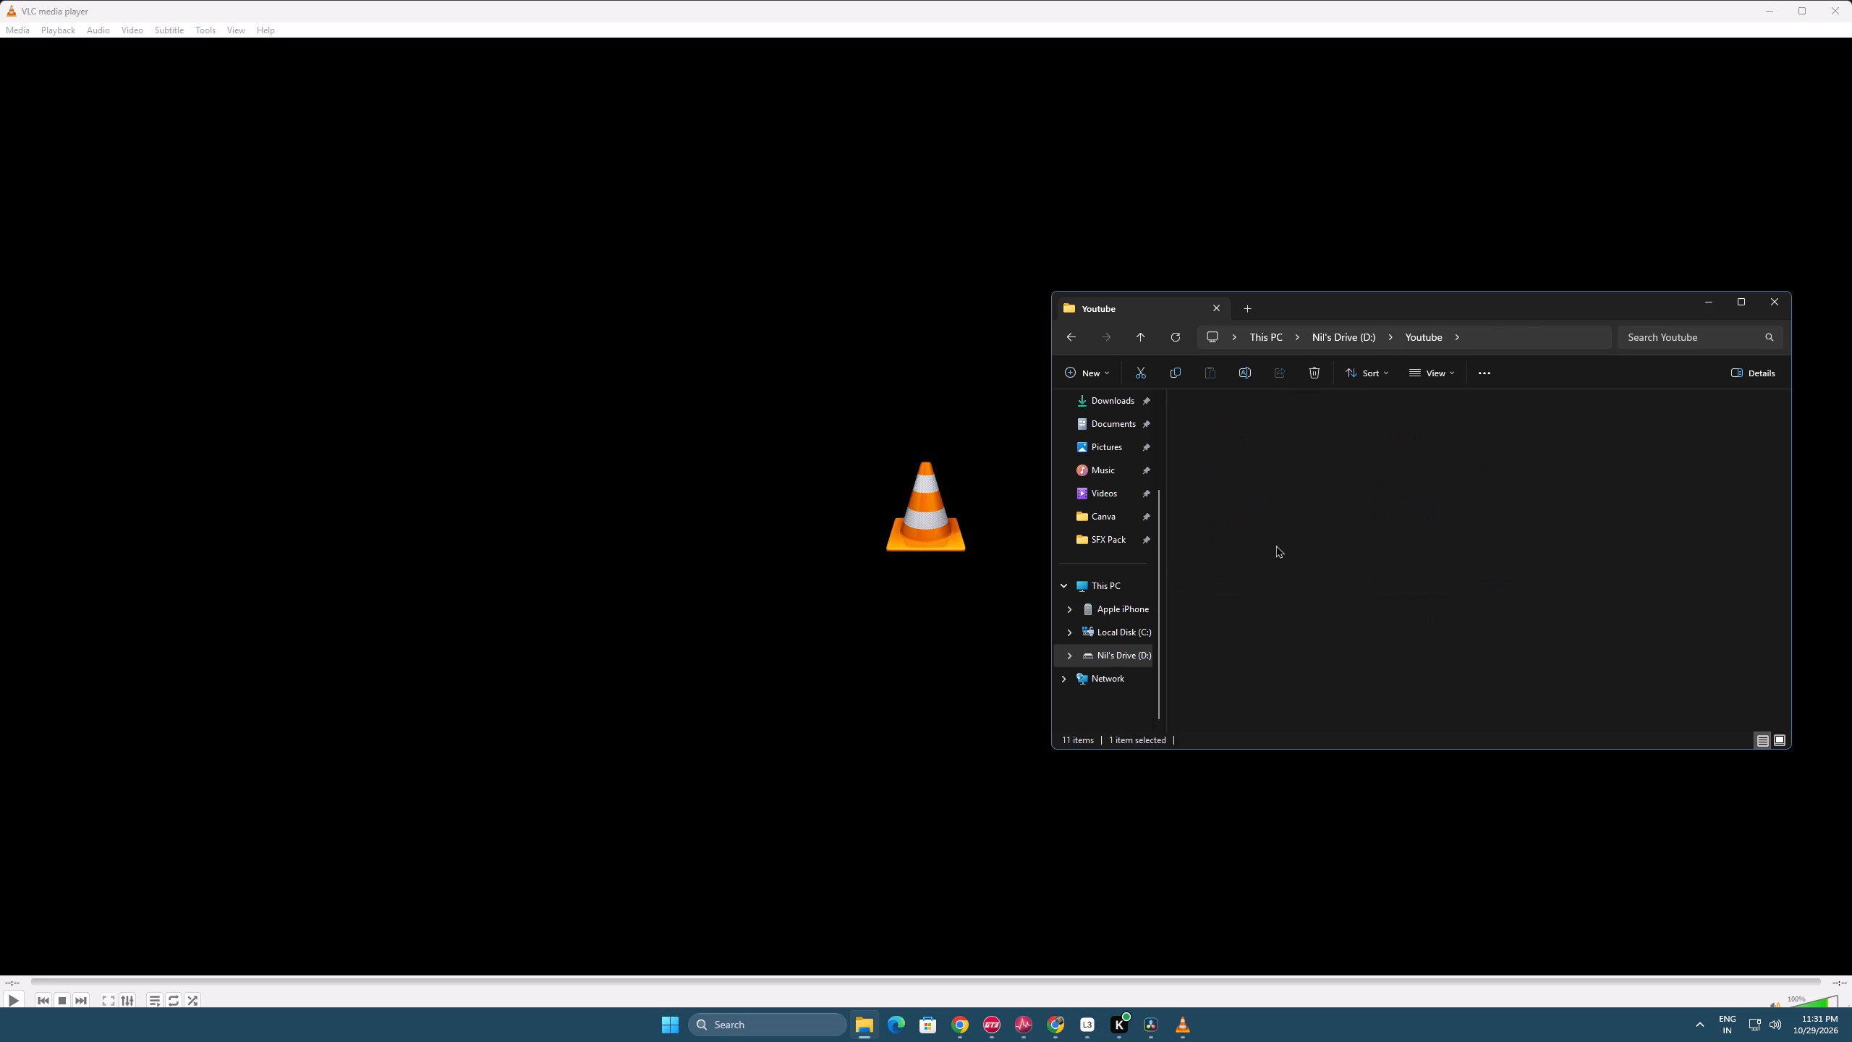
left_click(1708, 336)
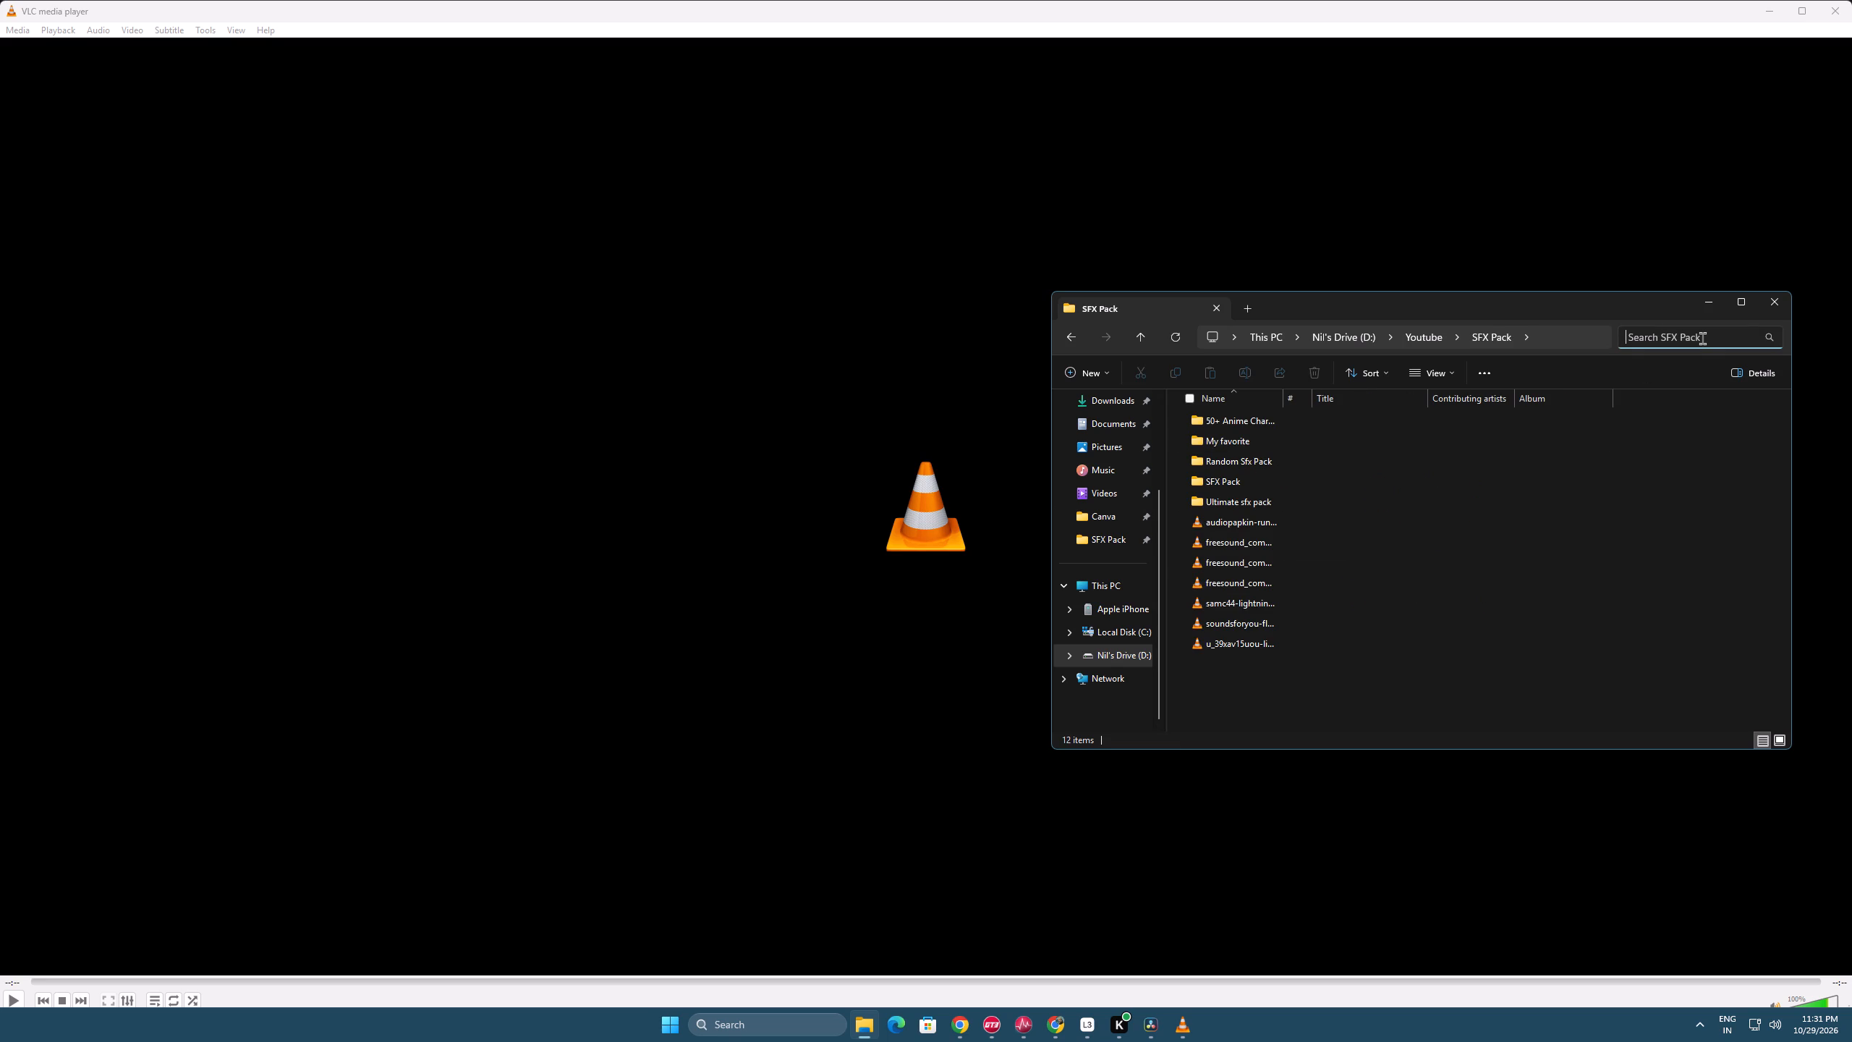
type("riser")
key("Return")
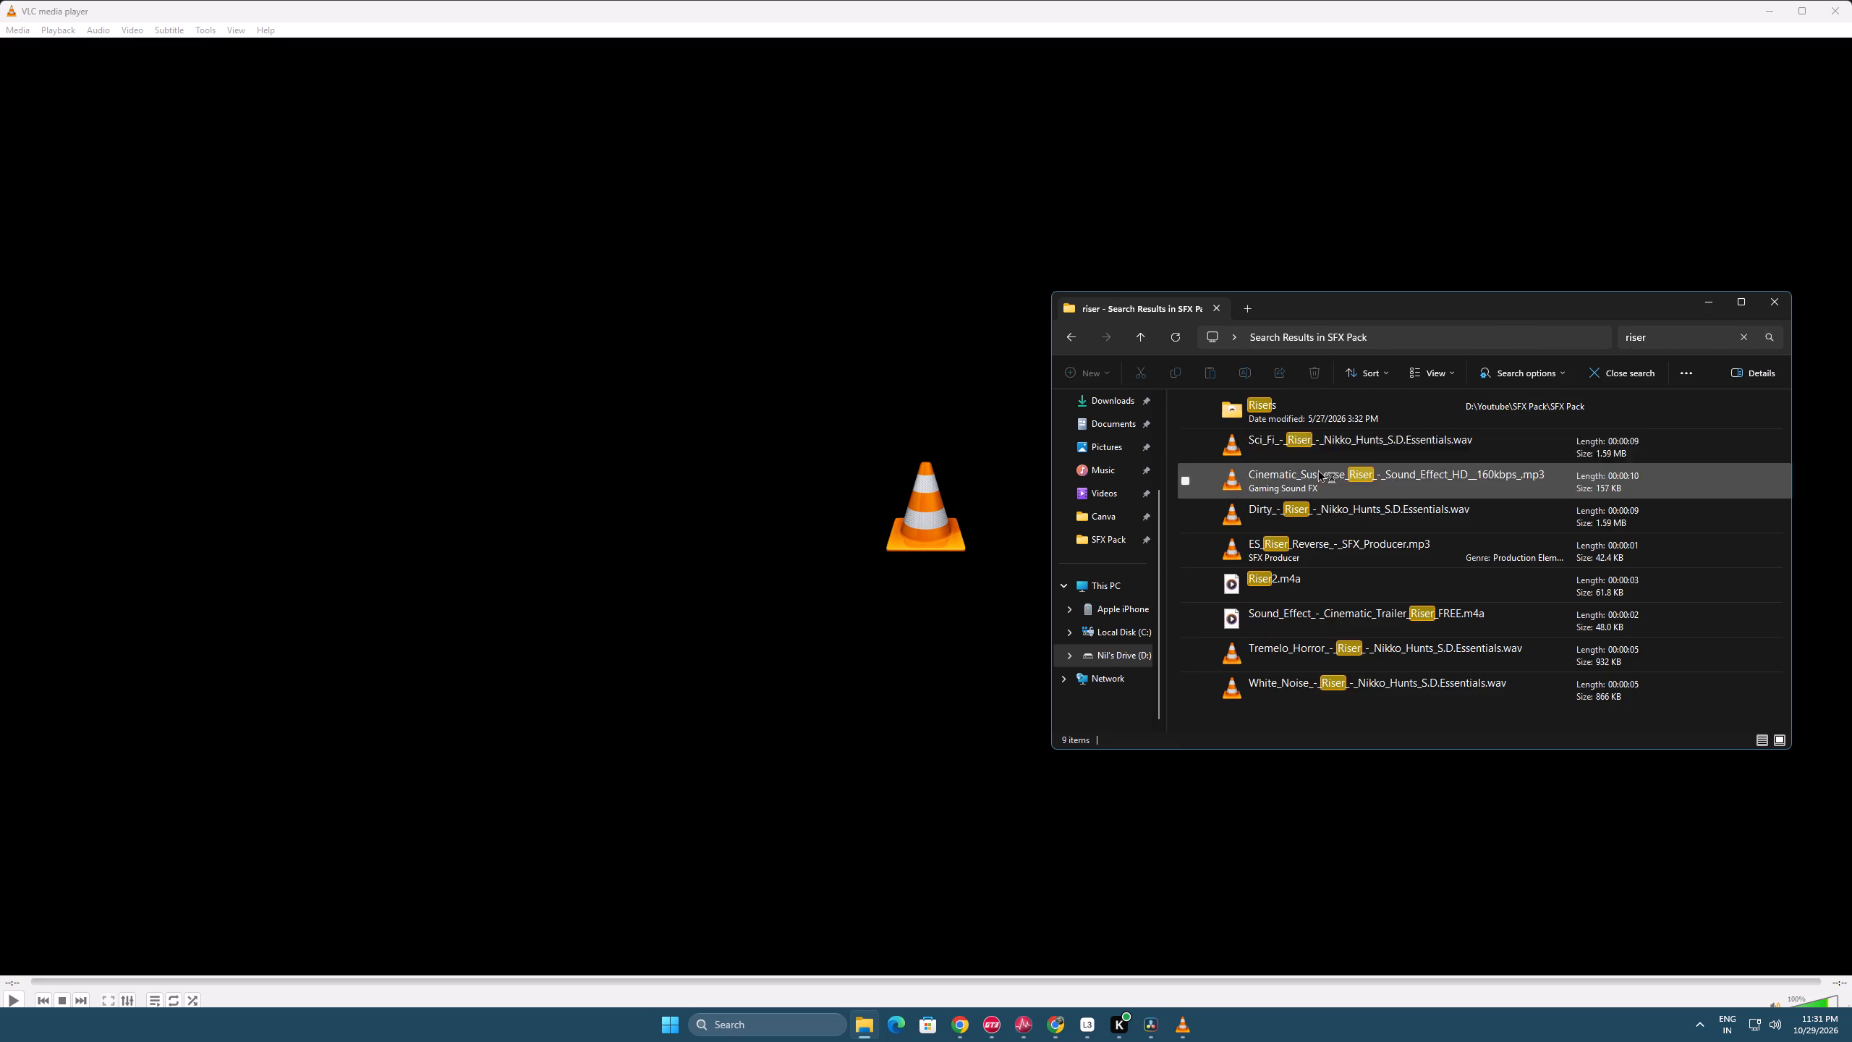
double_click(1327, 411)
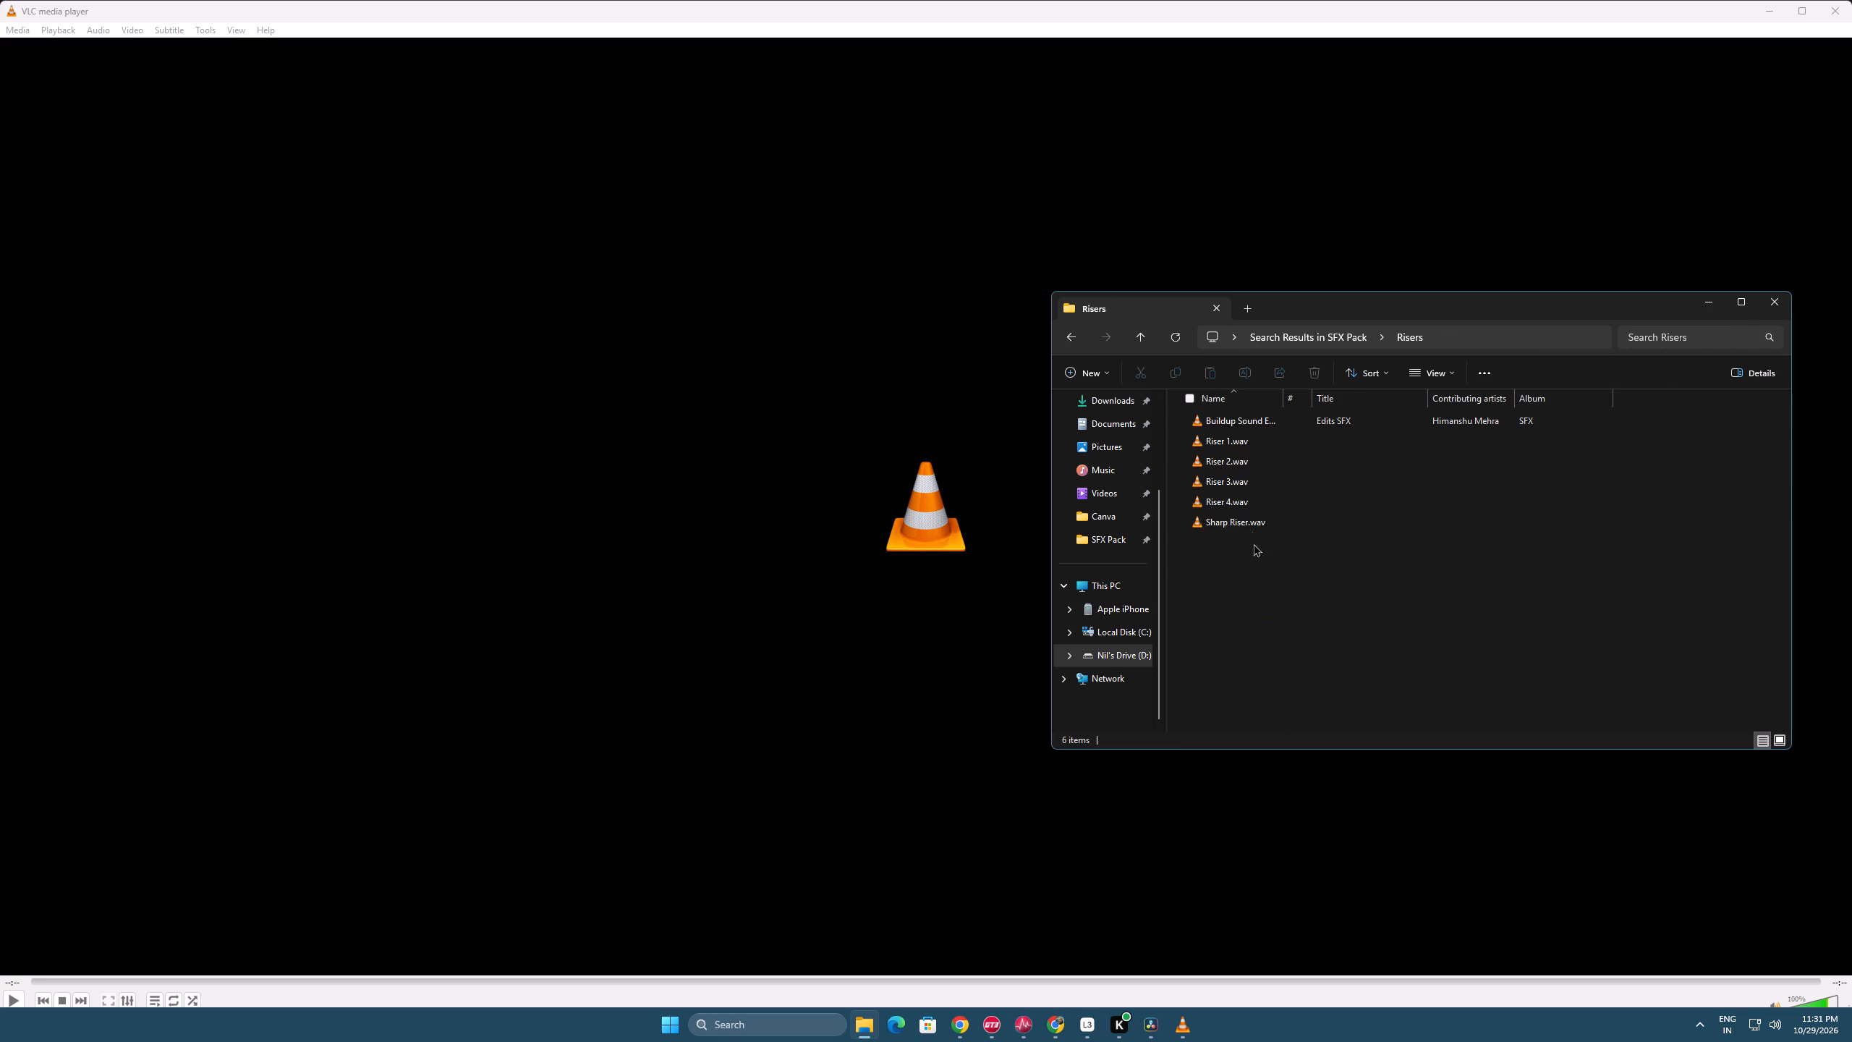
Close VLC and place Riser 4.wav at the start of the DaVinci Resolve timeline on a new Audio 3 track.
left_click(1283, 503)
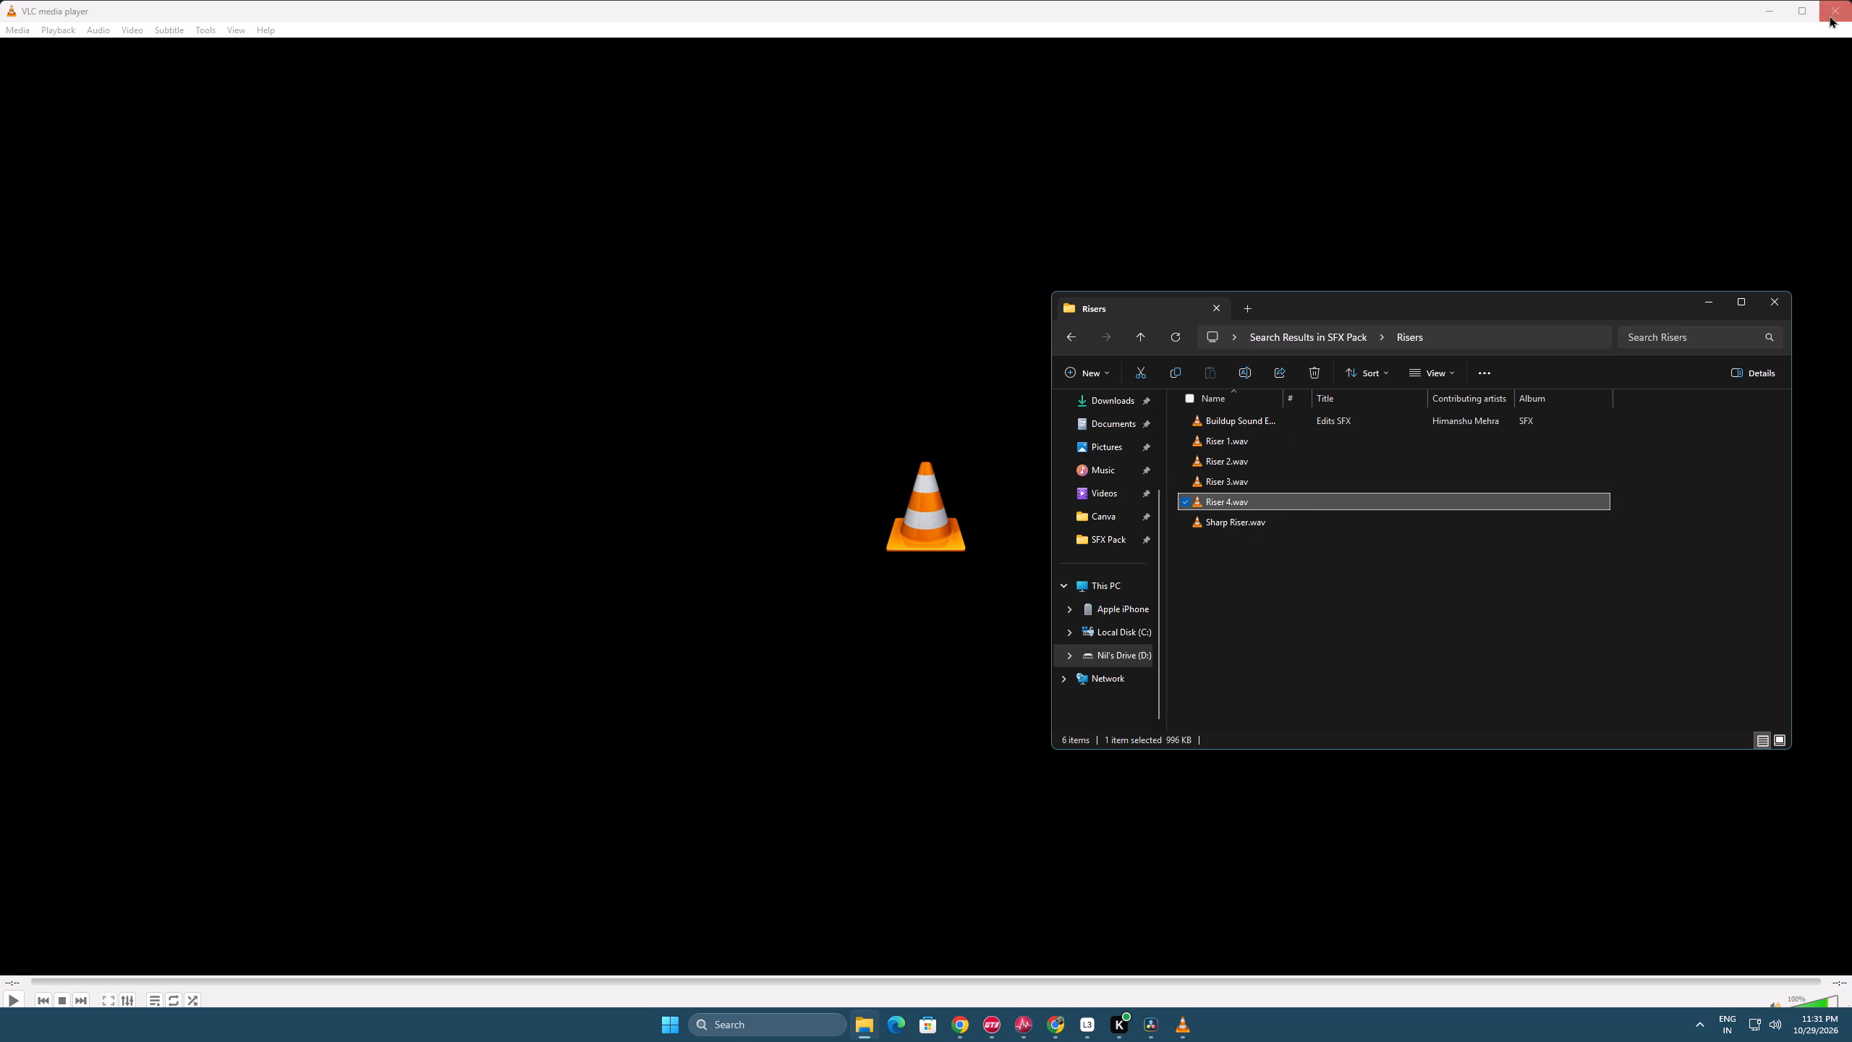
left_click(1851, 0)
left_click(1842, 6)
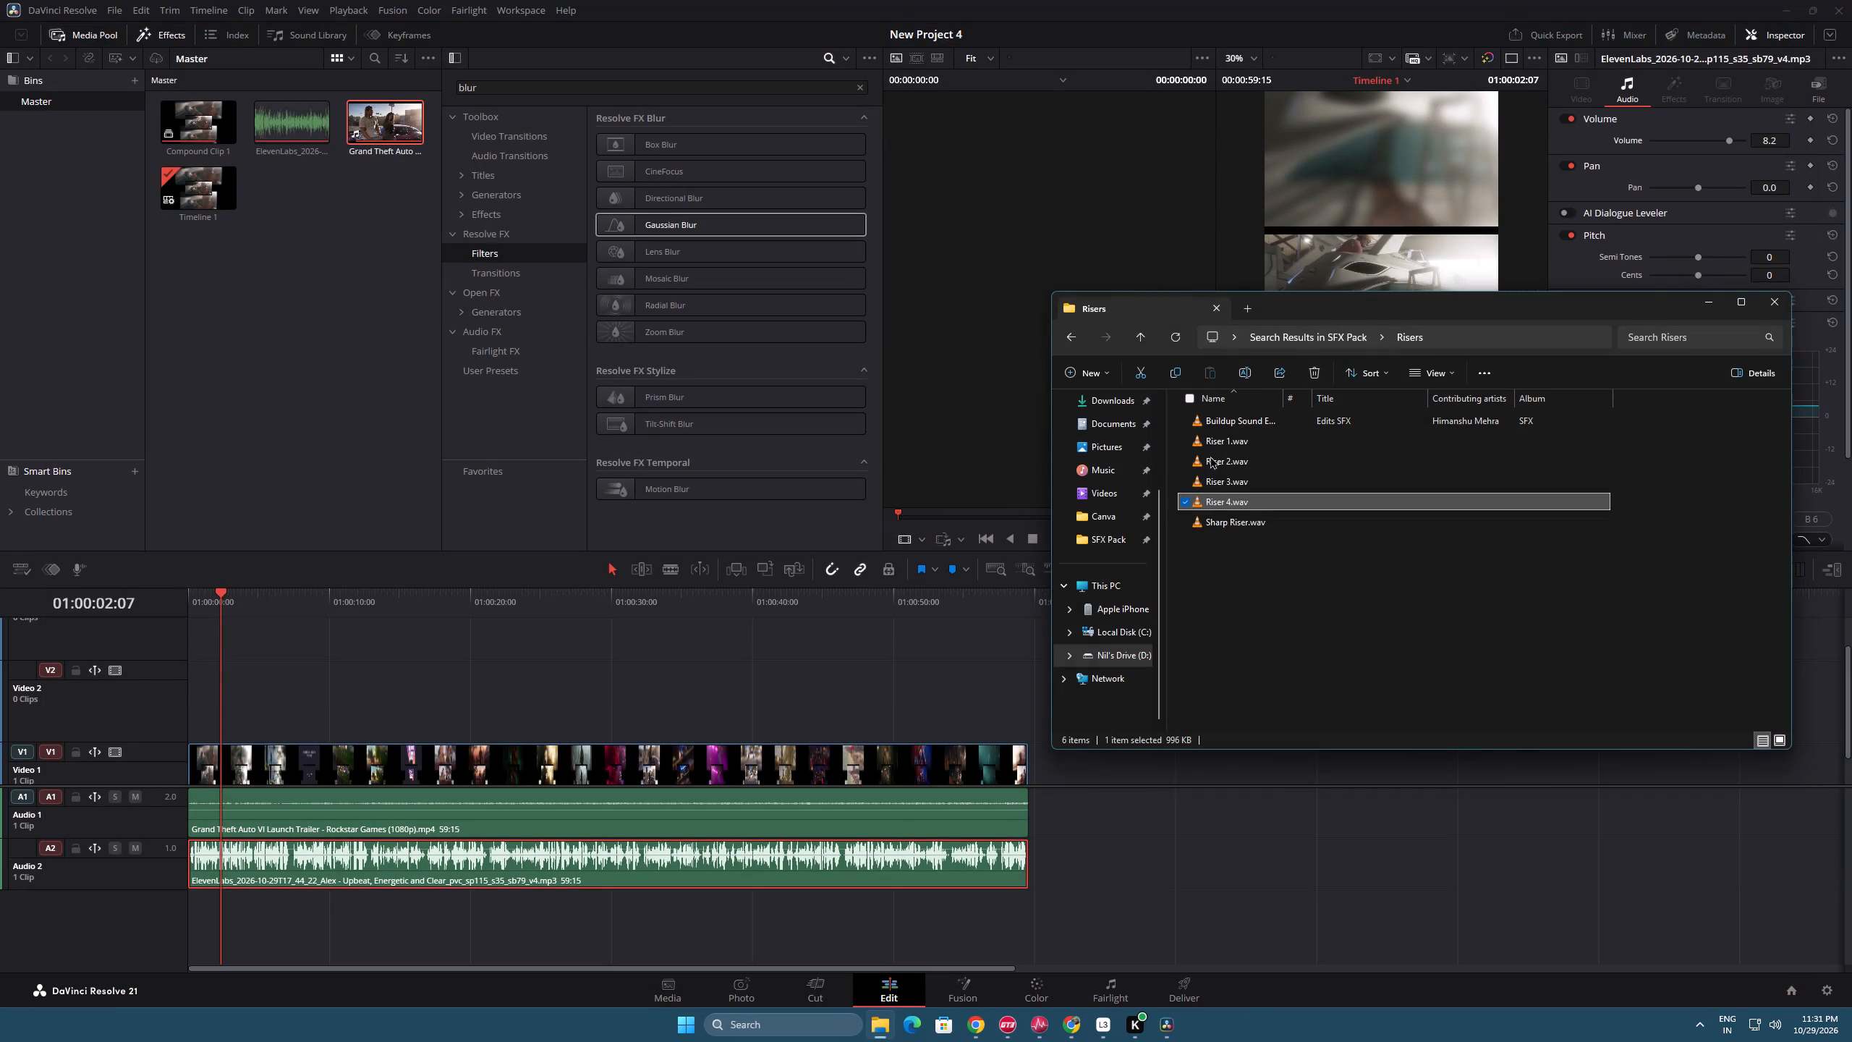
left_click_drag(1239, 499, 197, 917)
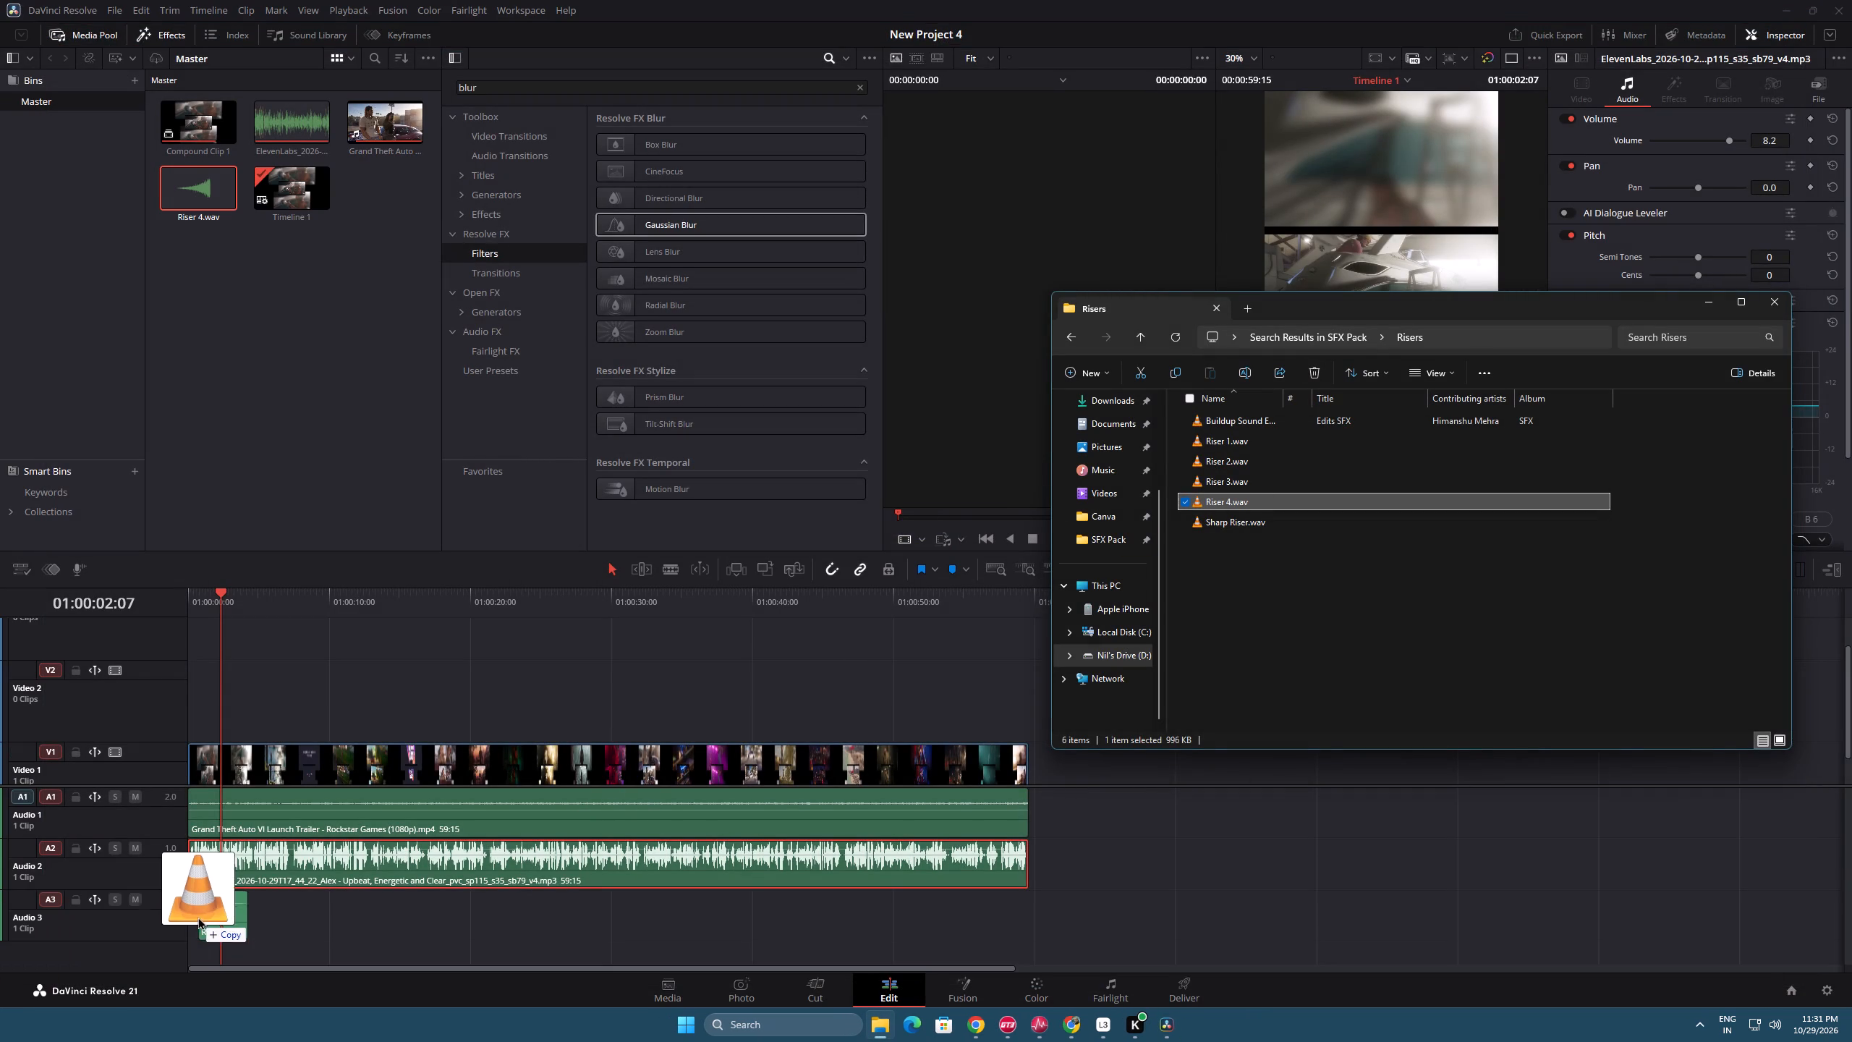
left_click_drag(197, 917, 186, 914)
Trim a little off the beginning of the Riser 4.wav clip and move it back to the timeline start.
left_click_drag(190, 918, 191, 917)
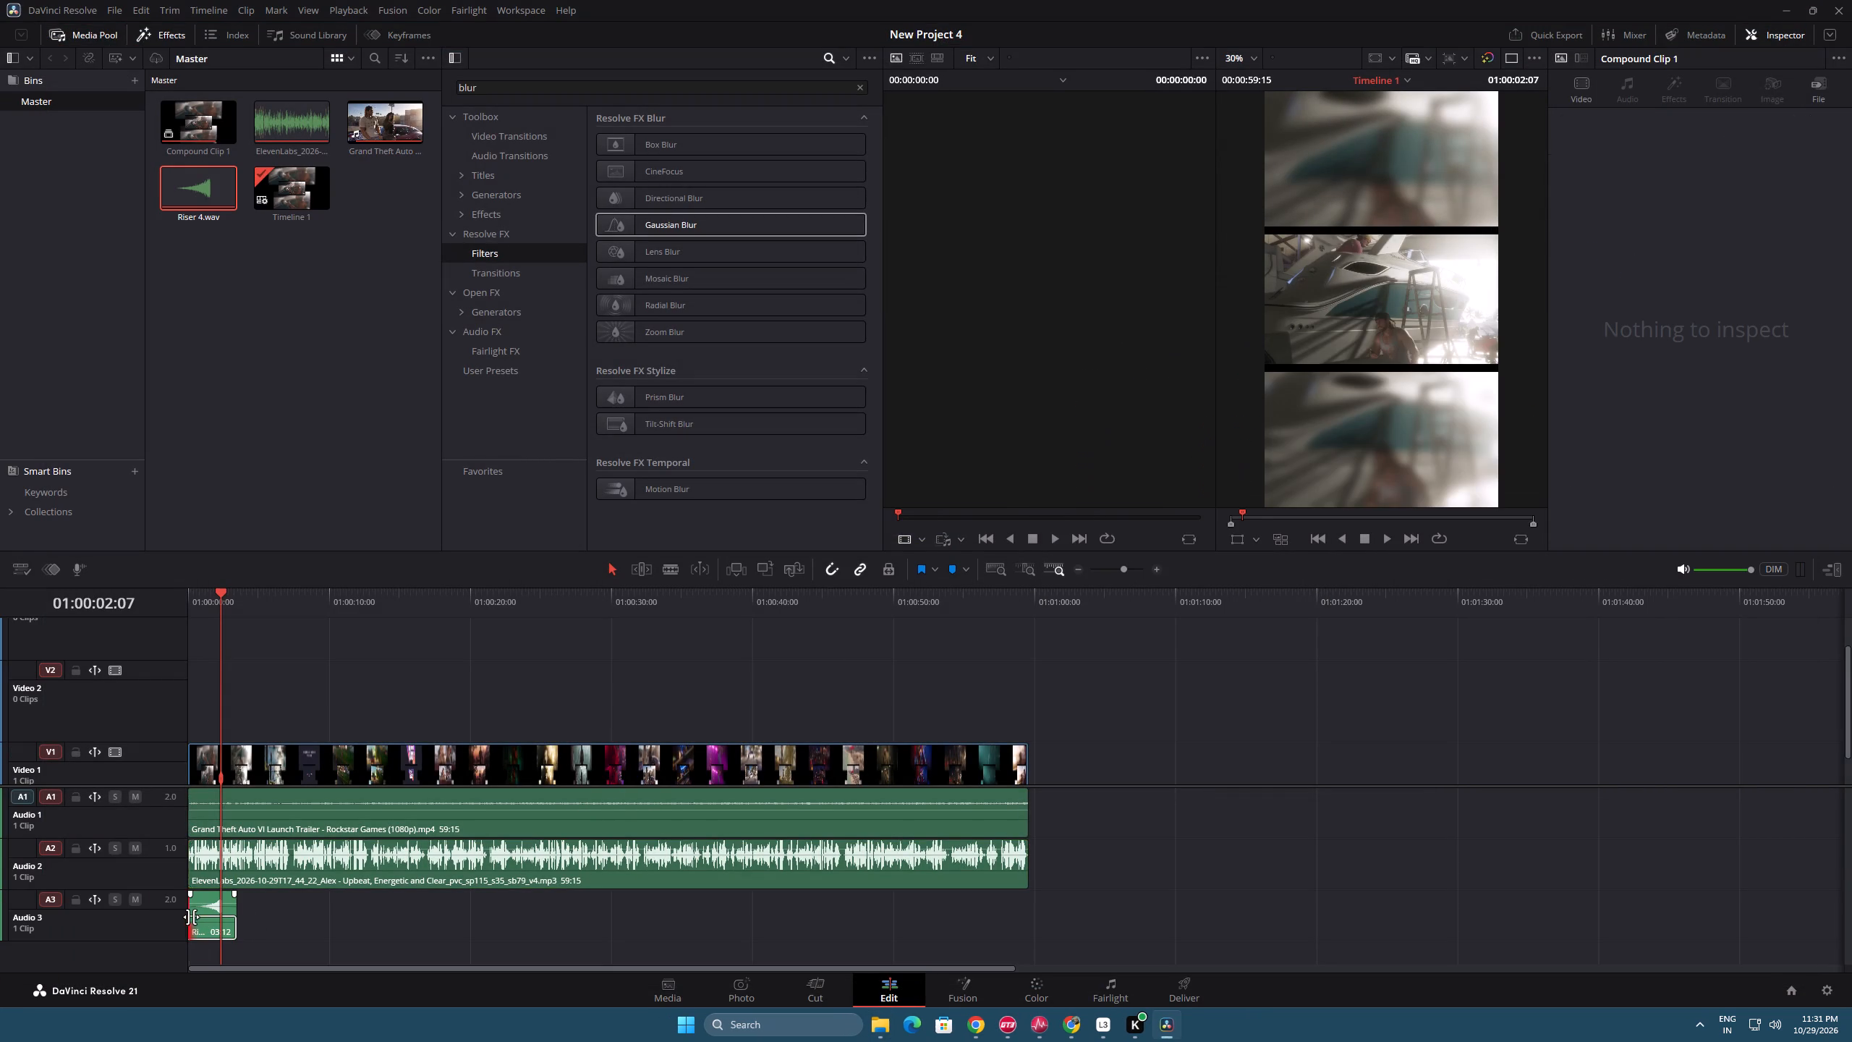
left_click_drag(191, 917, 200, 917)
left_click(205, 923)
left_click(230, 923)
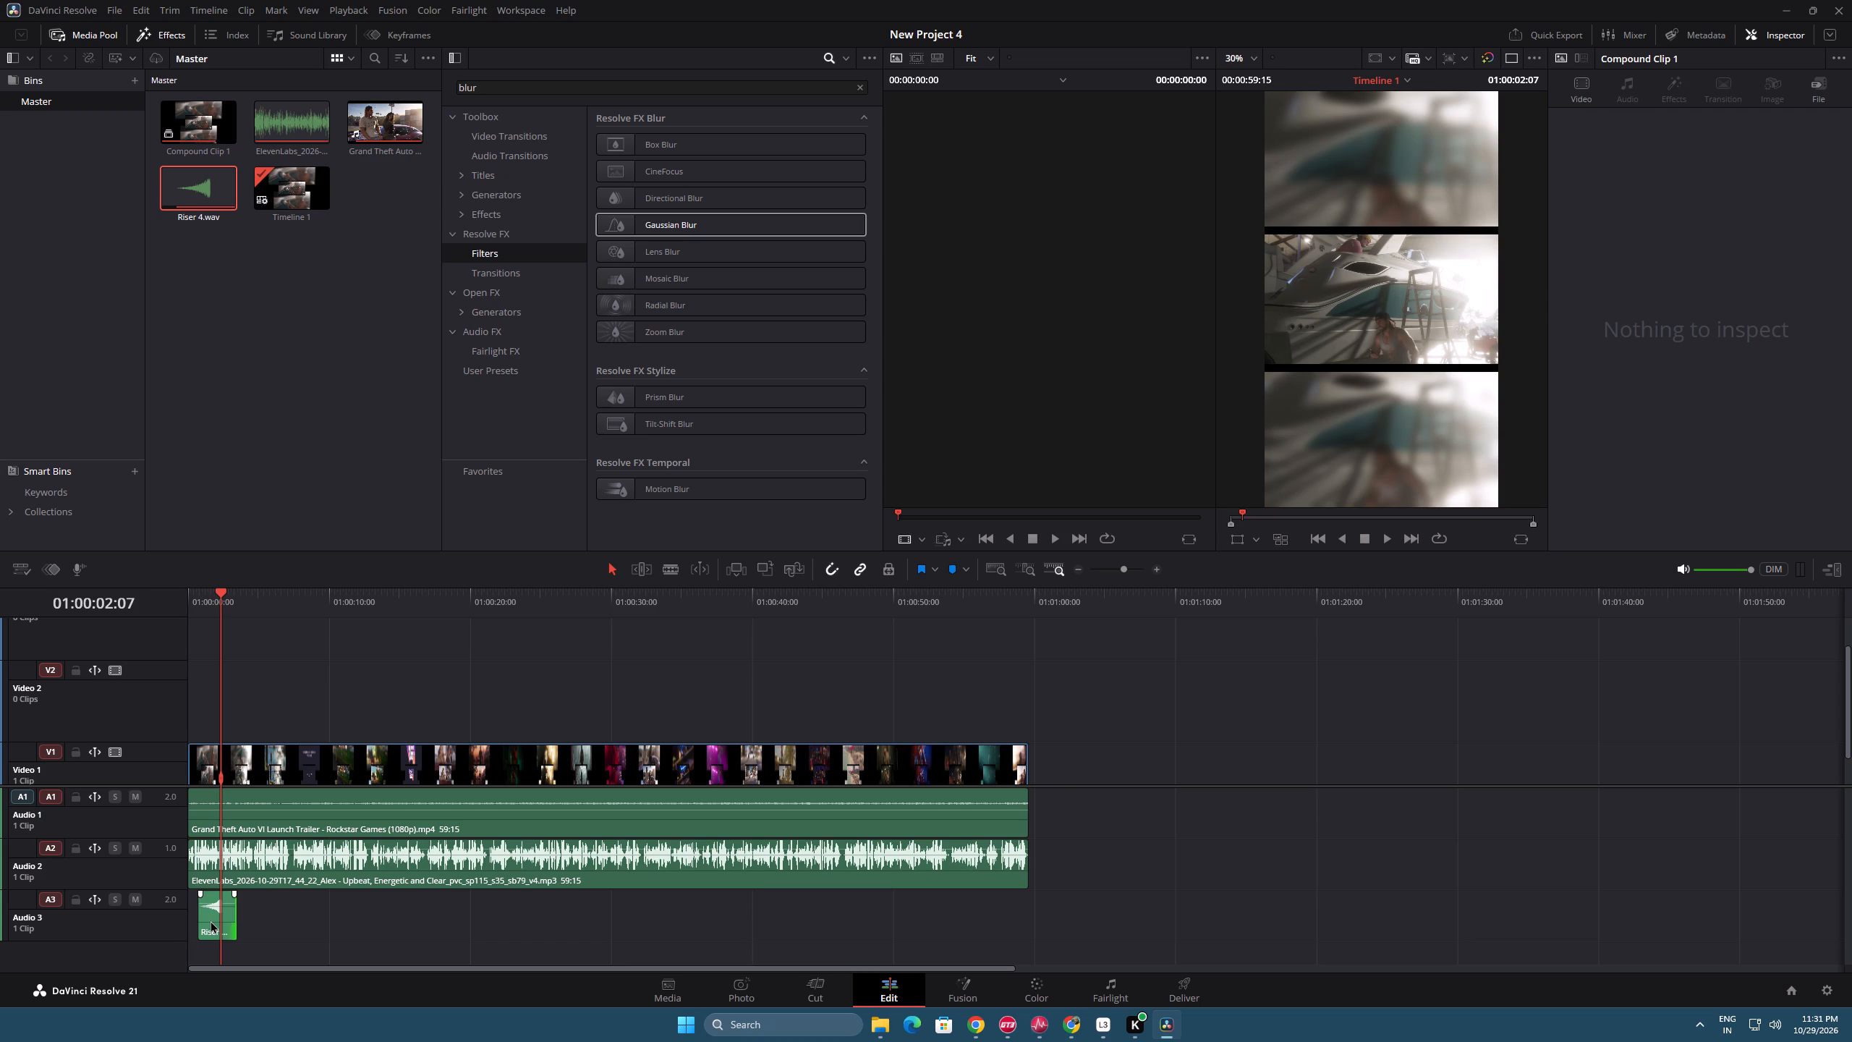
left_click(210, 920)
left_click_drag(210, 920, 179, 918)
left_click_drag(209, 921, 196, 921)
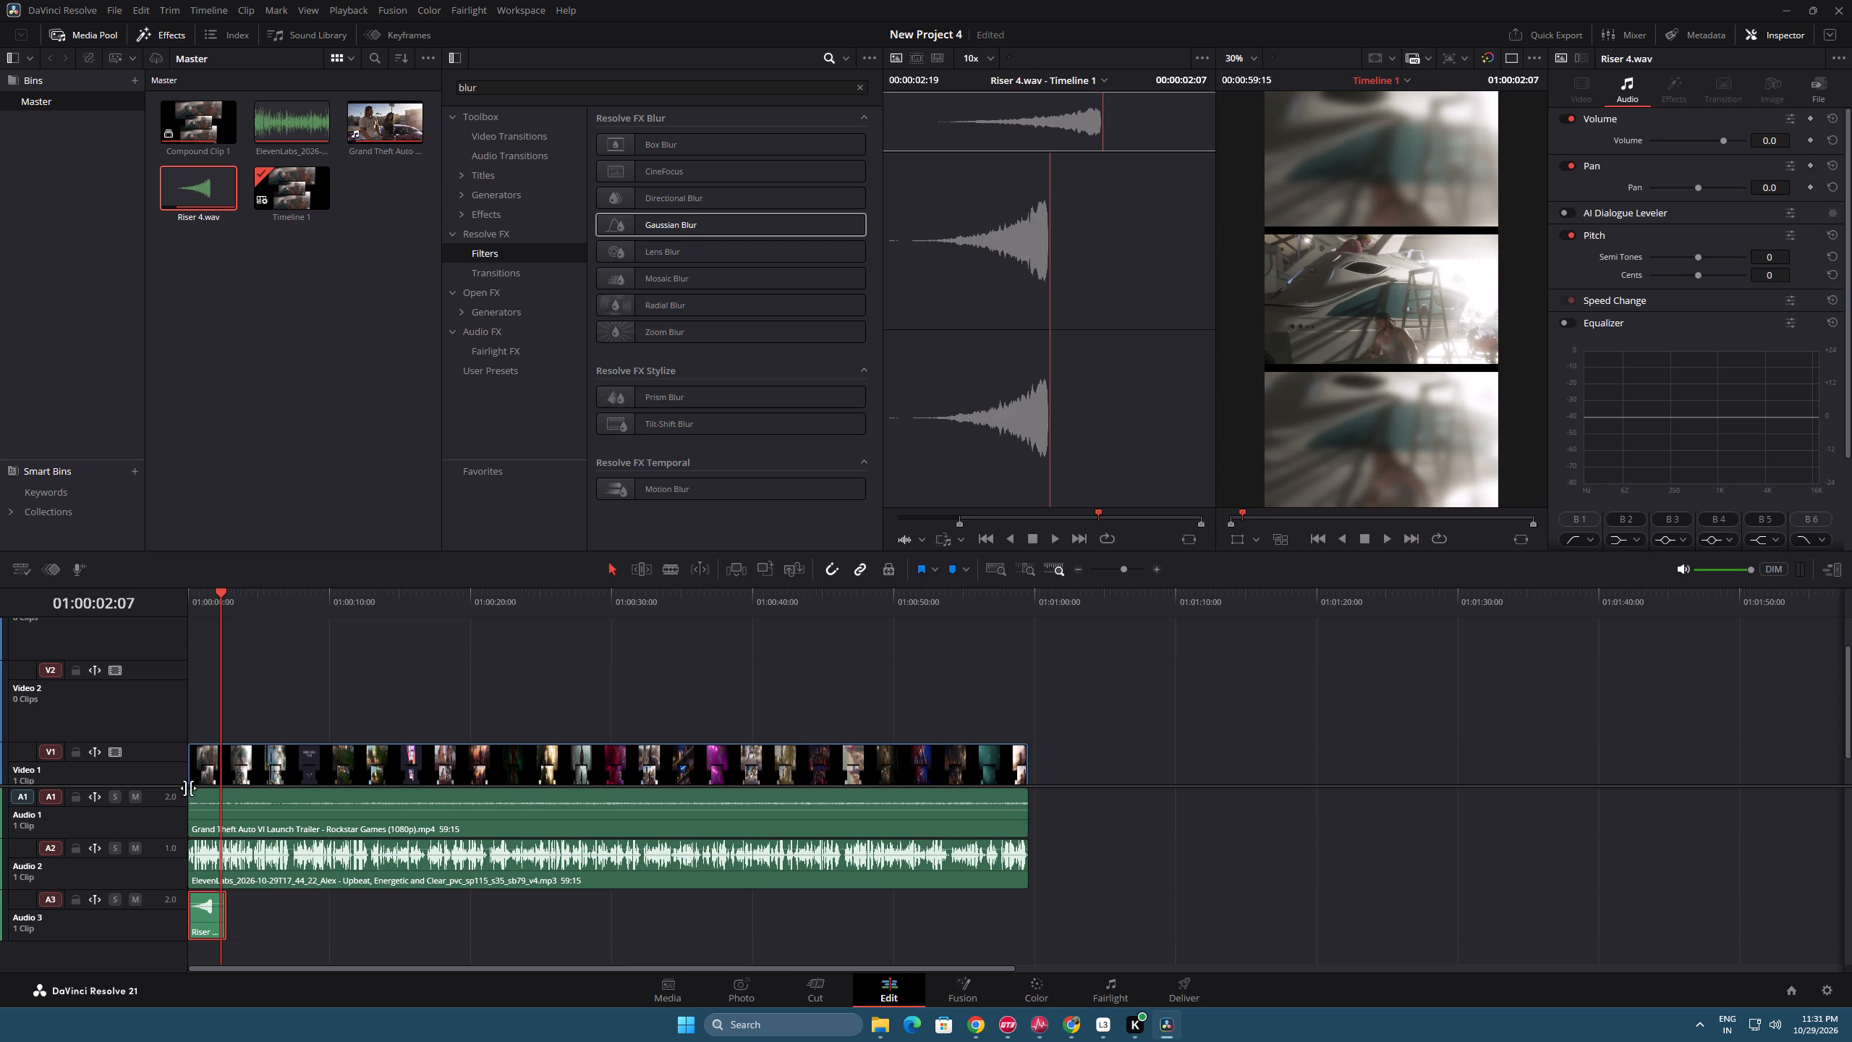
Replay the opening seconds of the timeline several times to check the riser against the voiceover and trailer.
left_click_drag(203, 594, 171, 595)
key("space")
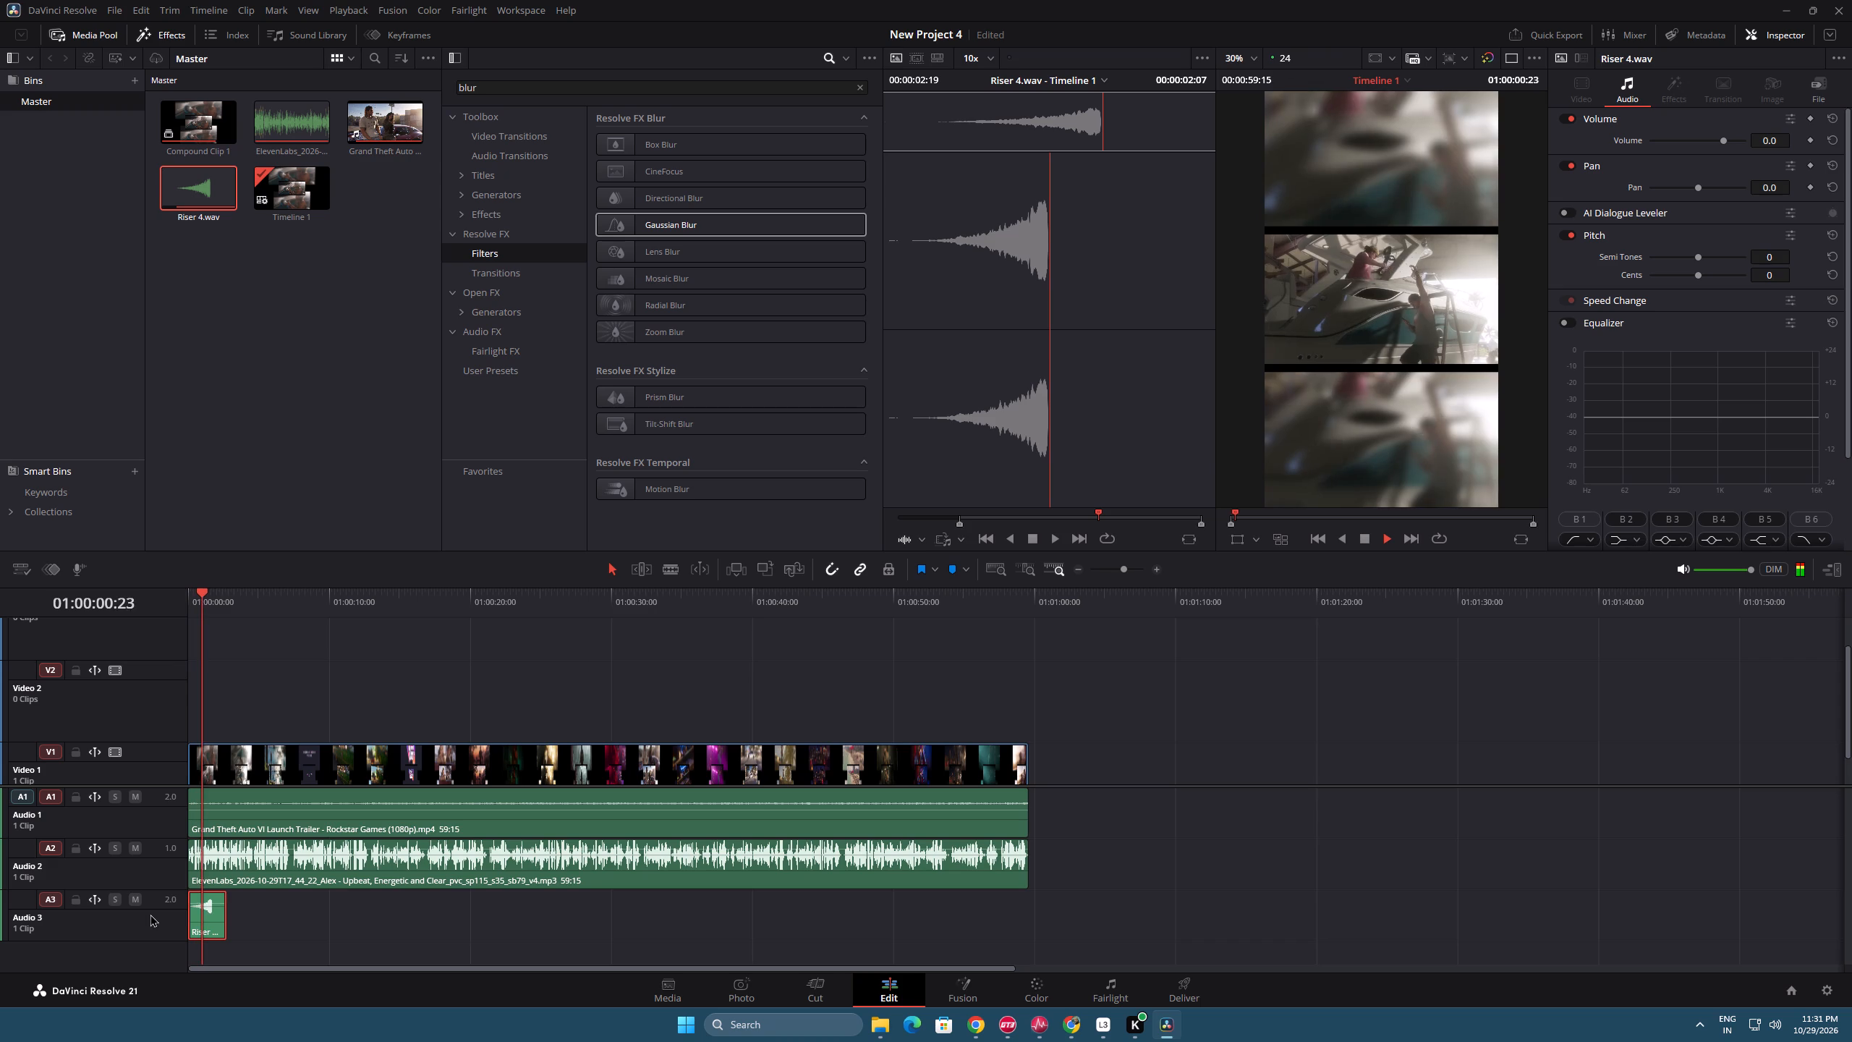
key("space")
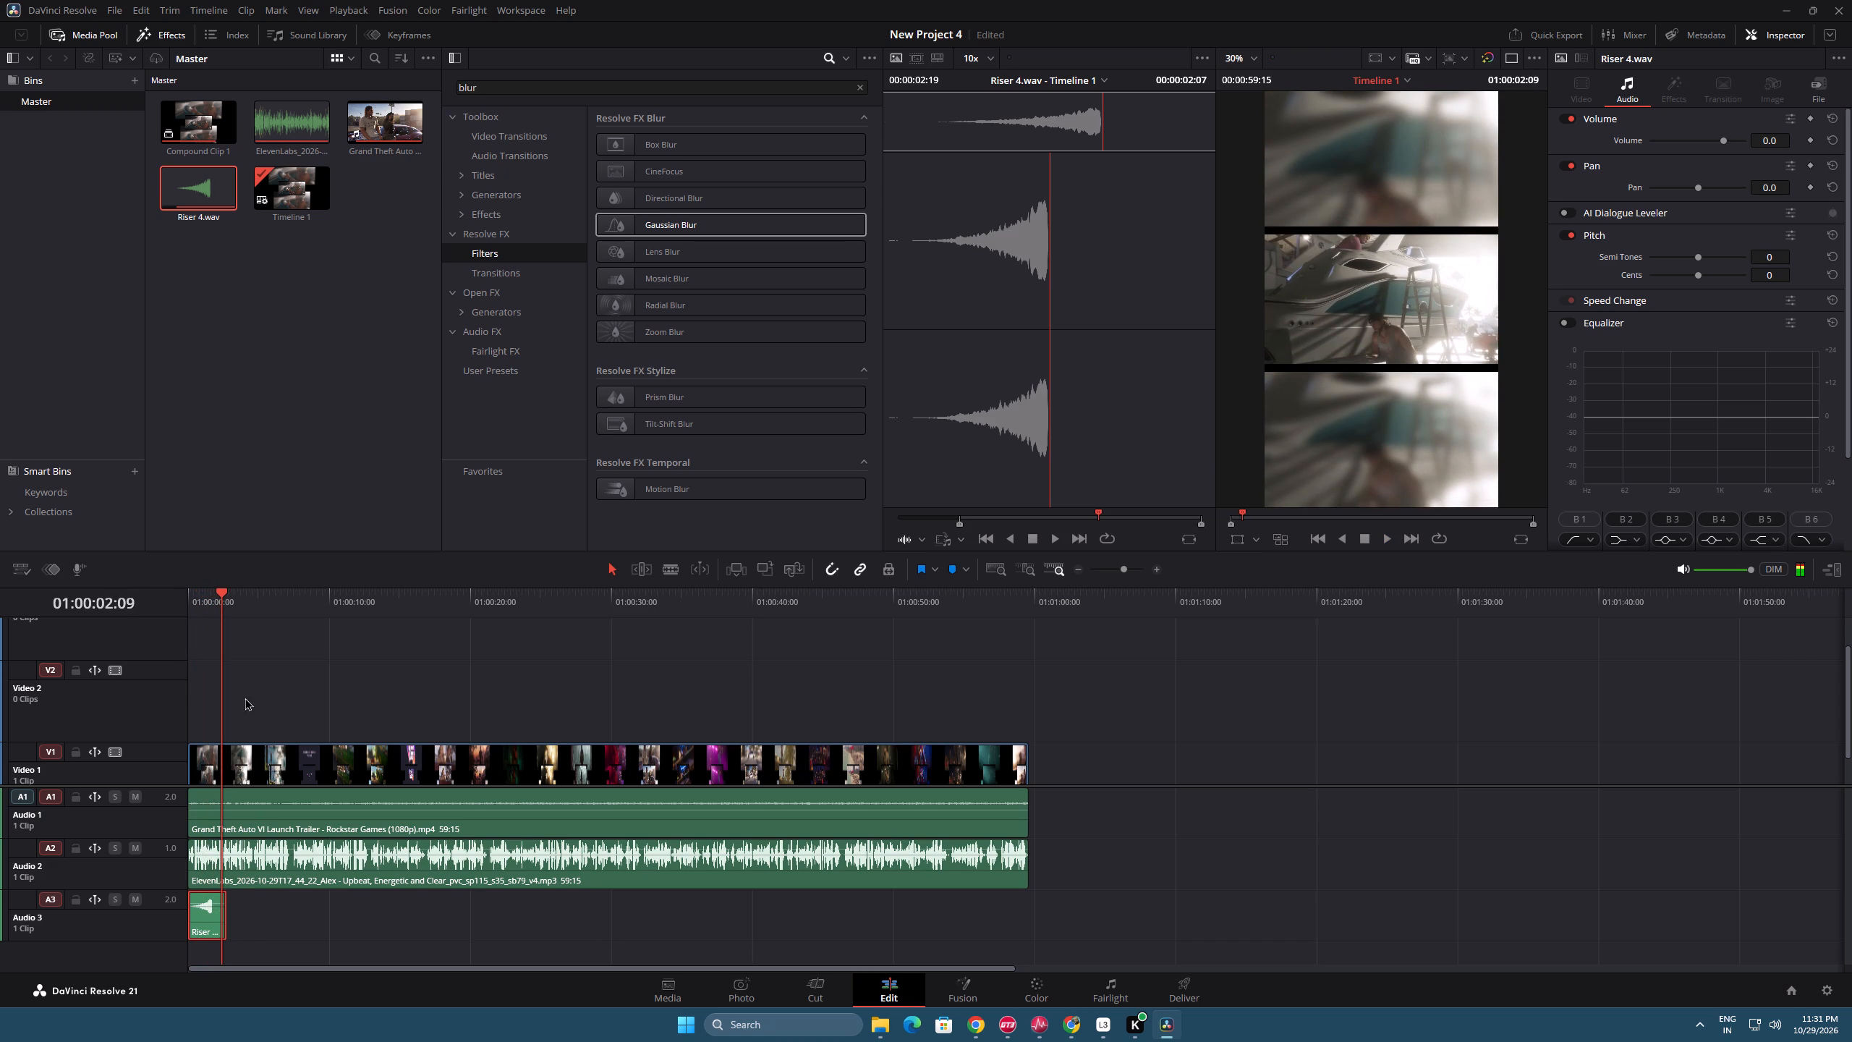
left_click_drag(219, 593, 150, 592)
key("space")
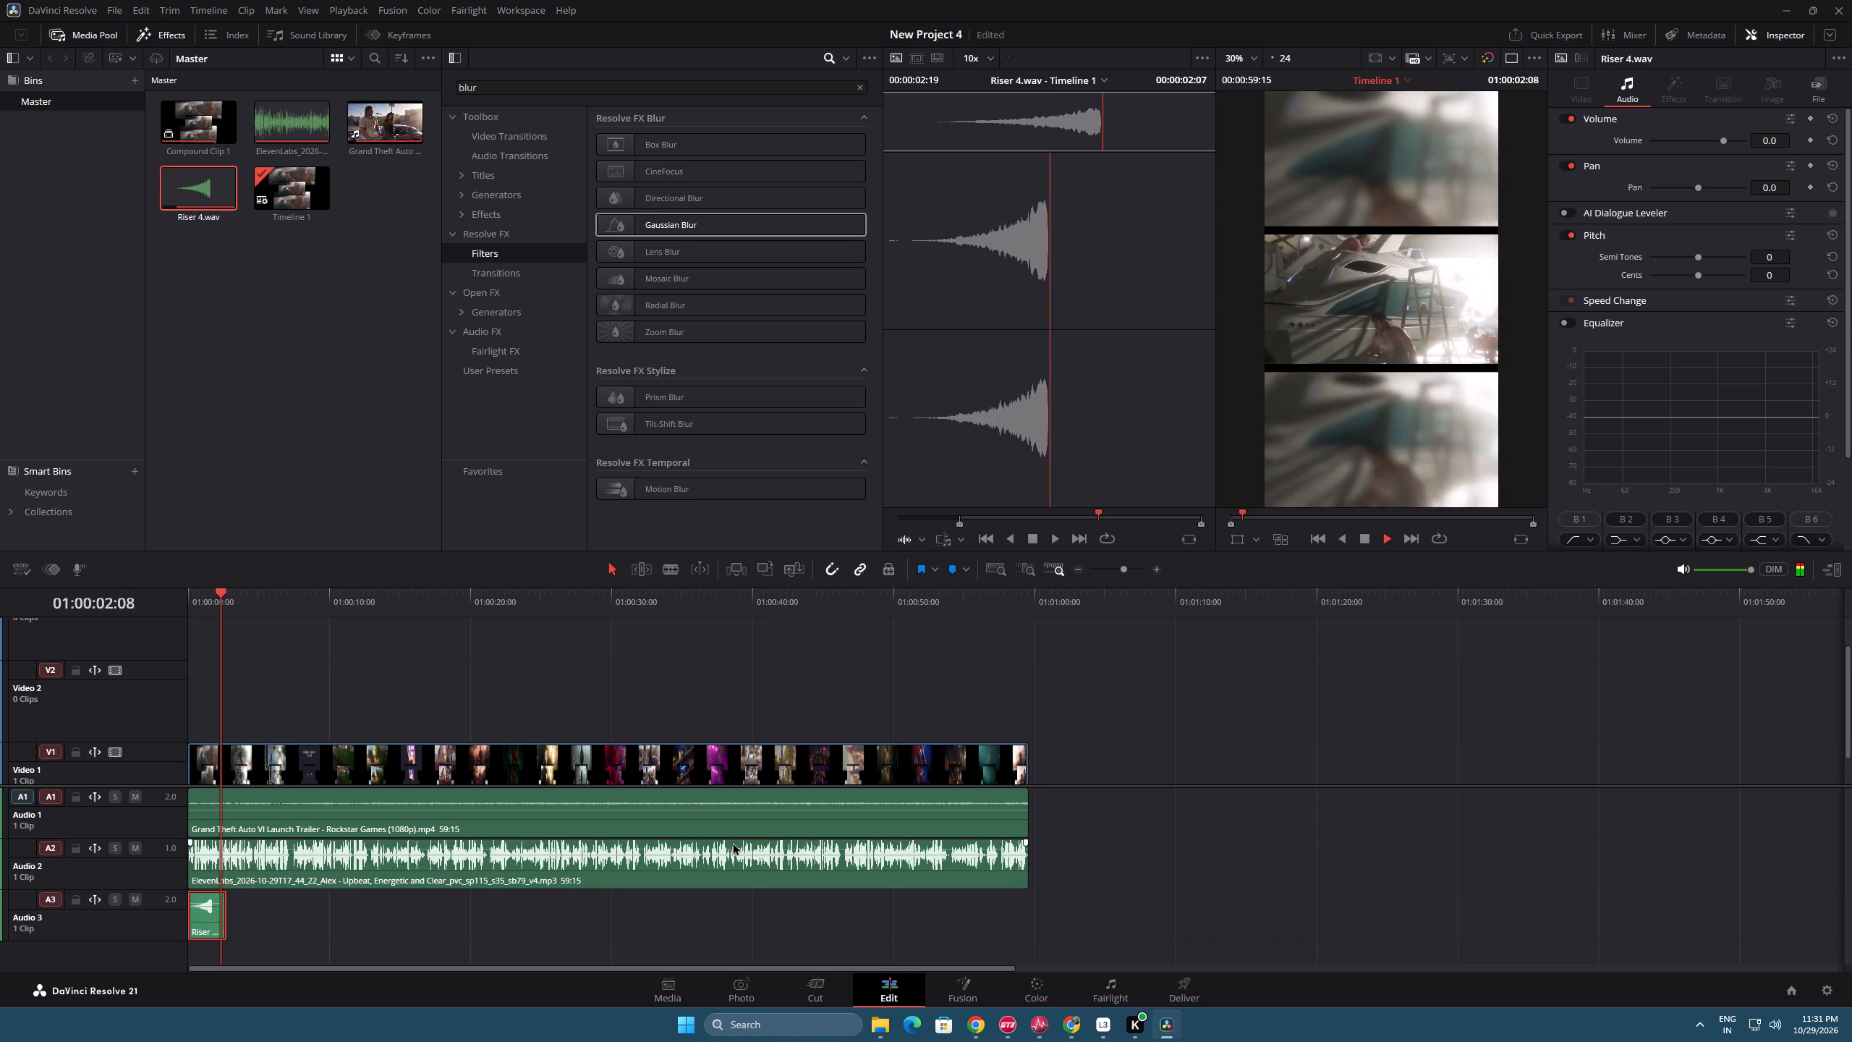
key("space")
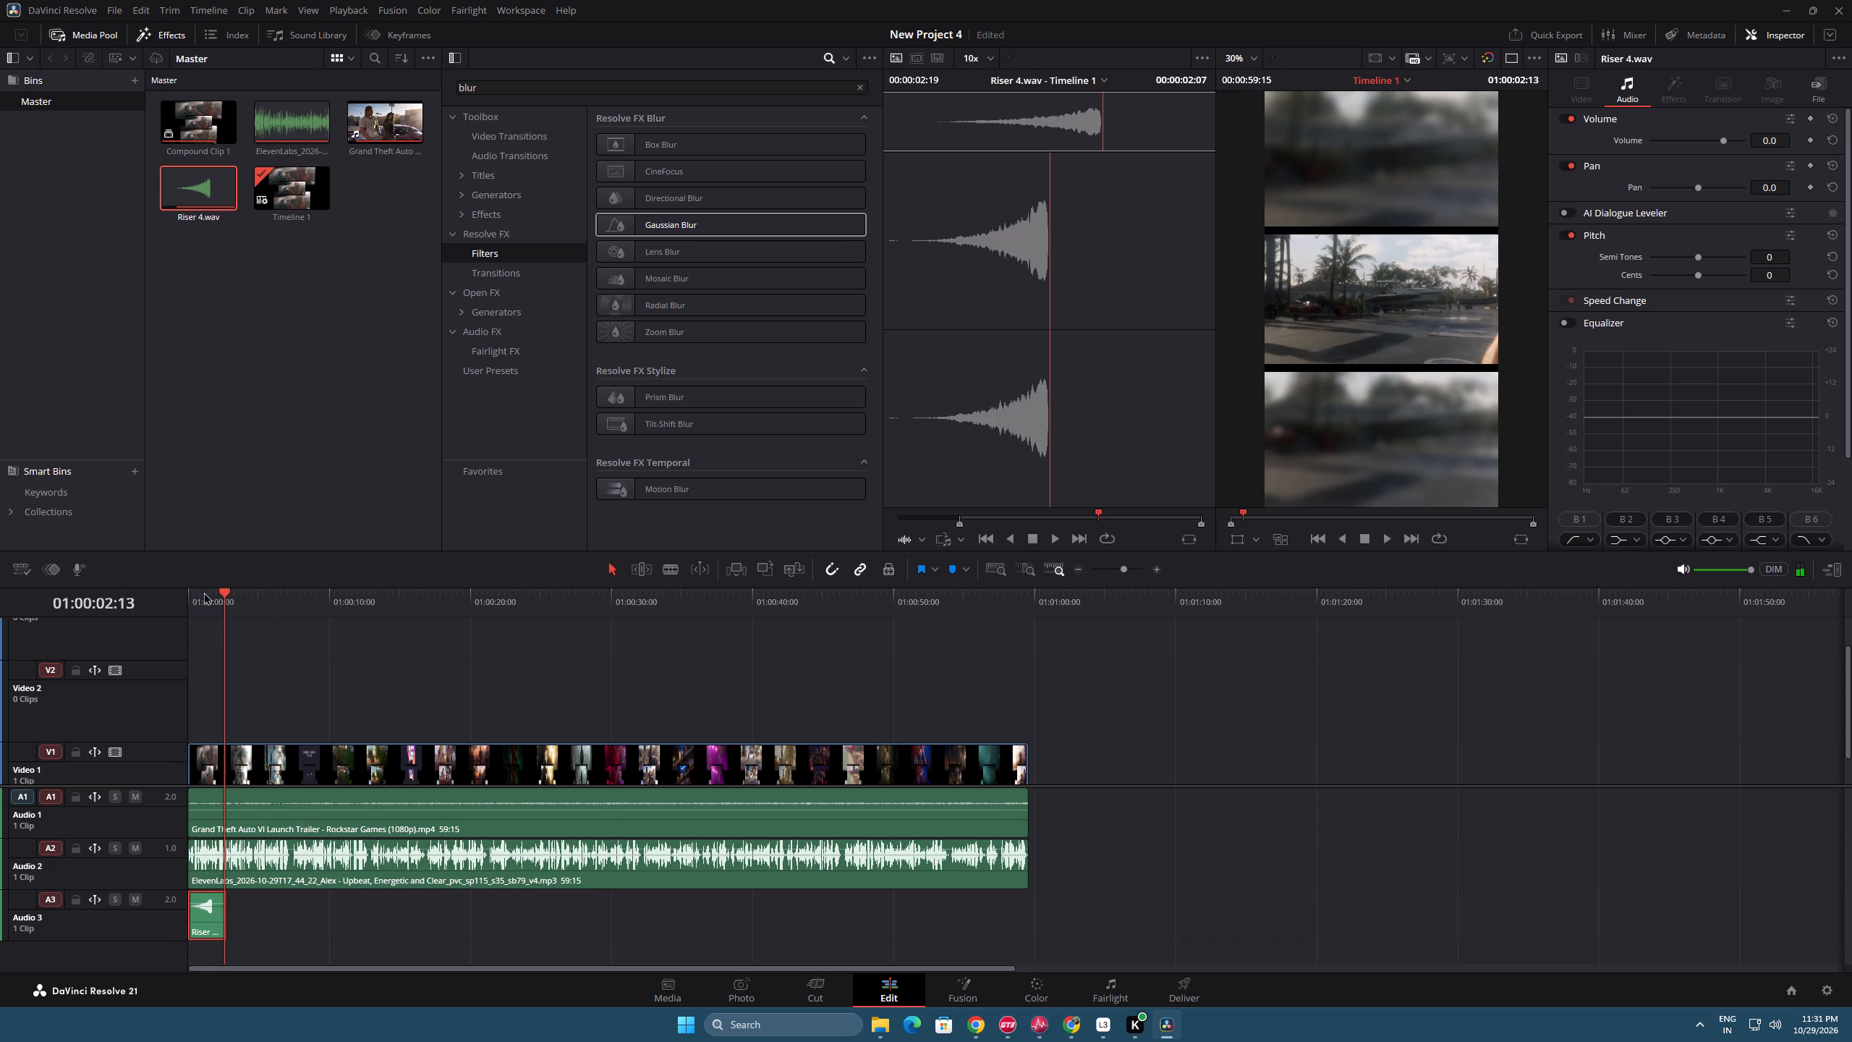
left_click_drag(203, 592, 177, 592)
key("space")
key("space")
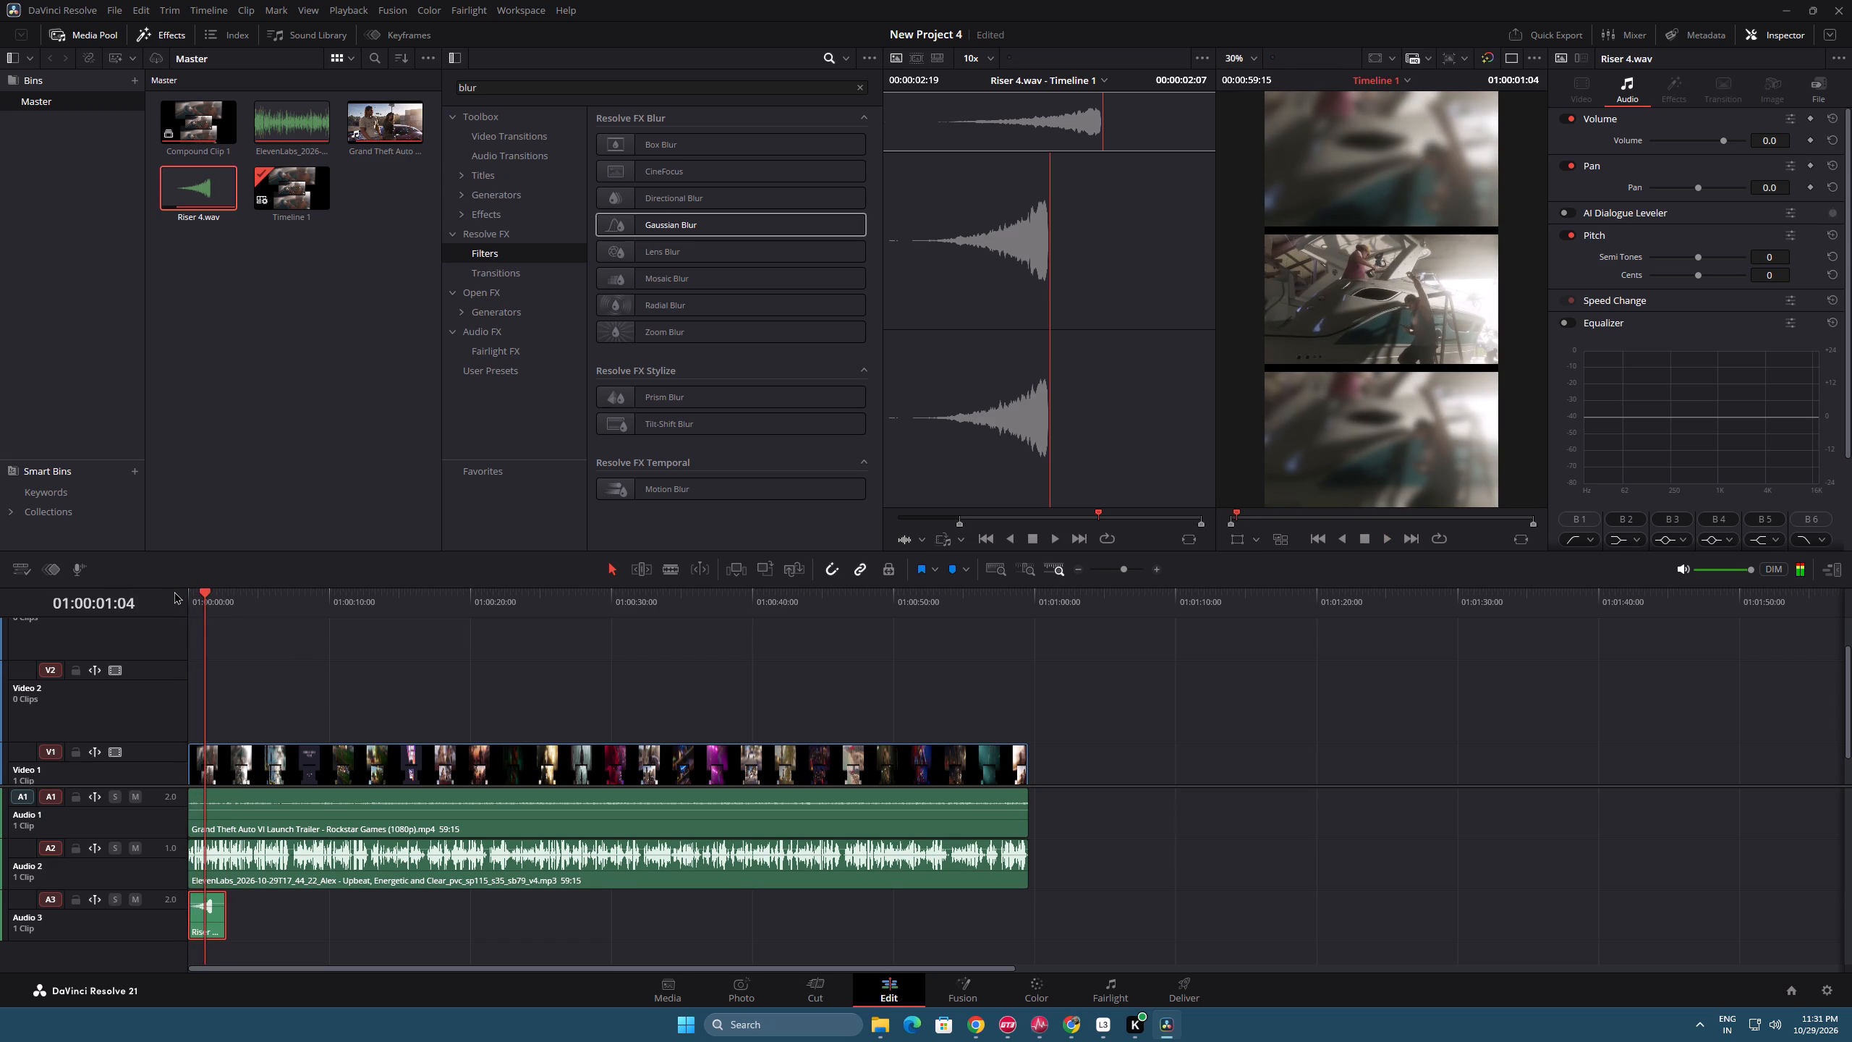
key("space")
key("space")
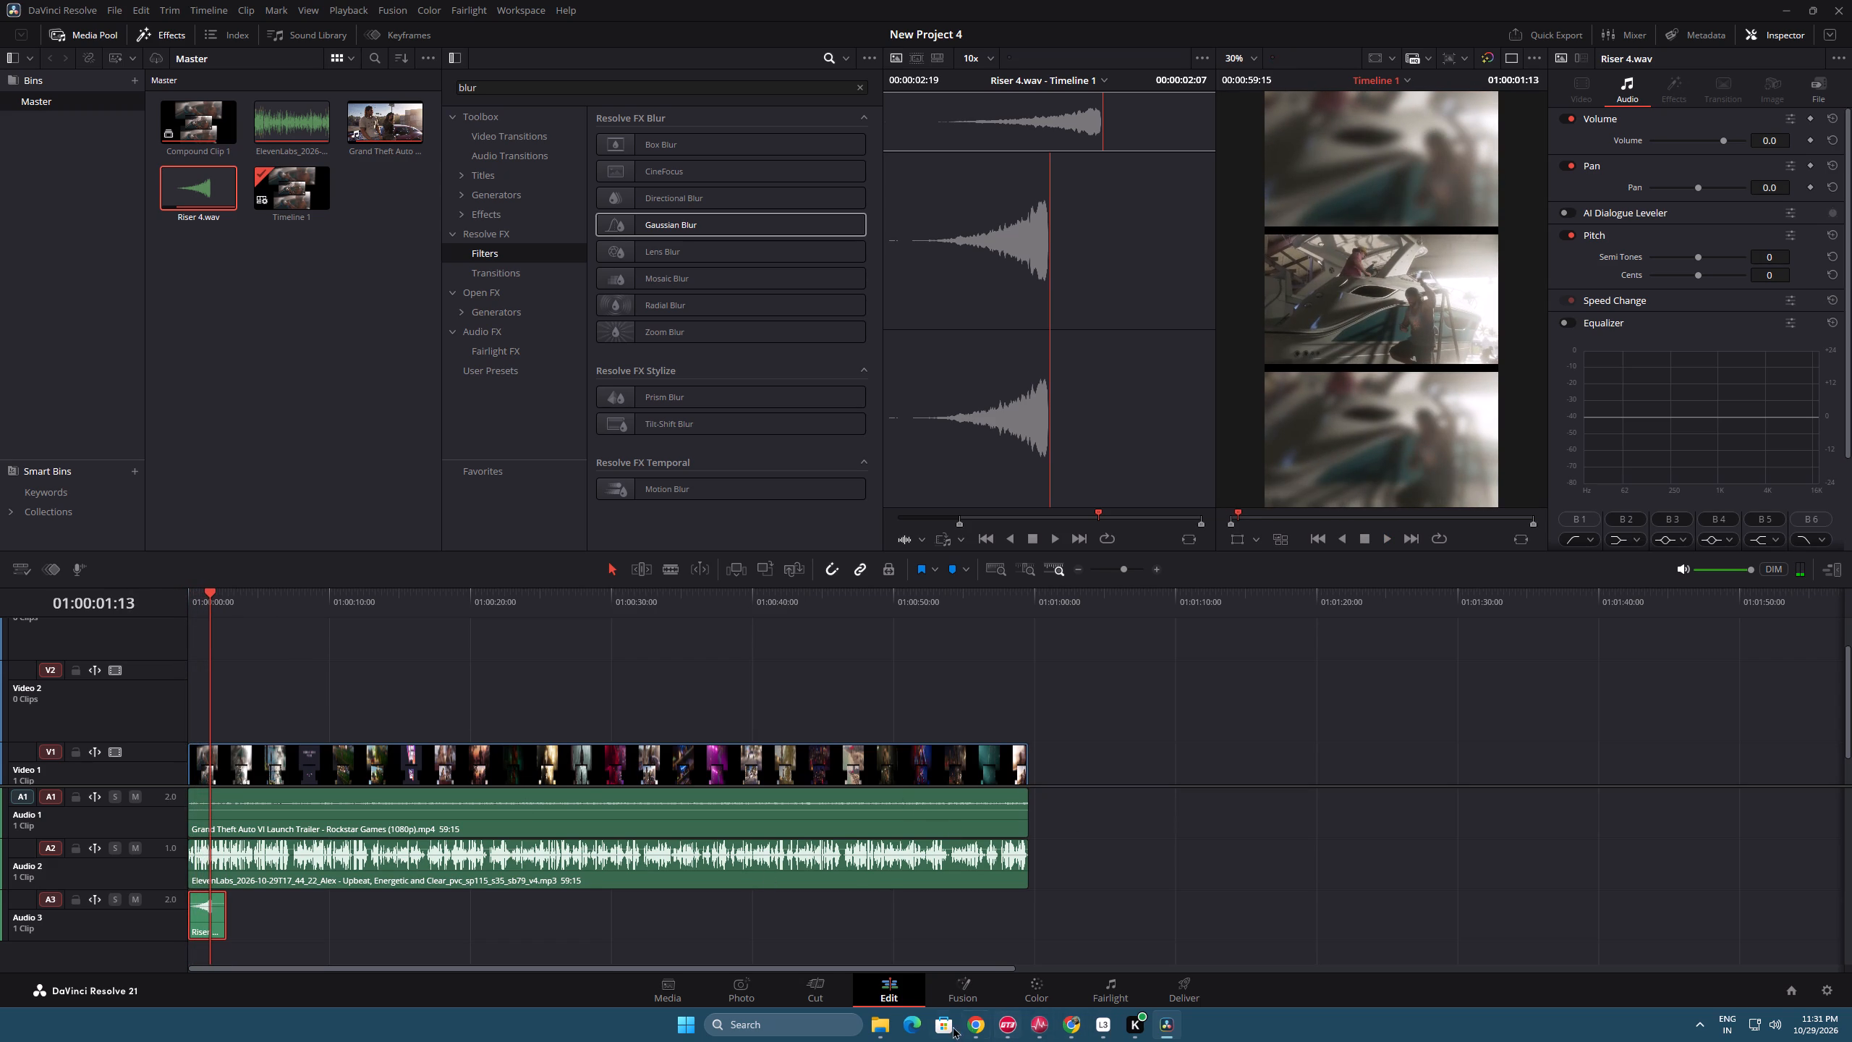
Browse the files of the ZOROisLIVE folder, inside Youtube on the D: drive, as large thumbnails in a new File Explorer window.
left_click(878, 1023)
key("super+e")
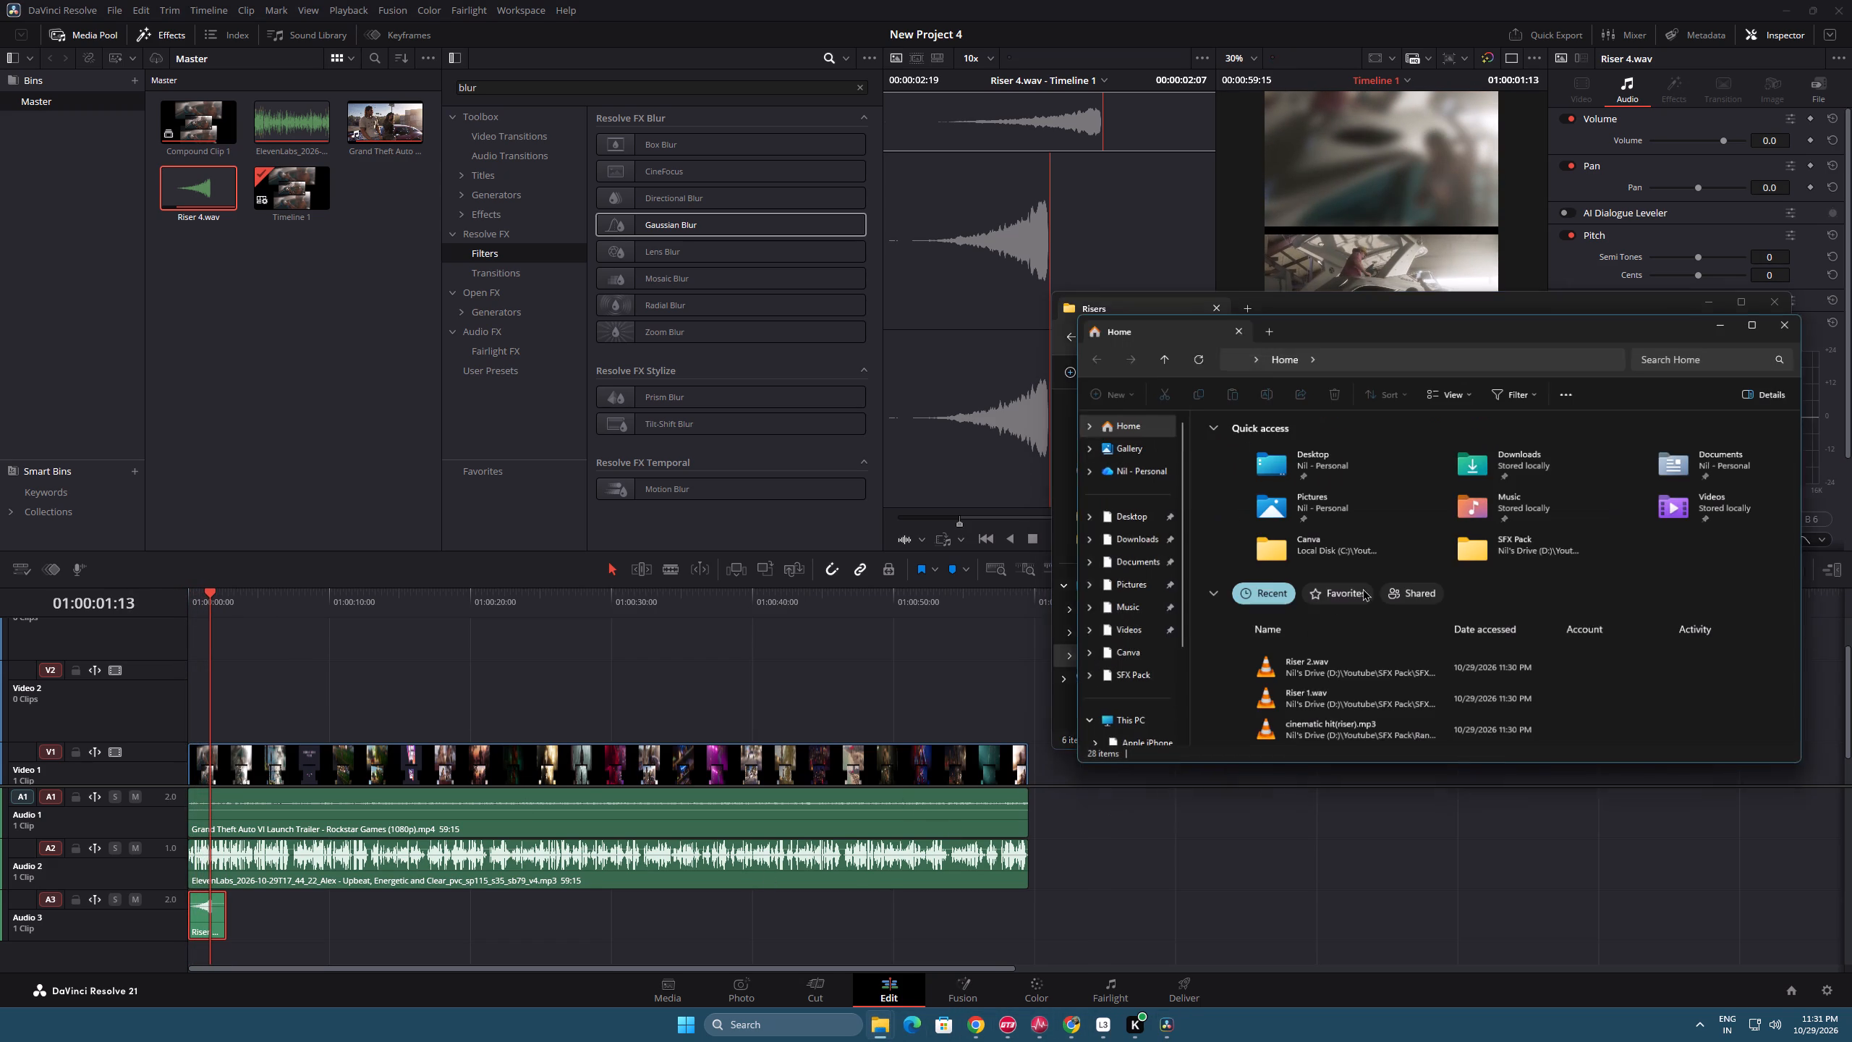
scroll(1108, 646, "down", 6)
left_click(1127, 673)
scroll(1301, 551, "down", 6)
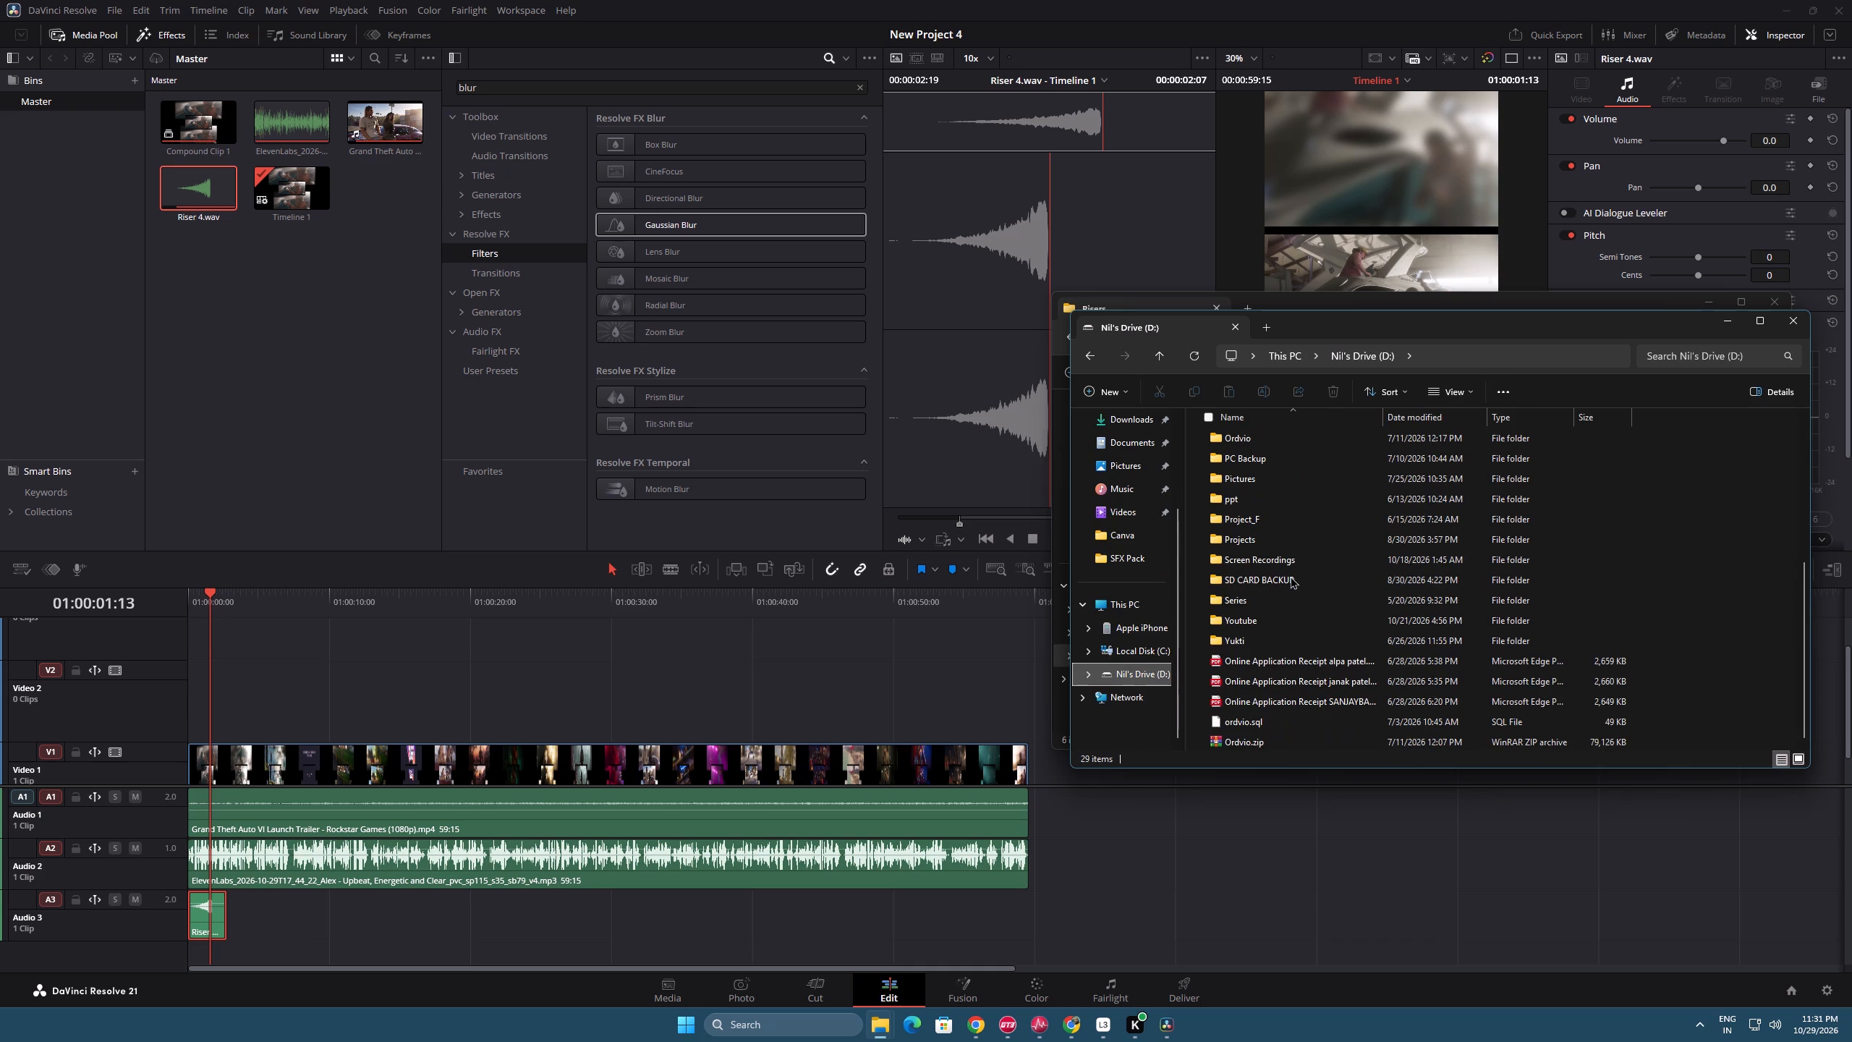
double_click(1284, 615)
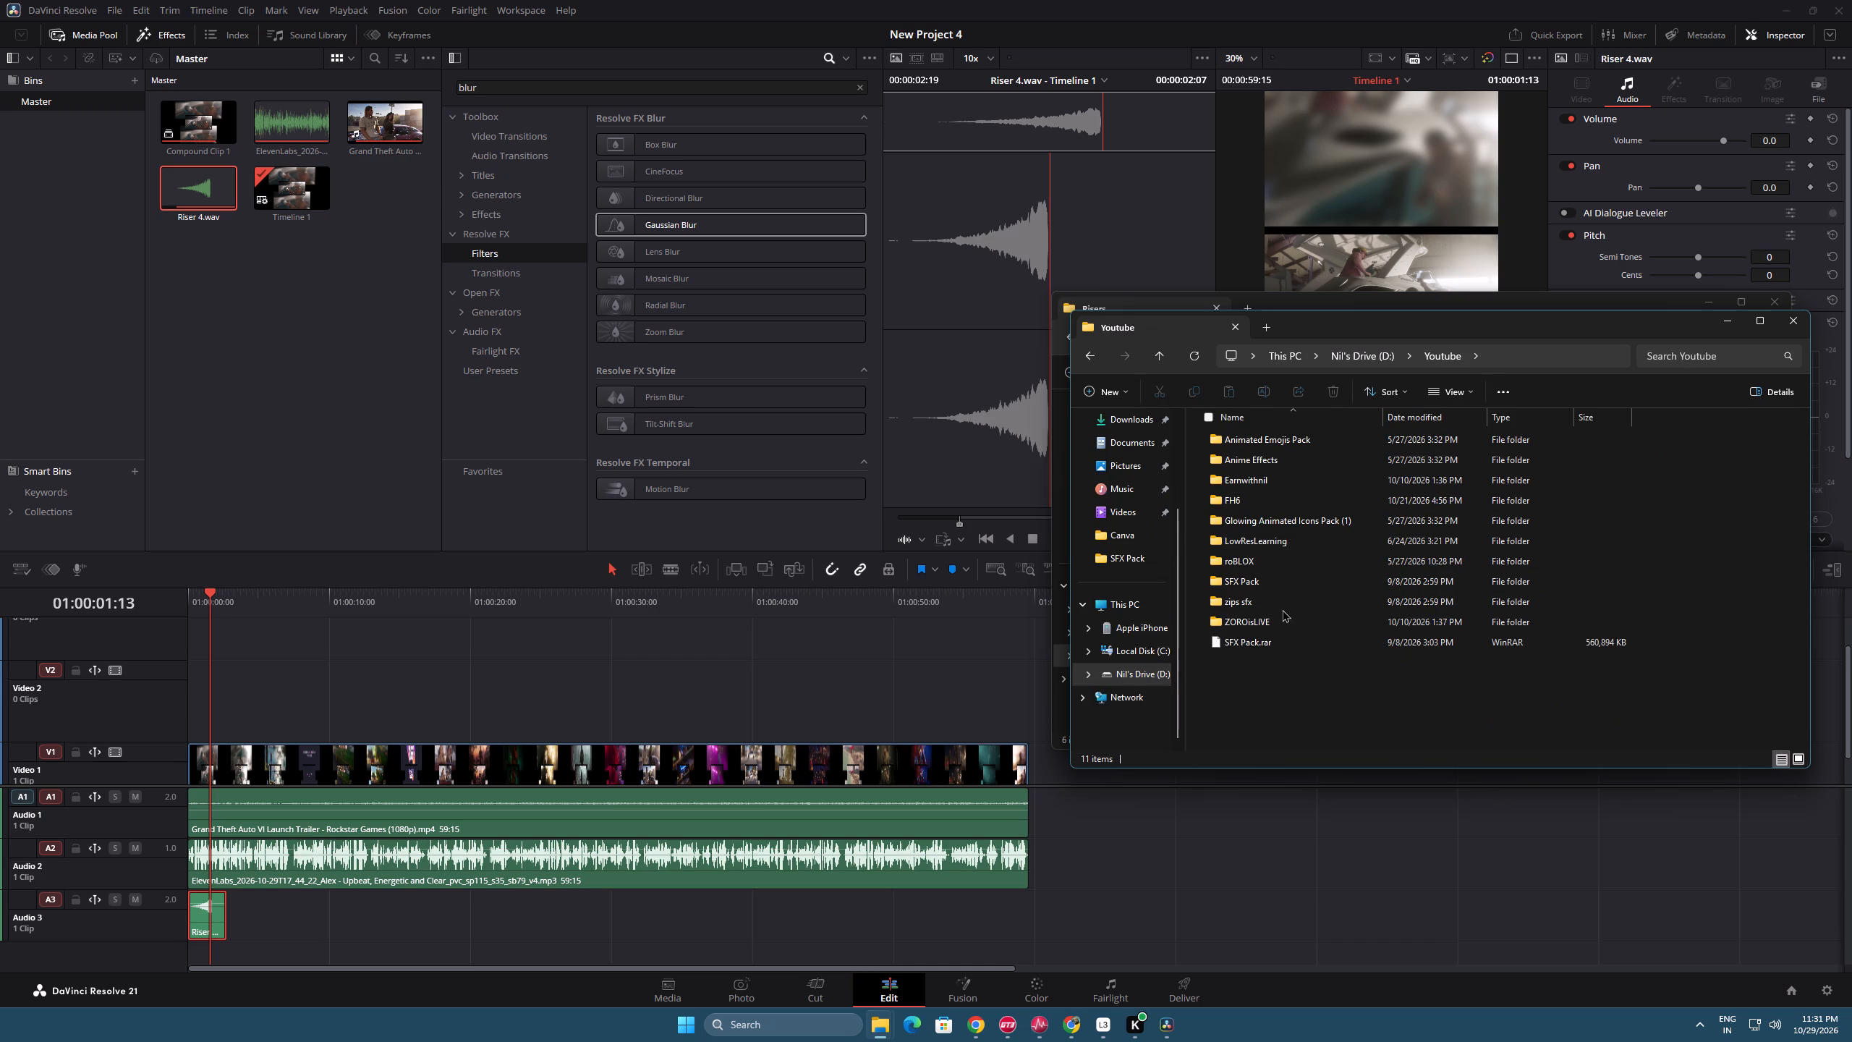
double_click(1284, 621)
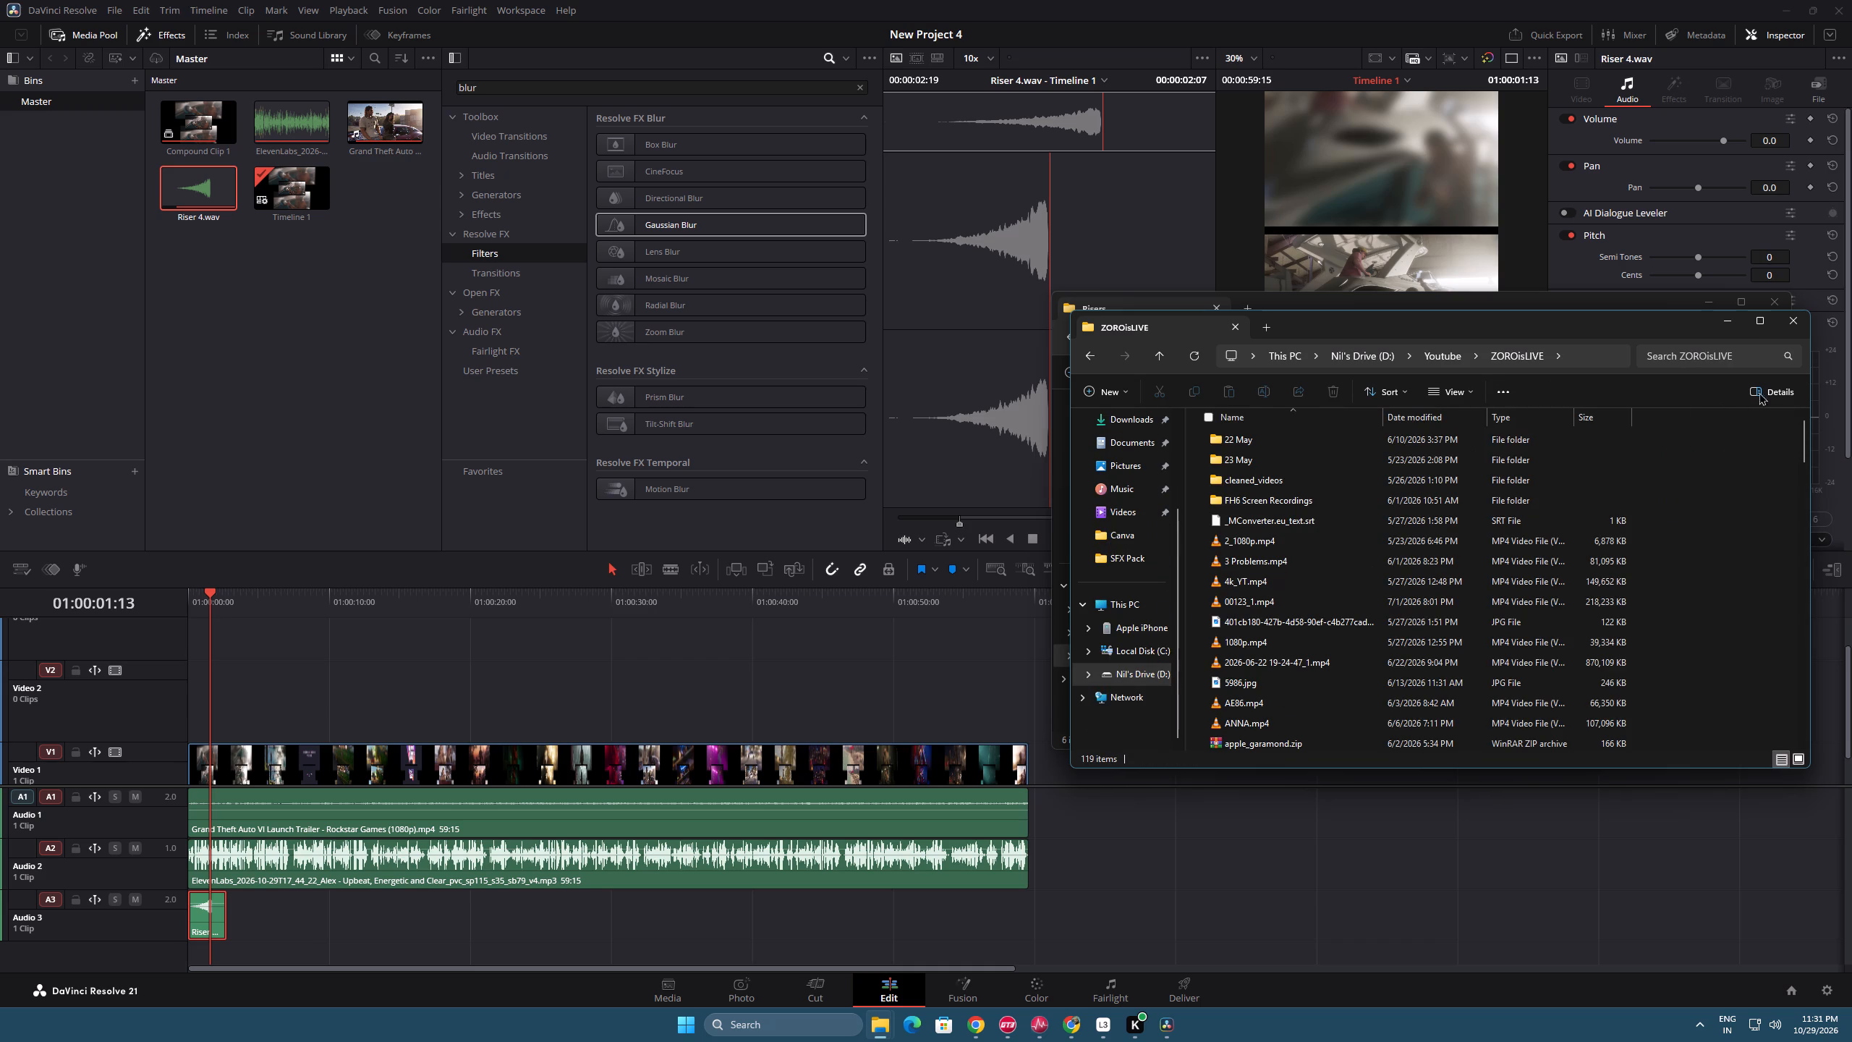
left_click(1803, 758)
scroll(1411, 609, "down", 3)
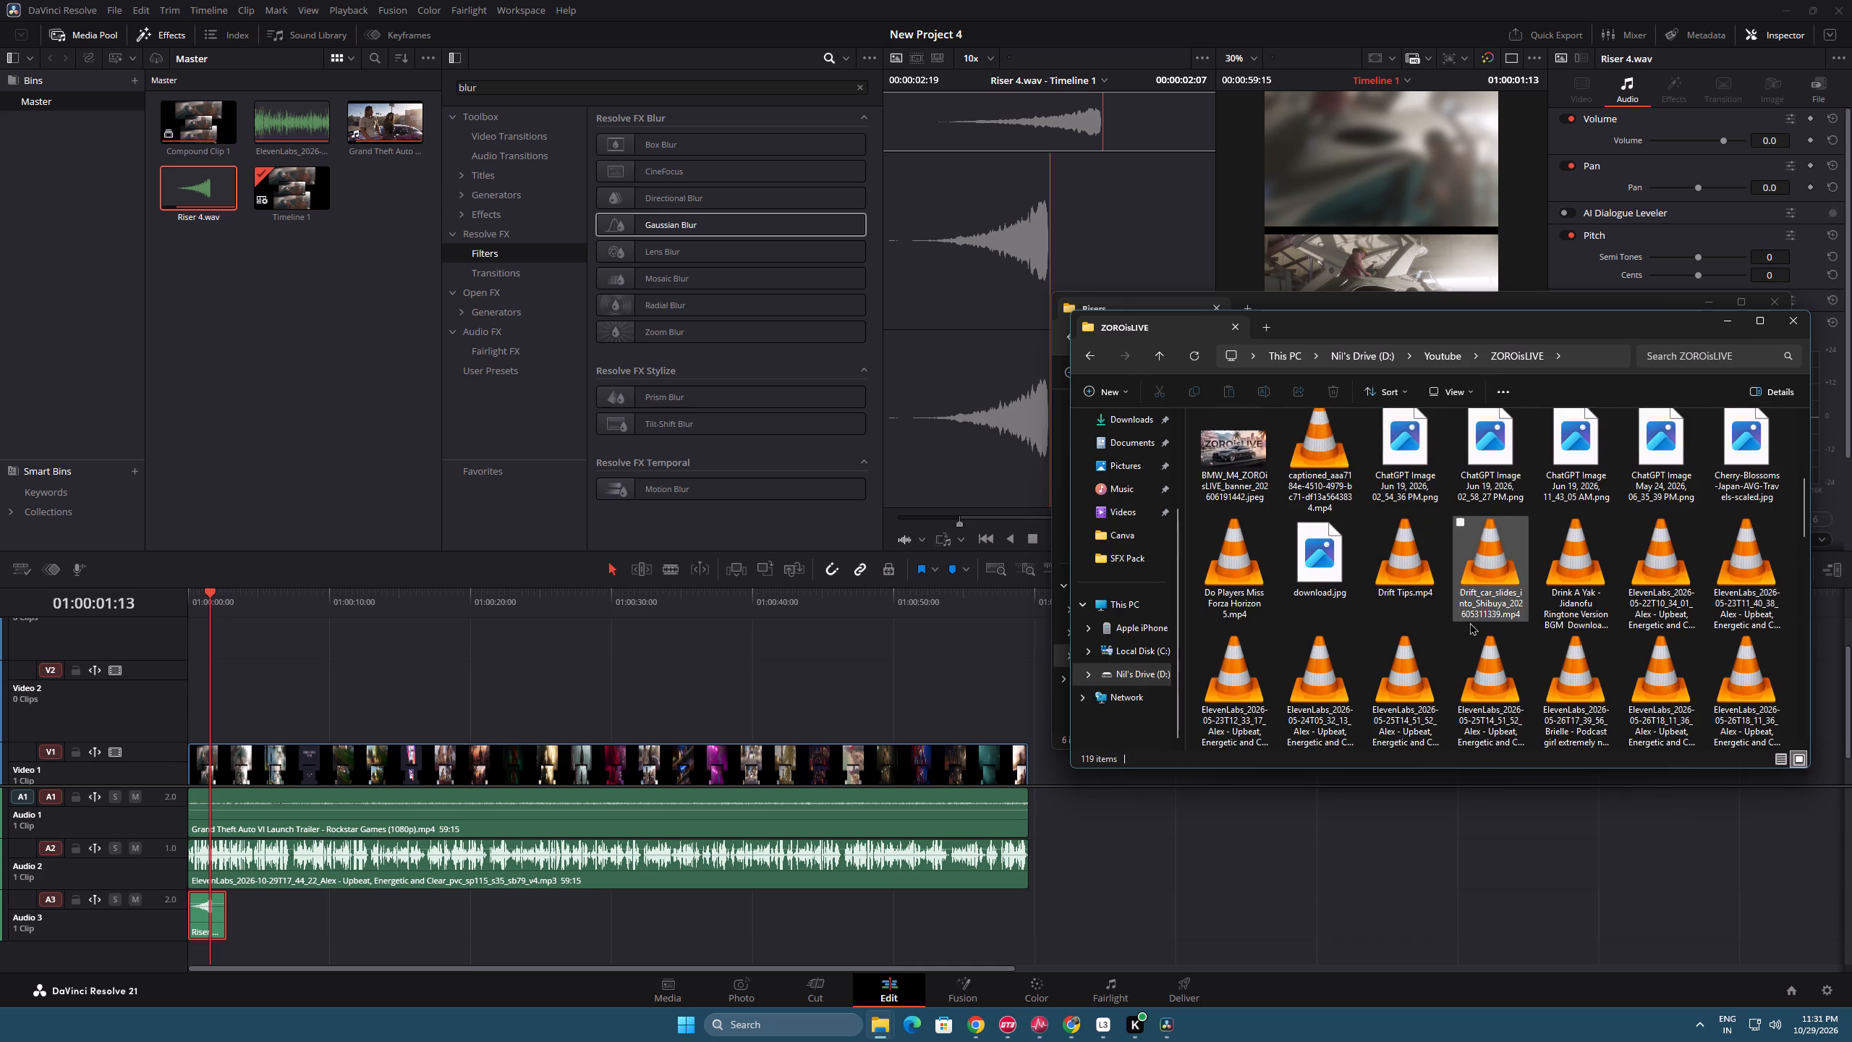
scroll(1484, 626, "up", 1)
scroll(1602, 622, "down", 2)
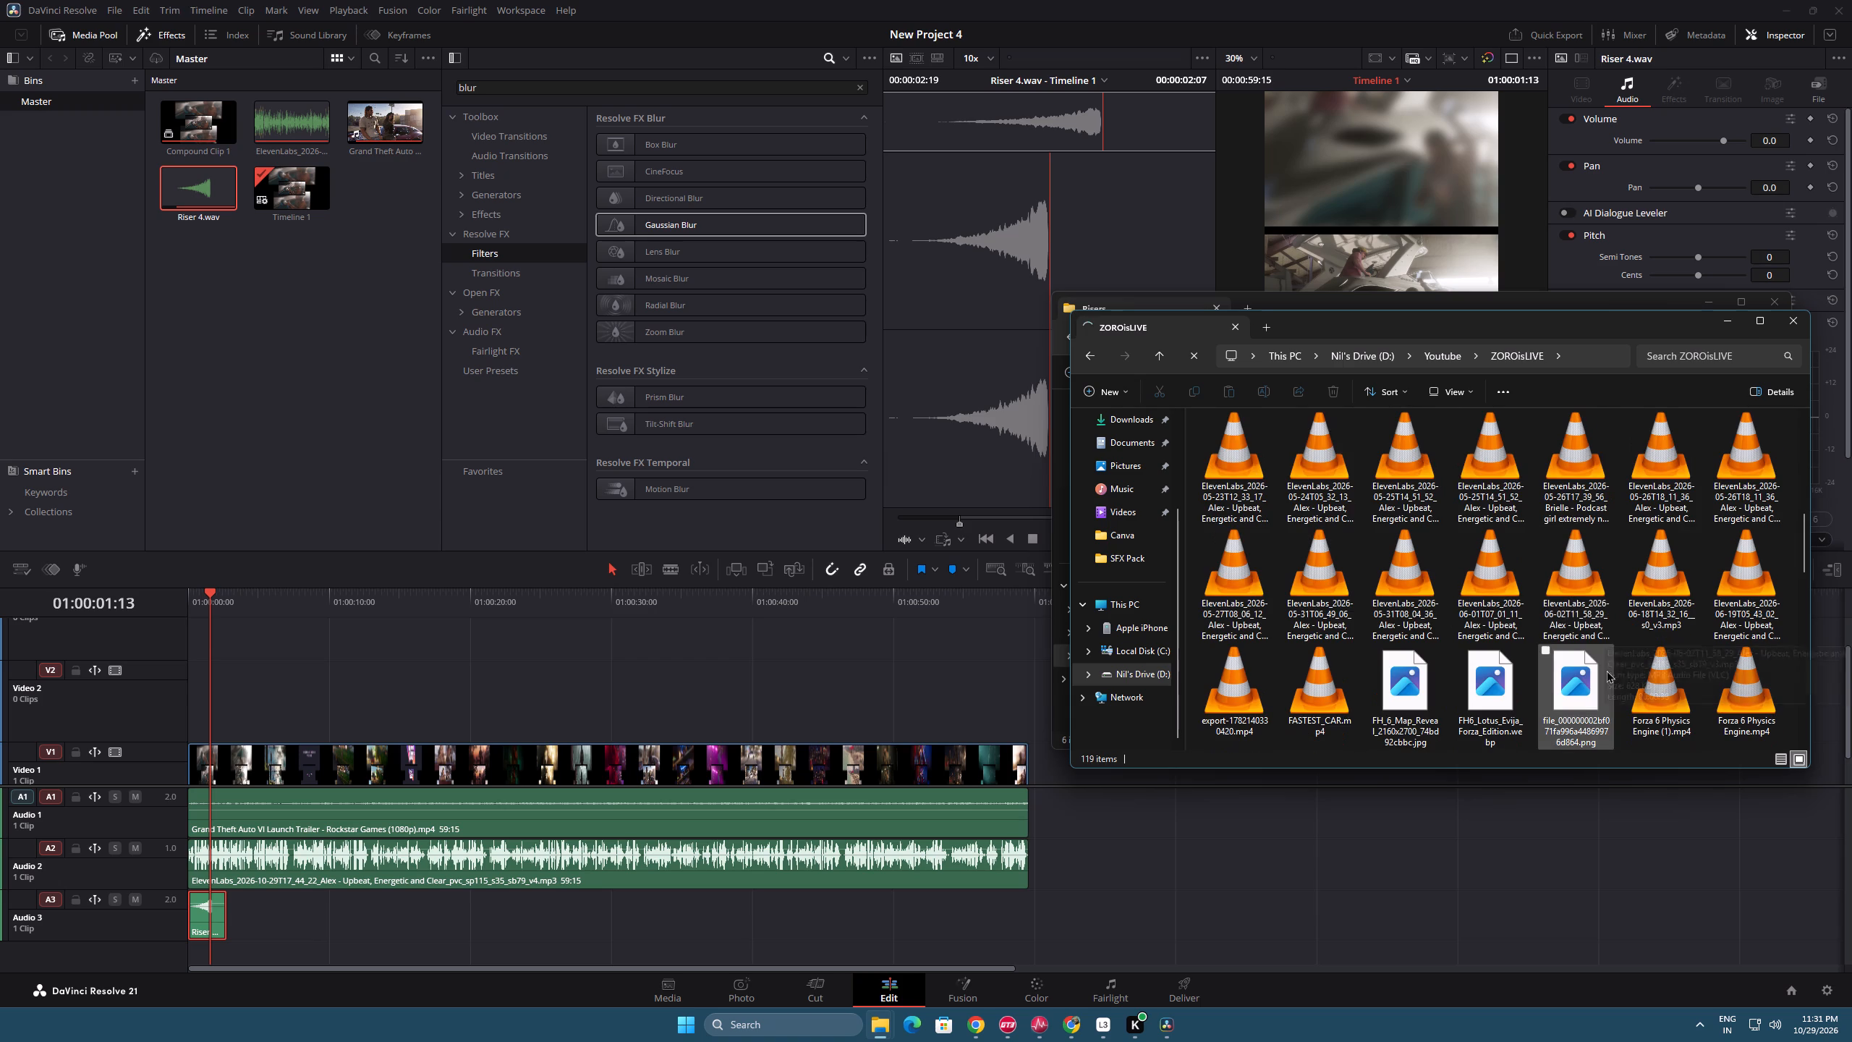
scroll(1474, 724, "down", 3)
scroll(1534, 656, "down", 2)
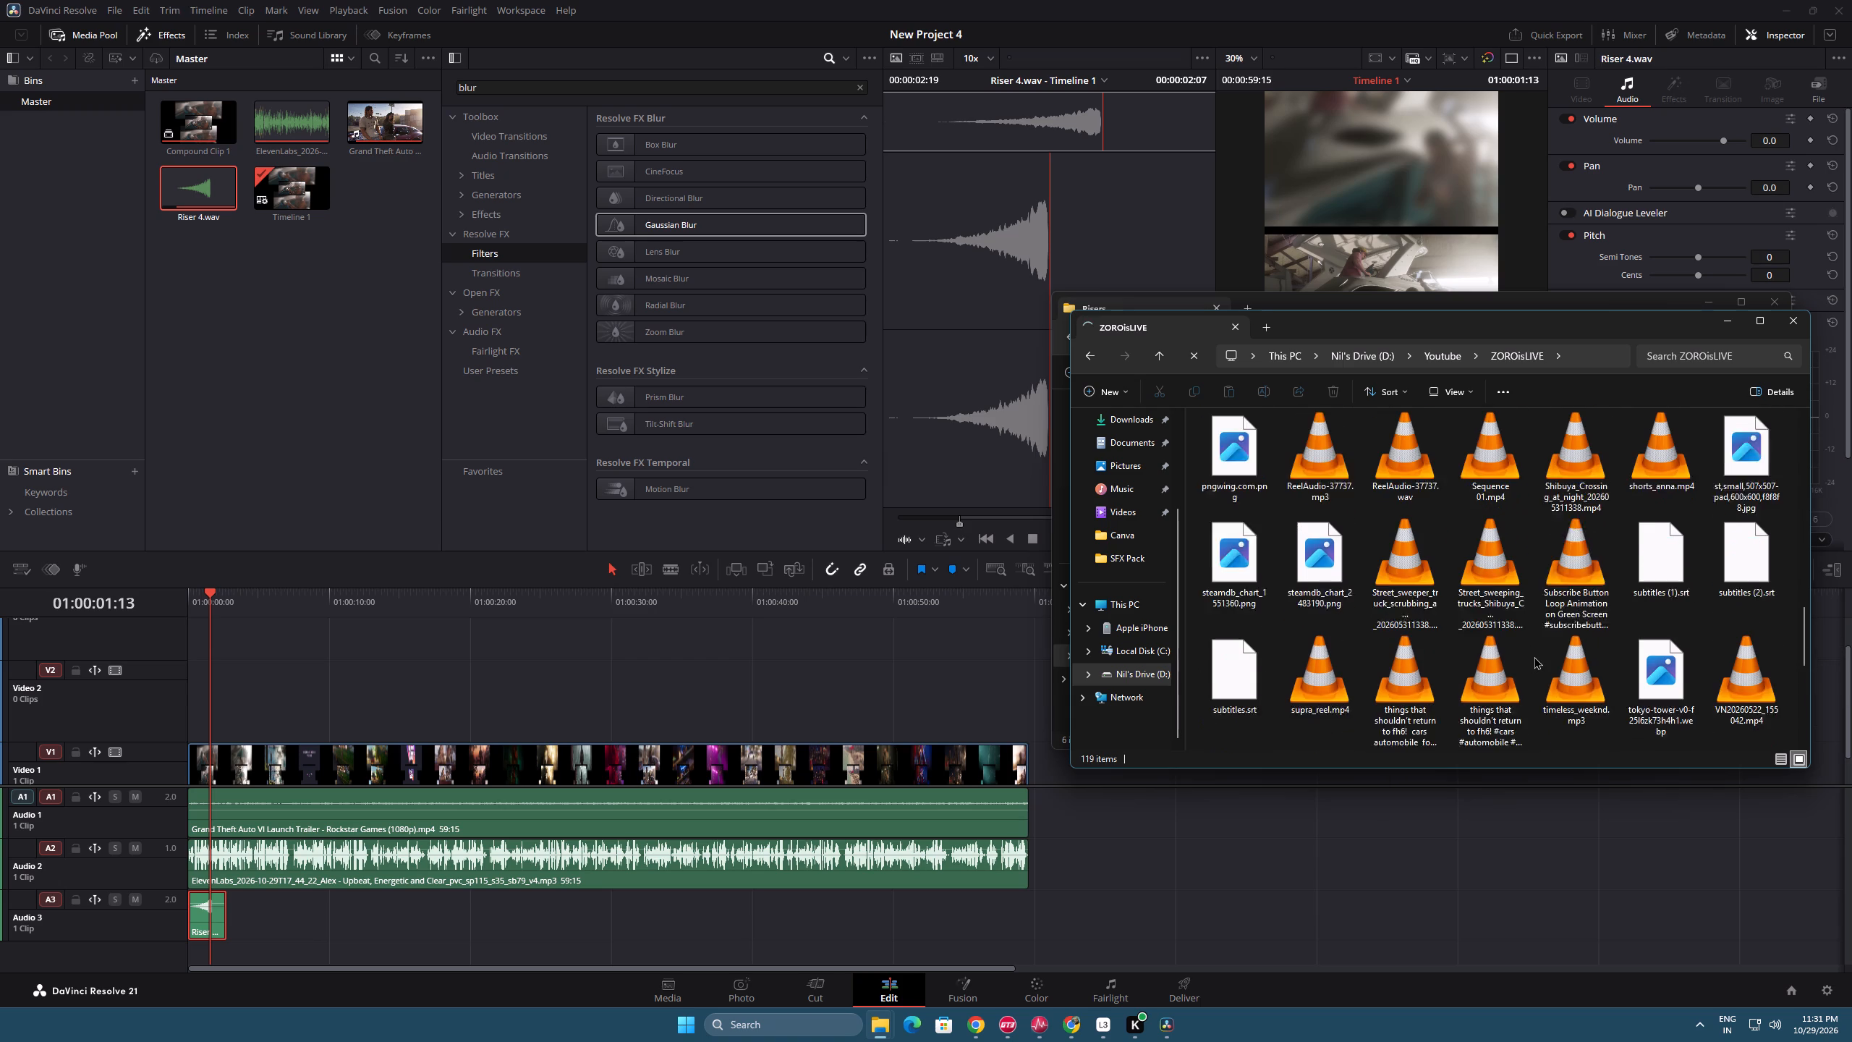
scroll(1534, 656, "down", 3)
Switch to Chrome, search Google for "gta 6 png" in a new tab and open the pngdownload.io GTA 6 logo page.
left_click(1069, 1038)
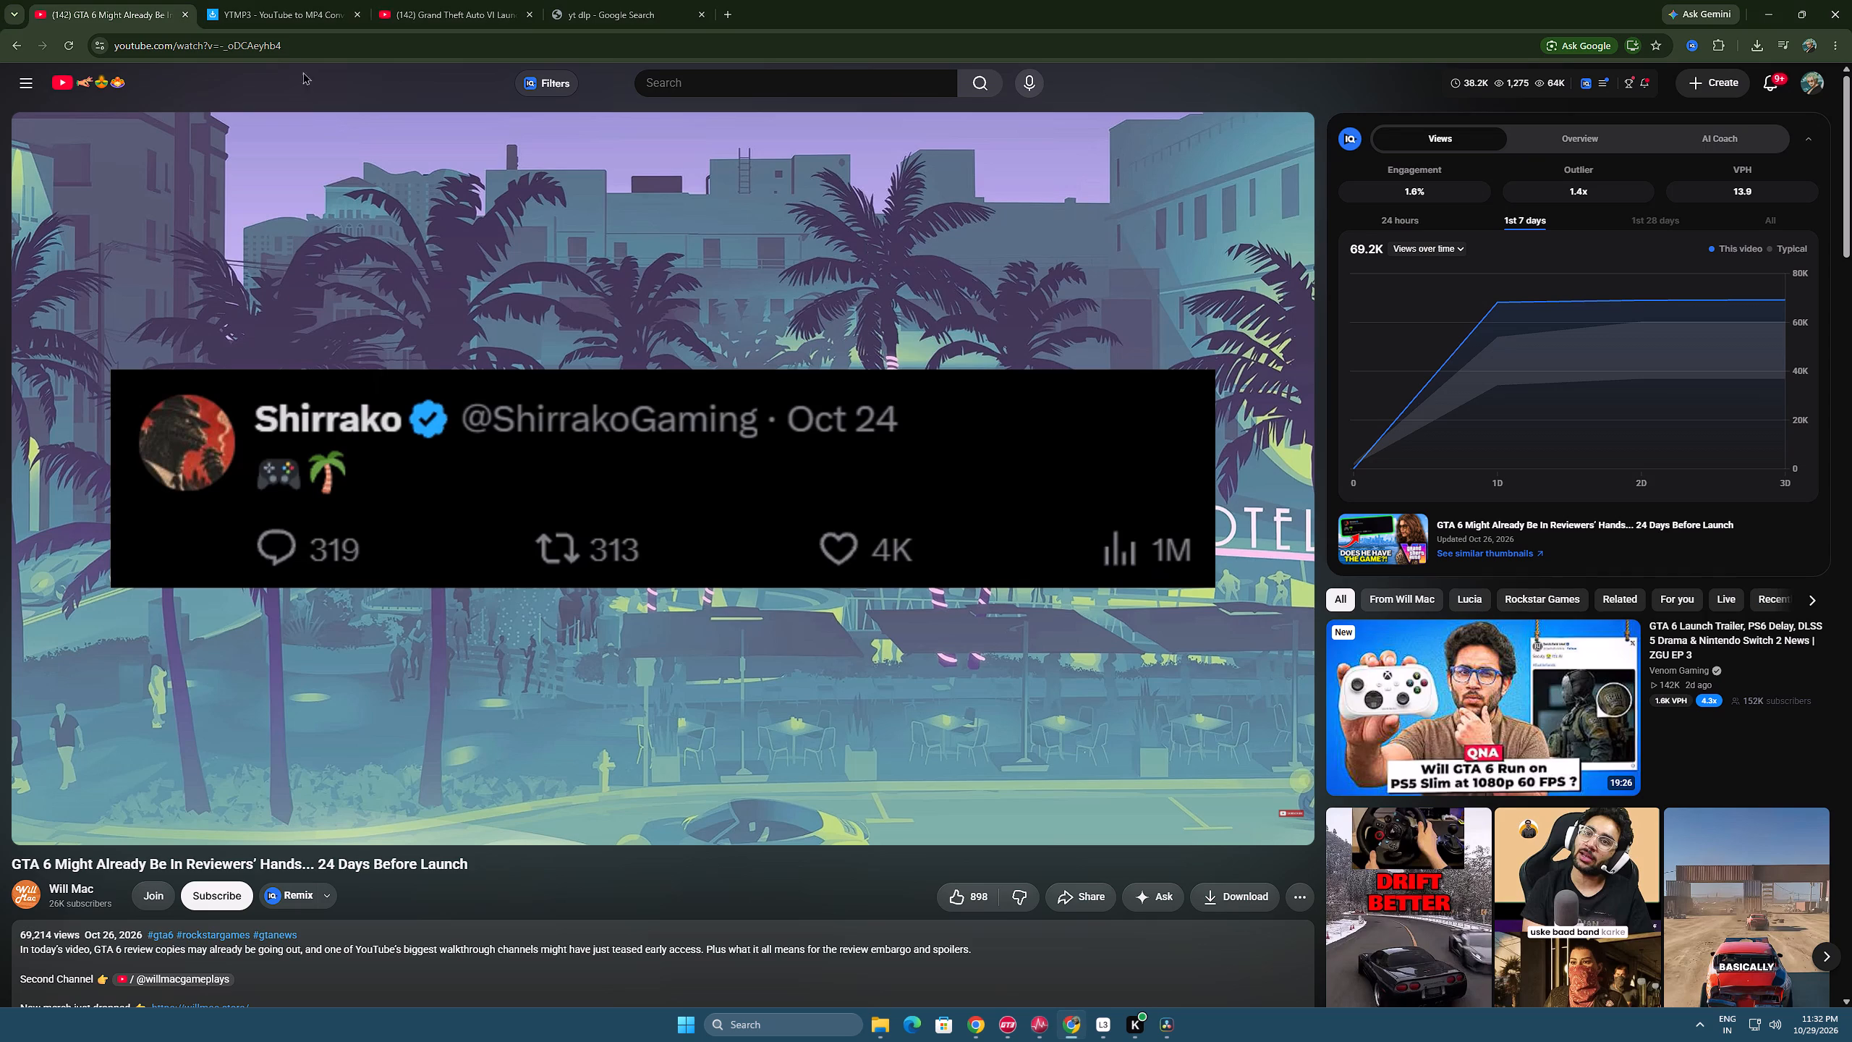
left_click(717, 11)
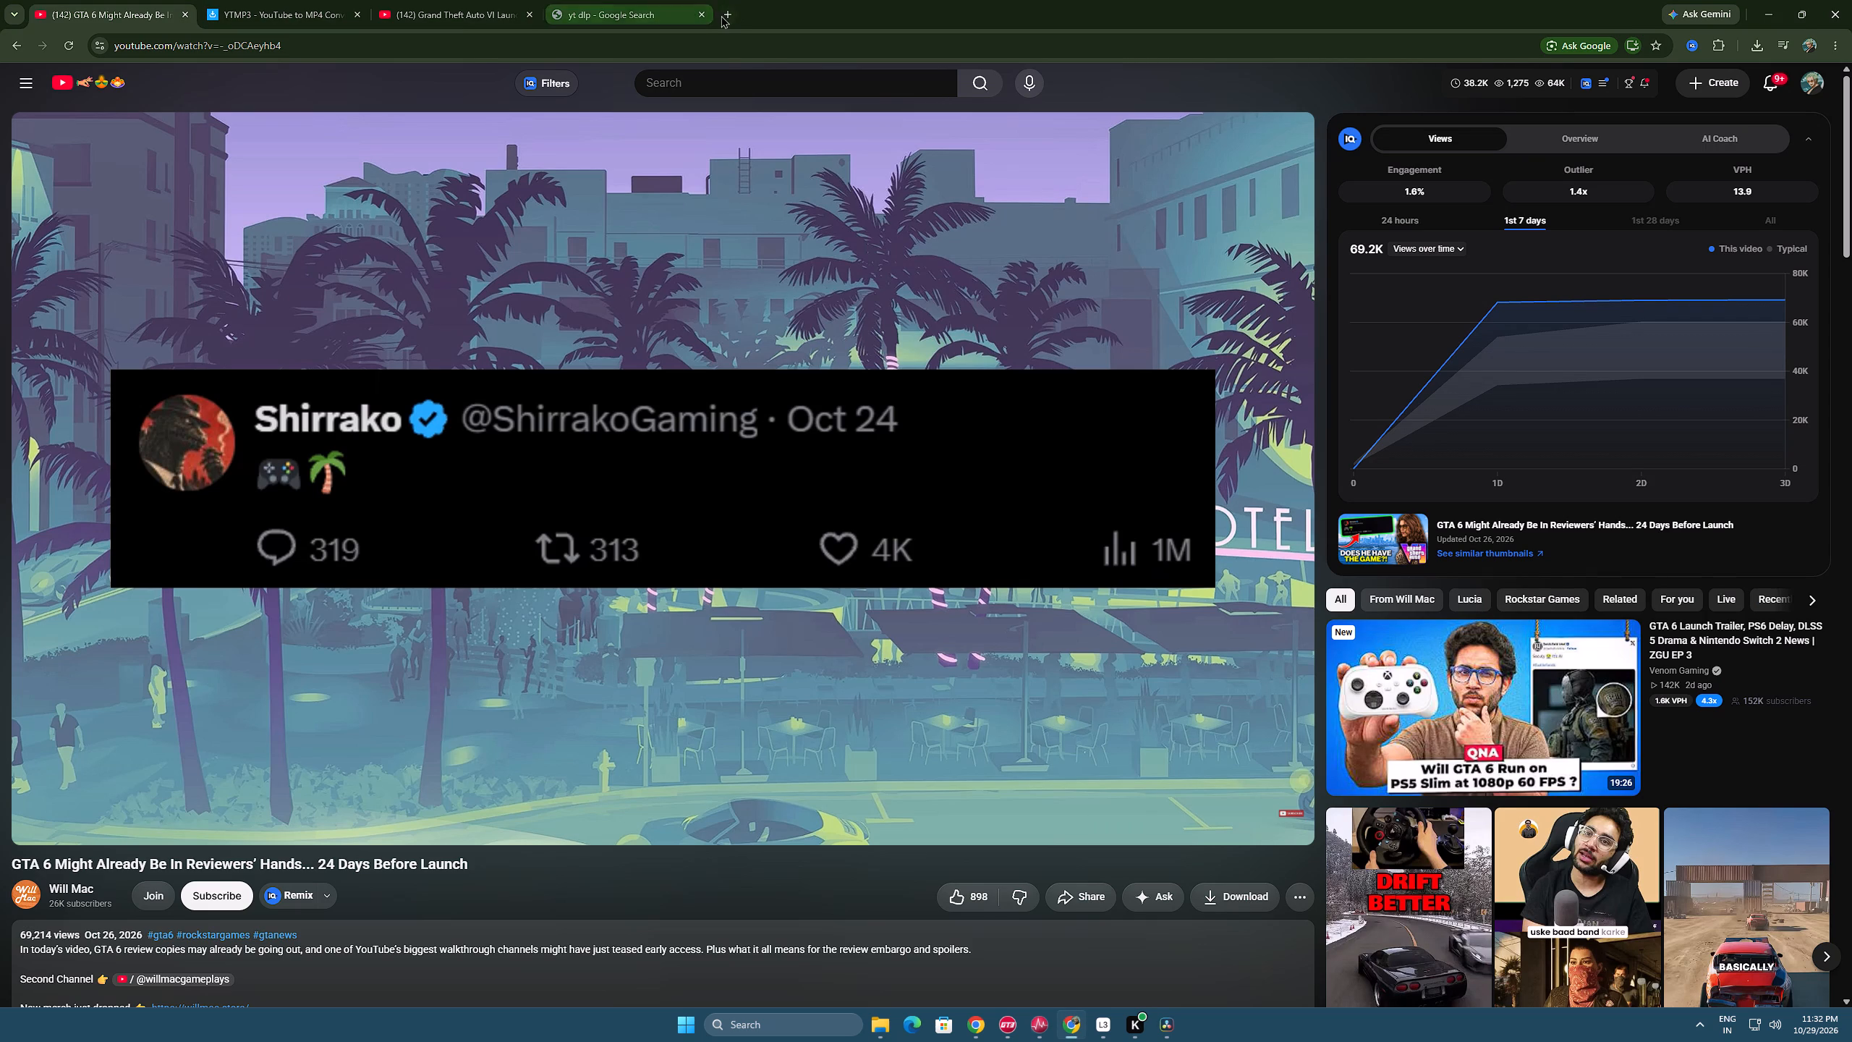
left_click(721, 15)
type("gta")
key("space")
type("6")
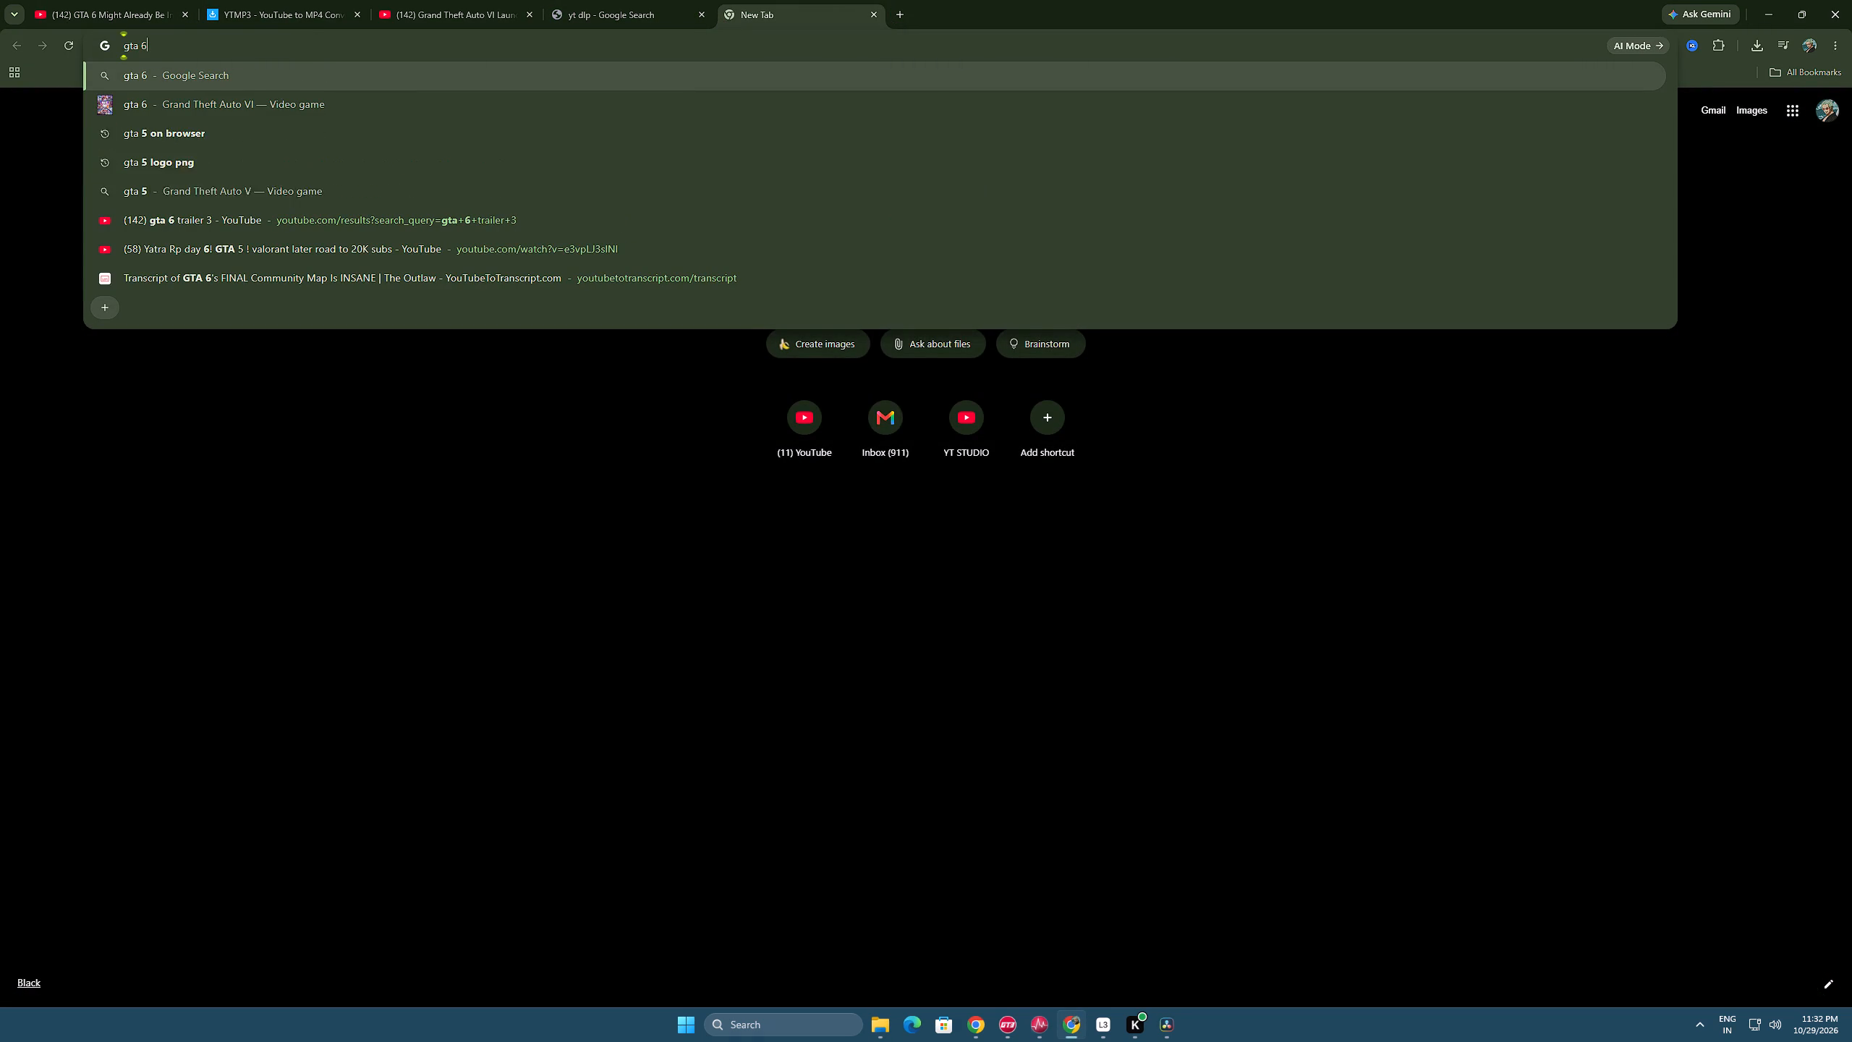
key("space")
type("png")
key("Return")
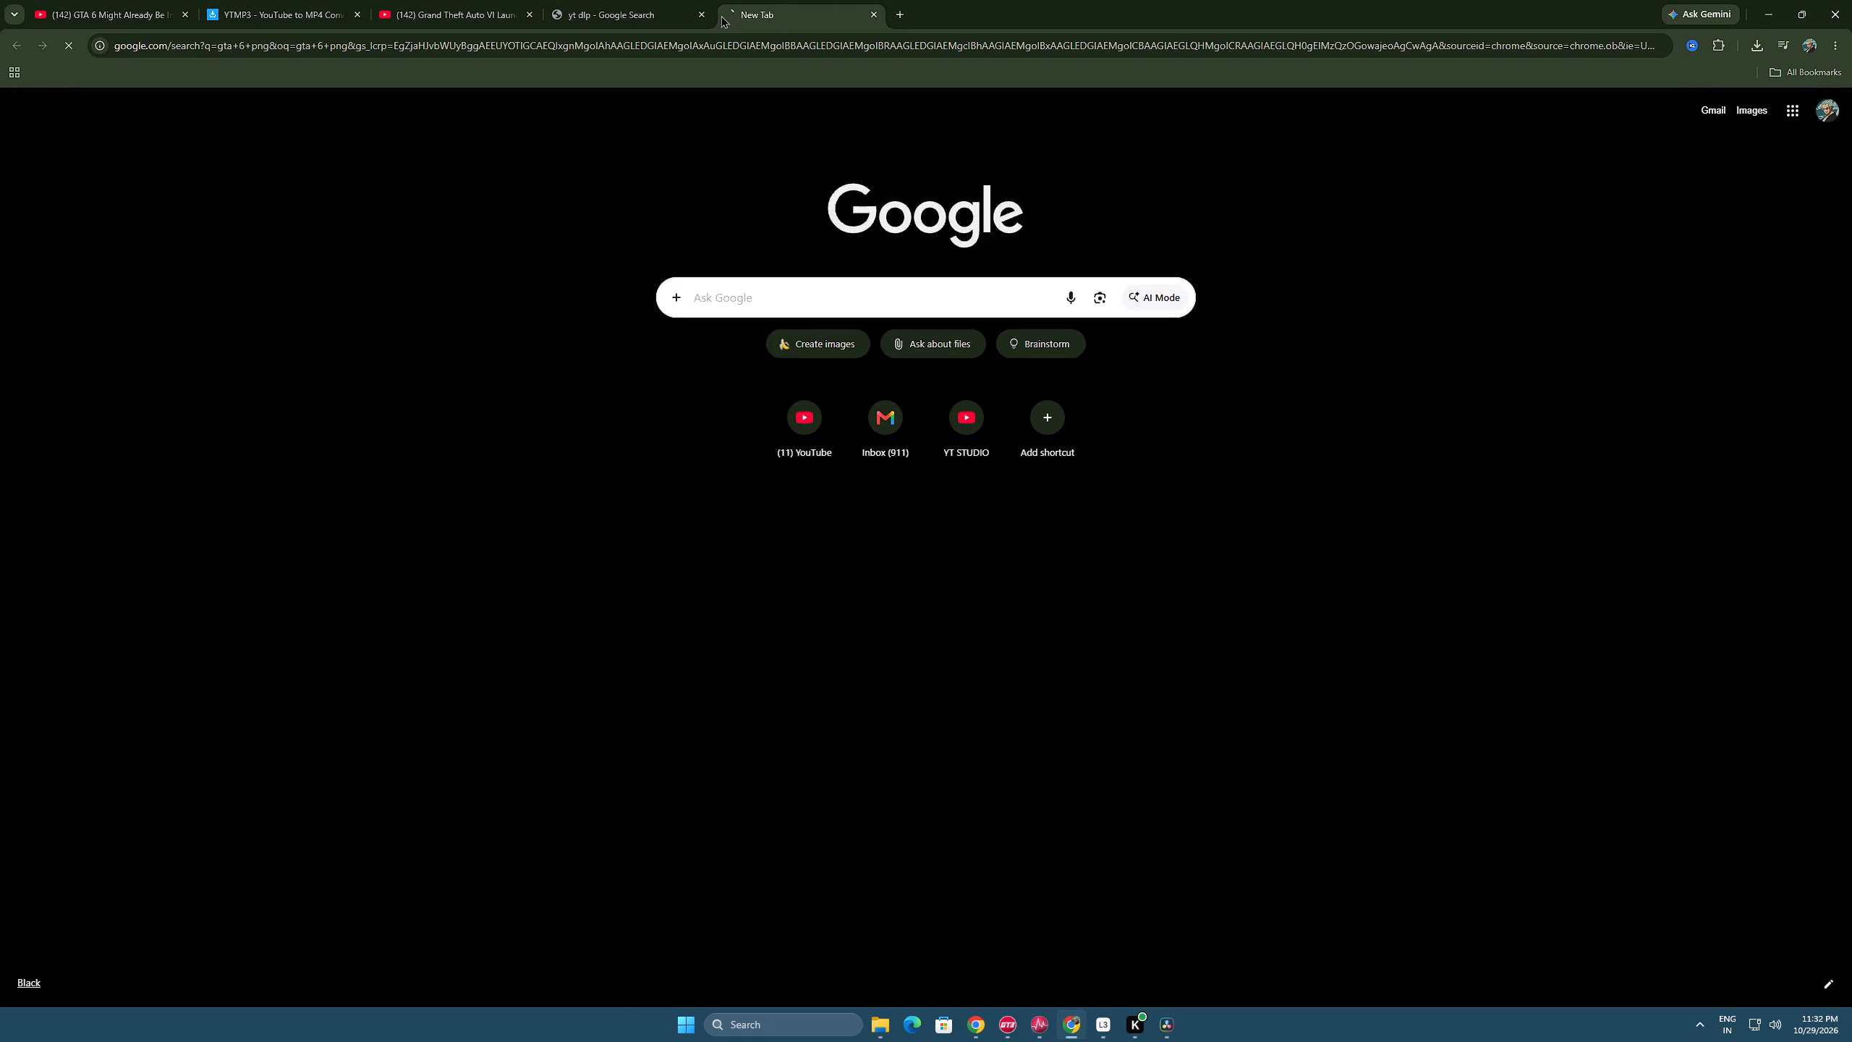
left_click(290, 618)
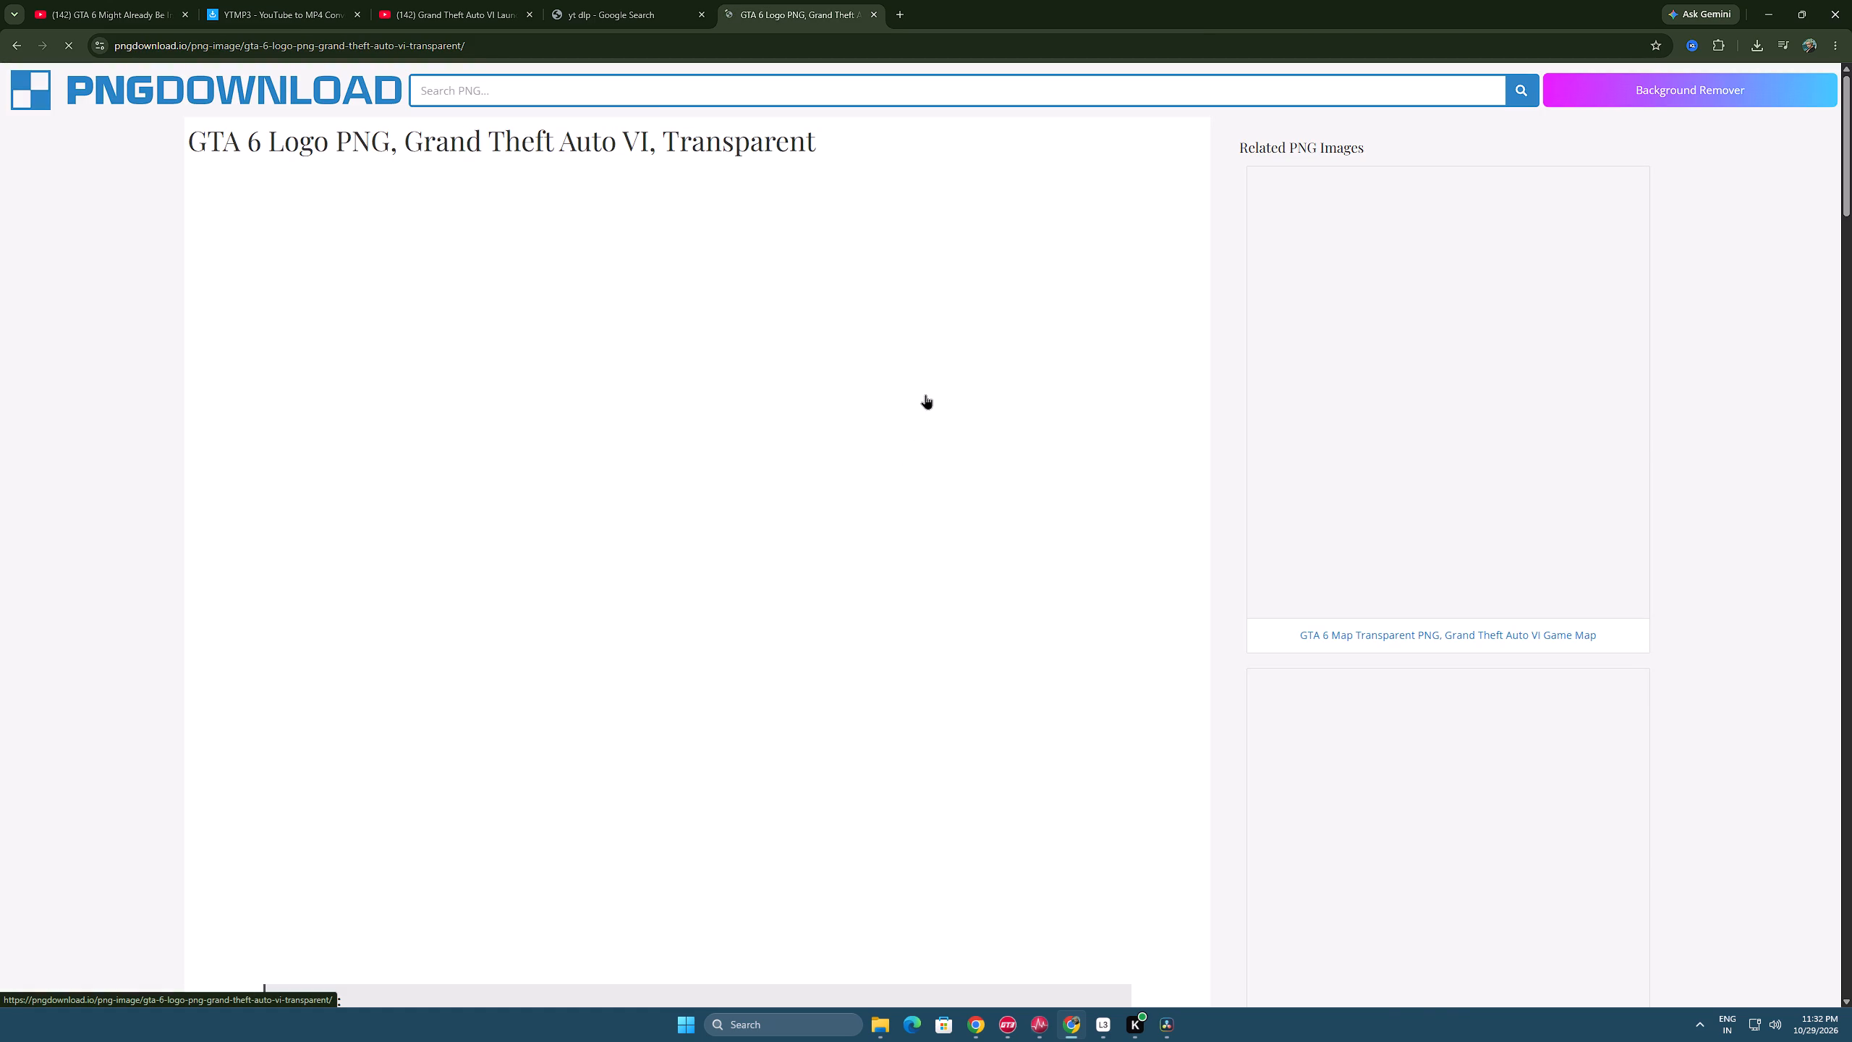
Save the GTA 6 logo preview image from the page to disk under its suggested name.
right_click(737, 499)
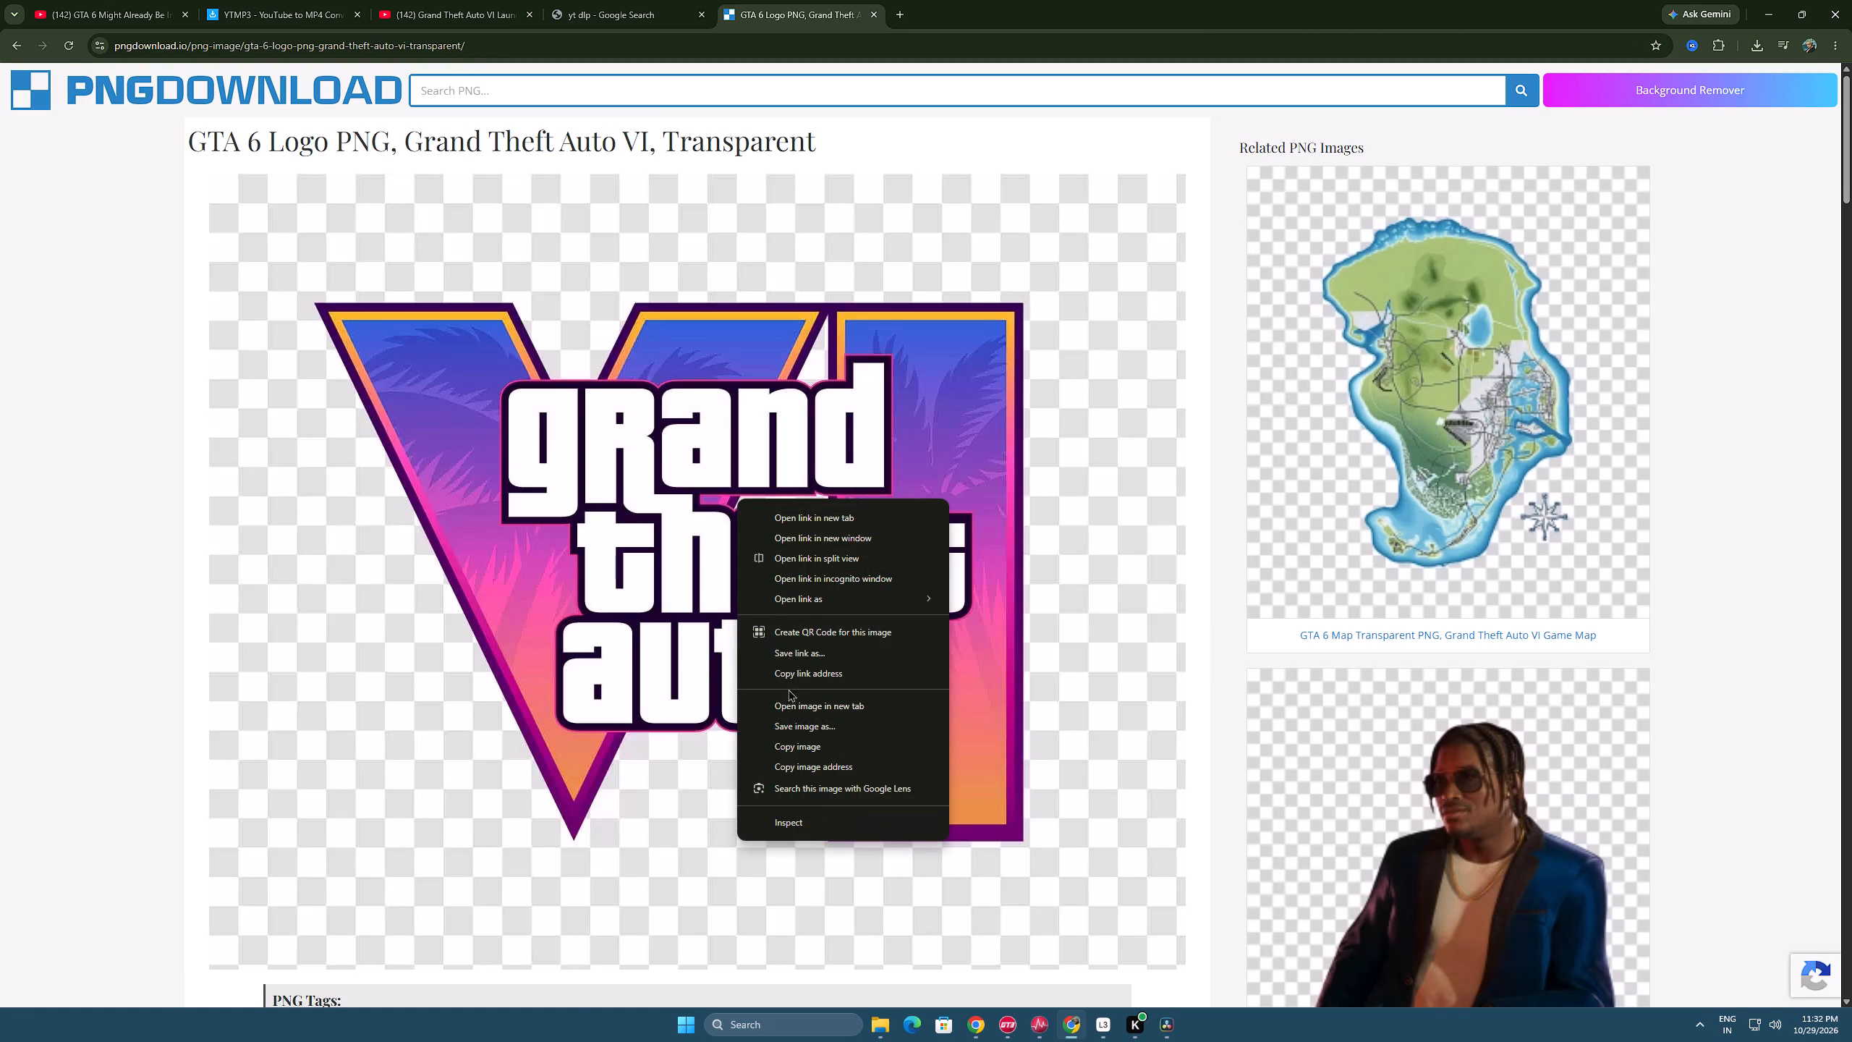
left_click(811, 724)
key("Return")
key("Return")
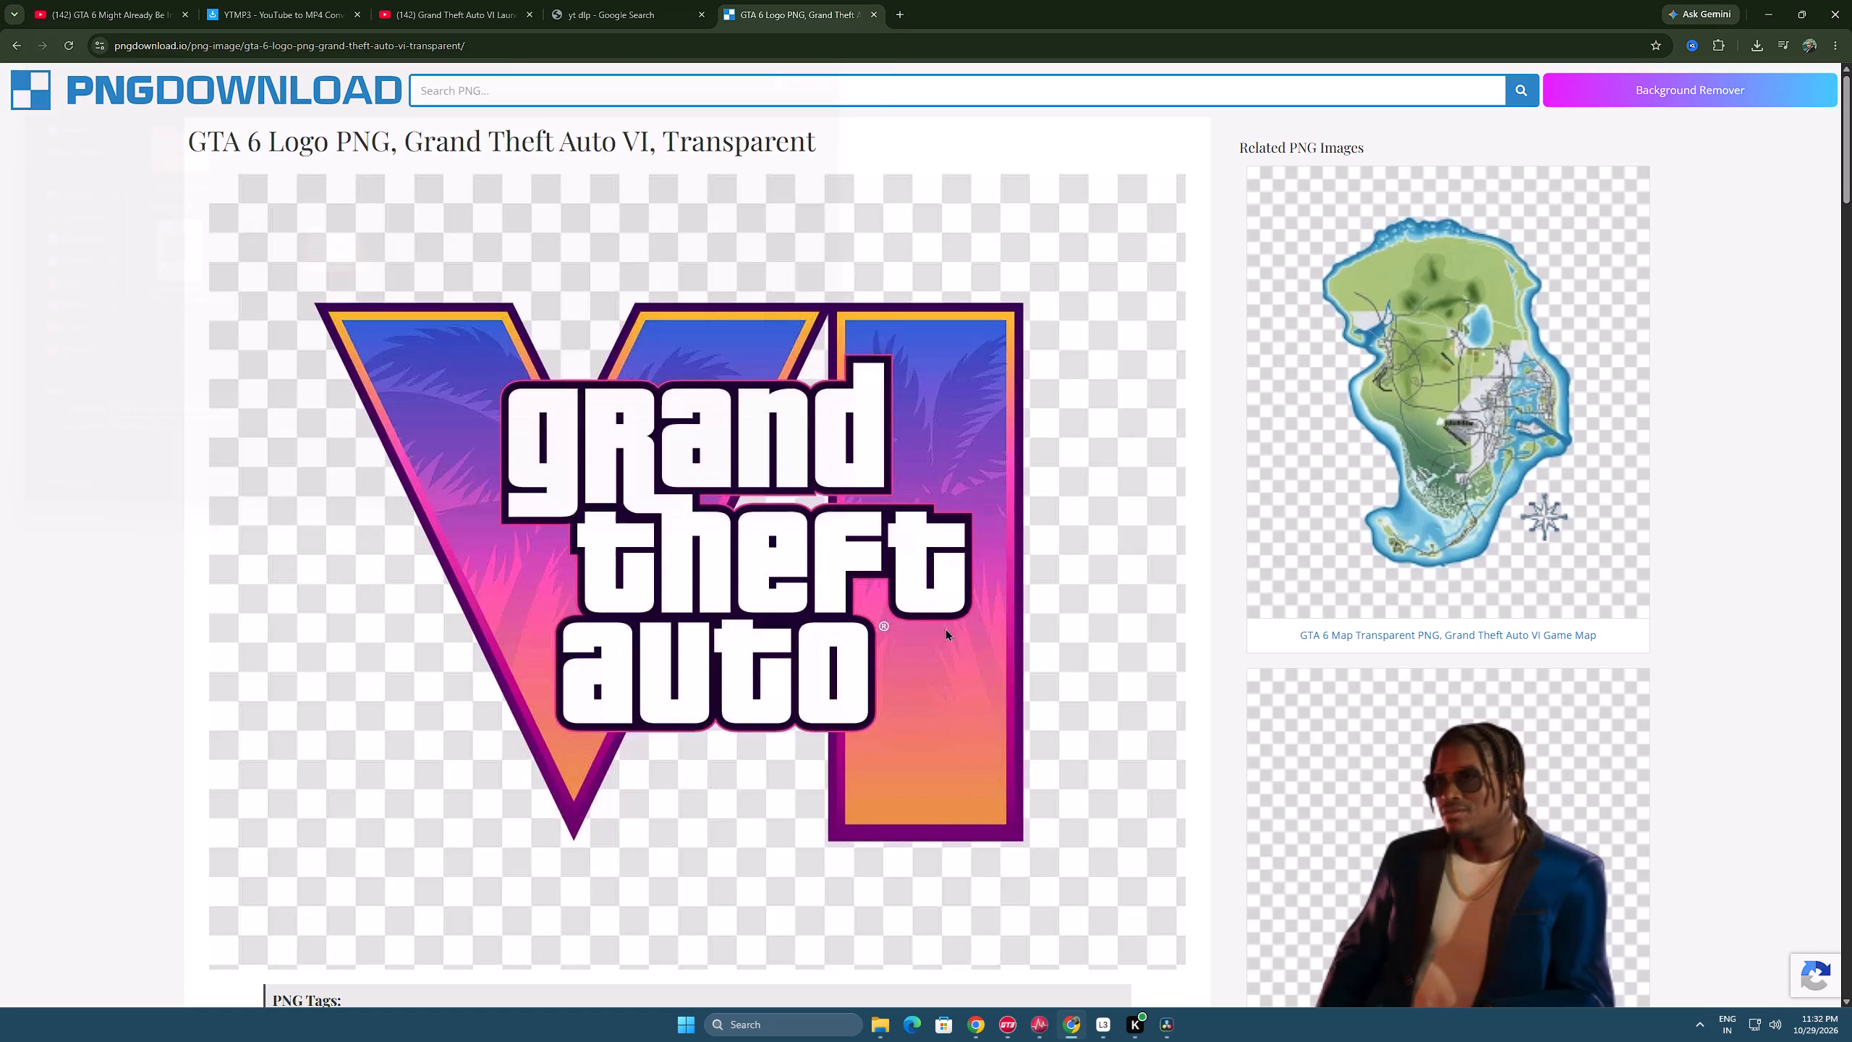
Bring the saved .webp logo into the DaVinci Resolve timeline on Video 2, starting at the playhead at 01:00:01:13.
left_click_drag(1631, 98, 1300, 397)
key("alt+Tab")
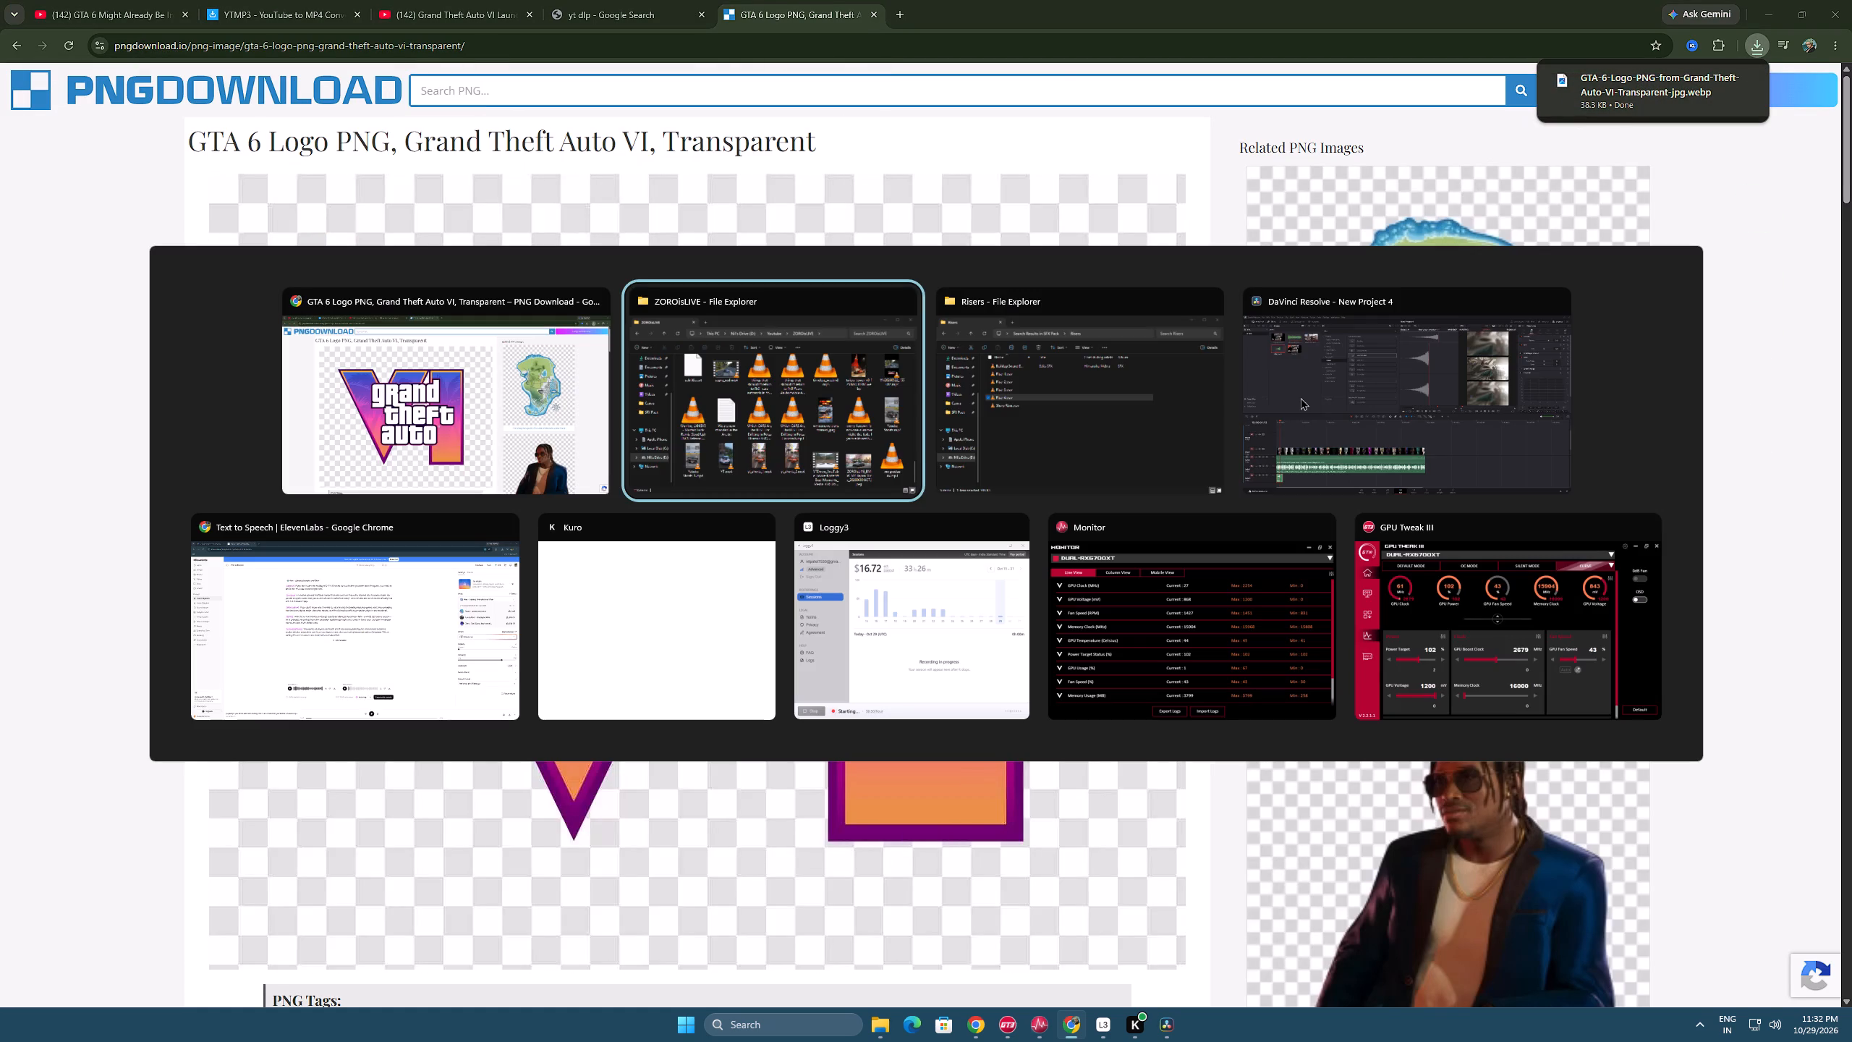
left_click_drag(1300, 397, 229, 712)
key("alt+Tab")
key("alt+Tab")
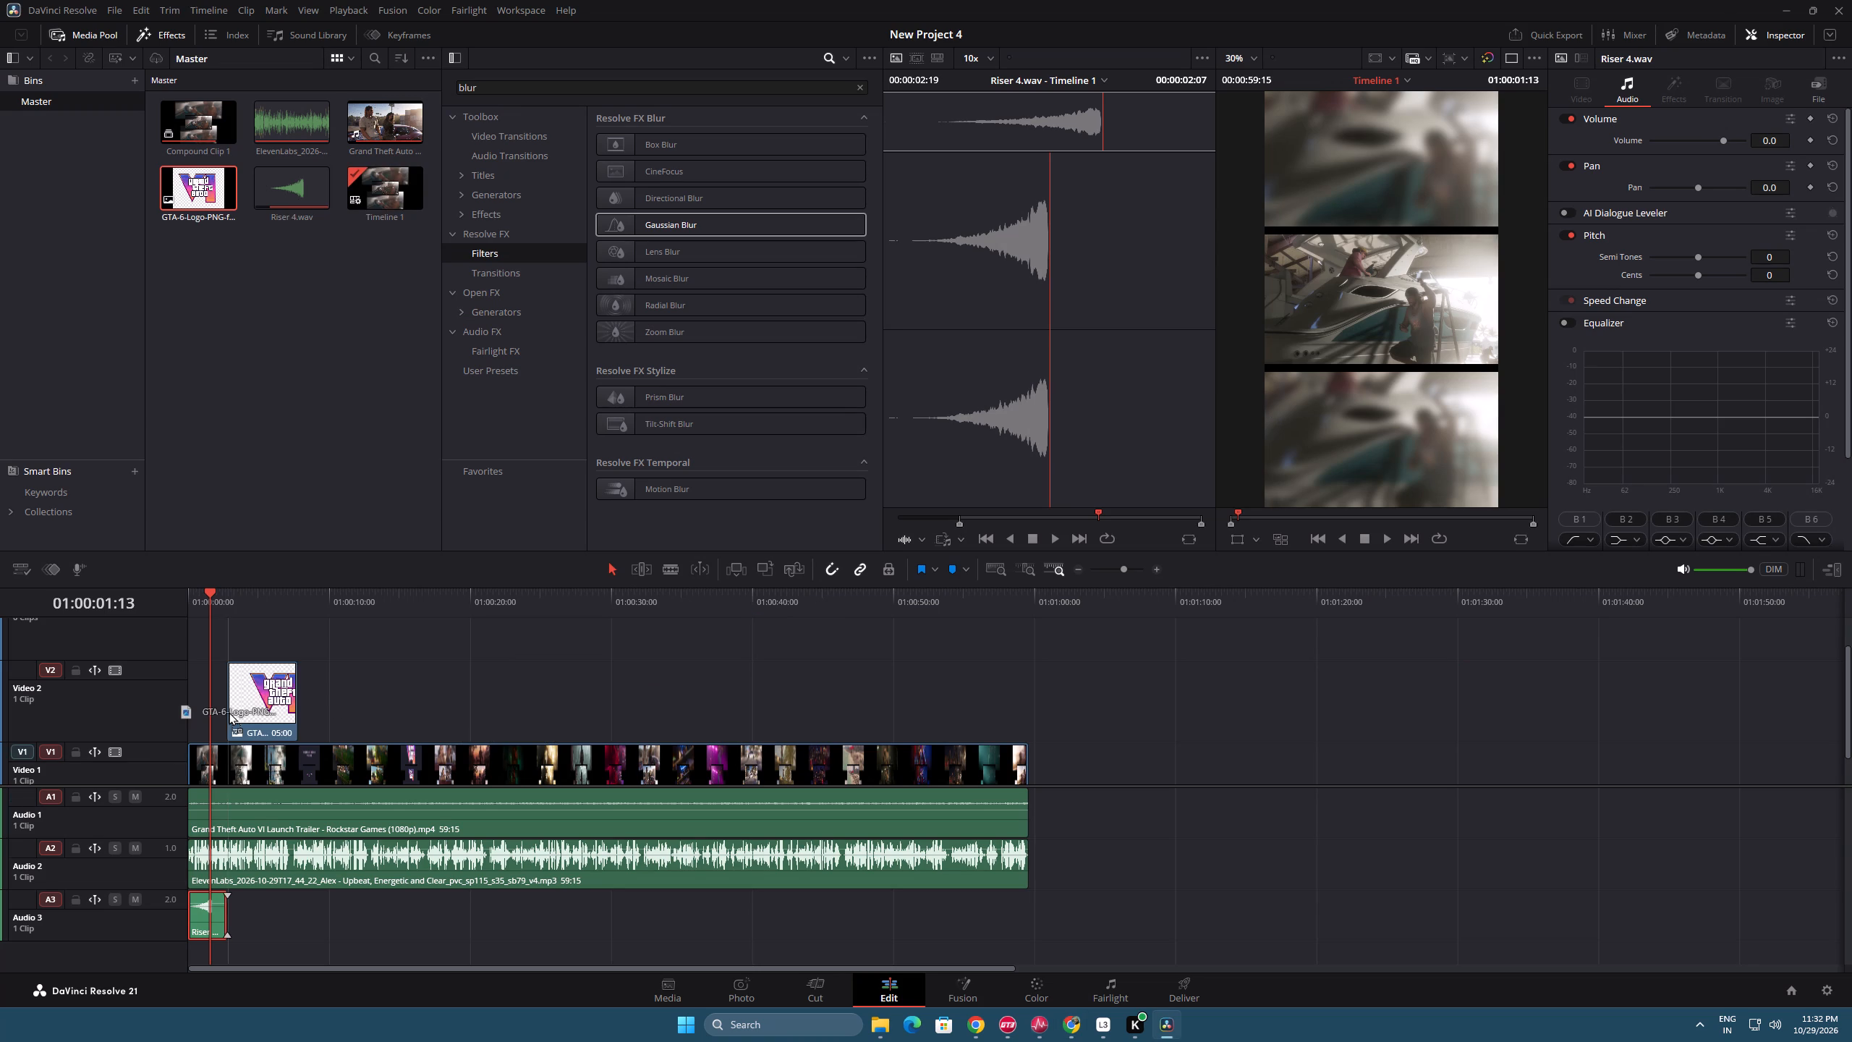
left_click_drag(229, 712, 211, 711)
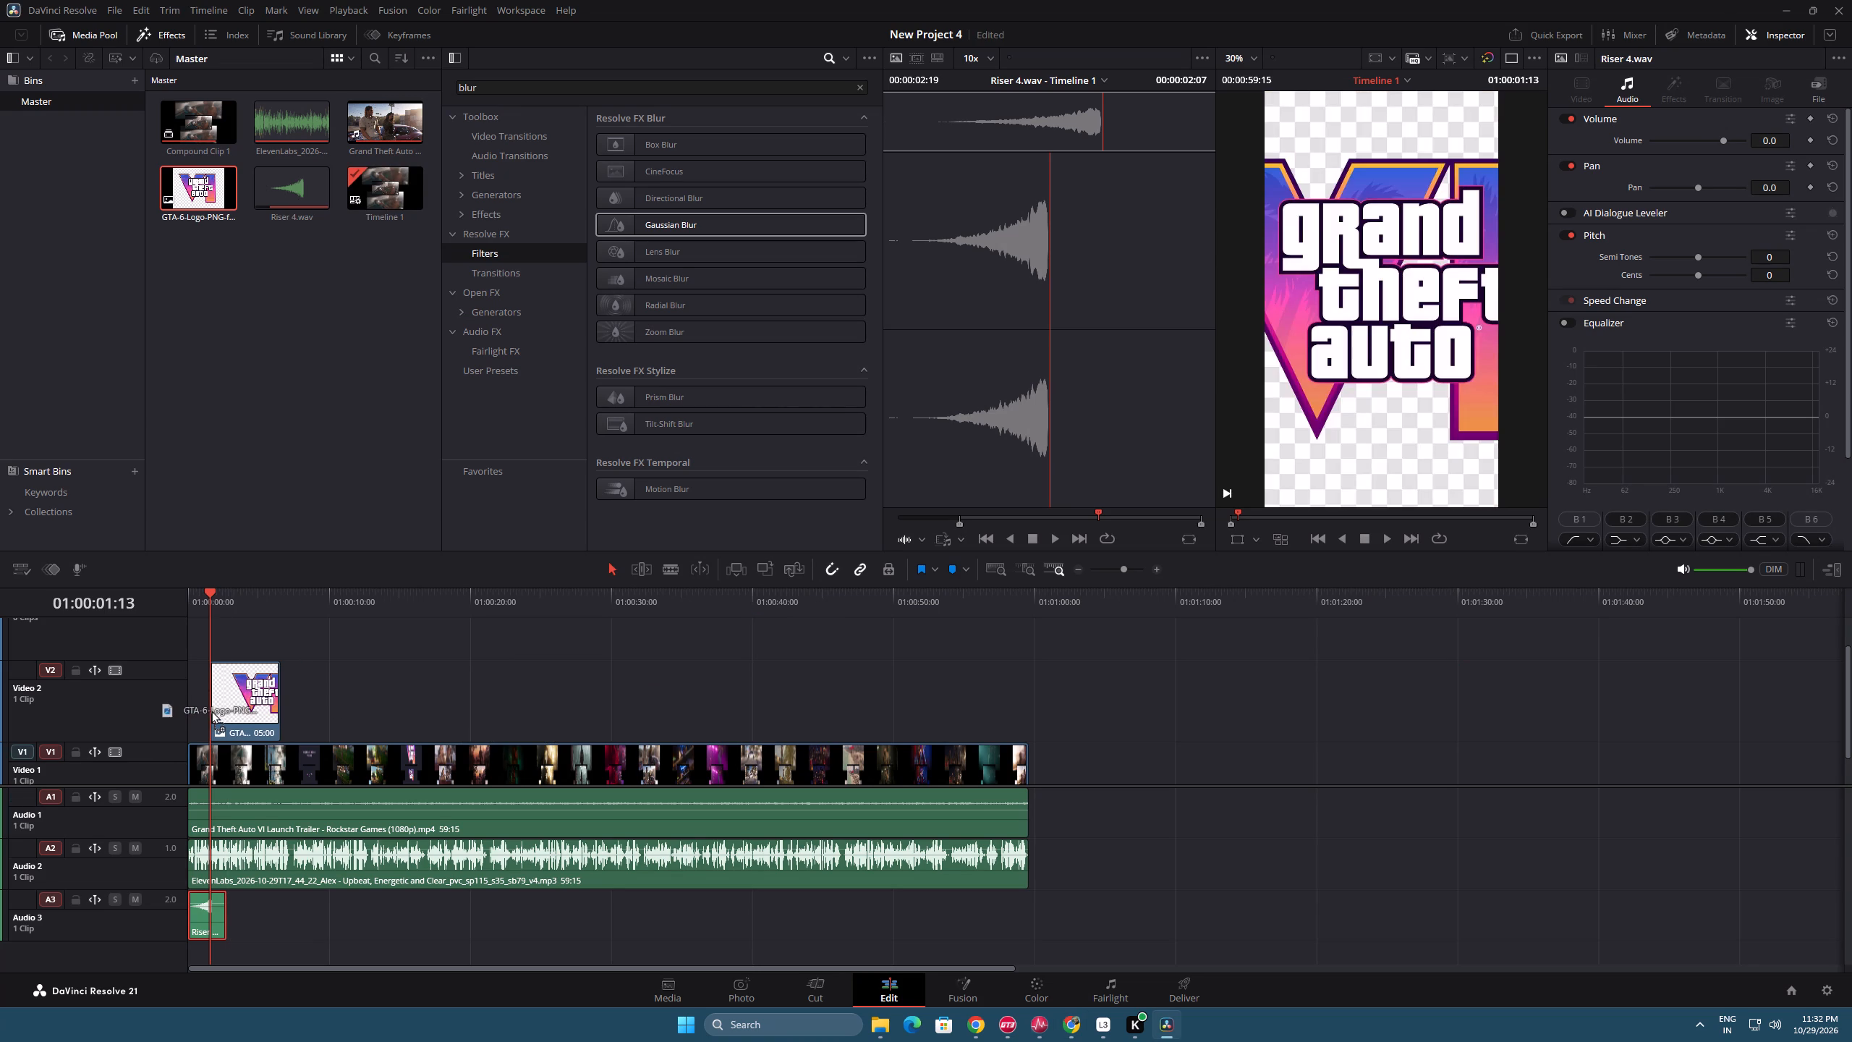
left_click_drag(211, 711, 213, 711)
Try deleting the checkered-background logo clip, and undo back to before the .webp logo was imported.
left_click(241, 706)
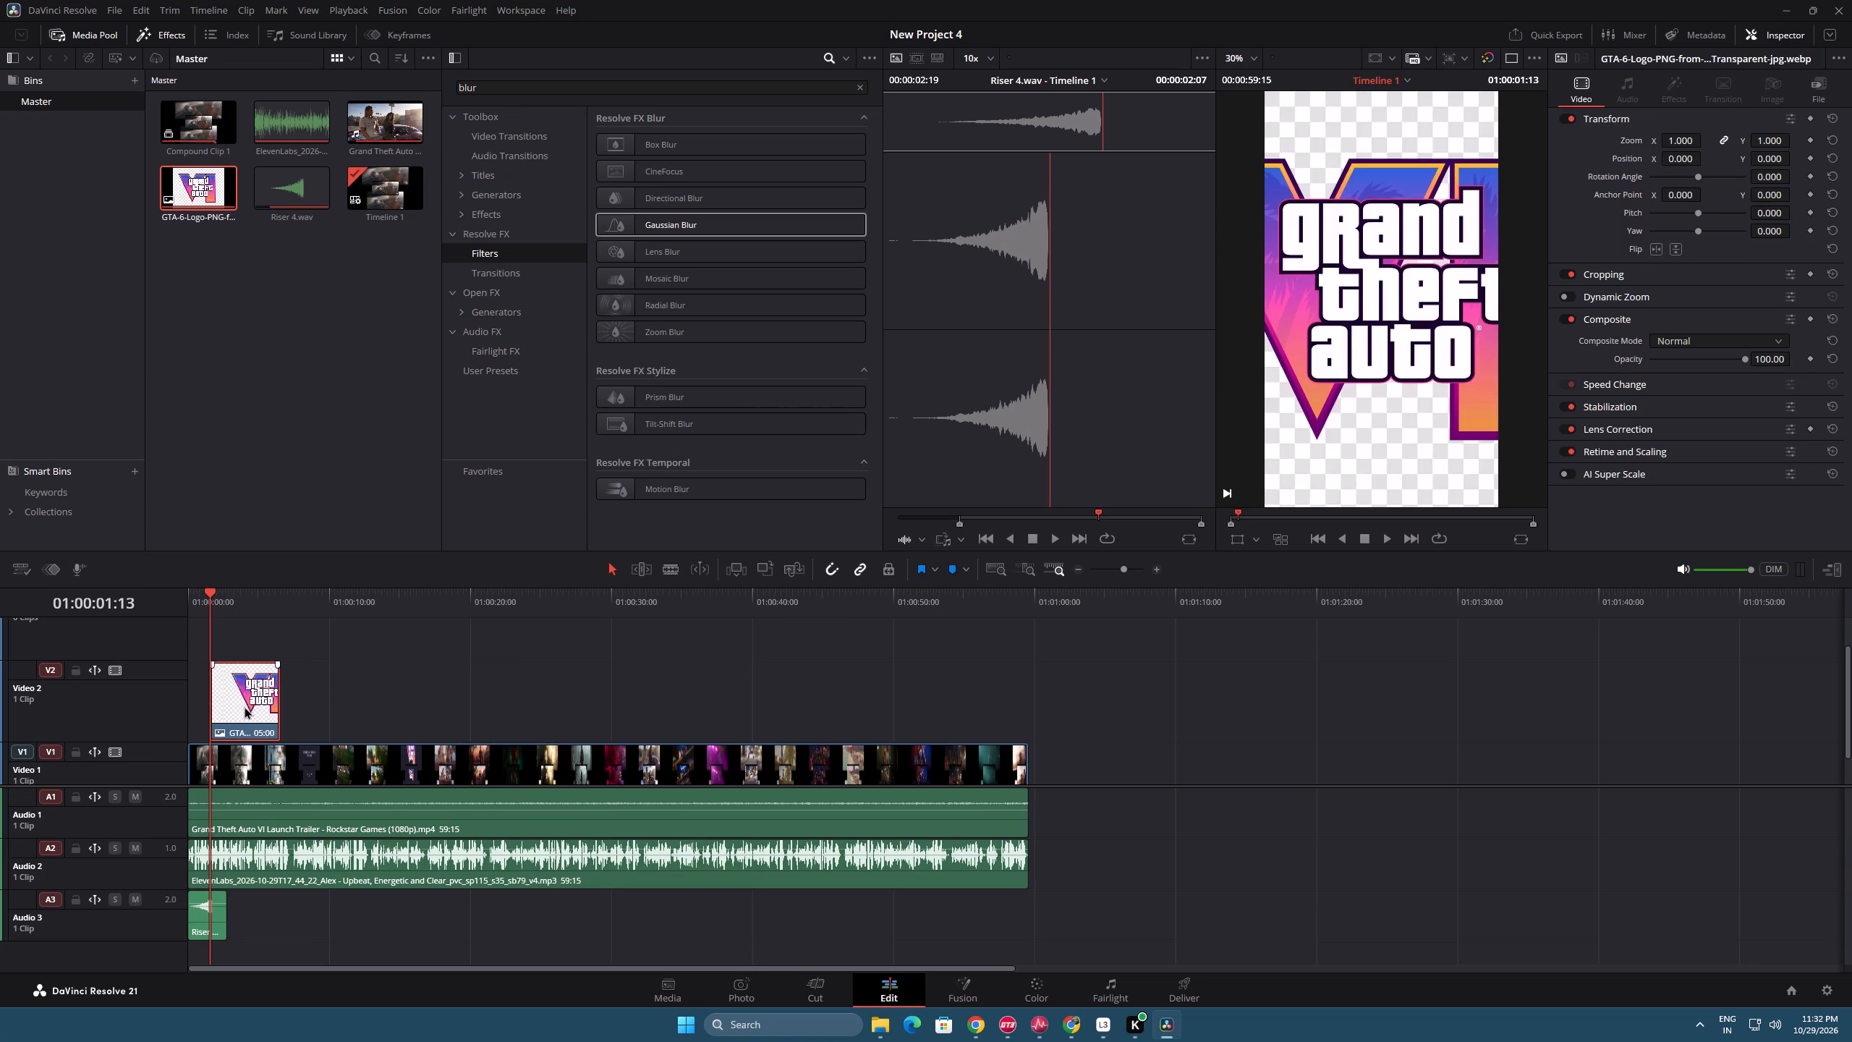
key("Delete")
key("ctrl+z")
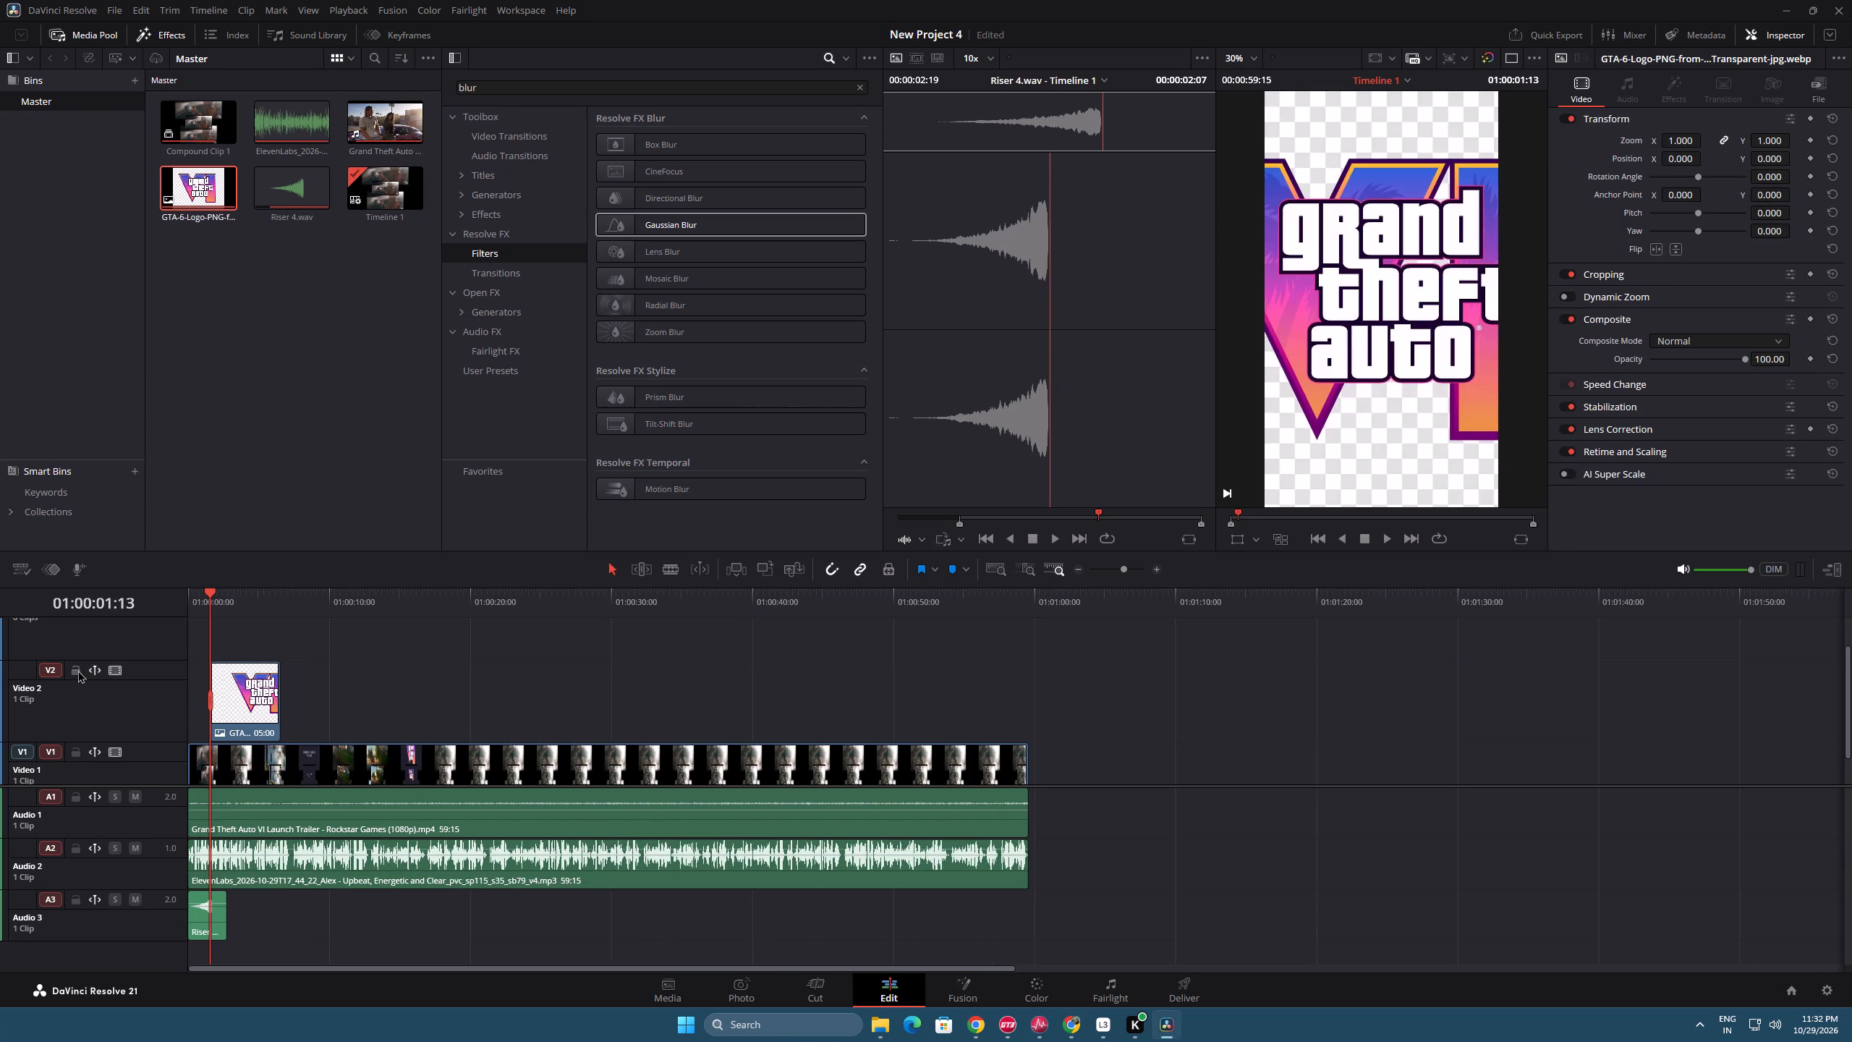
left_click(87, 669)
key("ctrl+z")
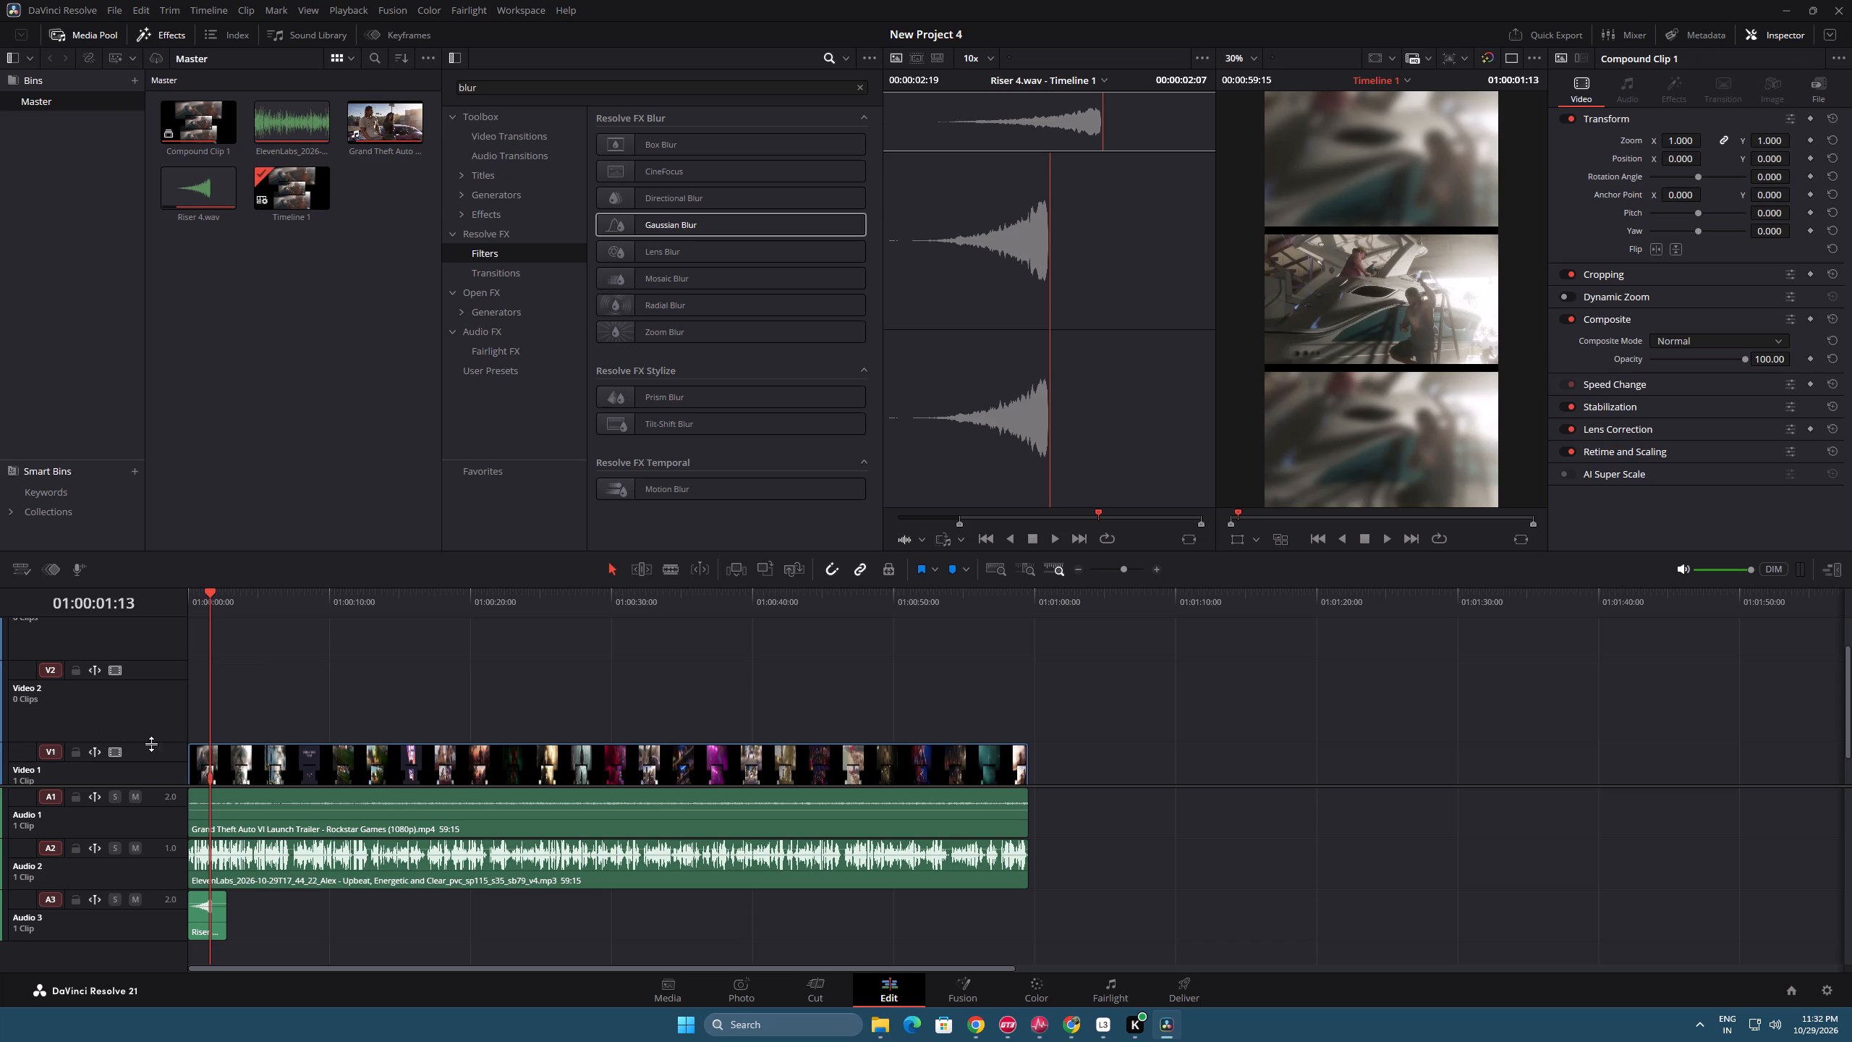
Turn off the auto track selector on Video 1, Video 2, Audio 1, Audio 2 and Audio 3.
key("Tab")
left_click(88, 753)
left_click(95, 672)
left_click(98, 793)
left_click(96, 853)
left_click(92, 899)
Return to the pngdownload.io logo page in Chrome and download the transparent GTA 6 logo PNG with the site's free download.
key("alt+Tab")
scroll(1067, 521, "down", 17)
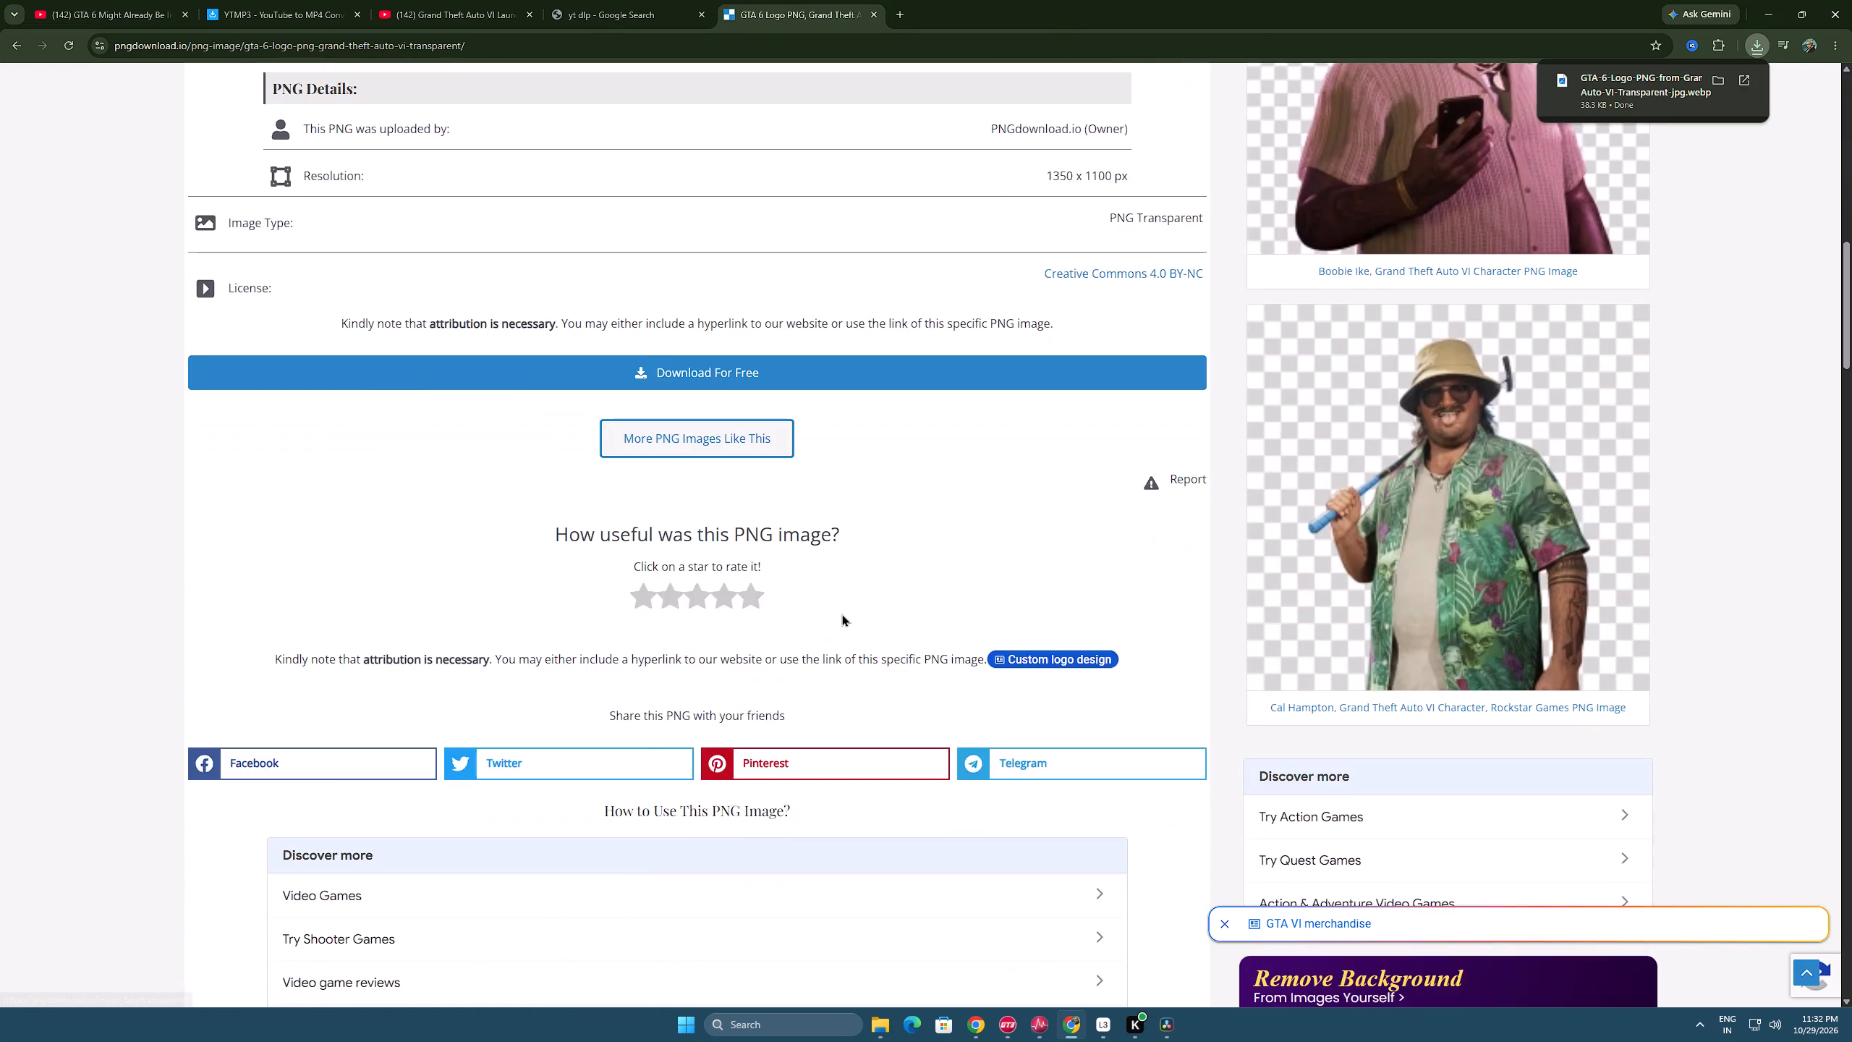
left_click(841, 614)
scroll(357, 724, "down", 4)
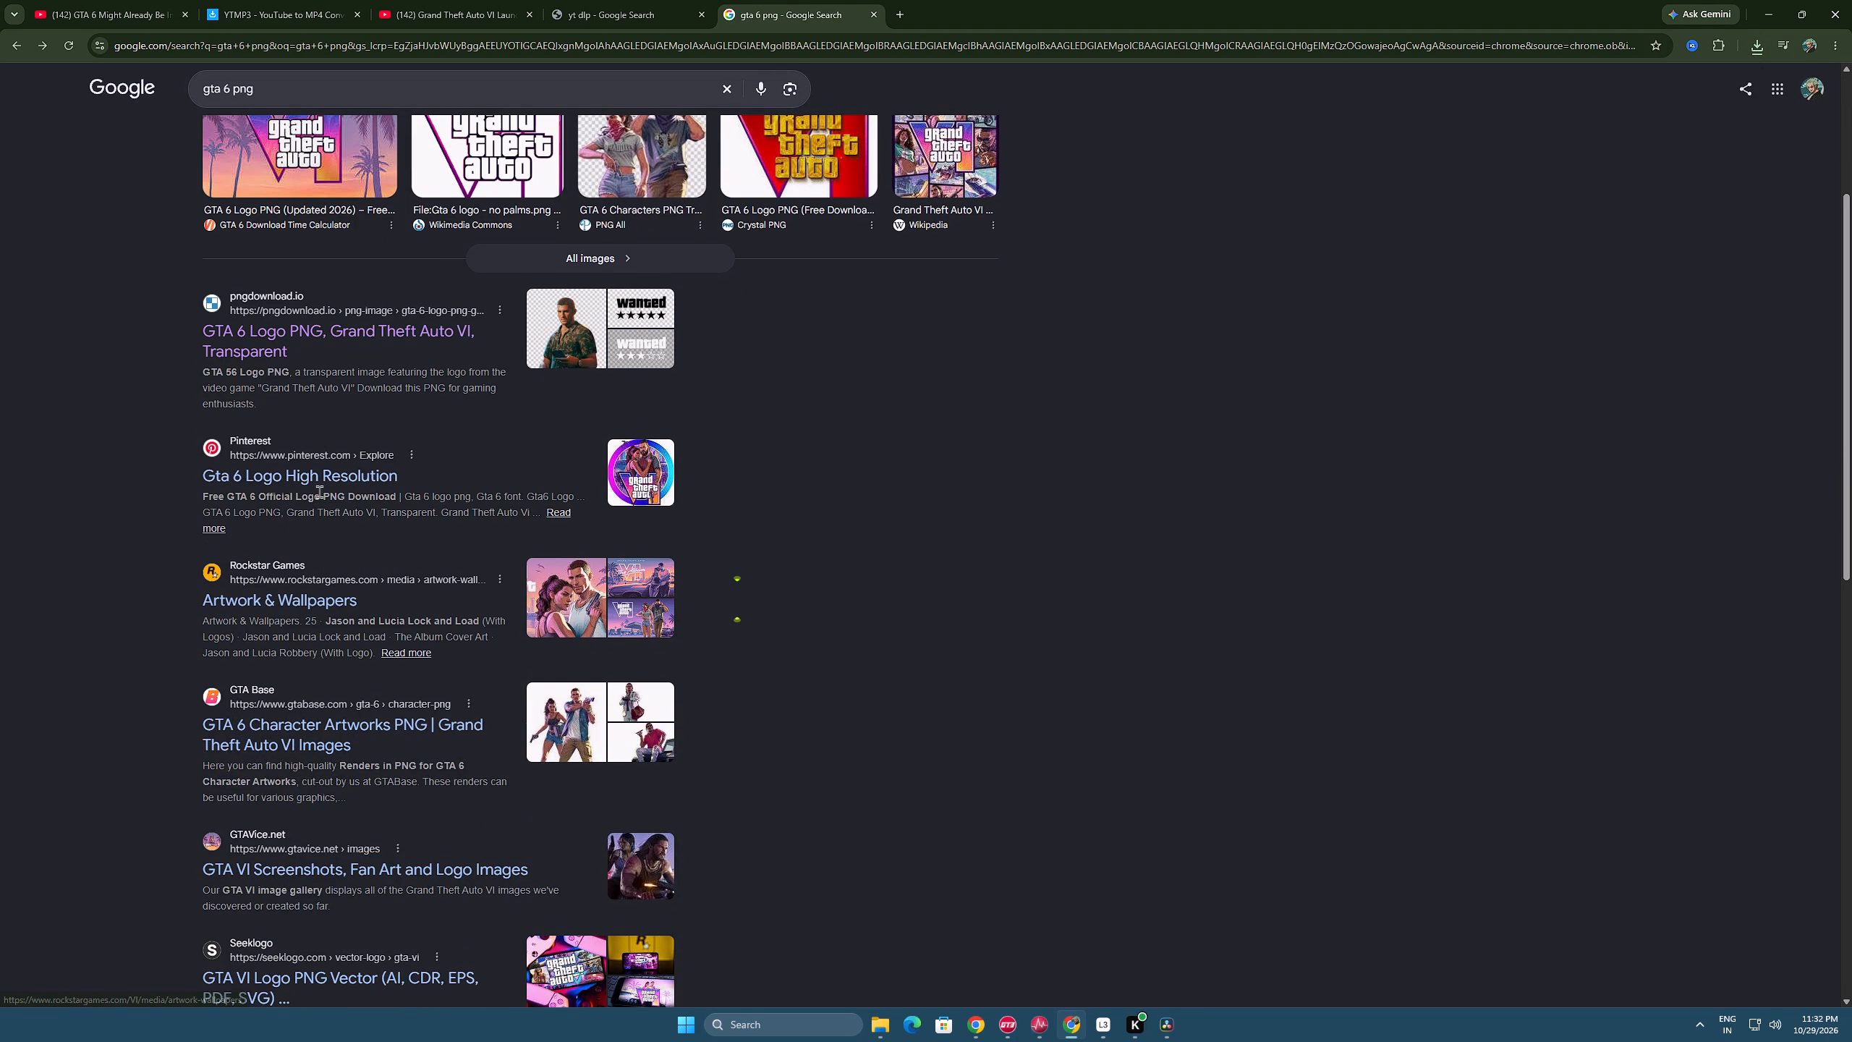
left_click(289, 327)
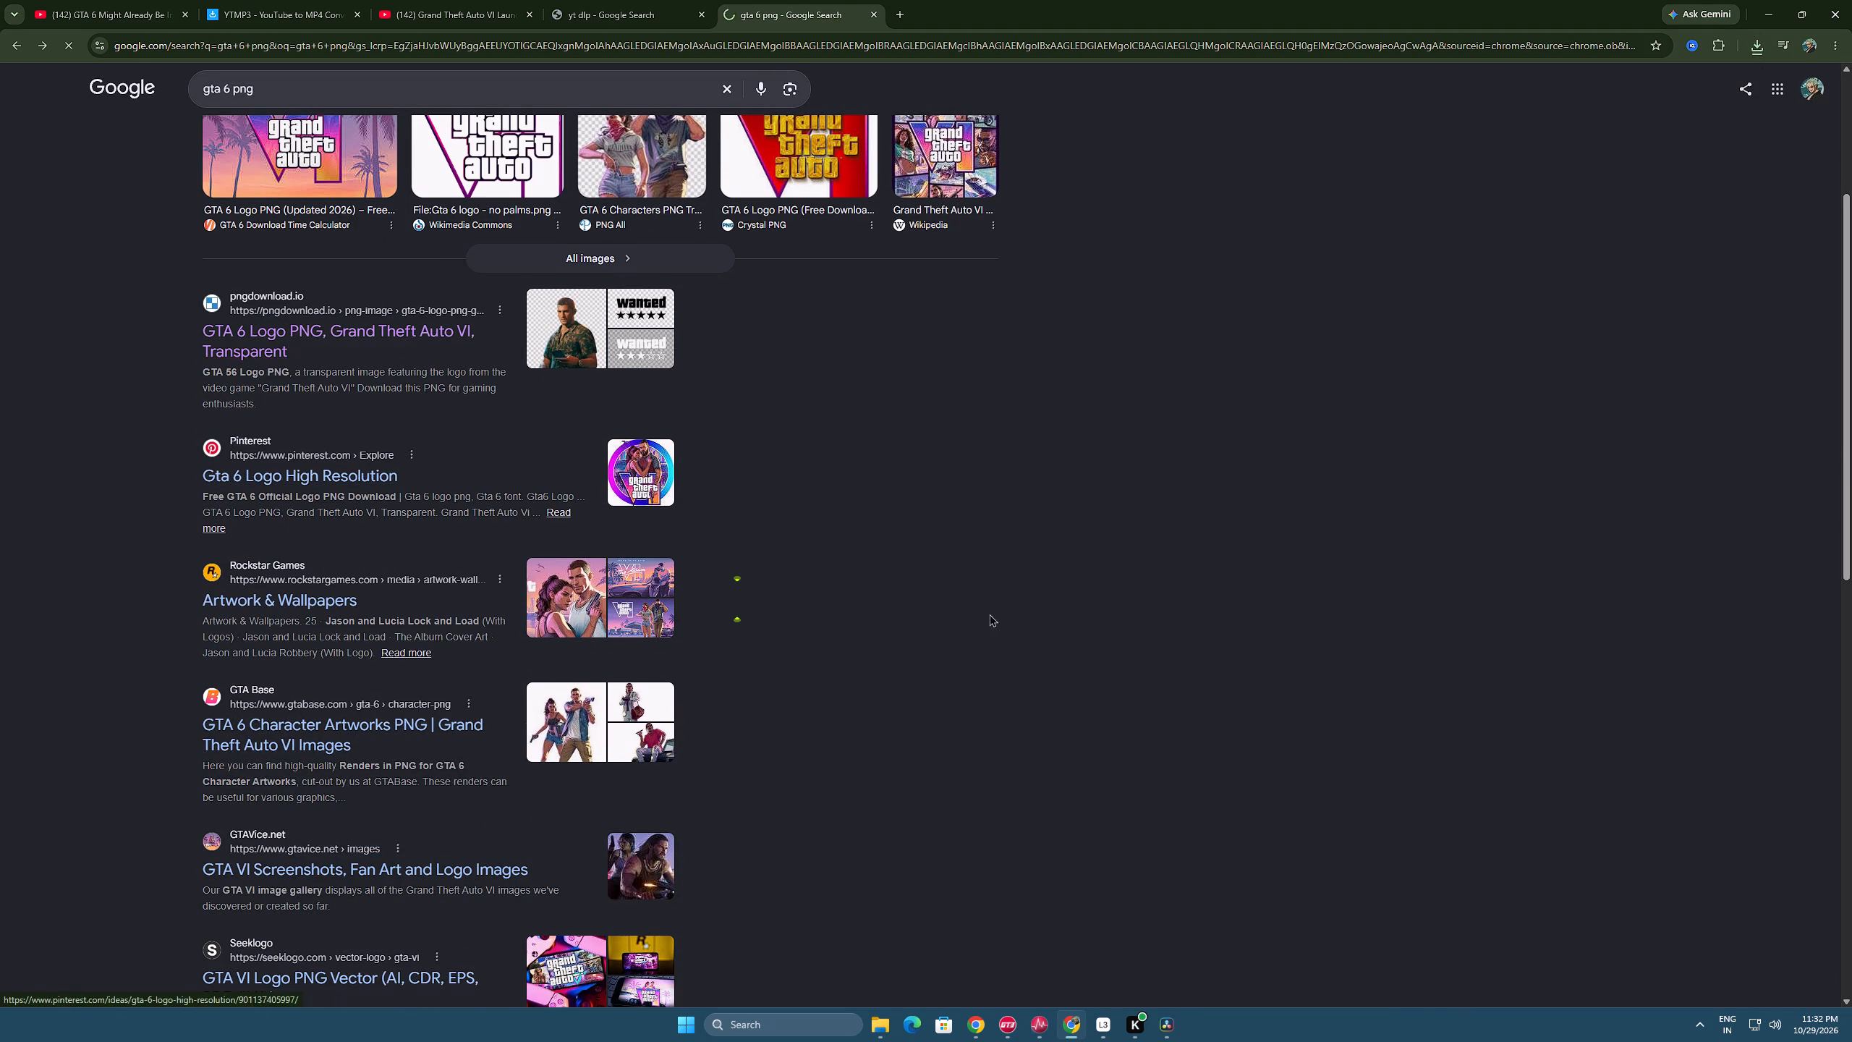
scroll(964, 608, "down", 20)
scroll(964, 608, "down", 20)
scroll(964, 608, "down", 7)
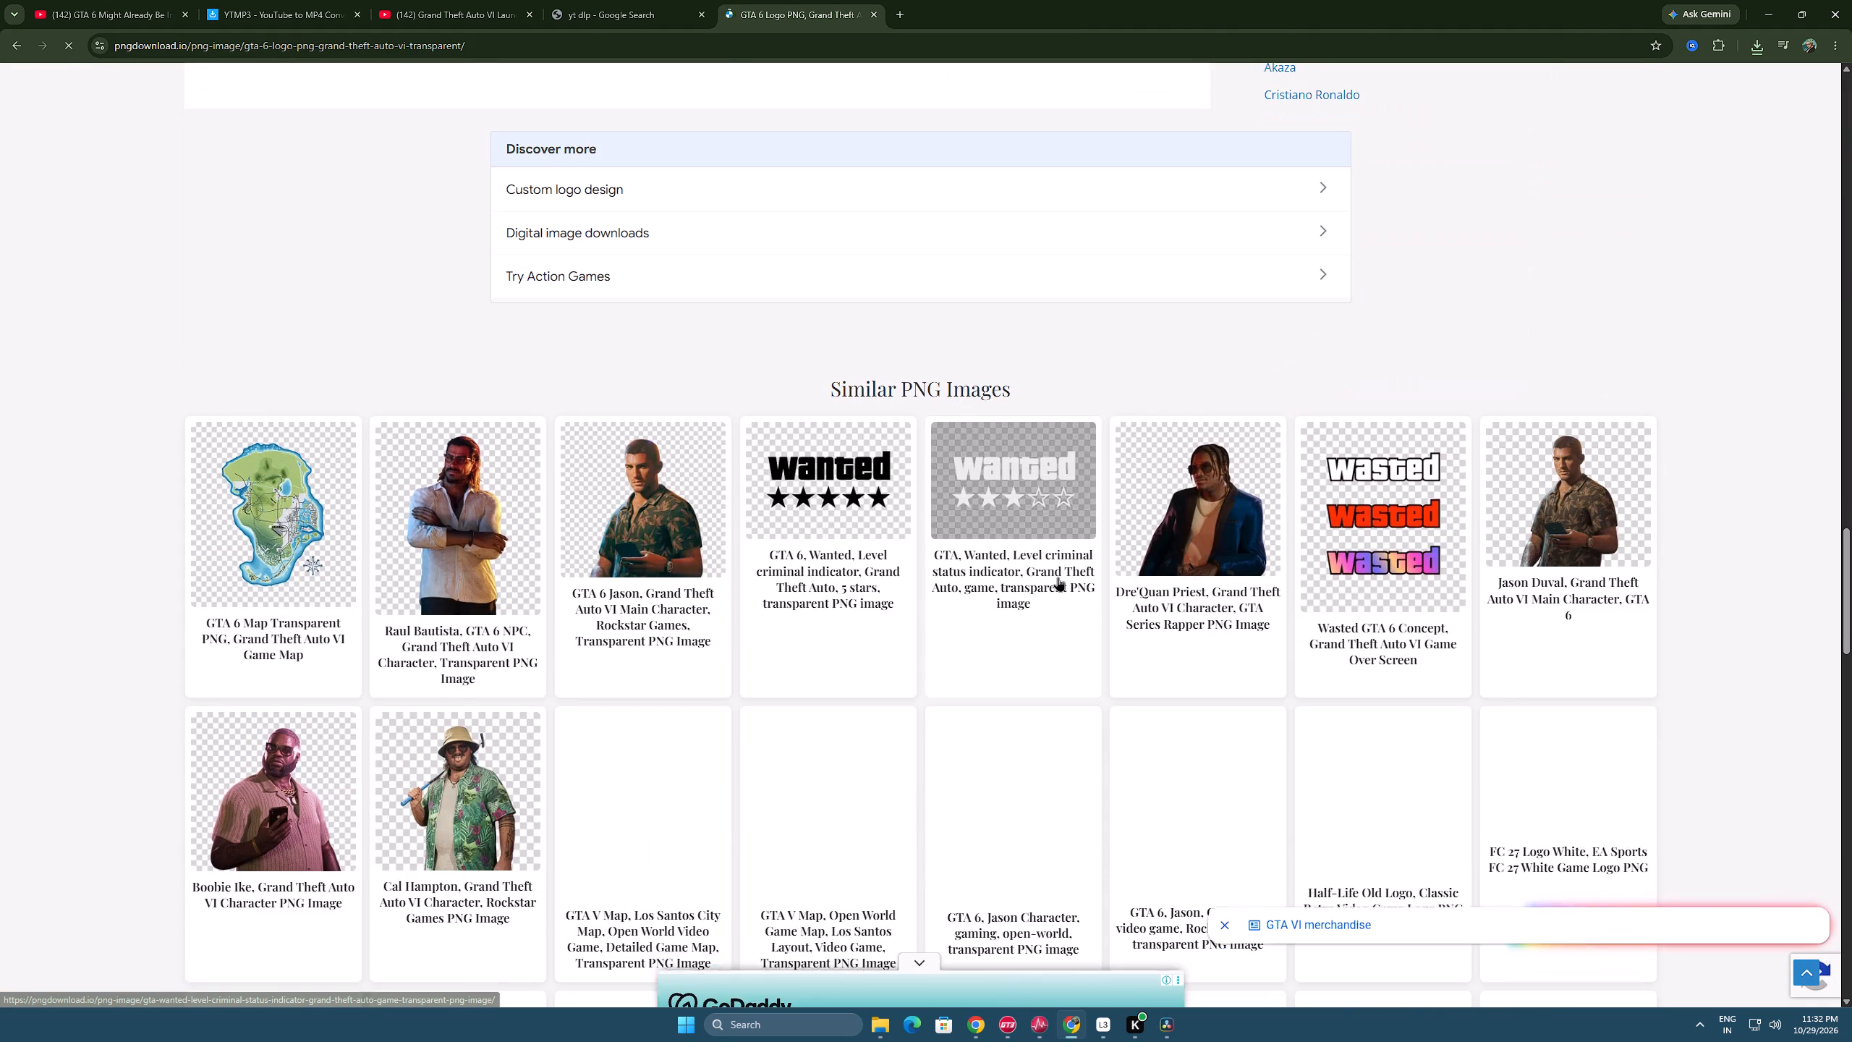
scroll(1017, 579, "down", 2)
scroll(1401, 461, "up", 20)
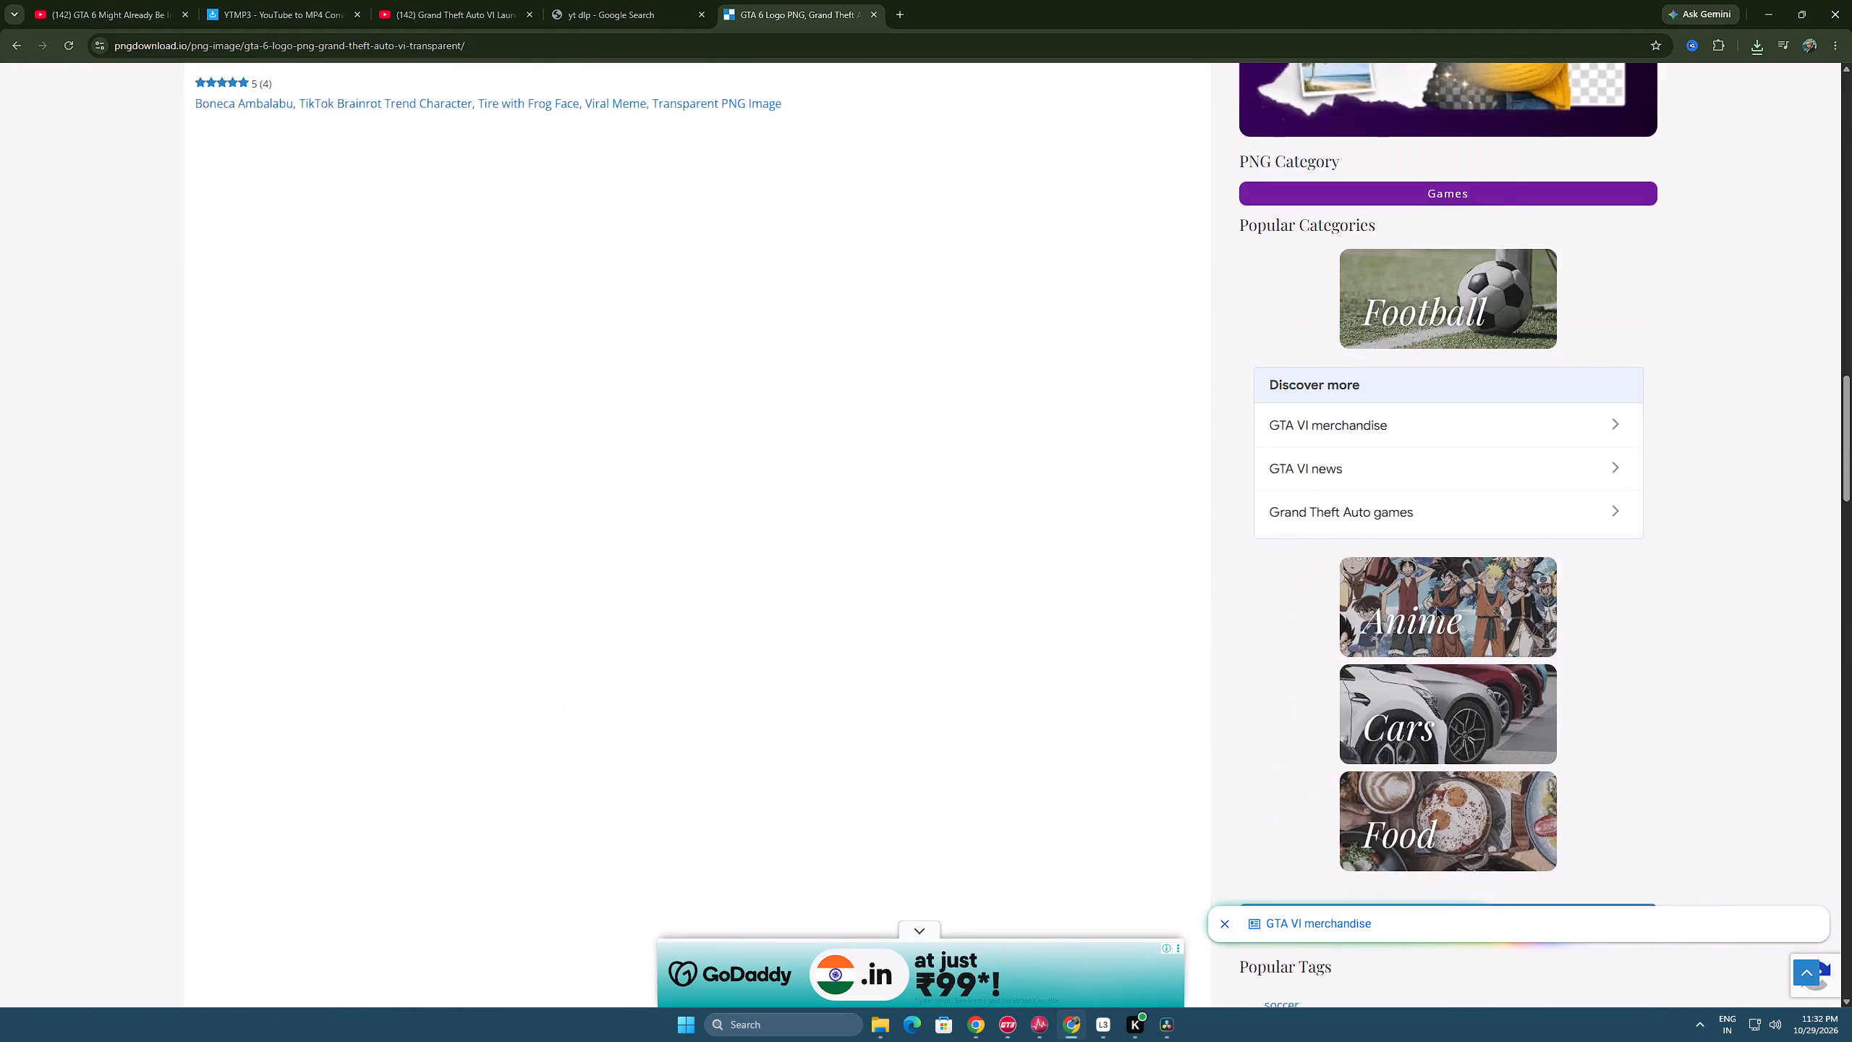
scroll(1435, 606, "up", 20)
scroll(1435, 606, "up", 3)
scroll(1310, 582, "down", 7)
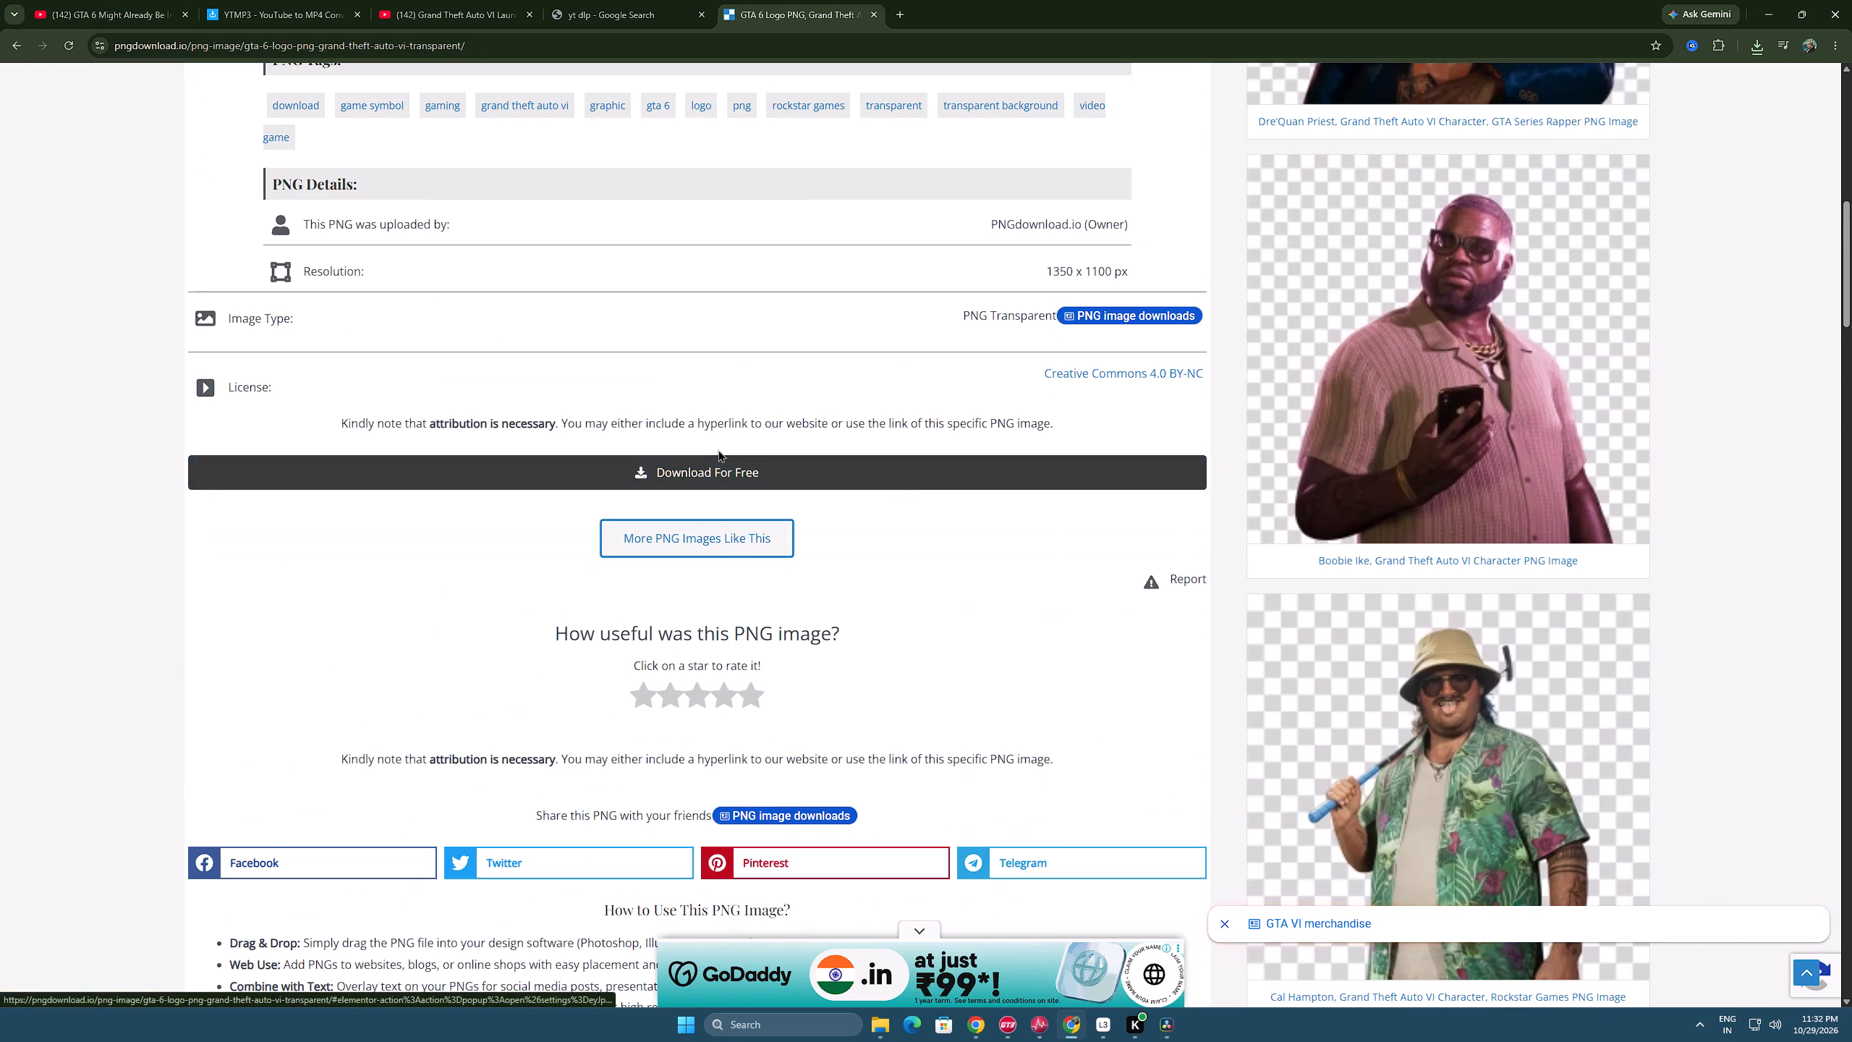
left_click(716, 468)
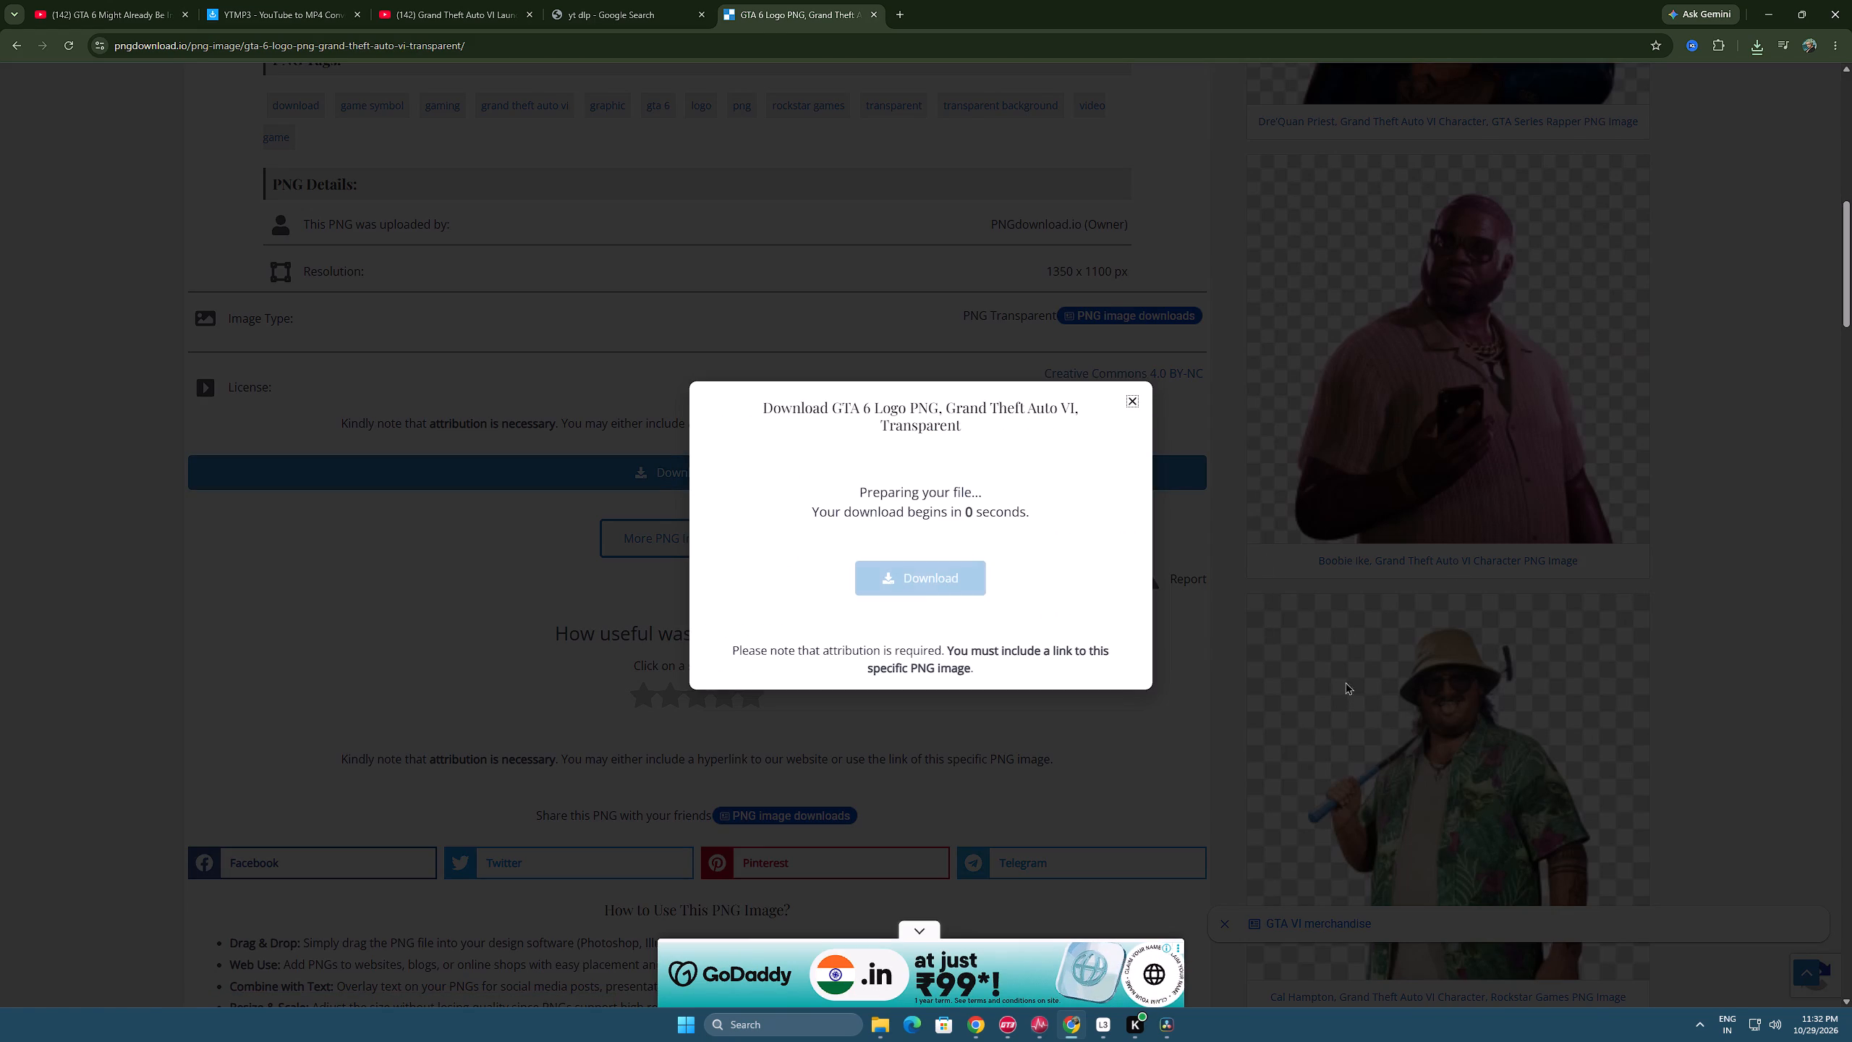
left_click(927, 581)
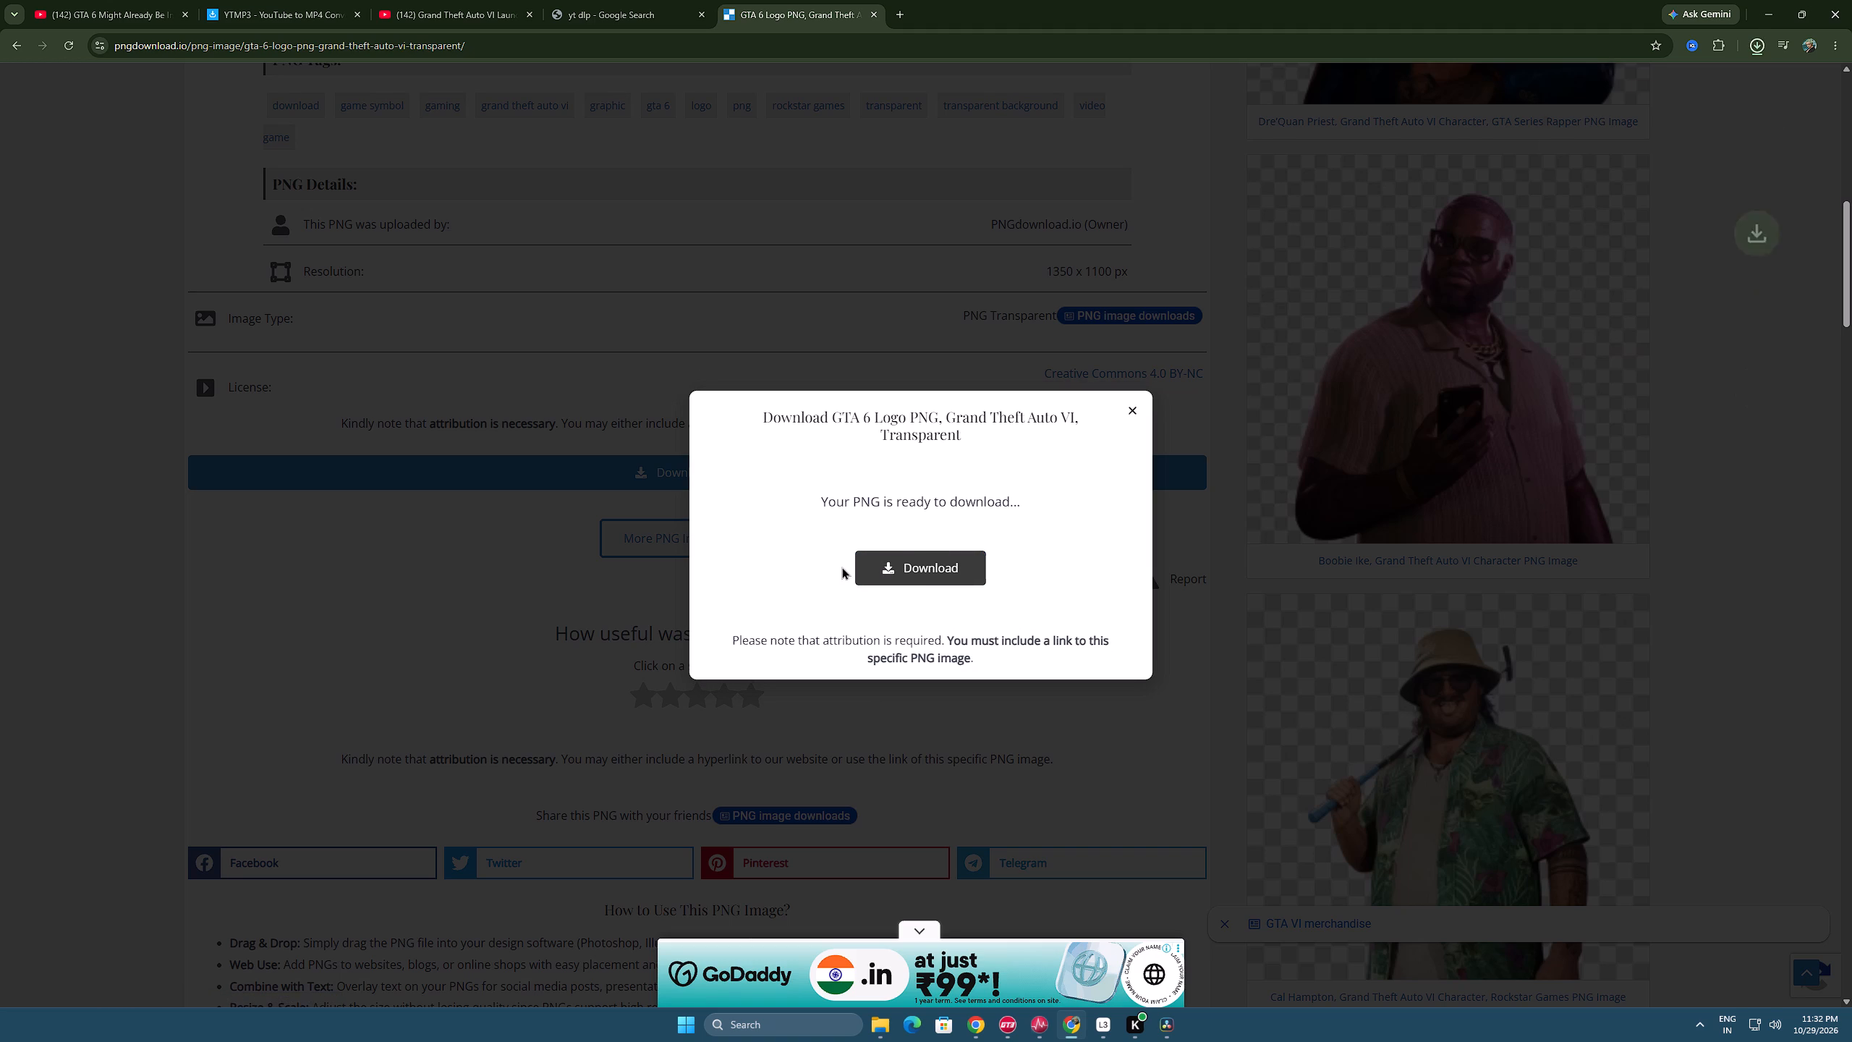
left_click(1642, 97)
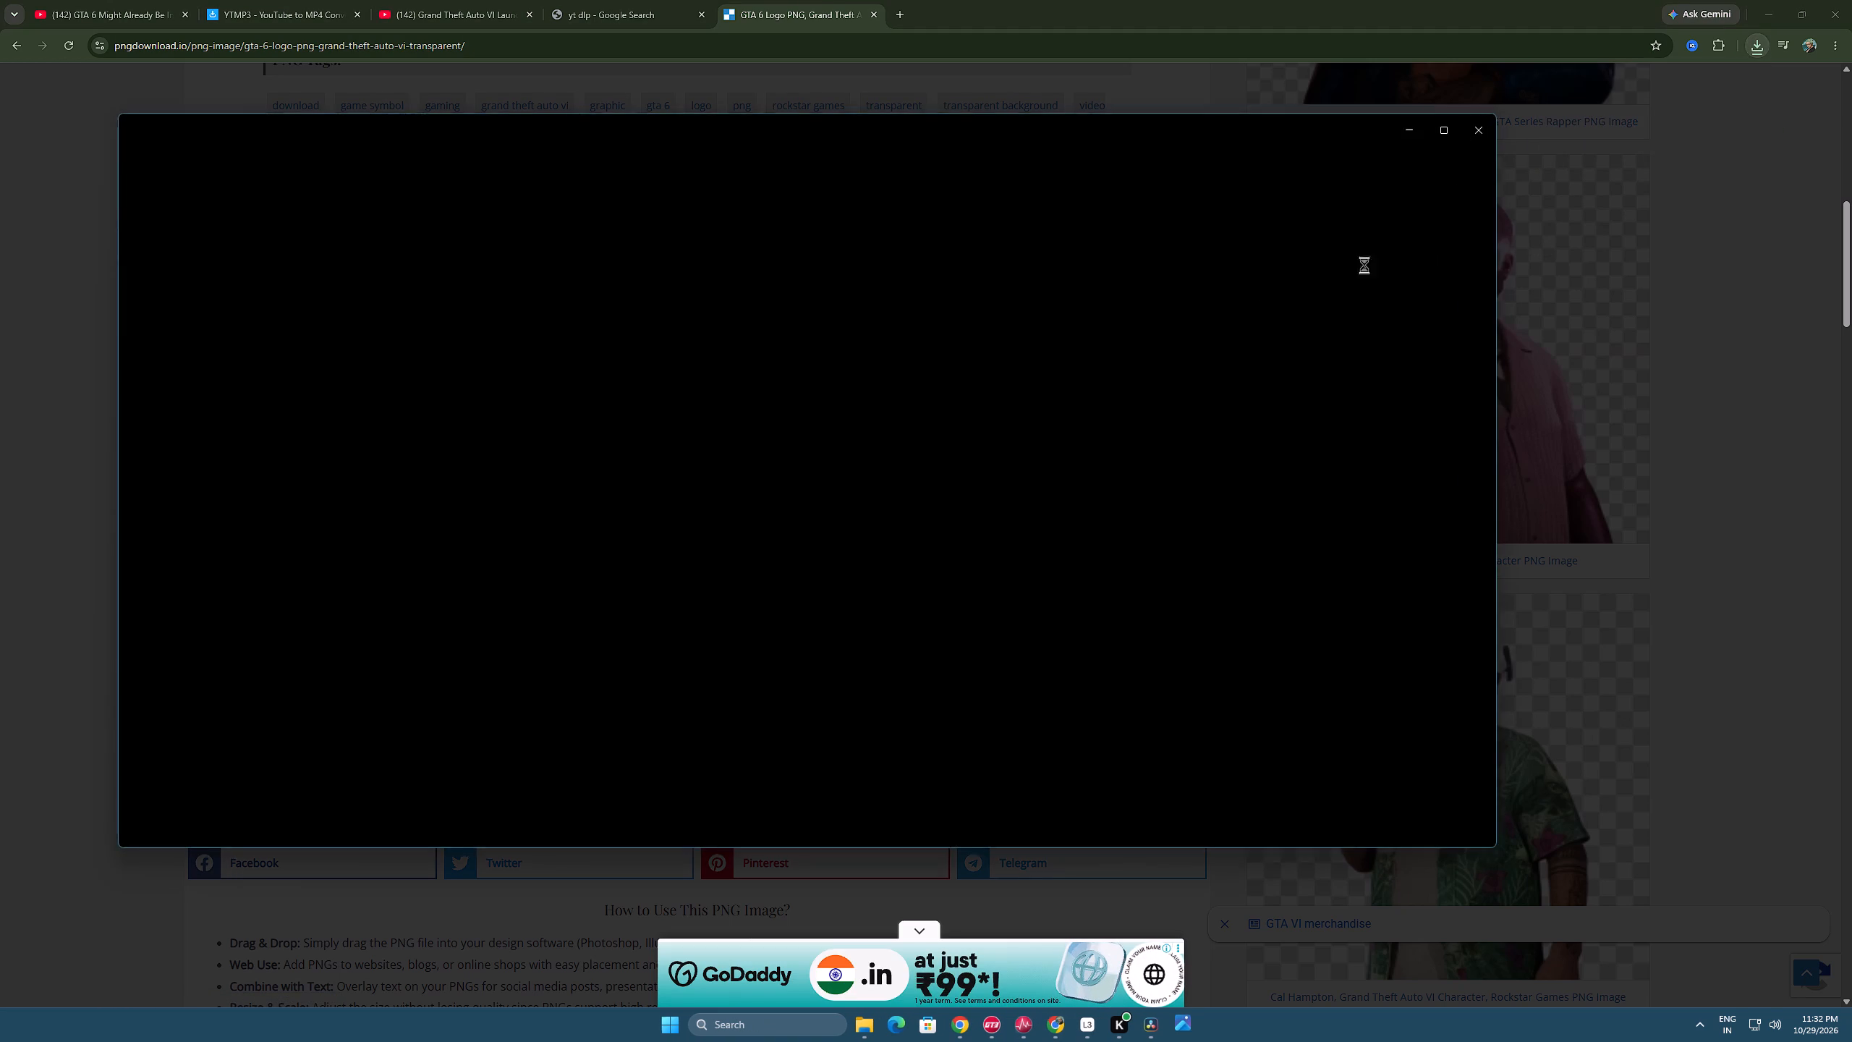
left_click(1474, 137)
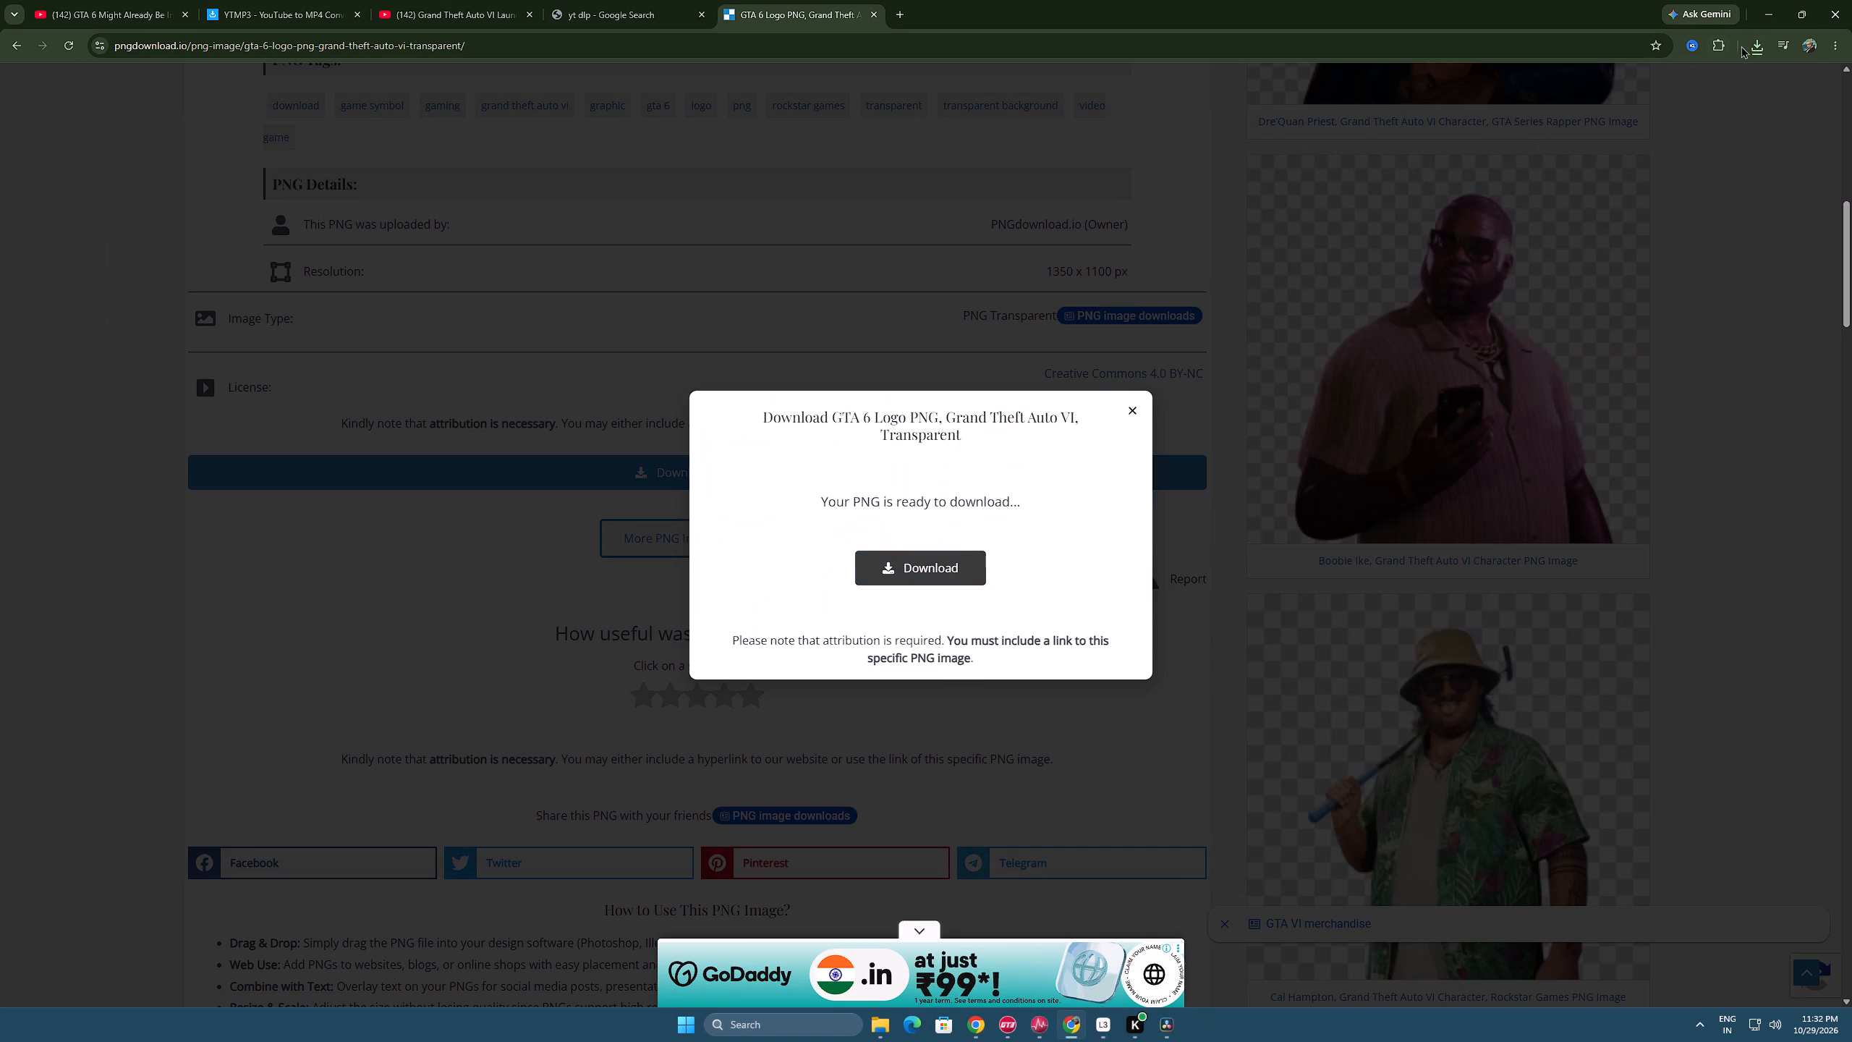
Place the downloaded GTA 6 logo PNG on Video 2 of the DaVinci Resolve timeline, starting at the playhead at 01:00:01:13.
left_click(1756, 48)
left_click_drag(1606, 117, 1148, 339)
key("alt+Tab")
key("alt+Tab")
key("alt+Tab")
key("alt+Tab")
key("alt+Tab")
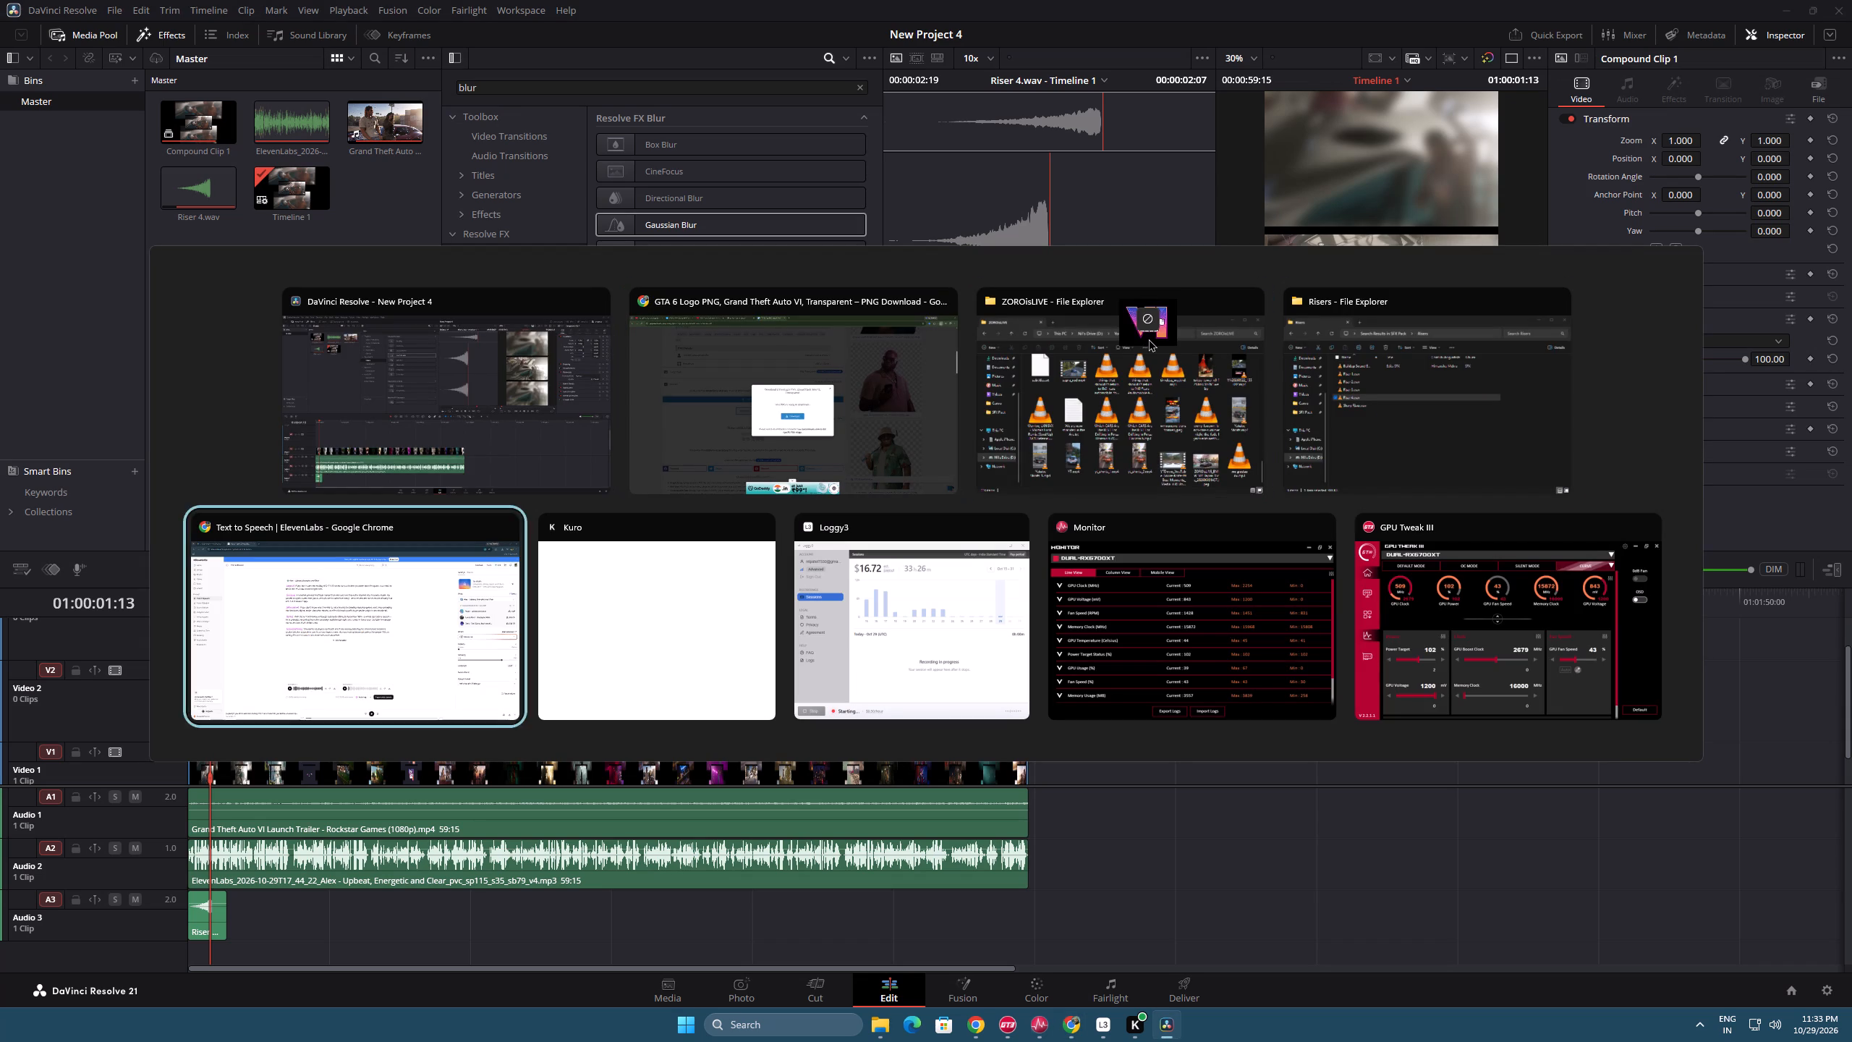
left_click_drag(1148, 339, 241, 711)
key("alt+Tab")
key("alt+Tab")
key("alt+Tab")
key("alt+Tab")
key("alt+Tab")
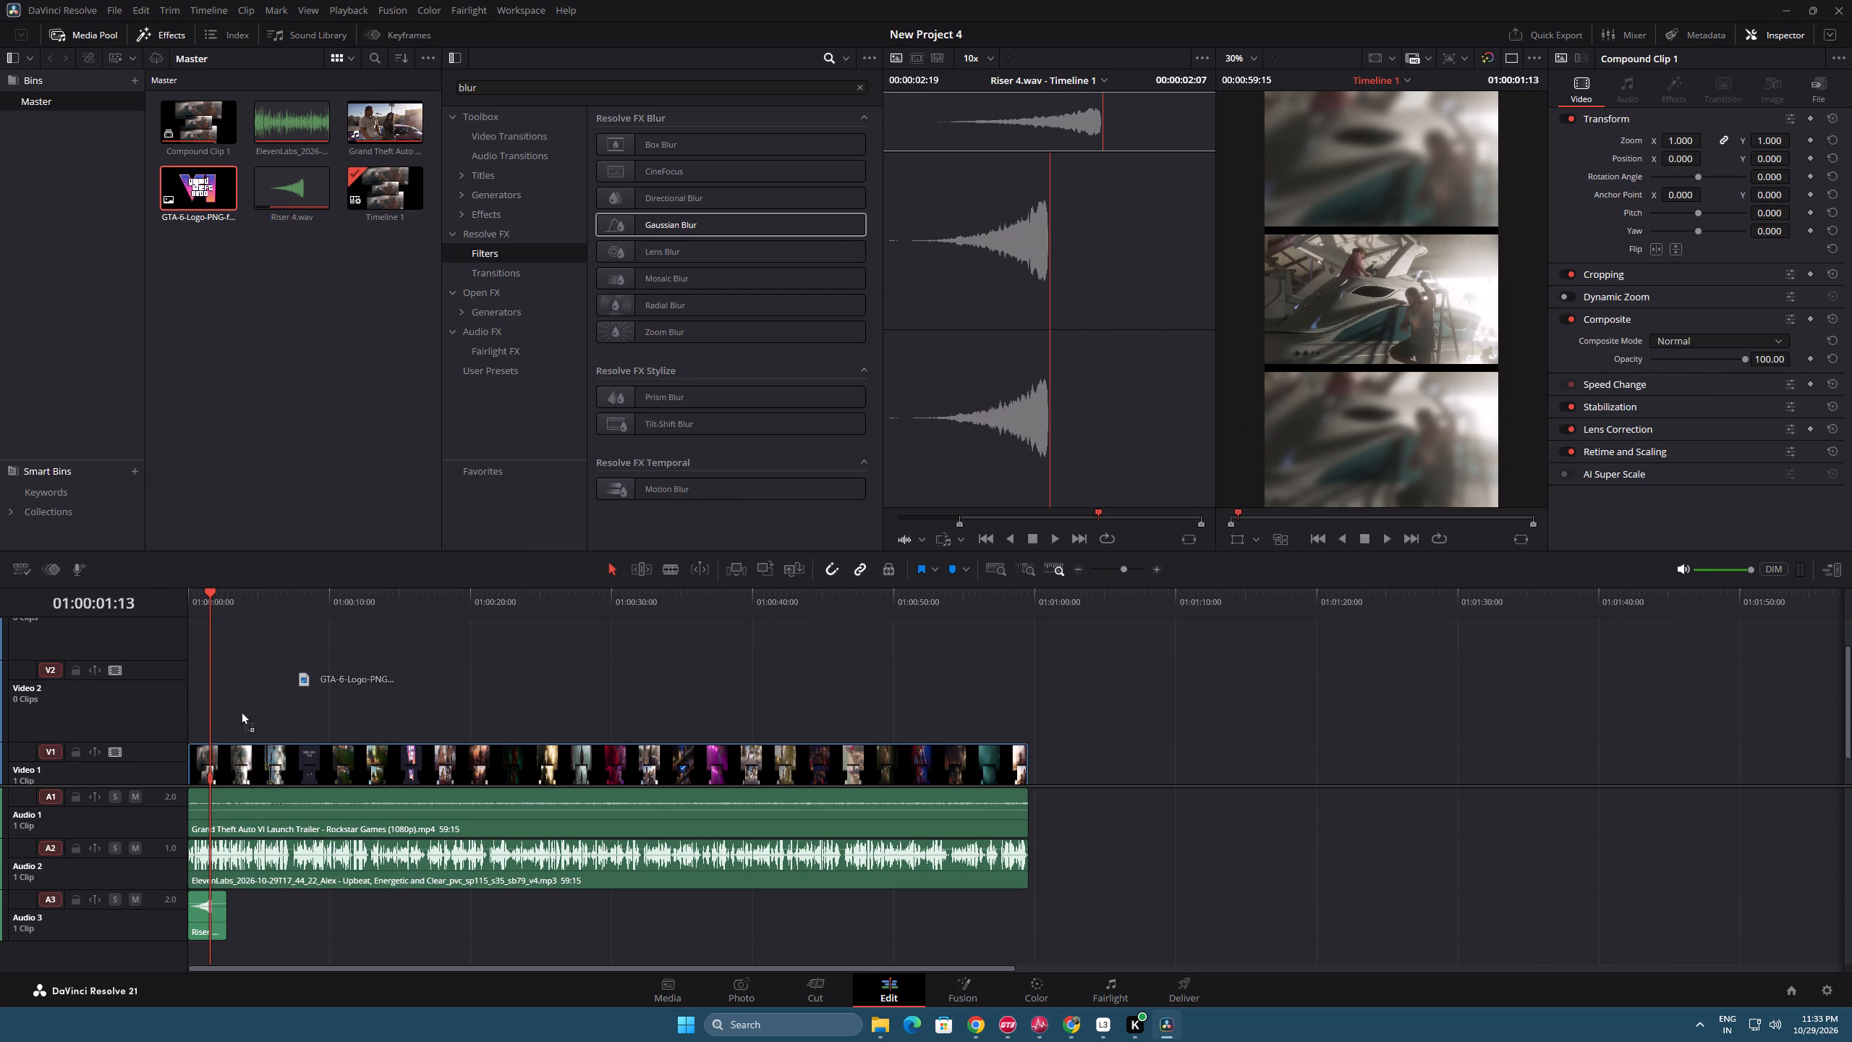
left_click_drag(241, 711, 203, 703)
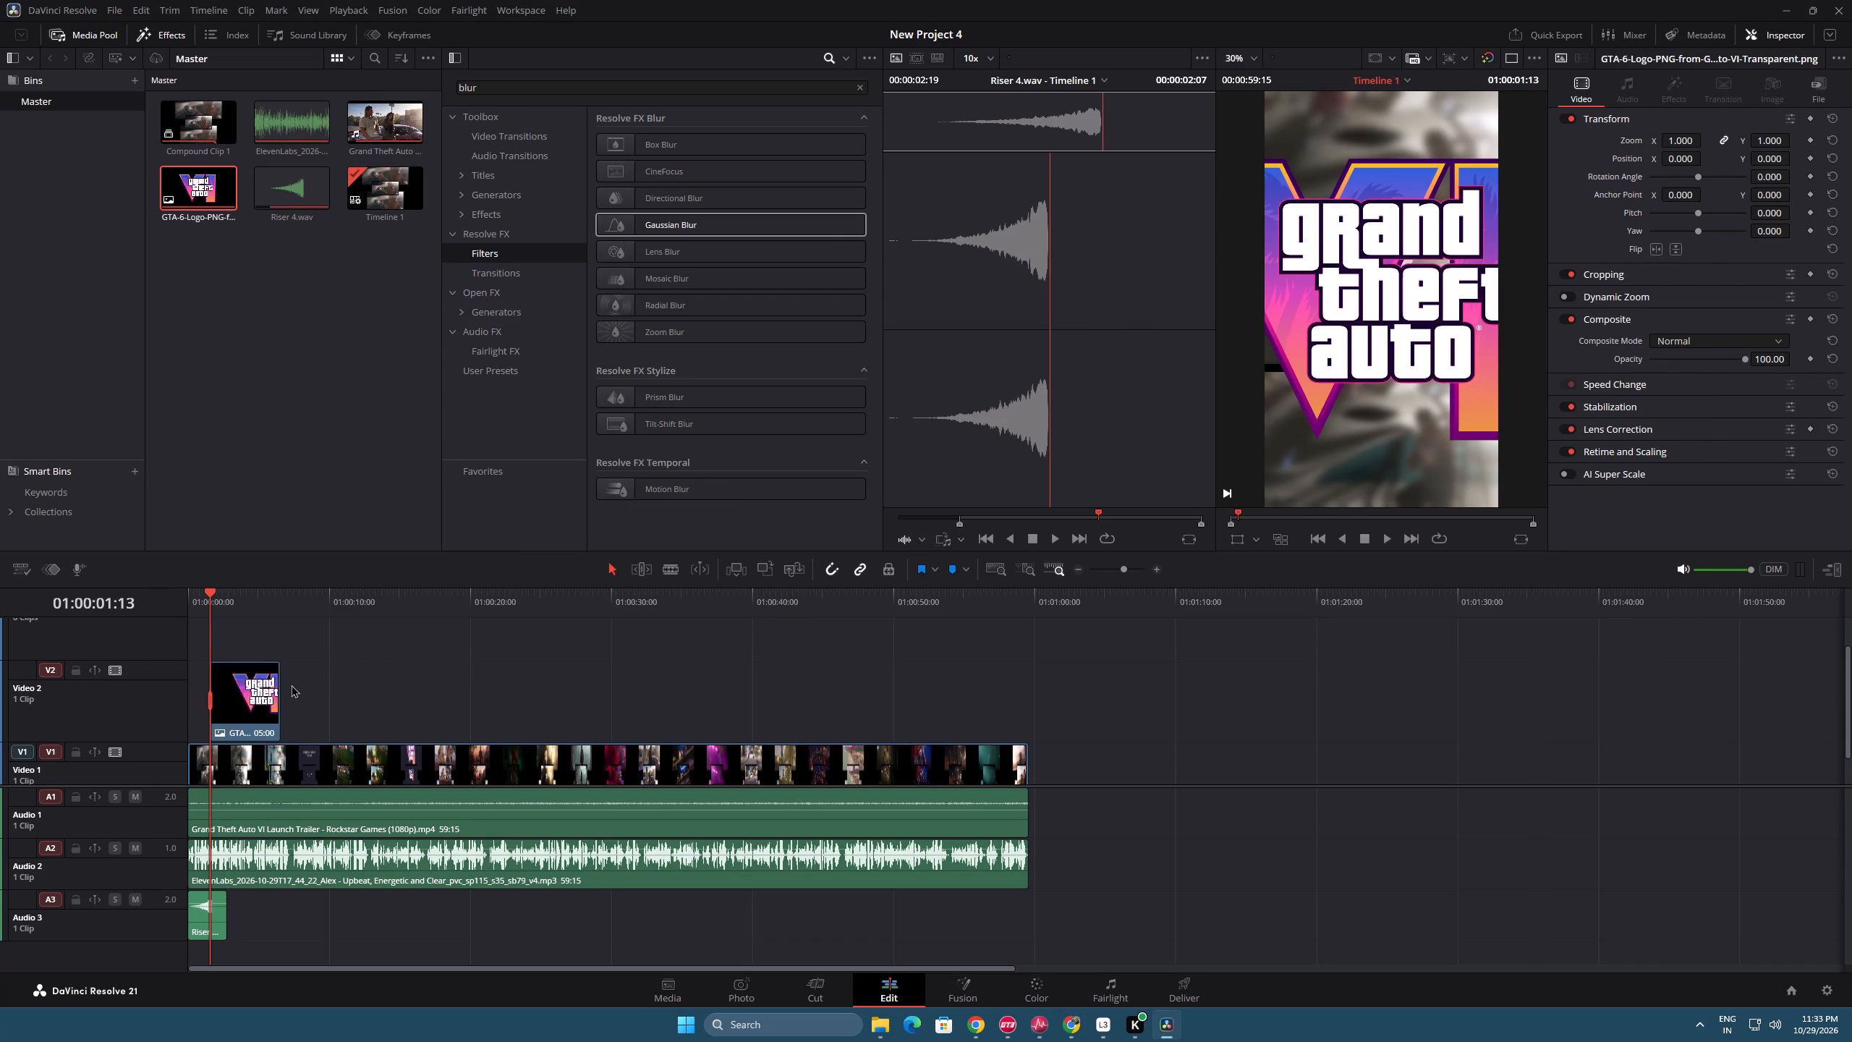
Scale the GTA 6 logo clip on Video 2 down to a zoom of 0.430 on both axes.
left_click(227, 704)
left_click_drag(1681, 138, 1658, 140)
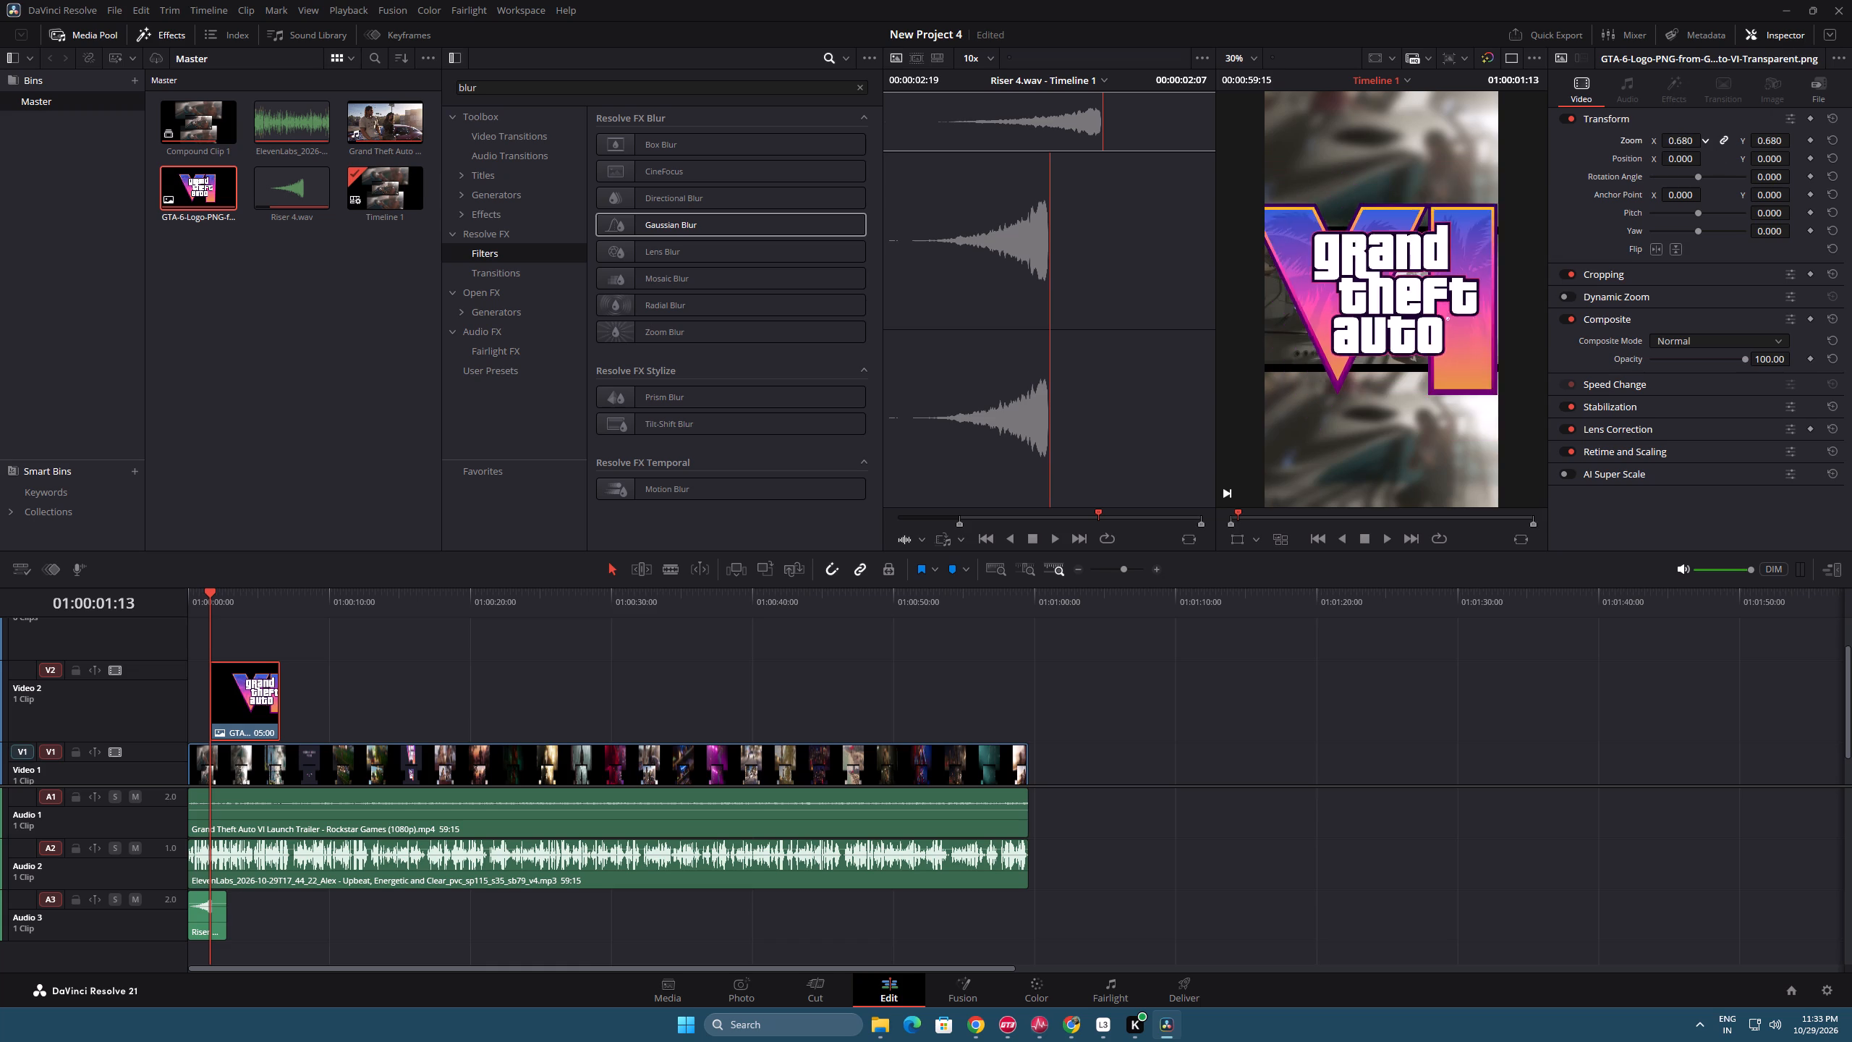
left_click_drag(1658, 140, 1640, 140)
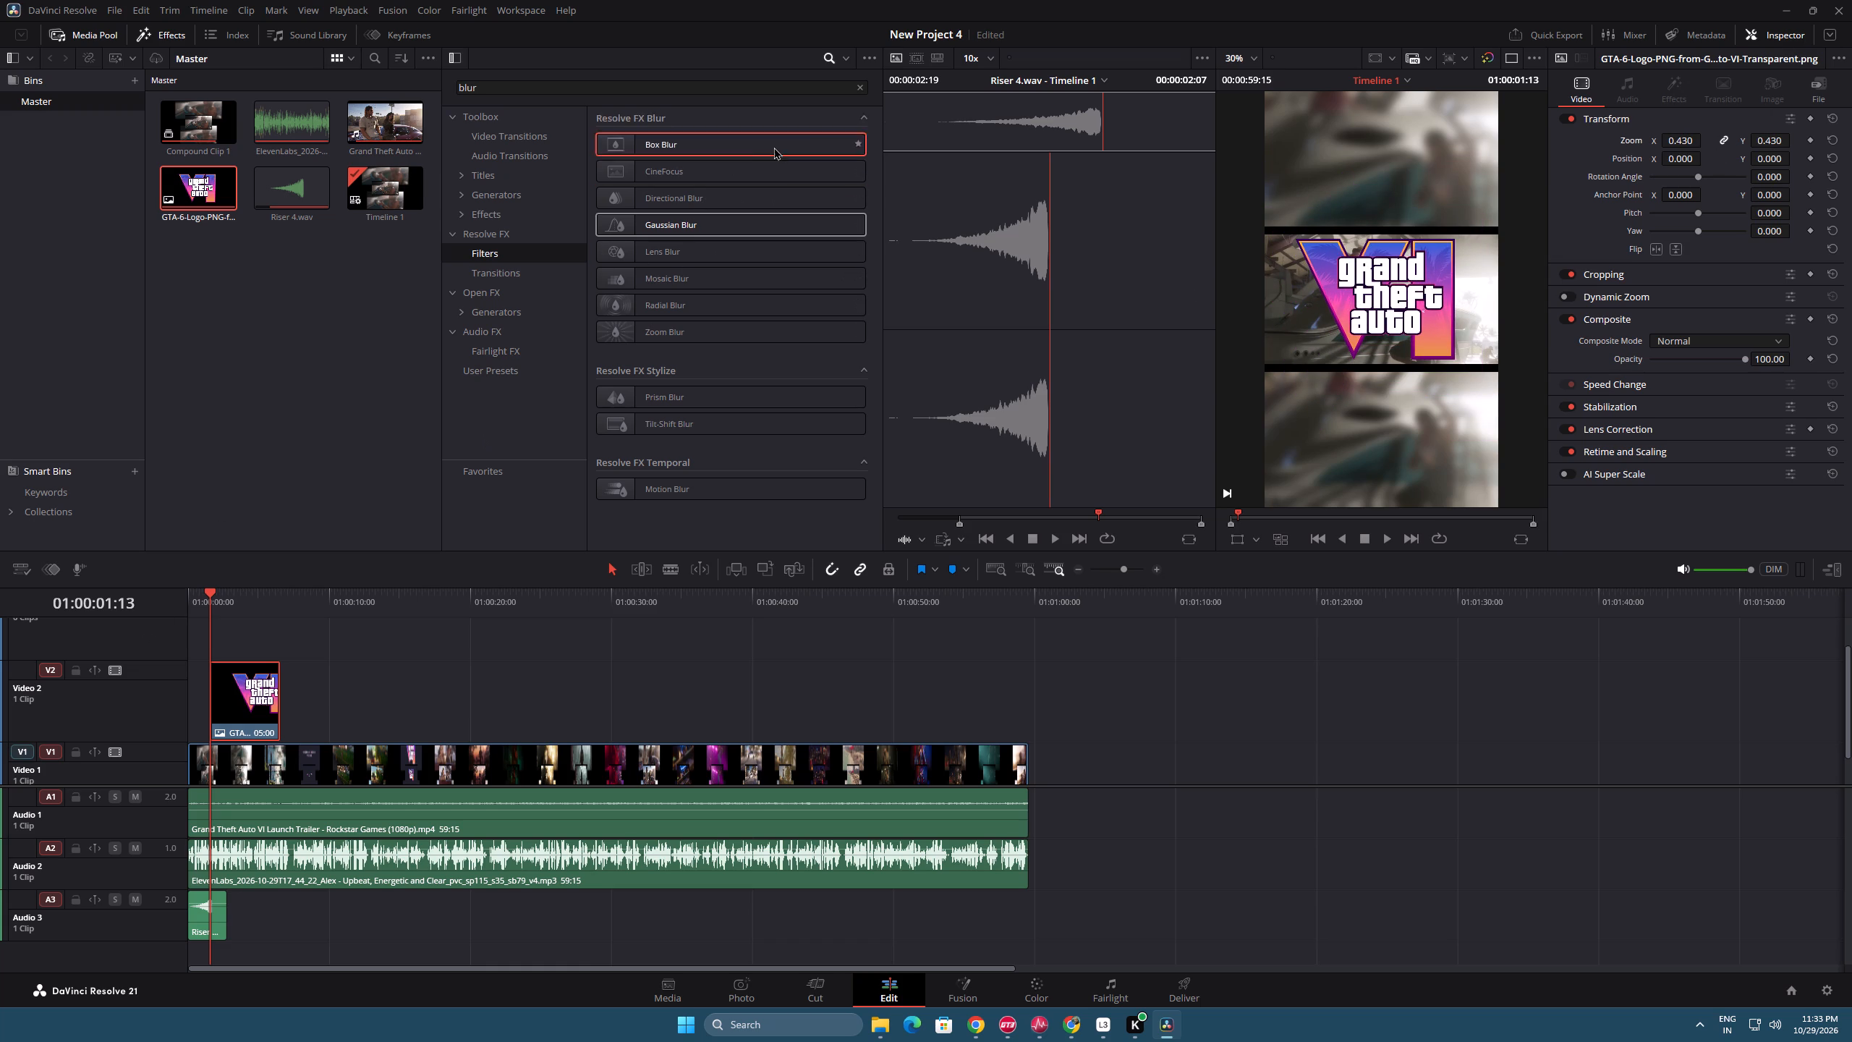
Add the Zoom In video transition to the start of the logo clip on Video 2 and play it back from the timeline start.
left_click(861, 88)
left_click(540, 153)
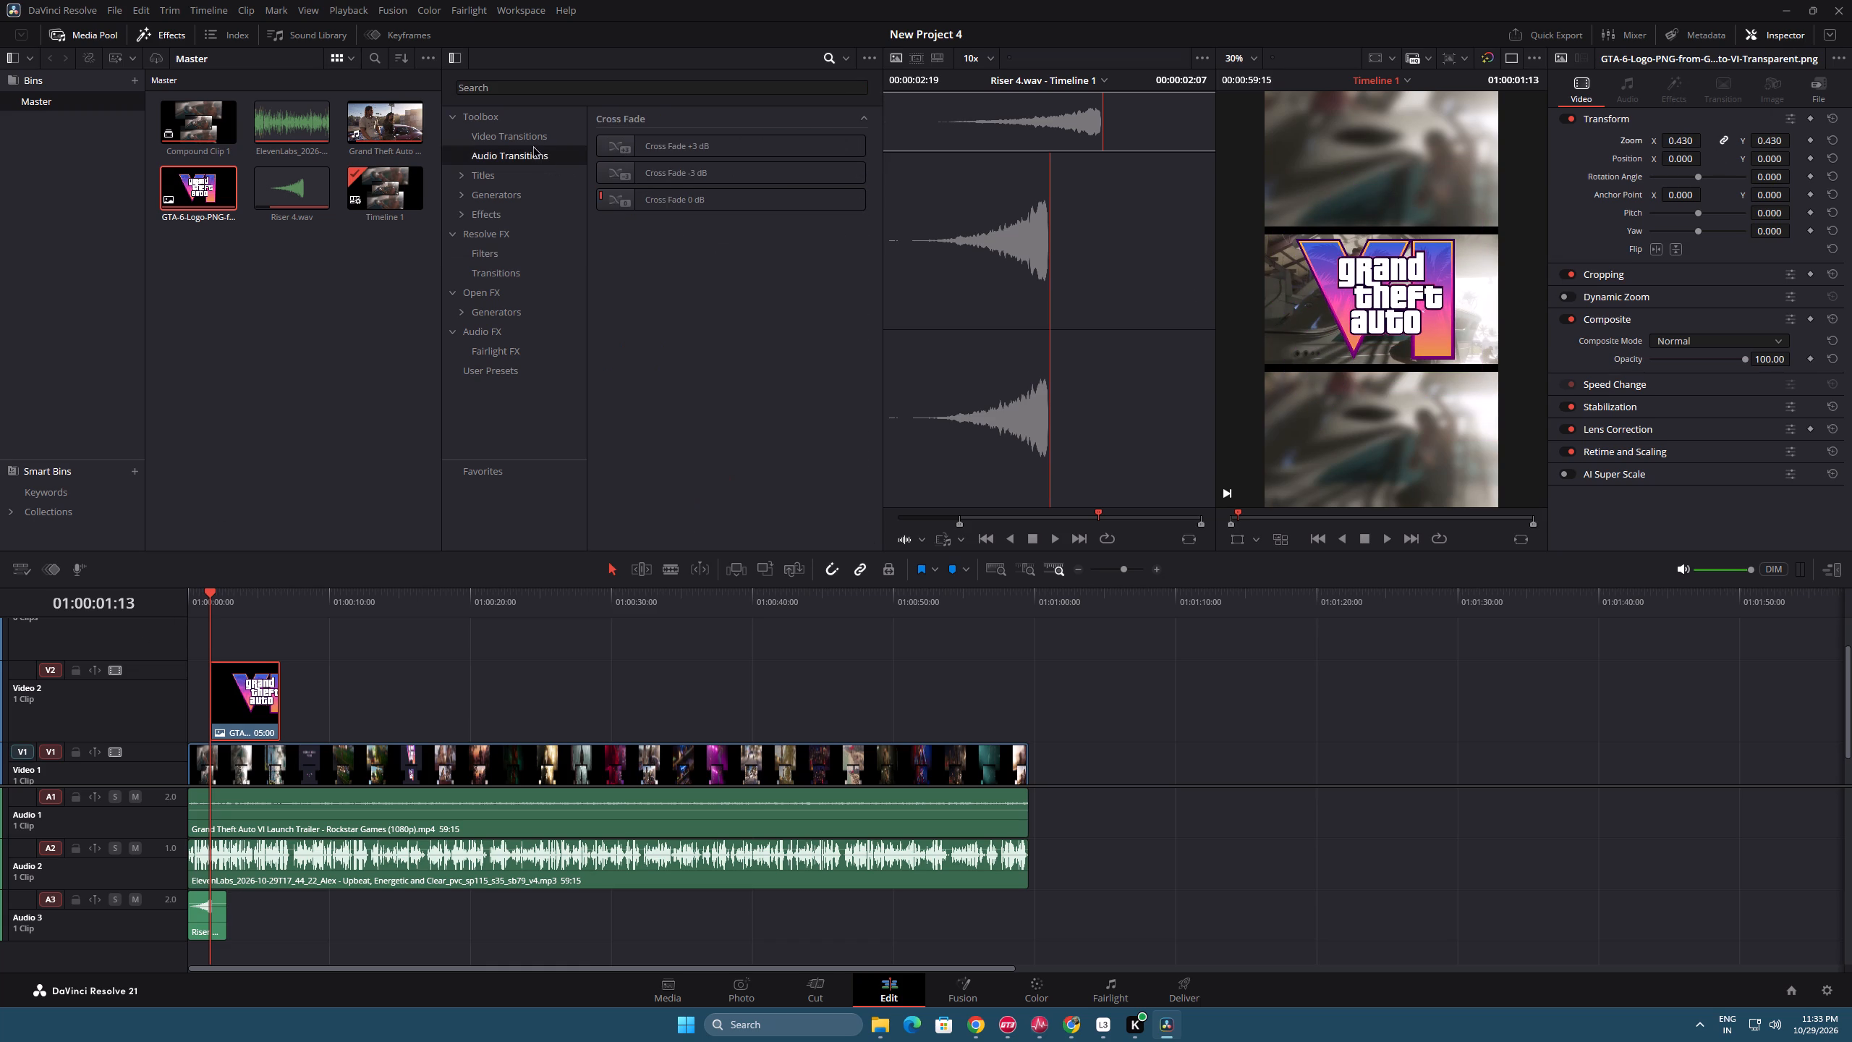
left_click(531, 141)
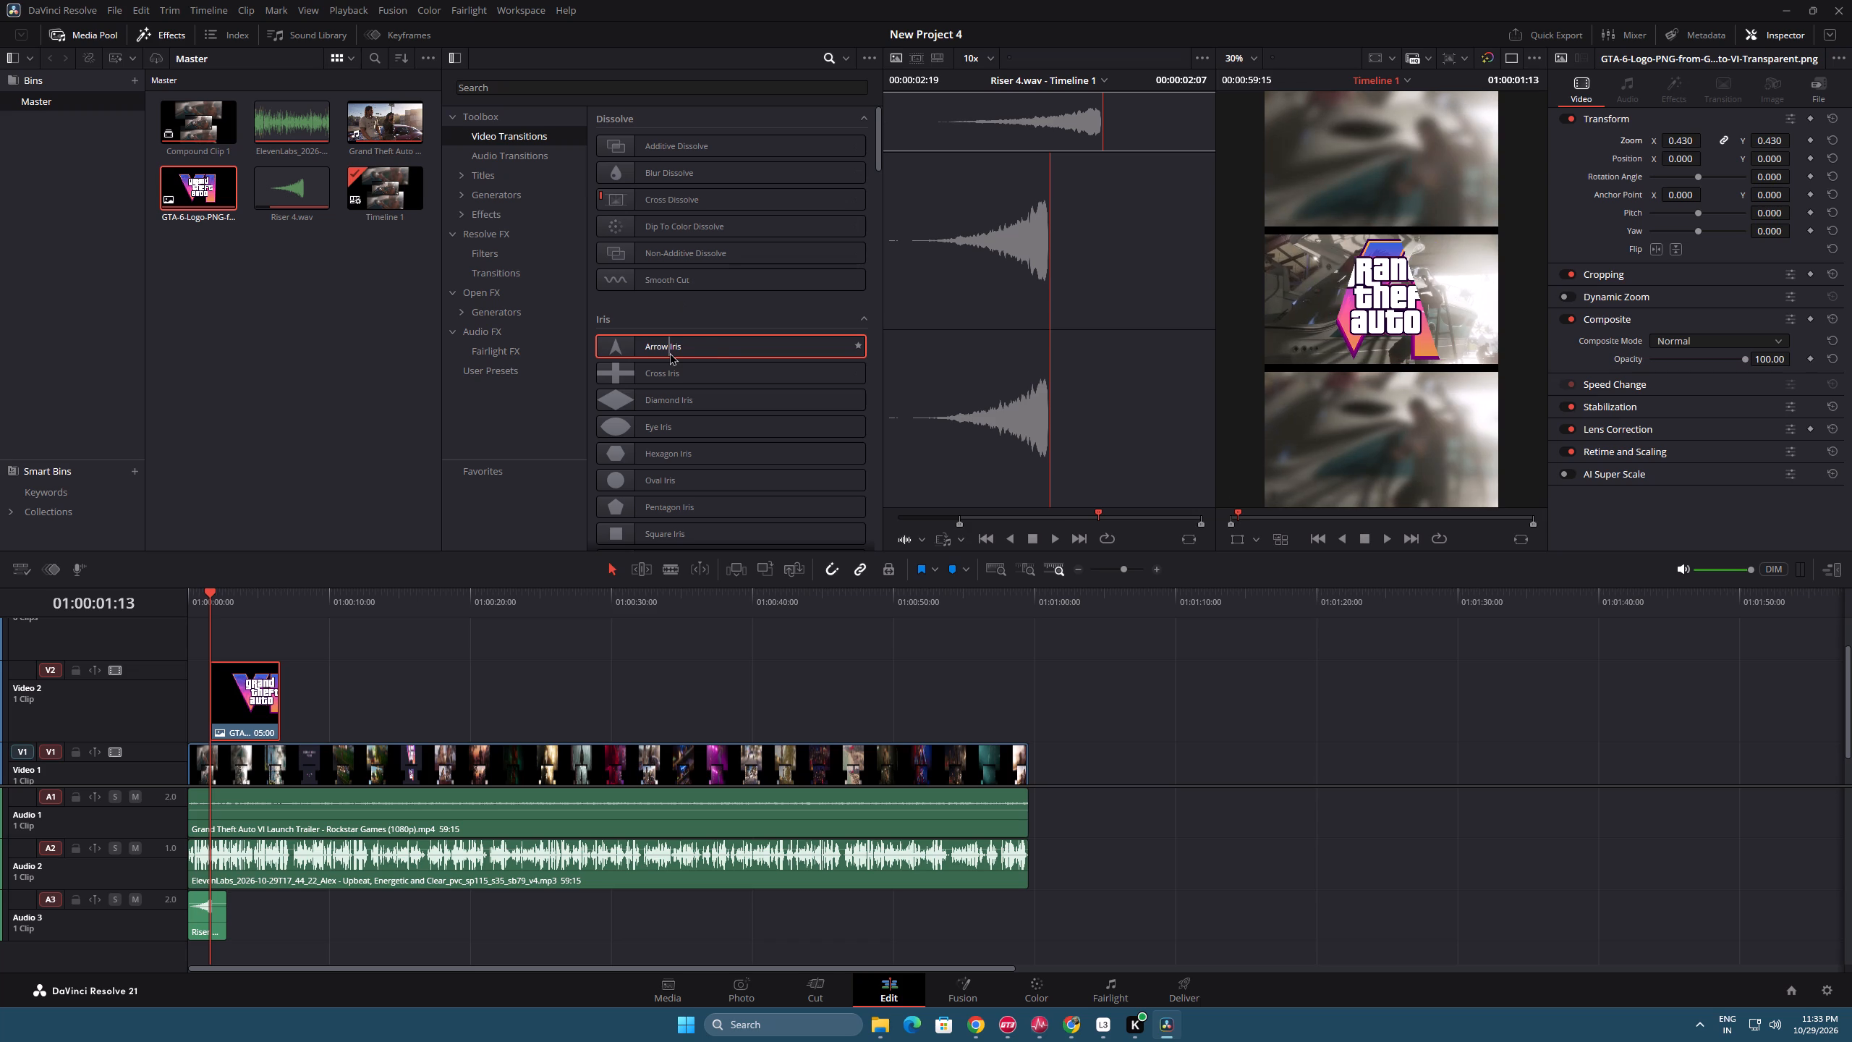
scroll(677, 450, "down", 4)
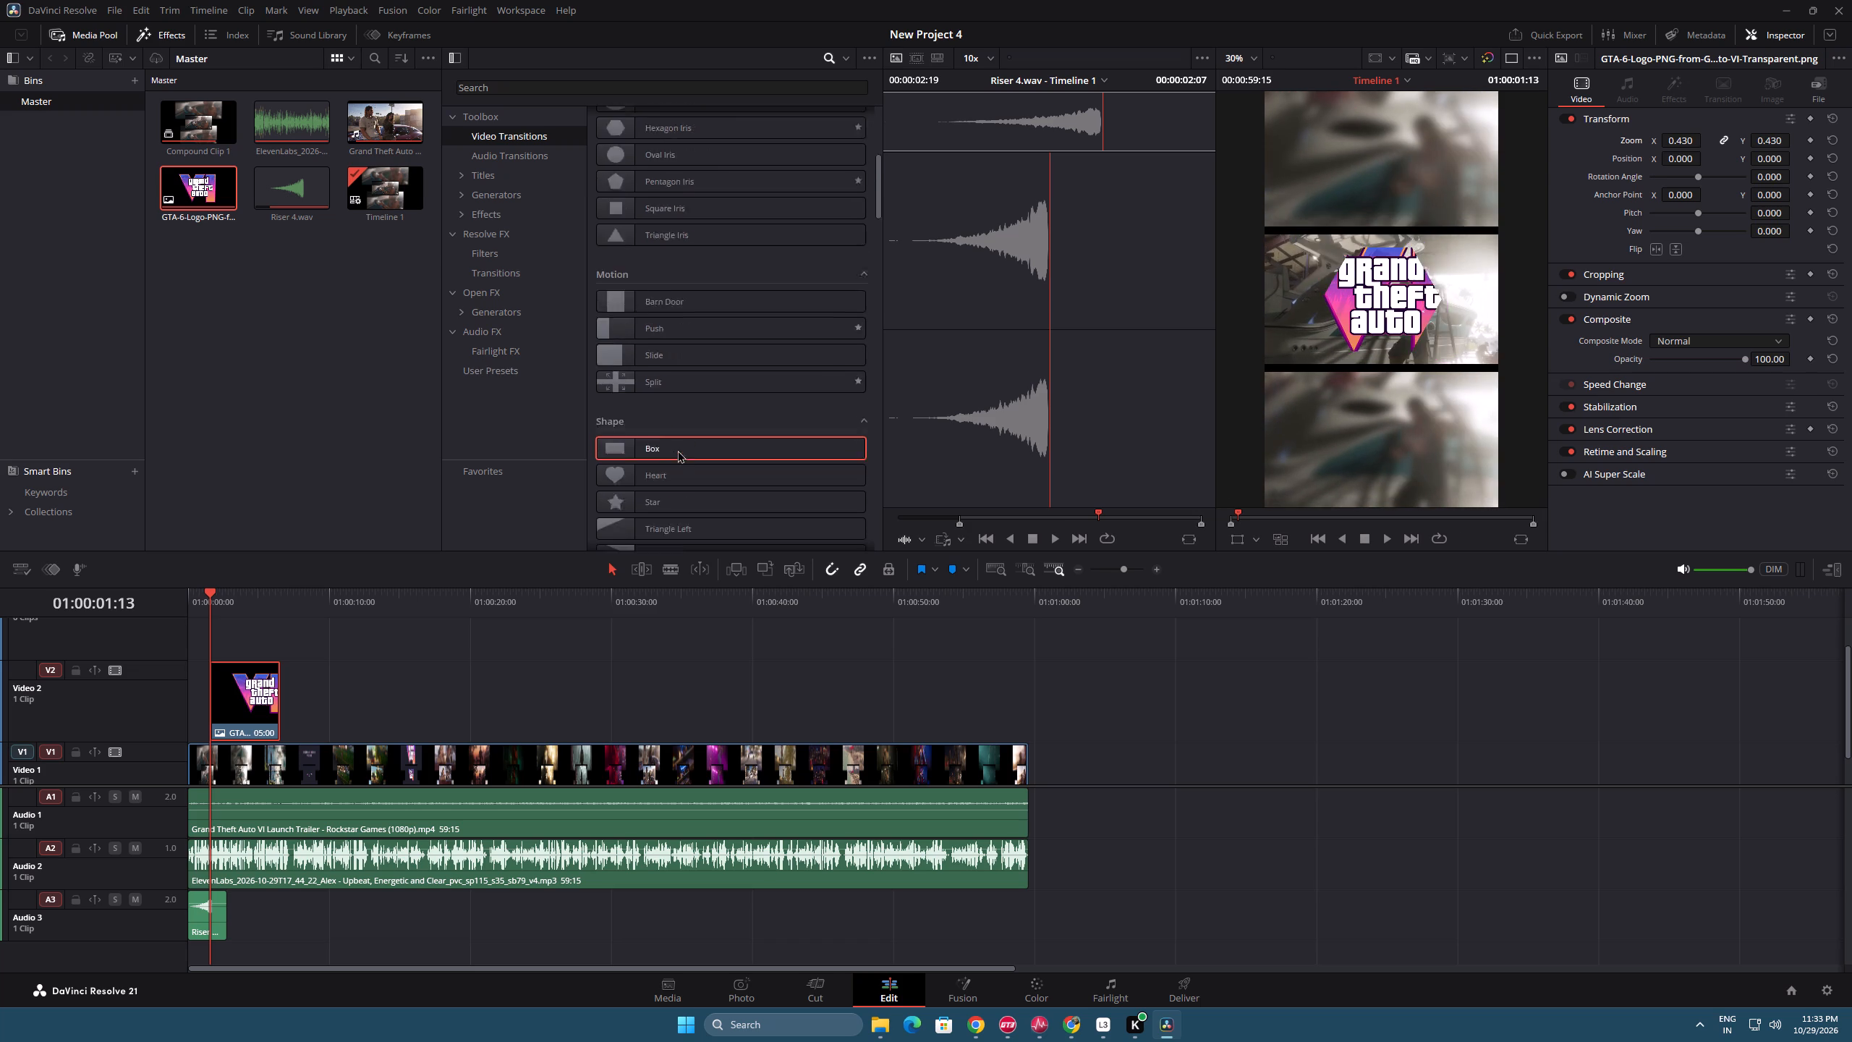
scroll(677, 450, "down", 19)
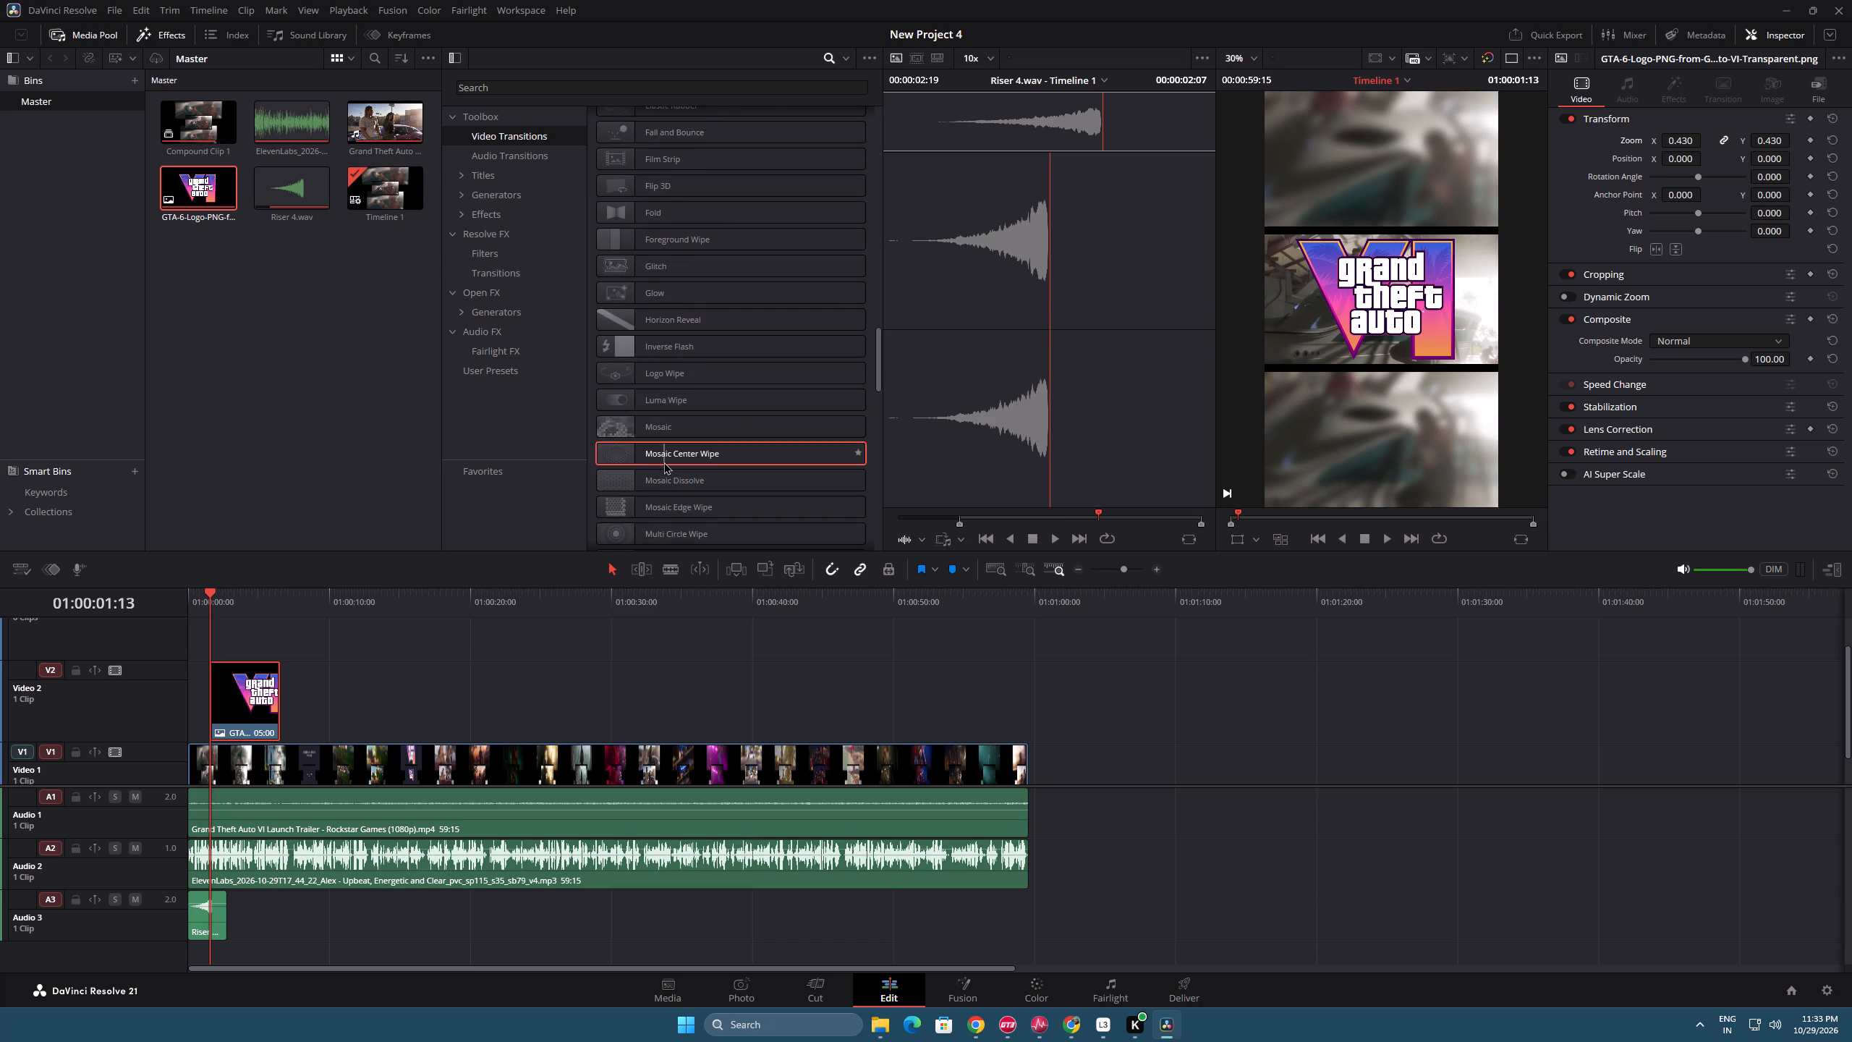
scroll(664, 463, "down", 20)
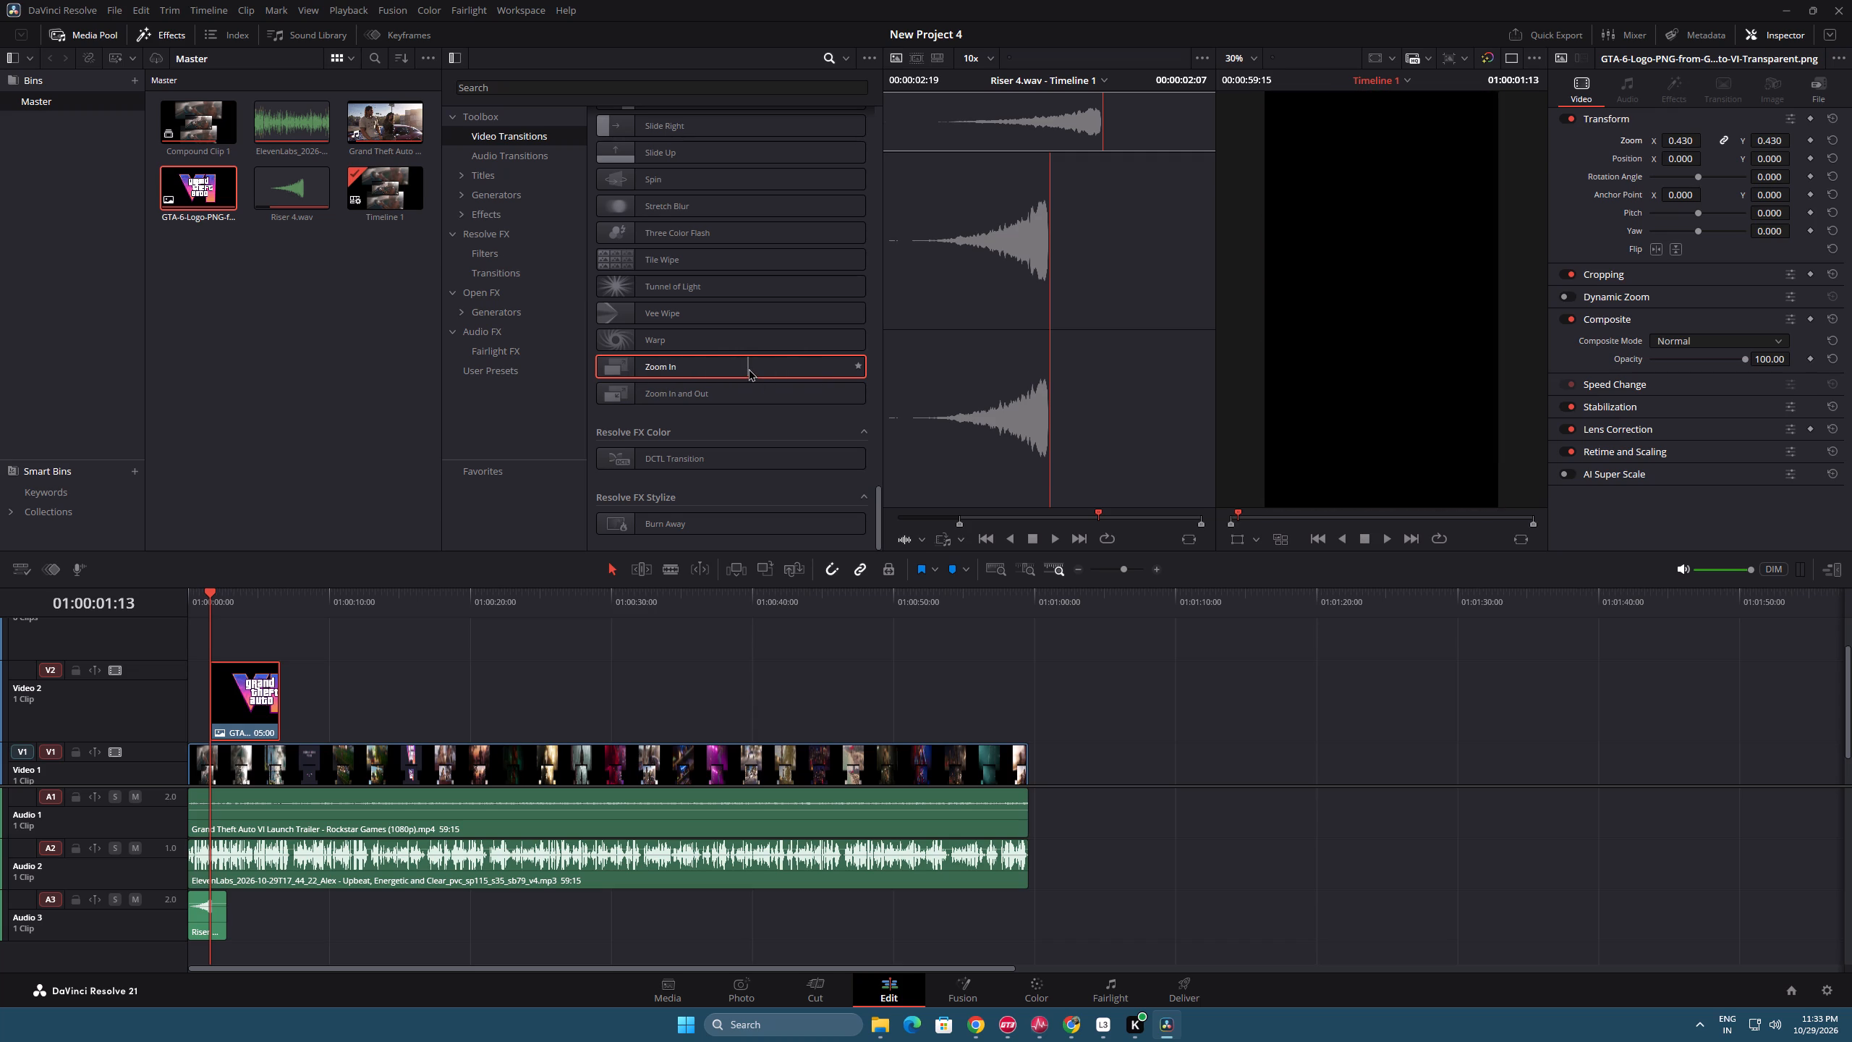
left_click_drag(748, 368, 212, 692)
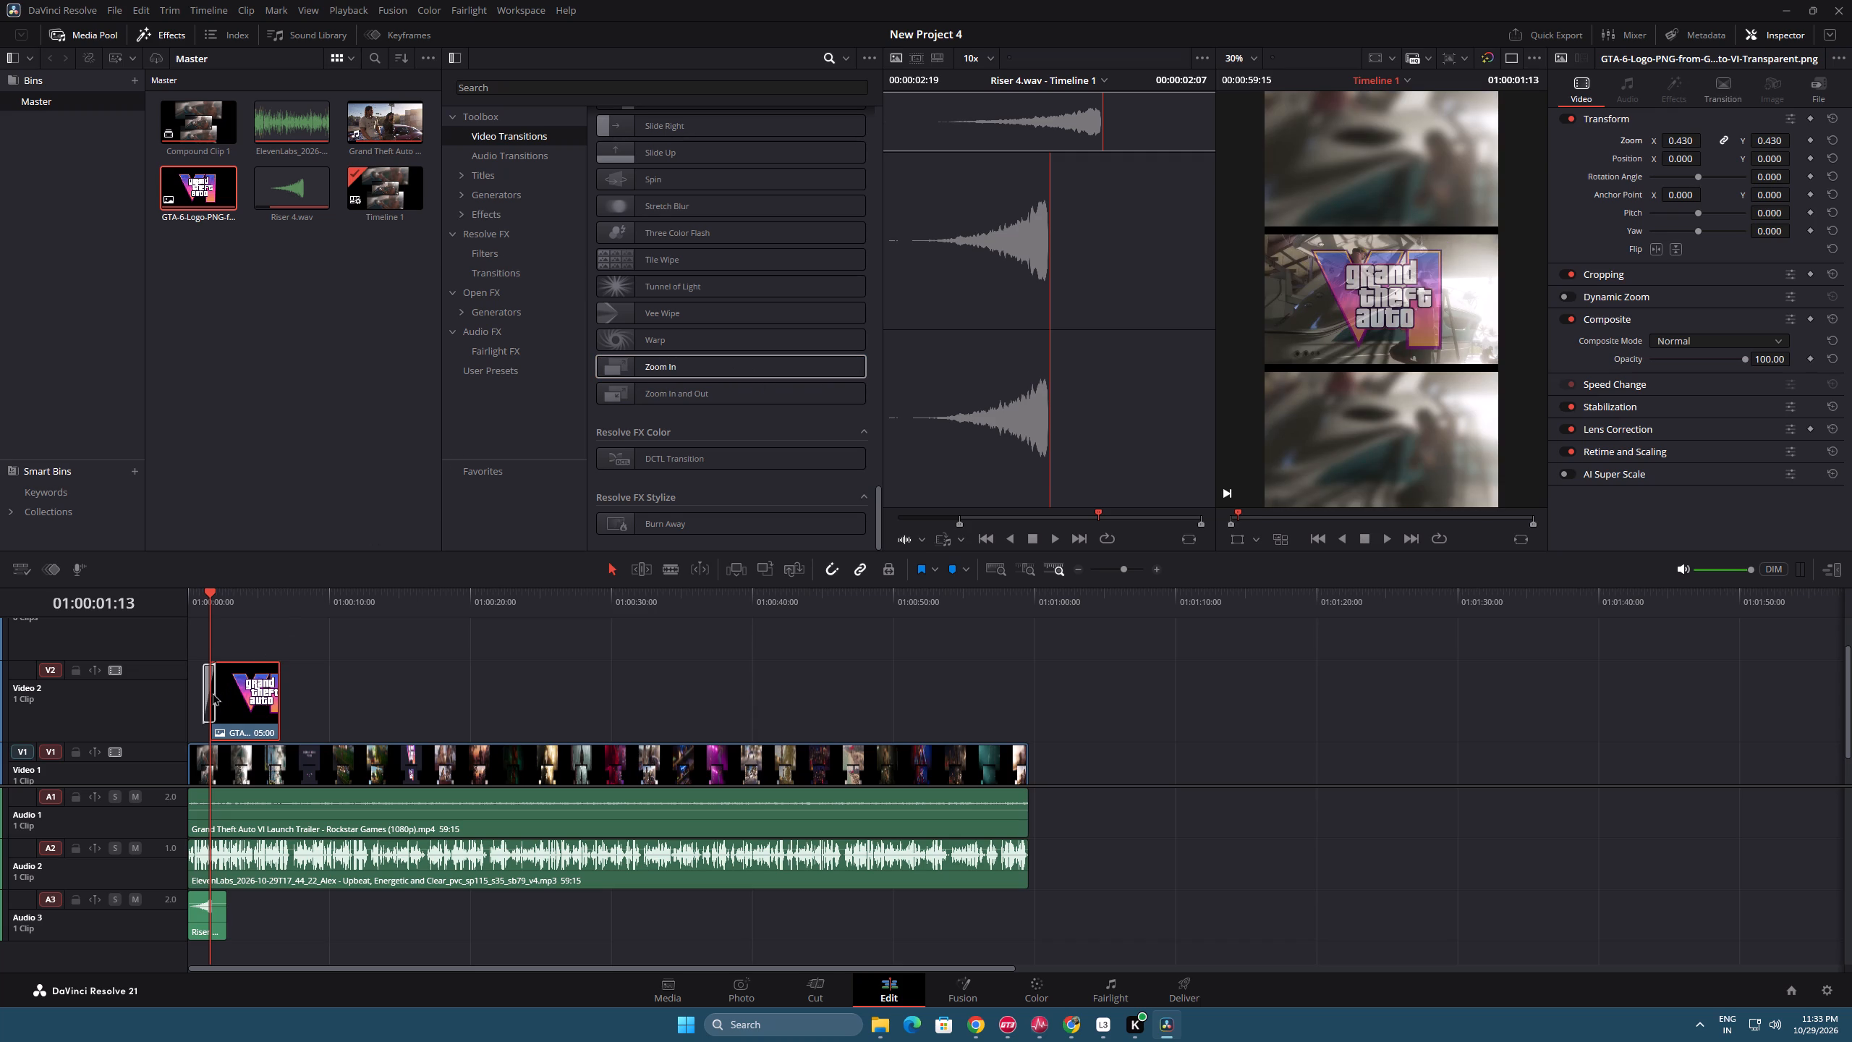
left_click_drag(214, 591, 149, 593)
key("space")
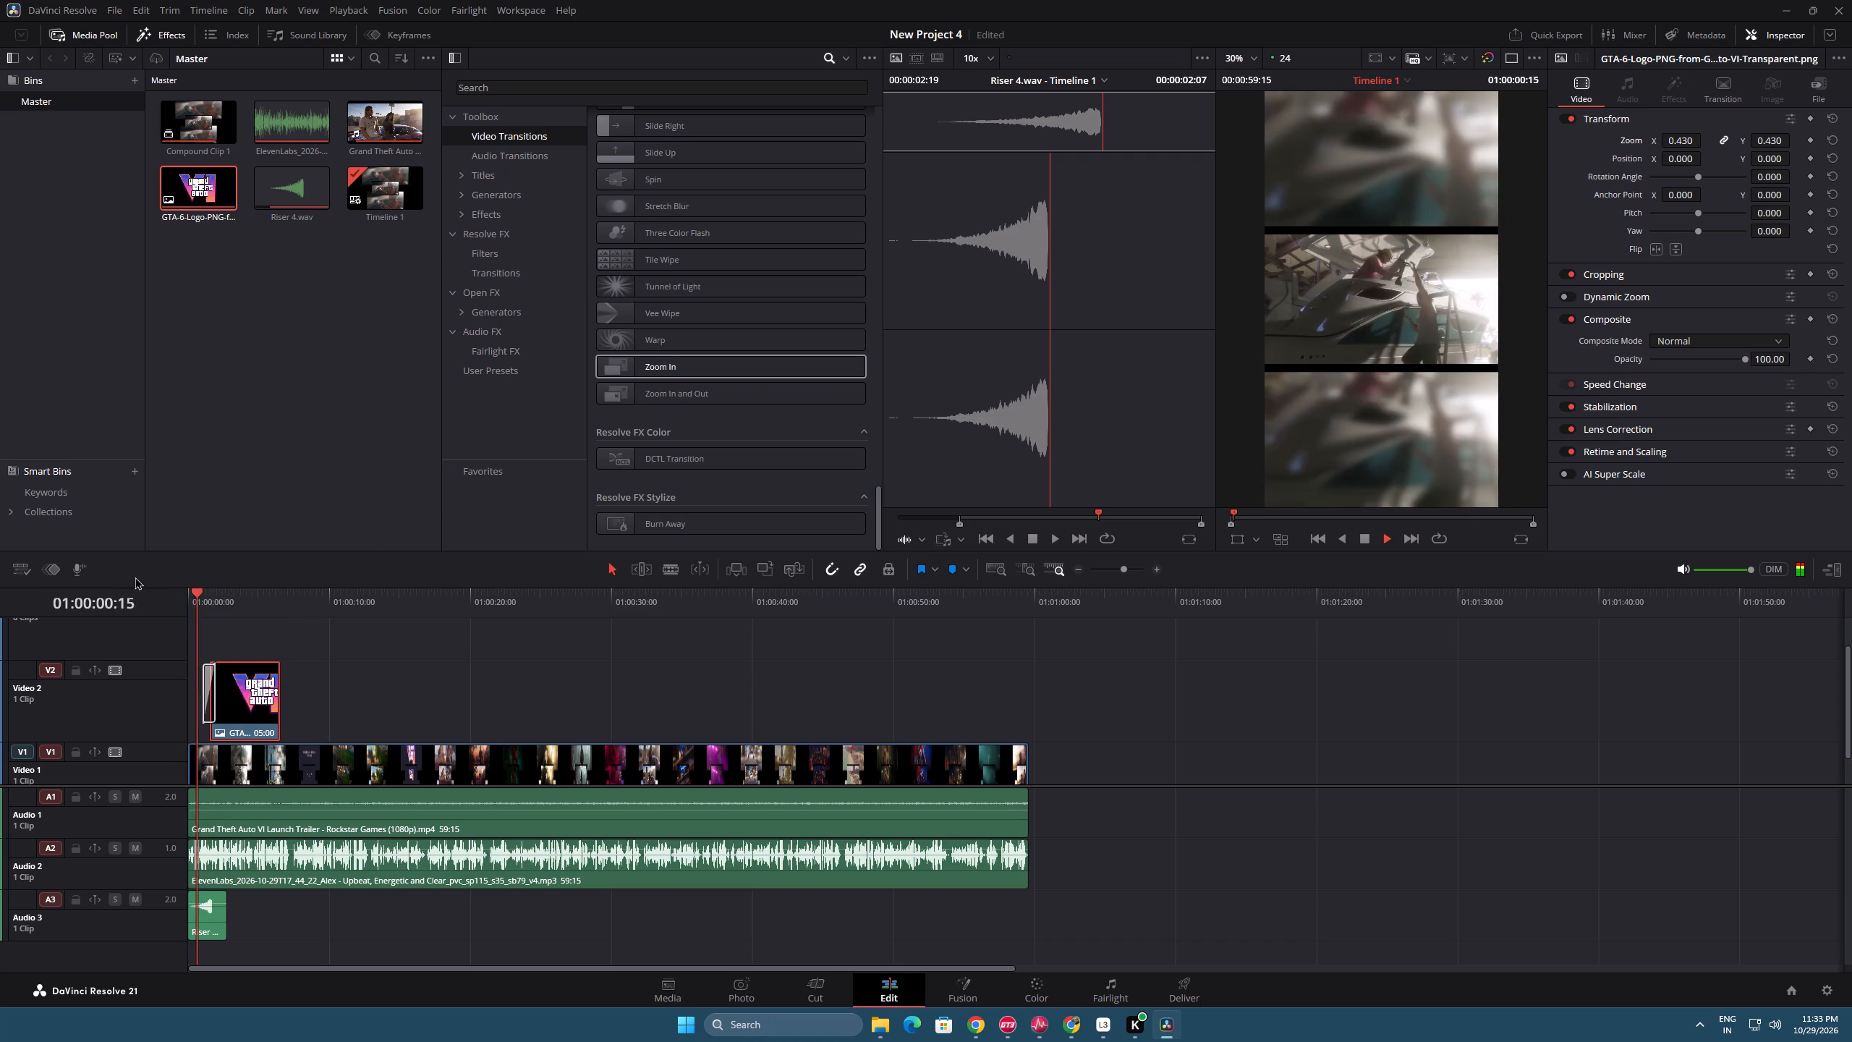
key("space")
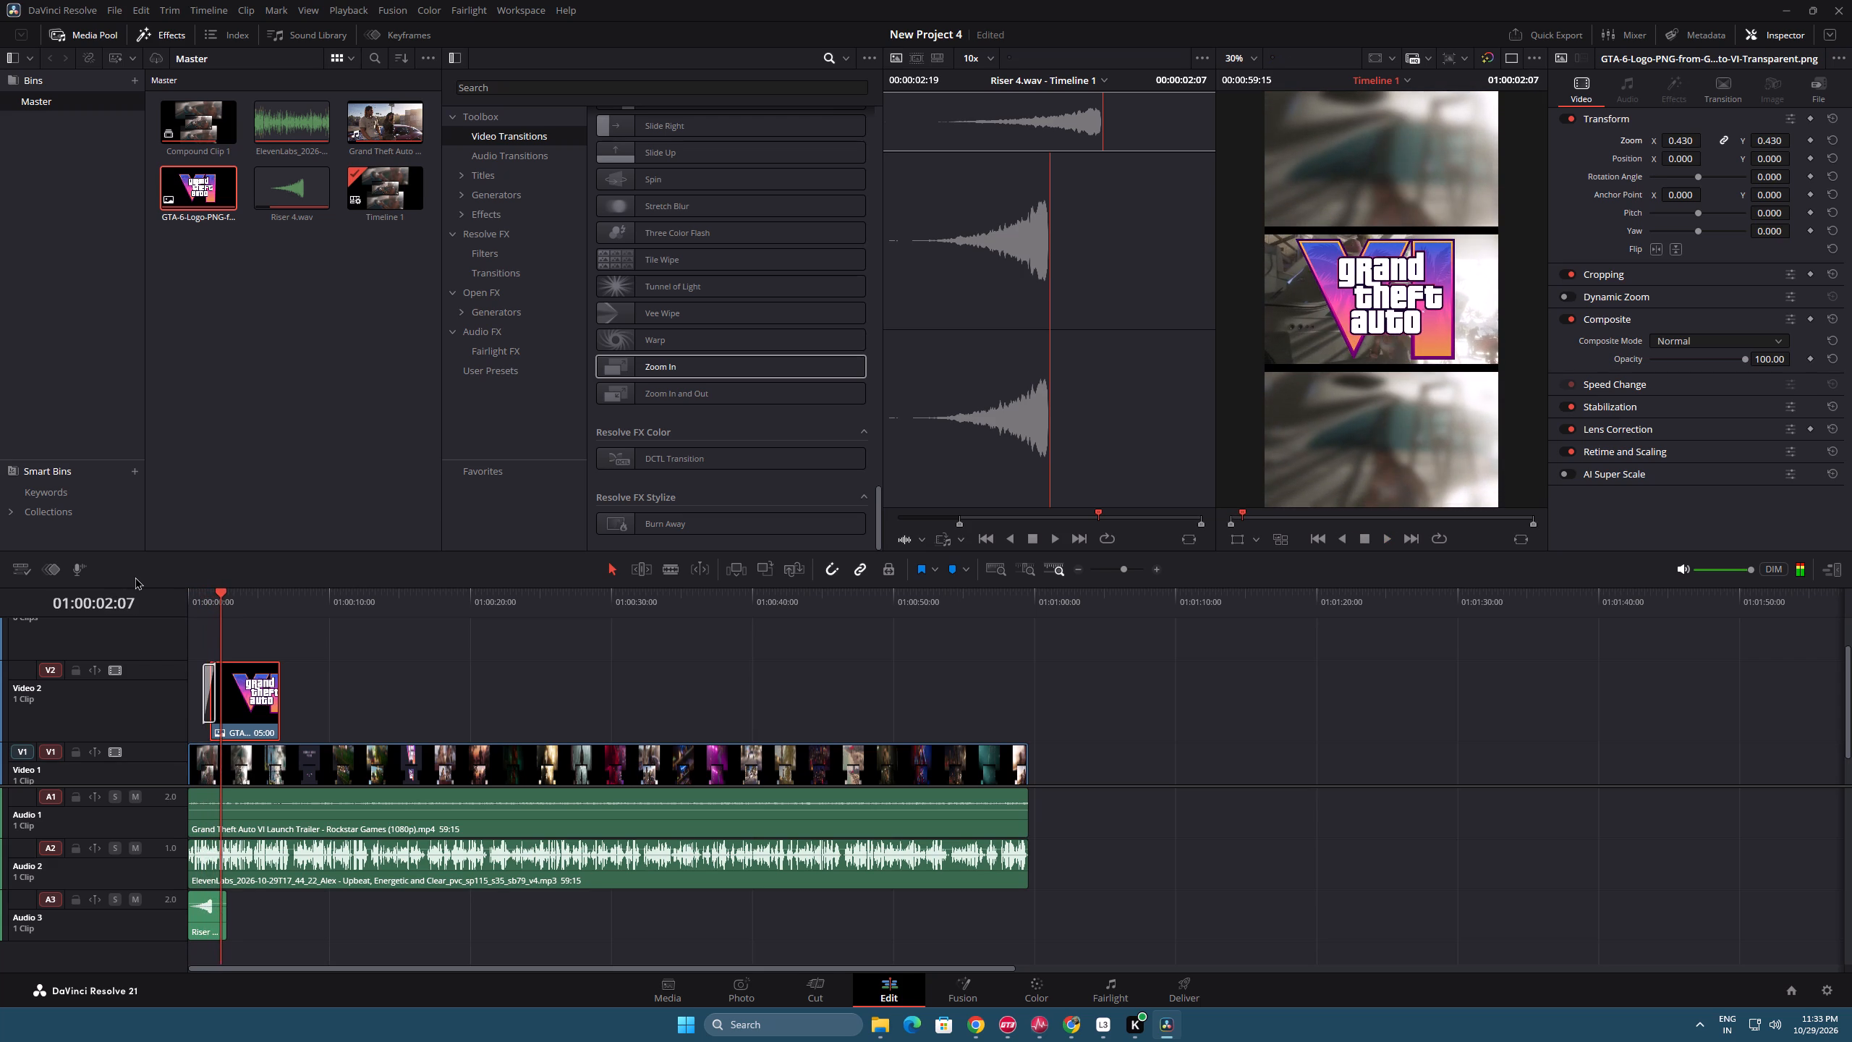
Set the logo's Zoom In transition duration to 0.5 seconds (12 frames).
left_click(208, 677)
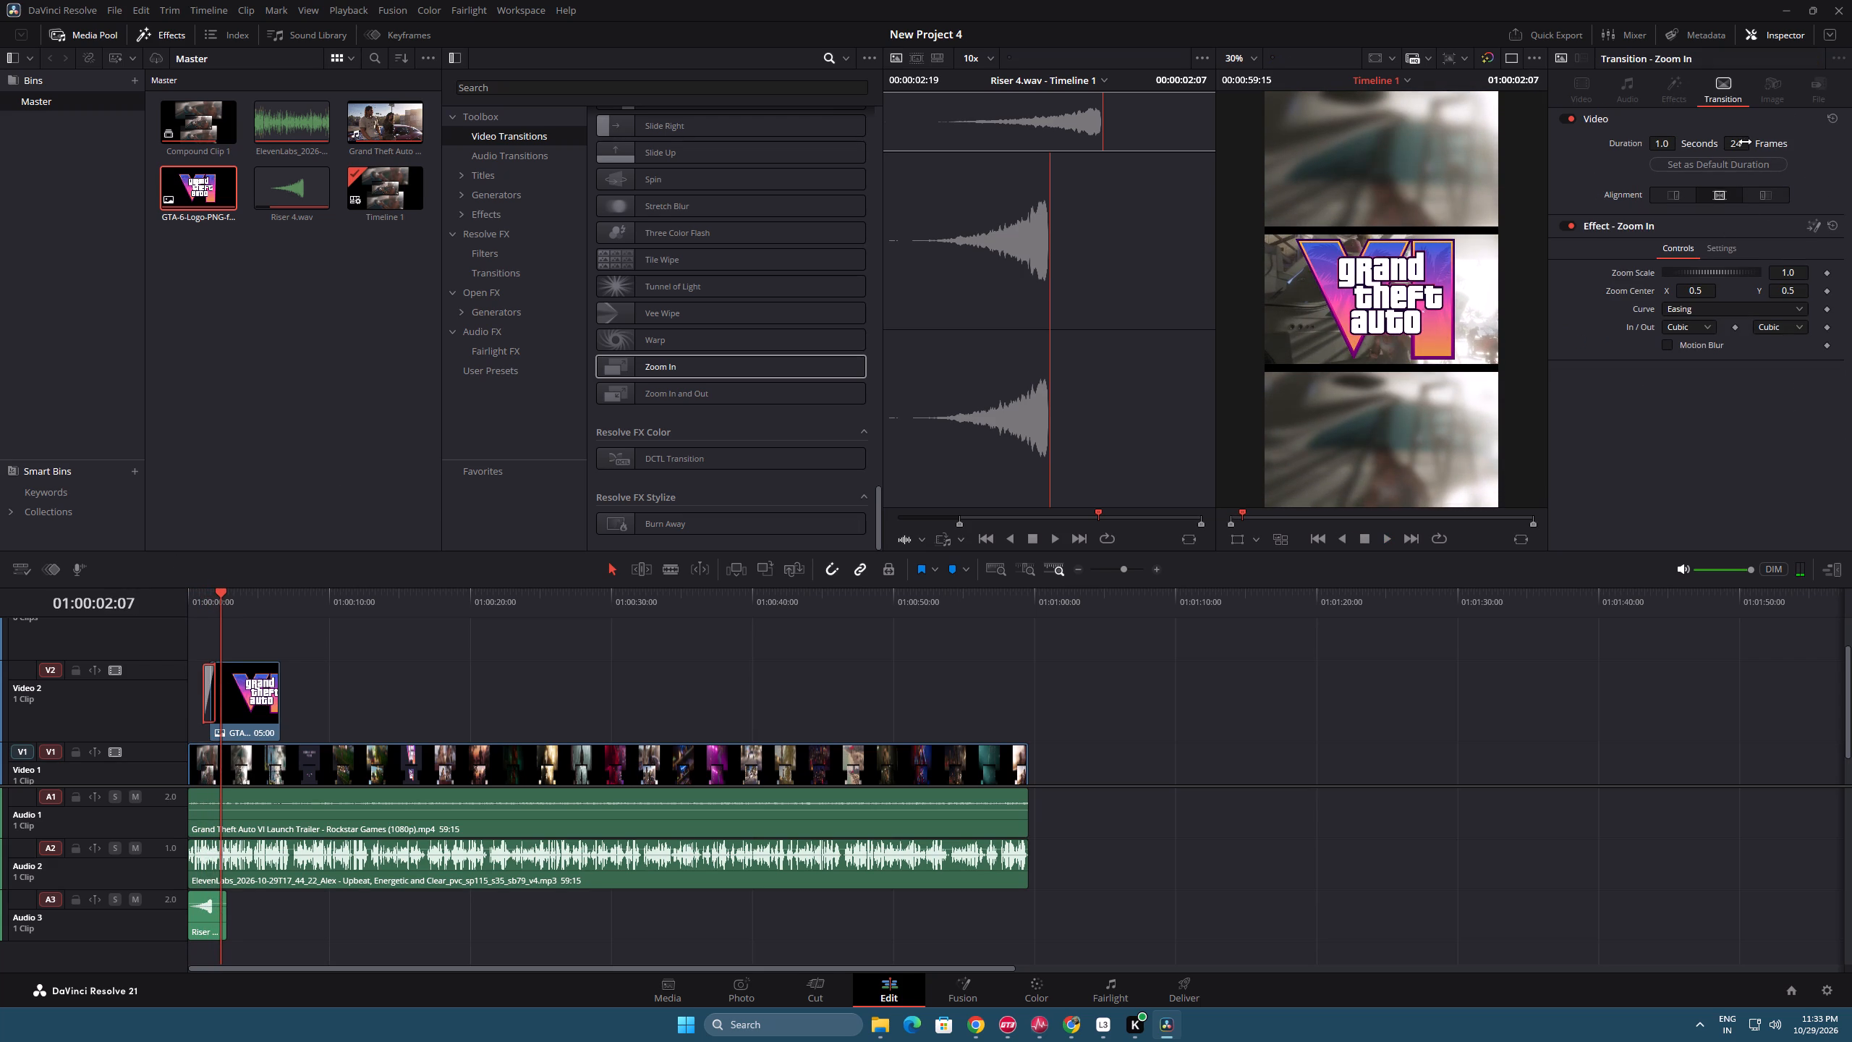
left_click(1661, 145)
Give the Zoom In transition a Custom curve bent at about In 0.87, Out 0.215, and play it back from the start.
left_click(1697, 308)
left_click(1699, 359)
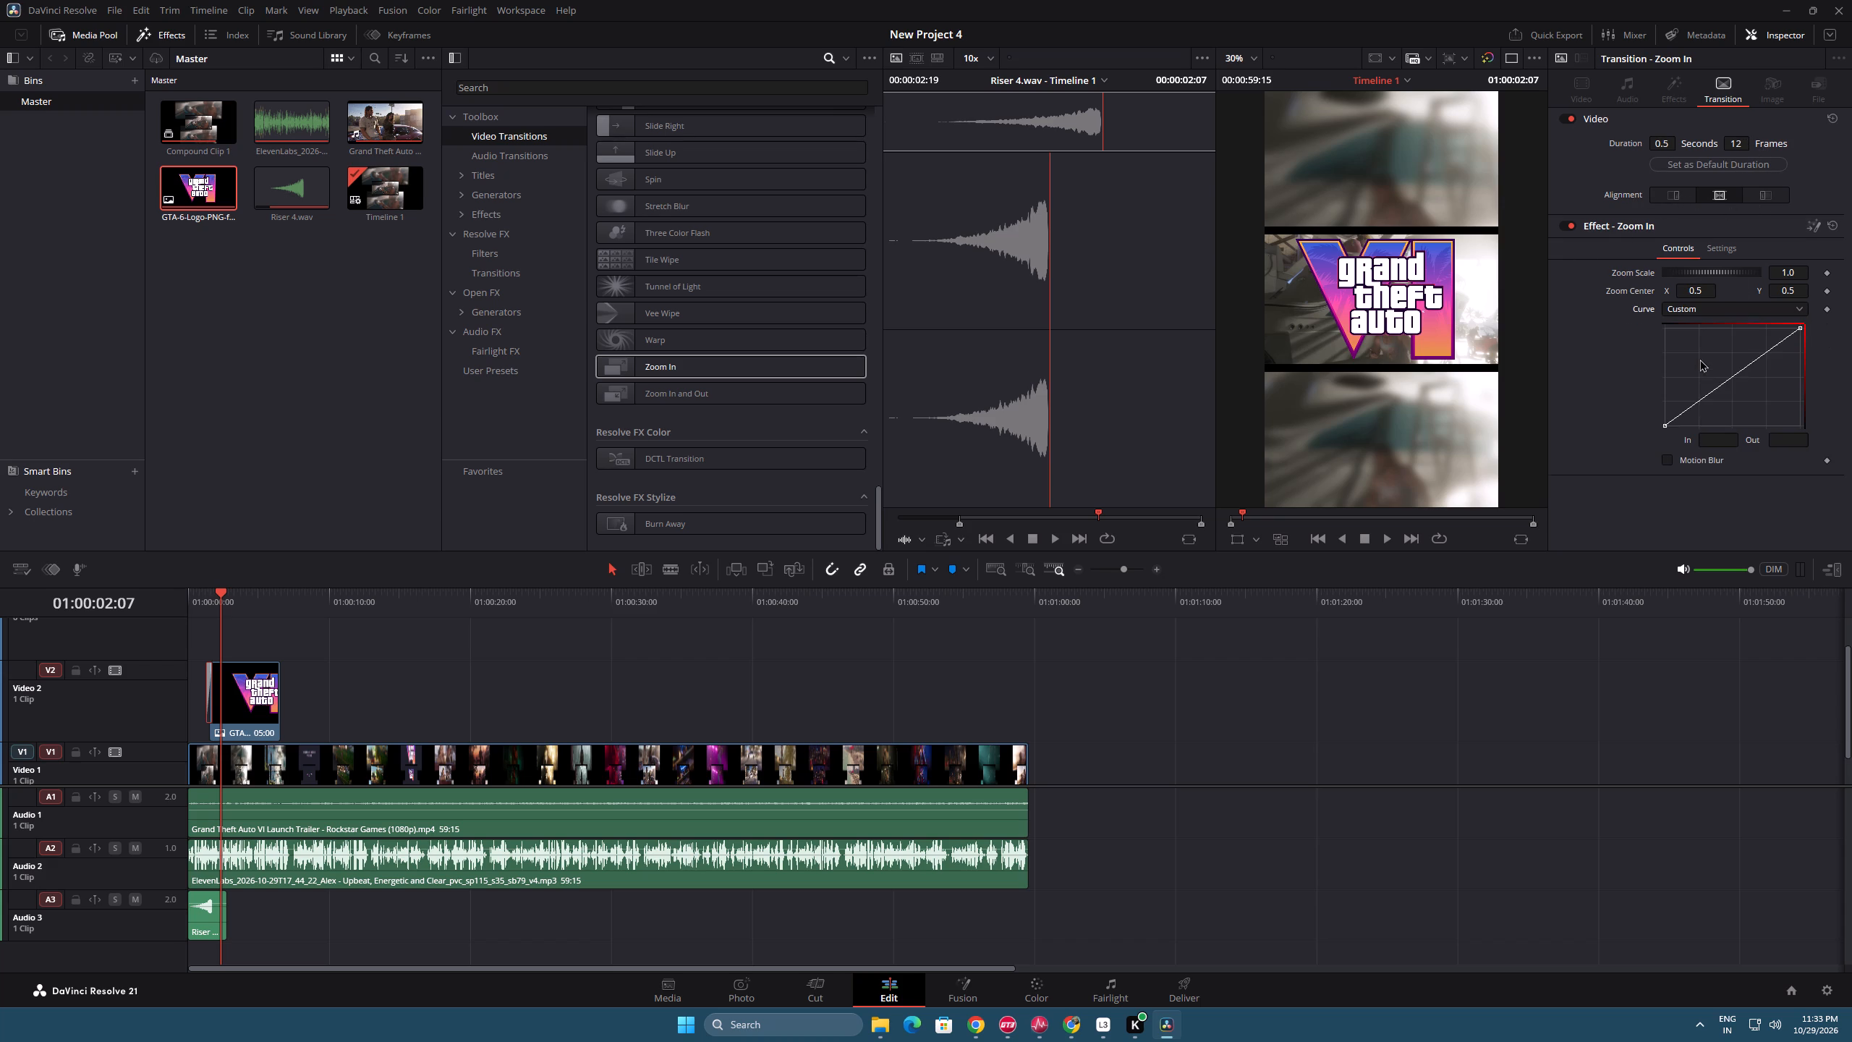
left_click_drag(1732, 378, 1788, 409)
left_click_drag(1788, 409, 1783, 405)
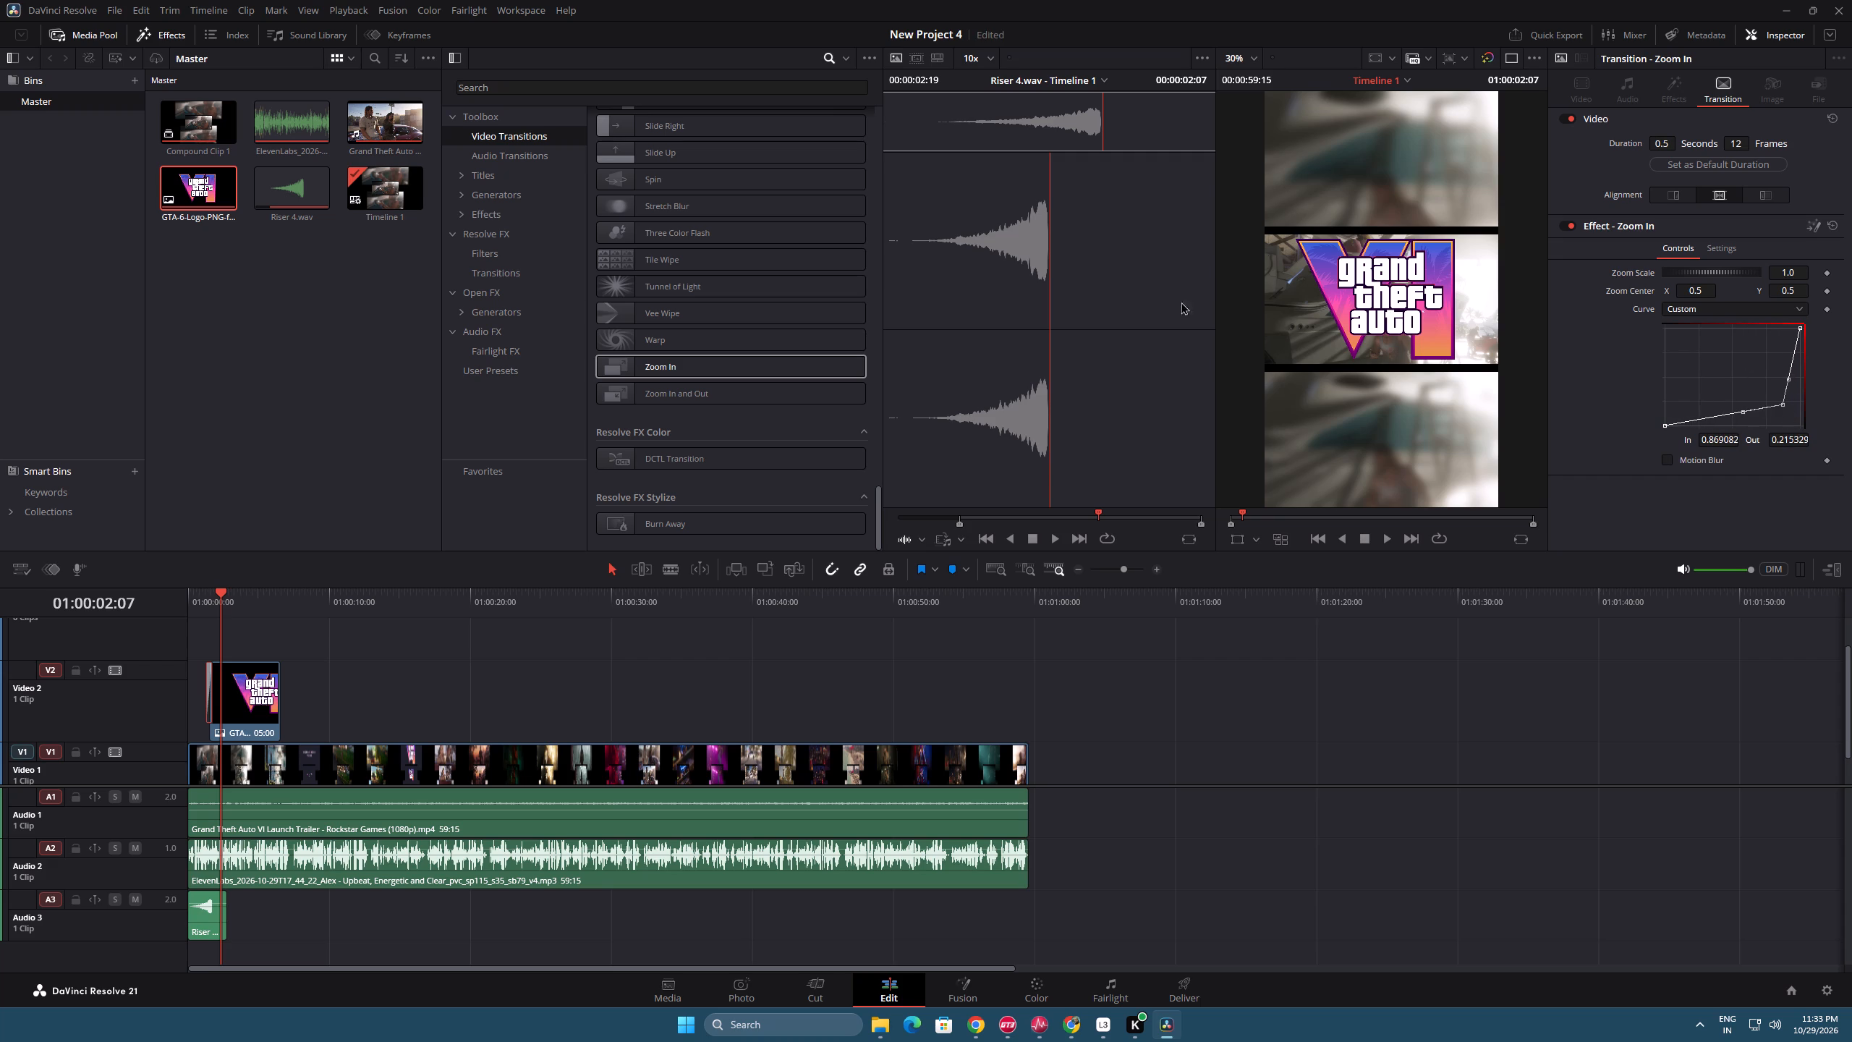
key("space")
key("space")
left_click_drag(262, 593, 139, 594)
left_click(139, 594)
key("space")
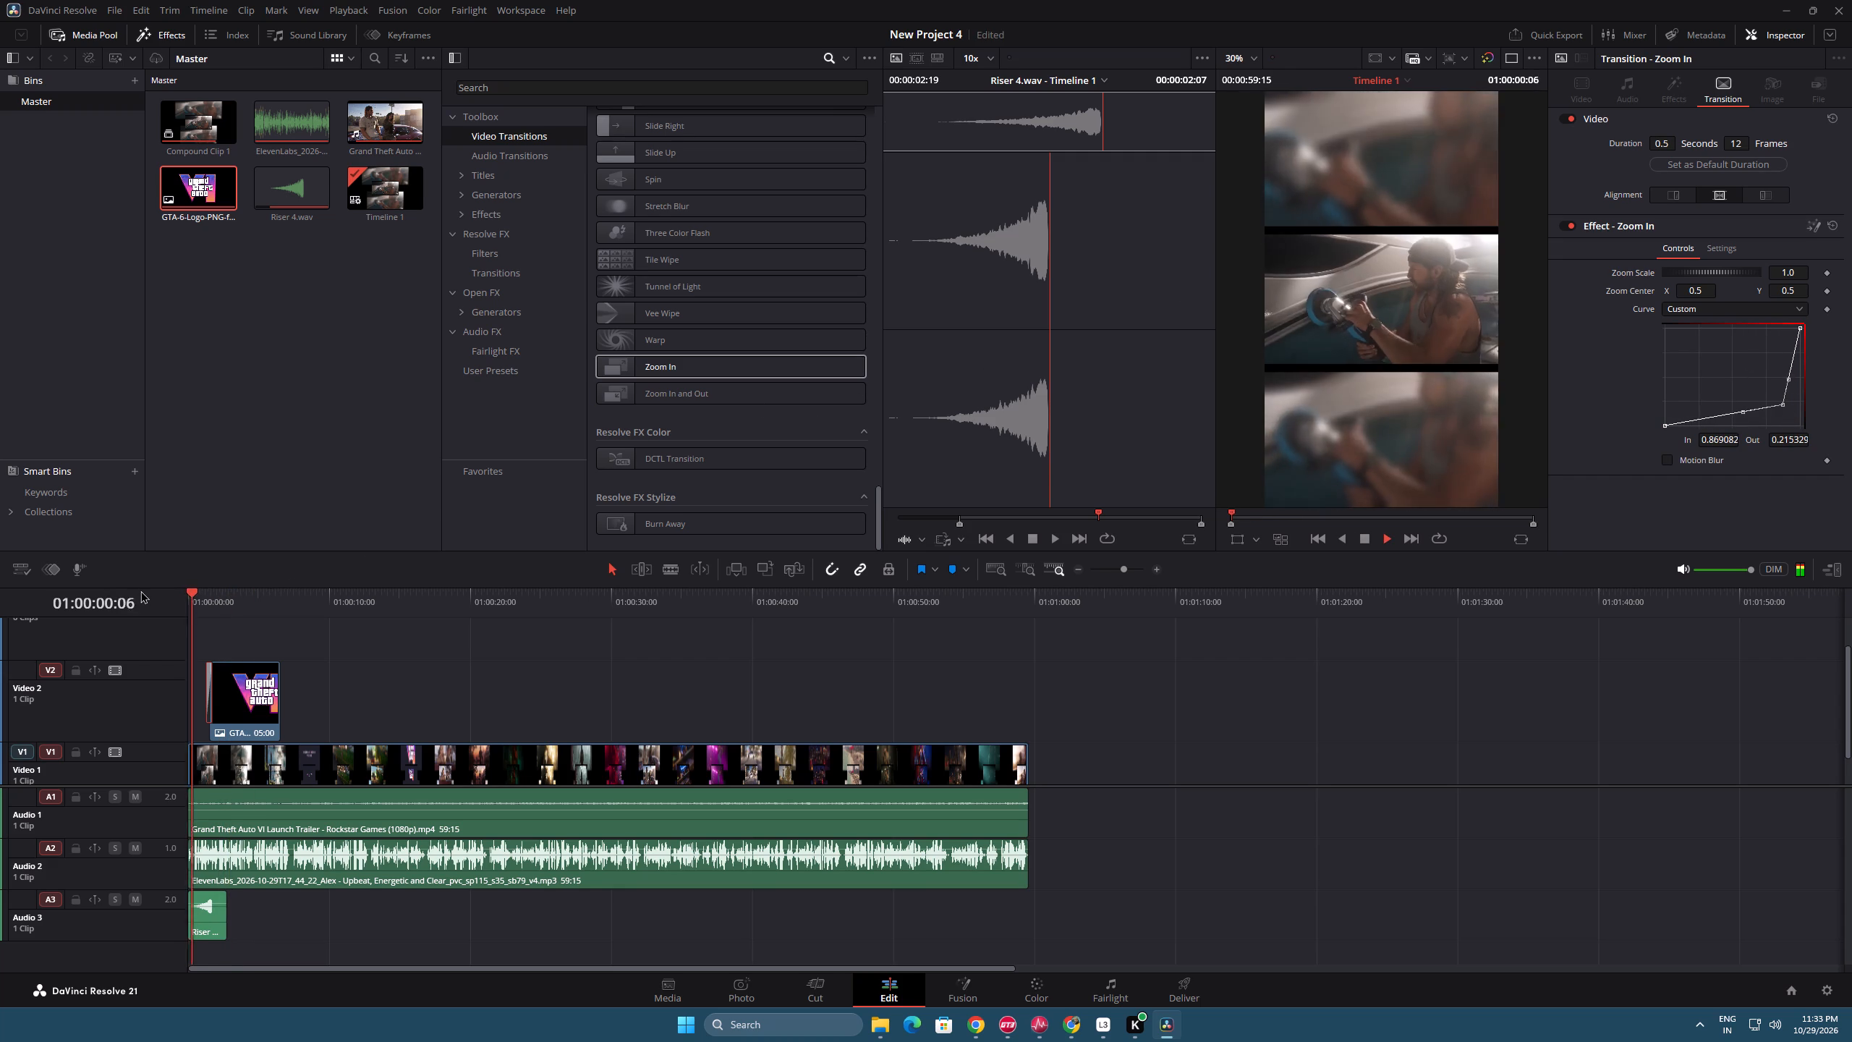
key("space")
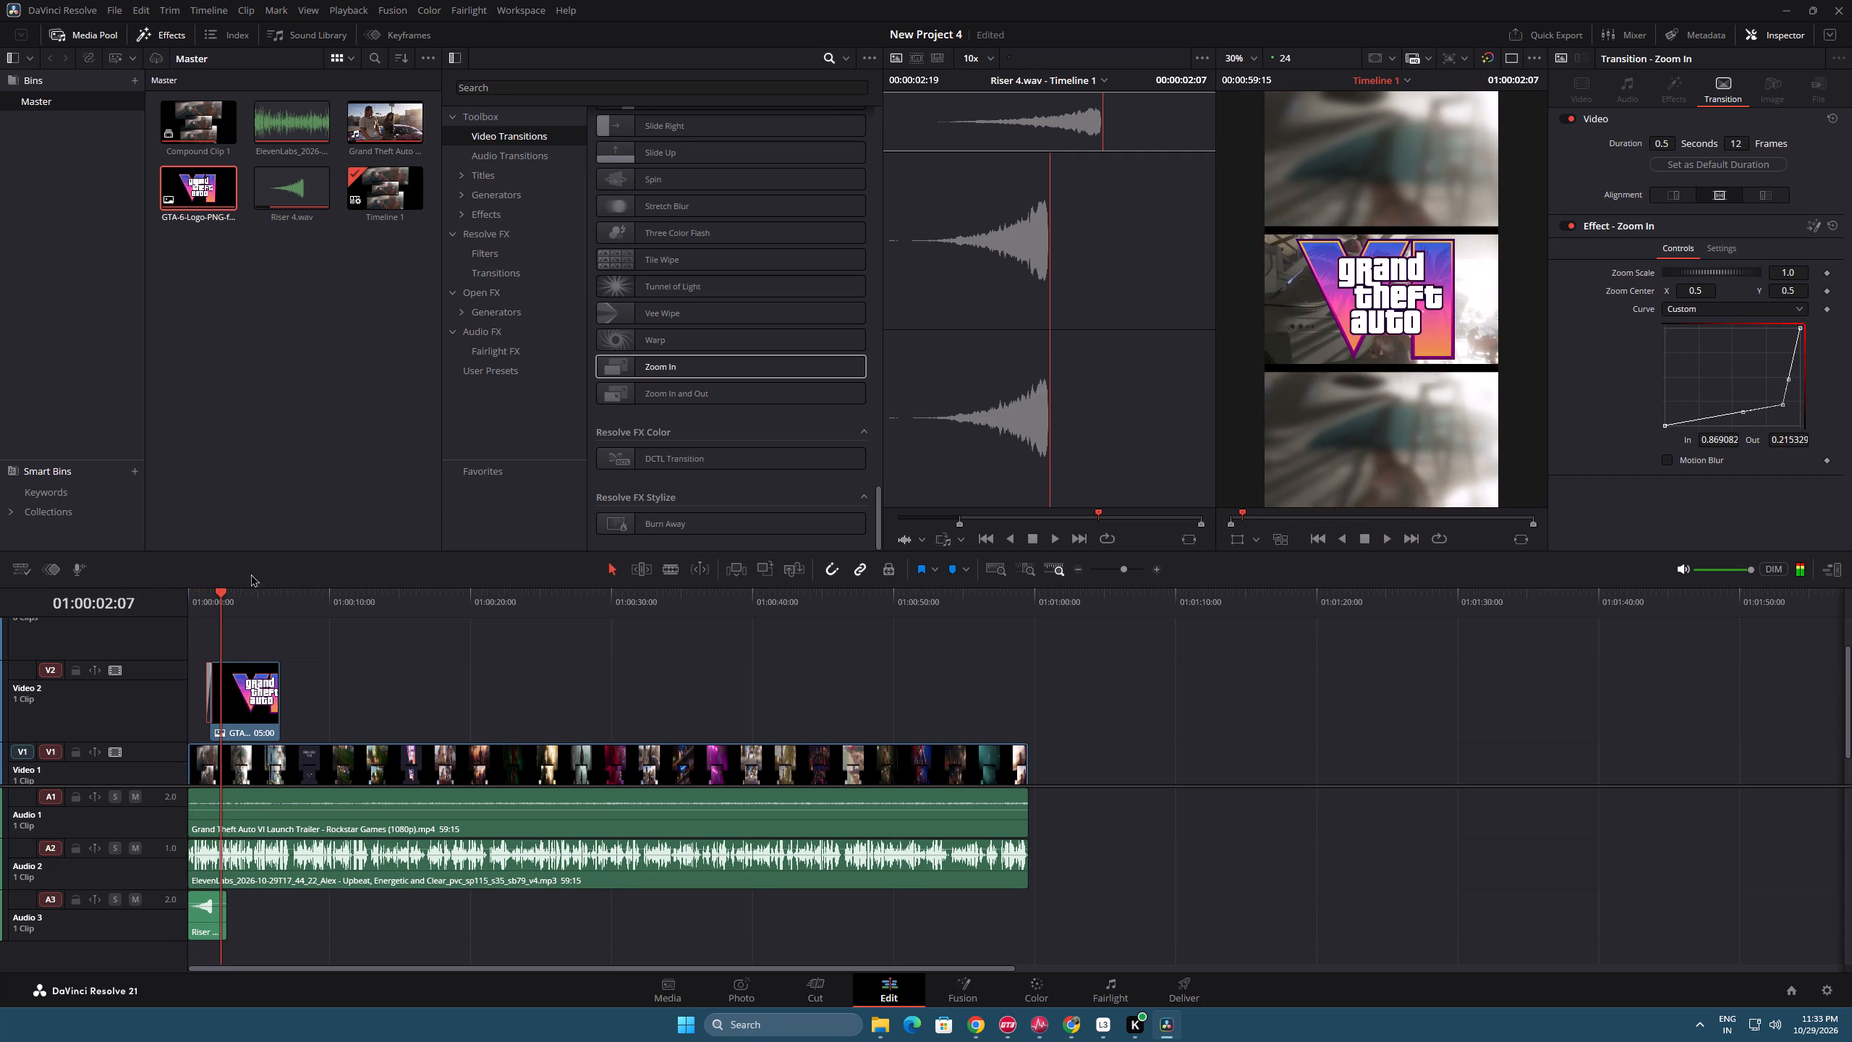
Enable Motion Blur on the Zoom In transition and play it back from the timeline start.
left_click(1668, 457)
left_click_drag(221, 596, 196, 601)
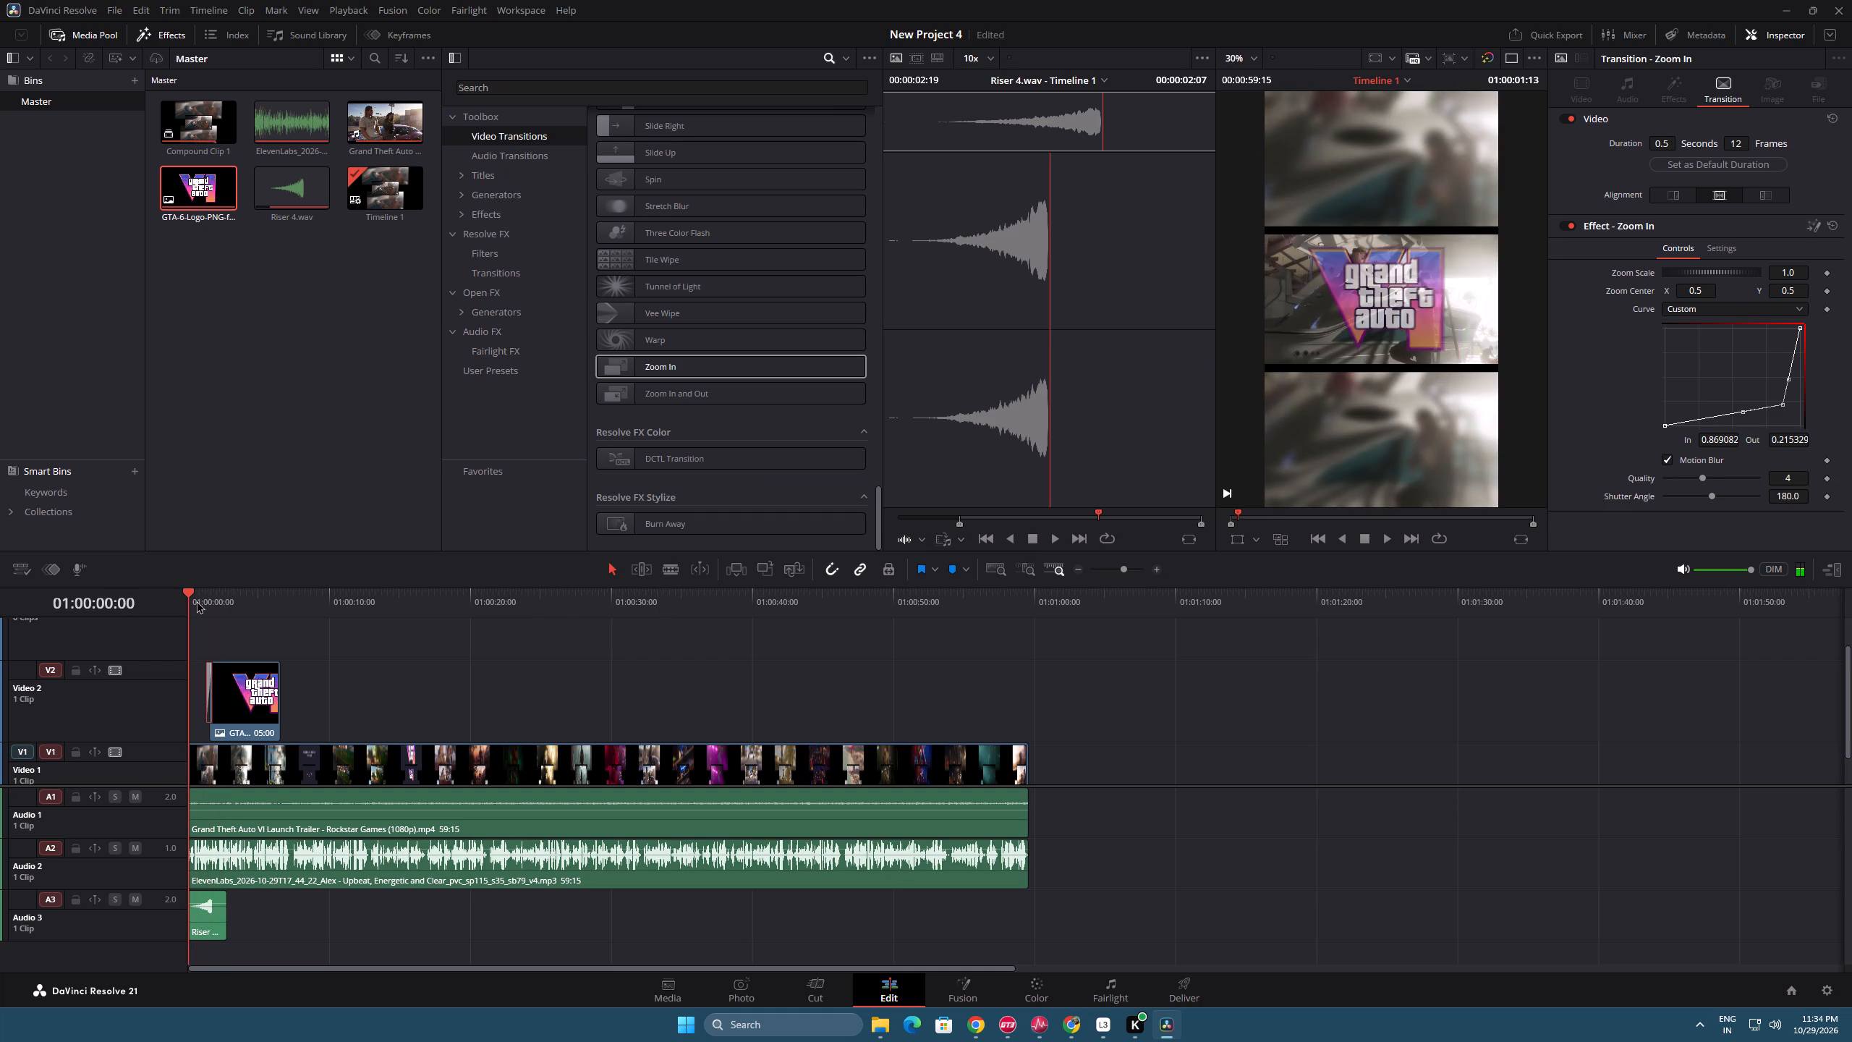
key("space")
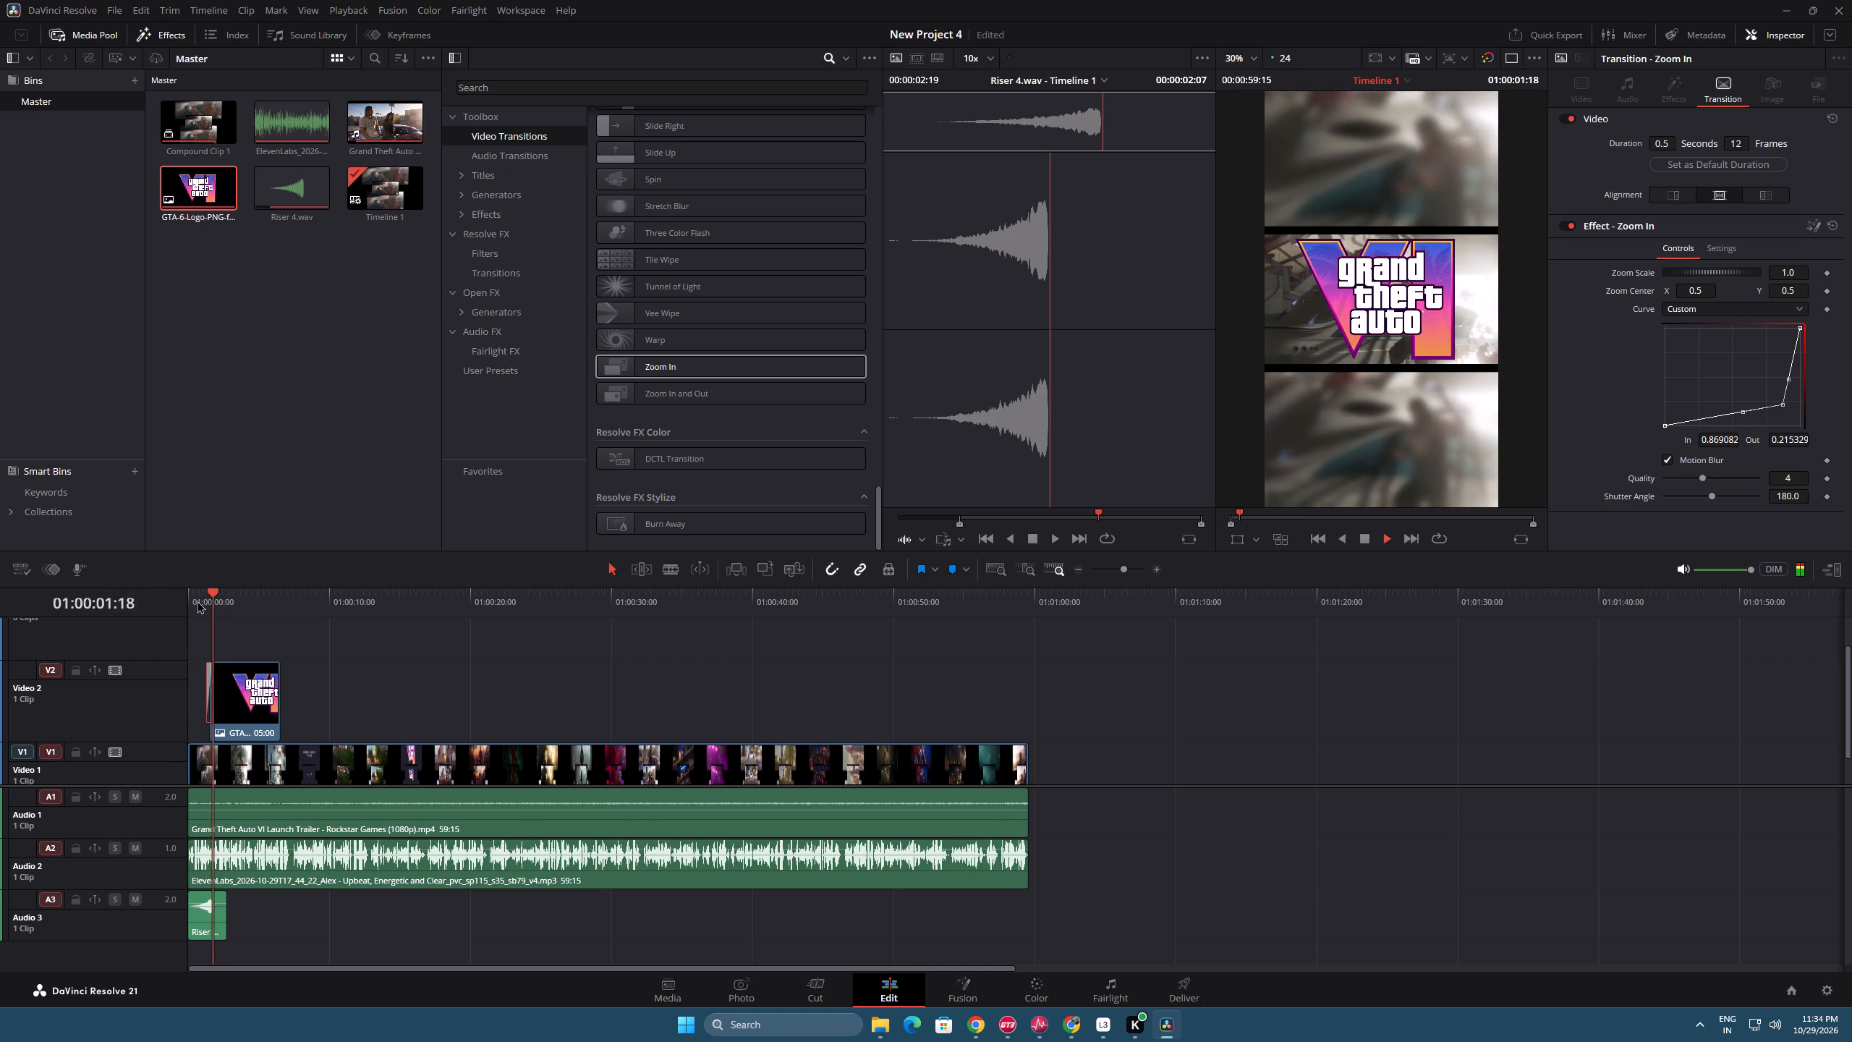
key("space")
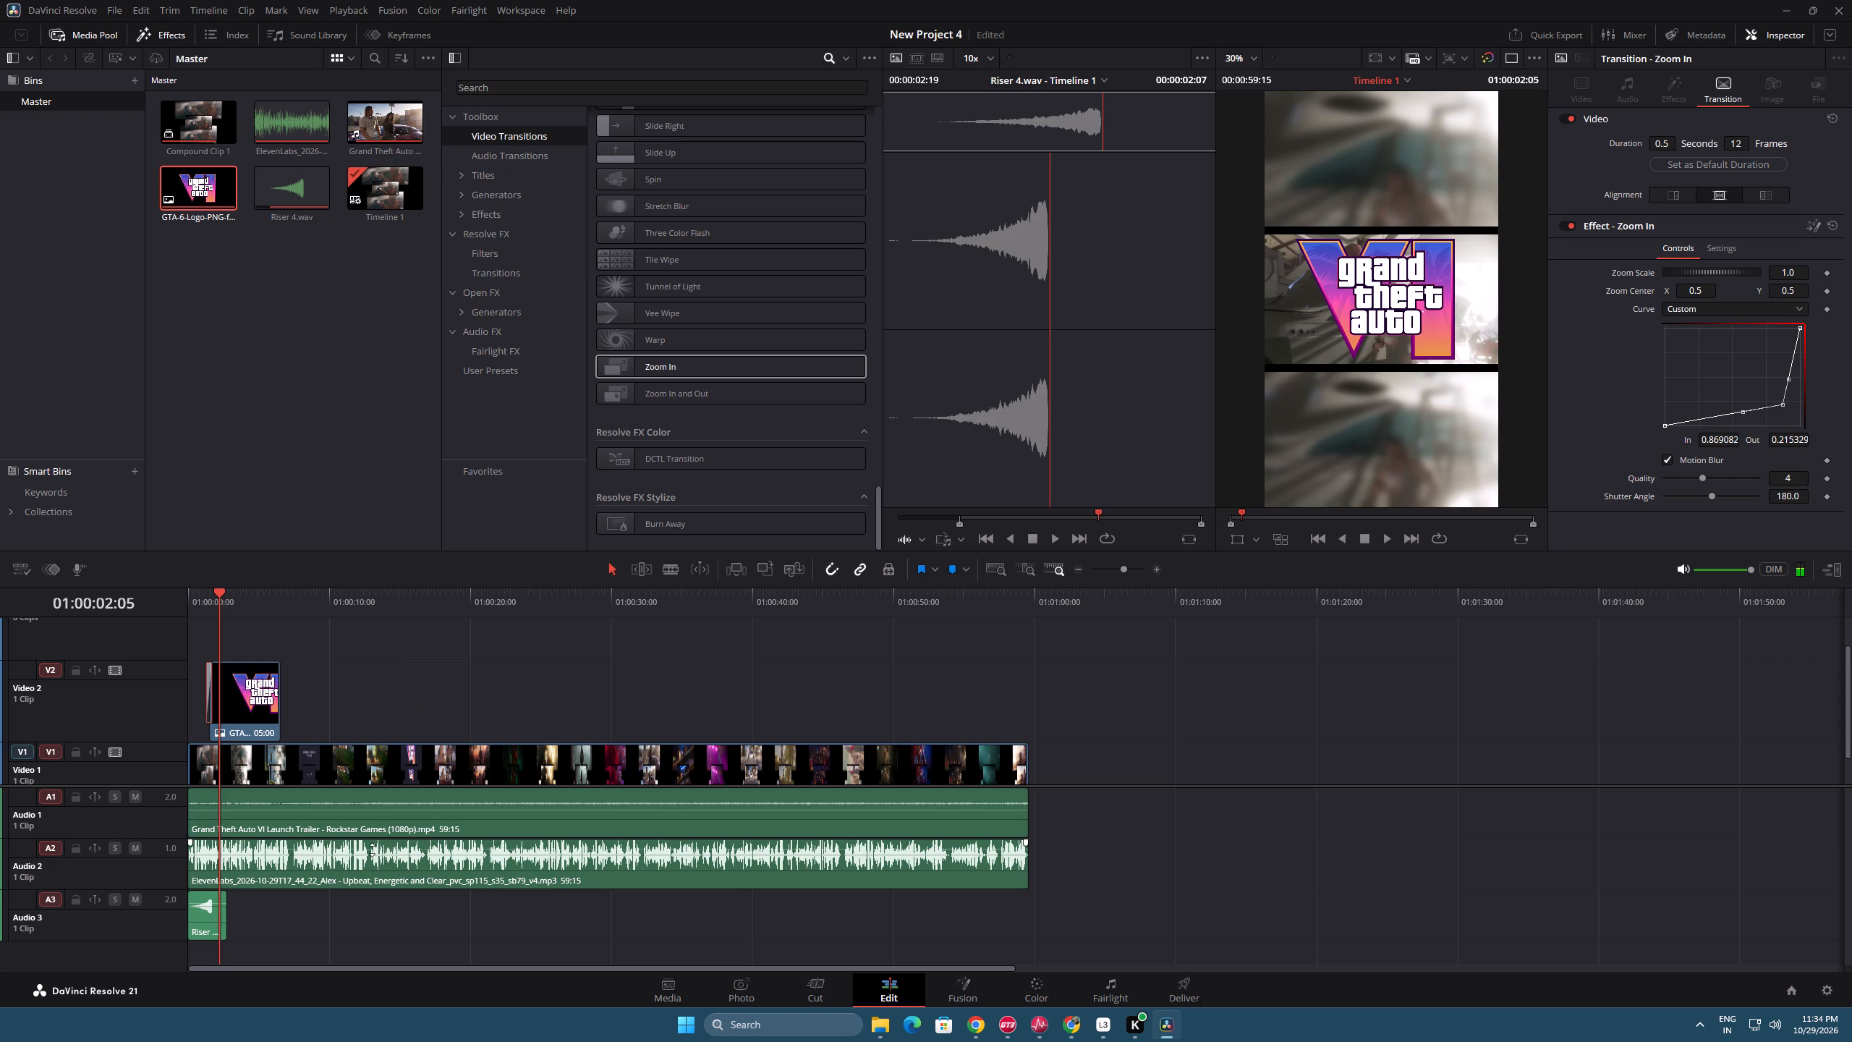
Switch to Chrome and close the pngdownload.io logo tab.
key("alt+Tab")
left_click(1131, 409)
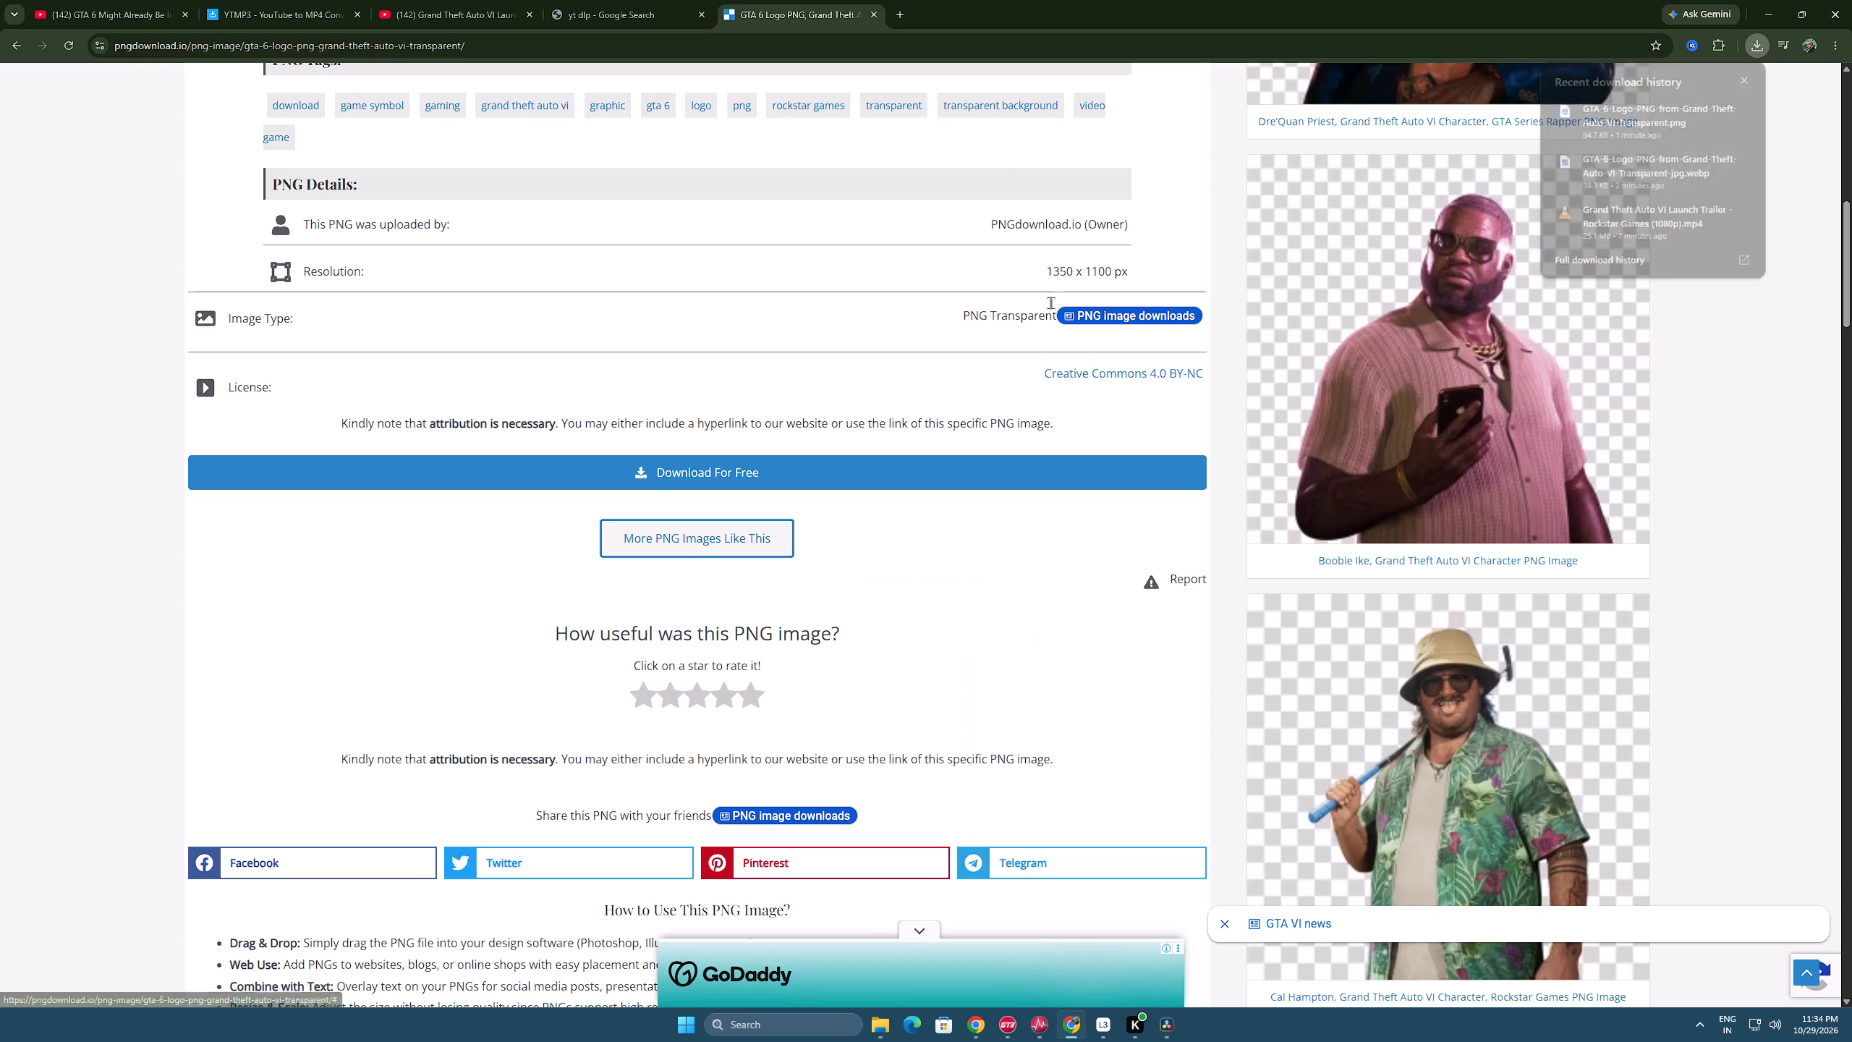
left_click(872, 12)
In File Explorer, search the SFX Pack folder for "pop" and listen to pop-39222.mp3 and pop.mp3.
key("alt+Tab")
key("Tab")
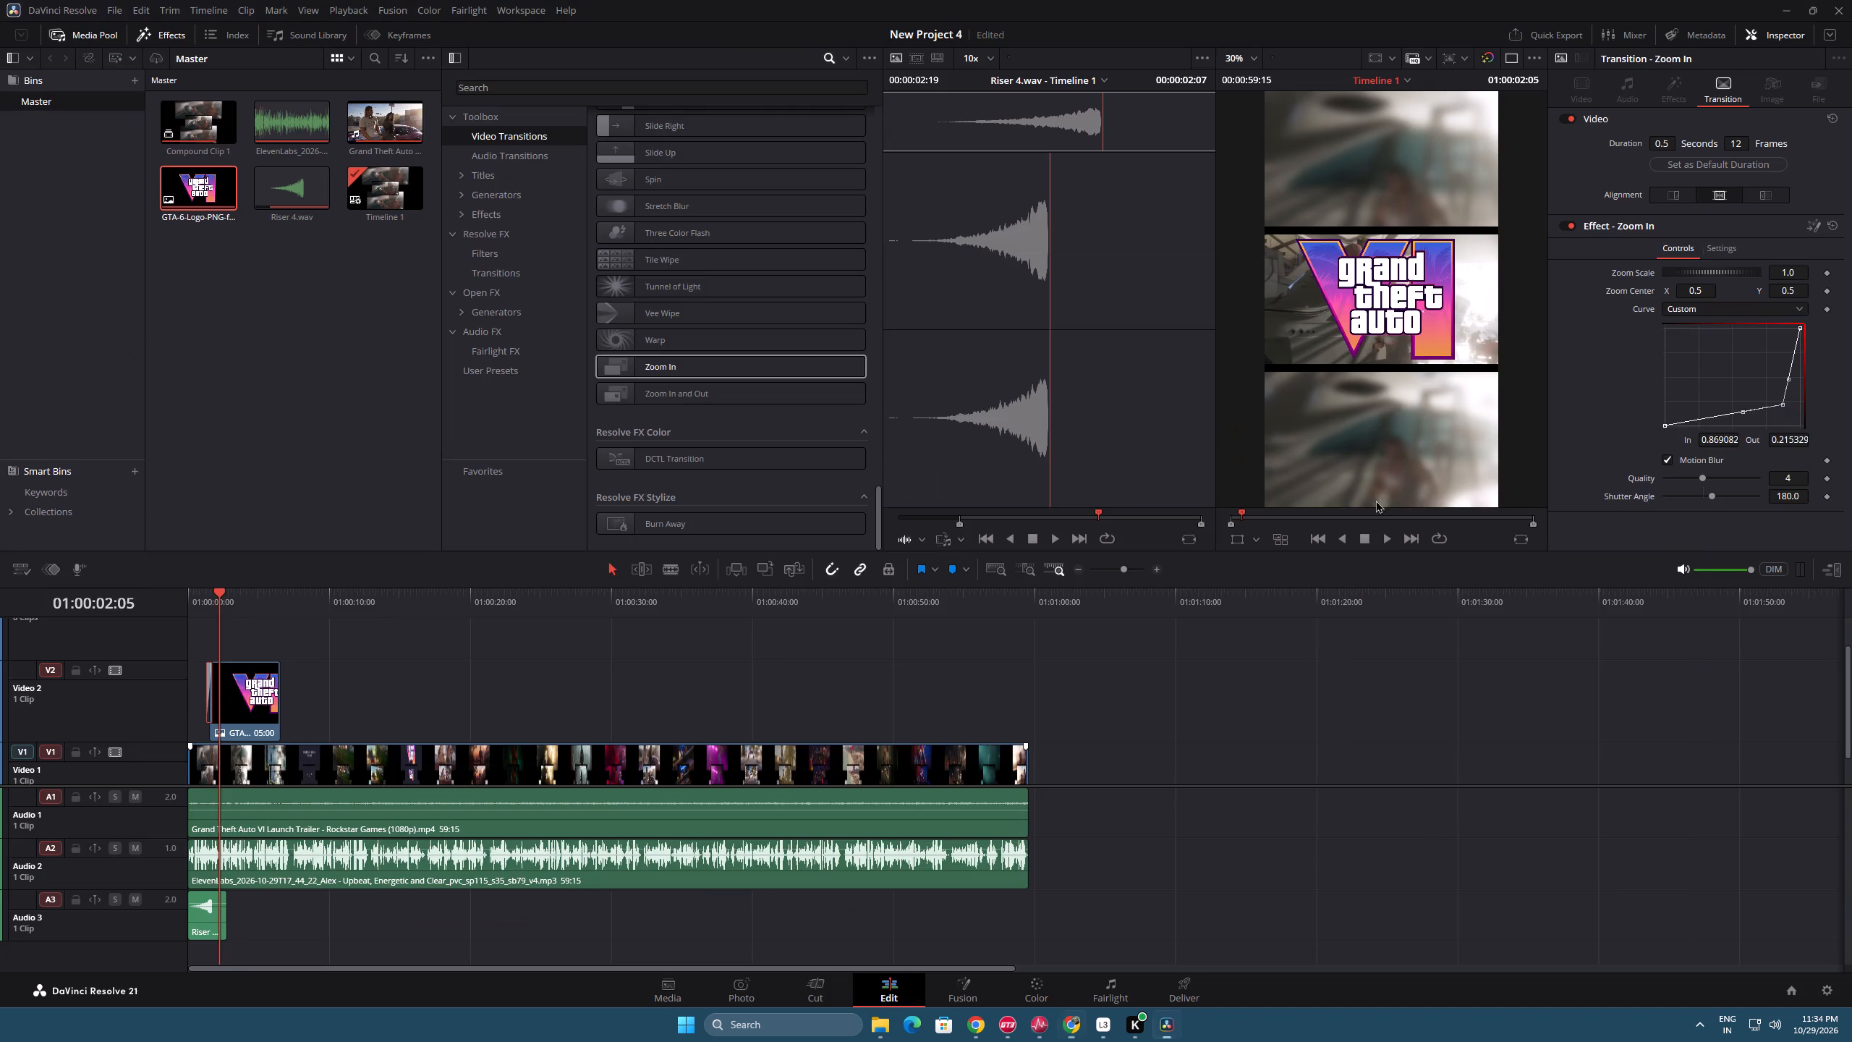
key("alt+Tab")
key("alt+Tab")
key("alt+Tab")
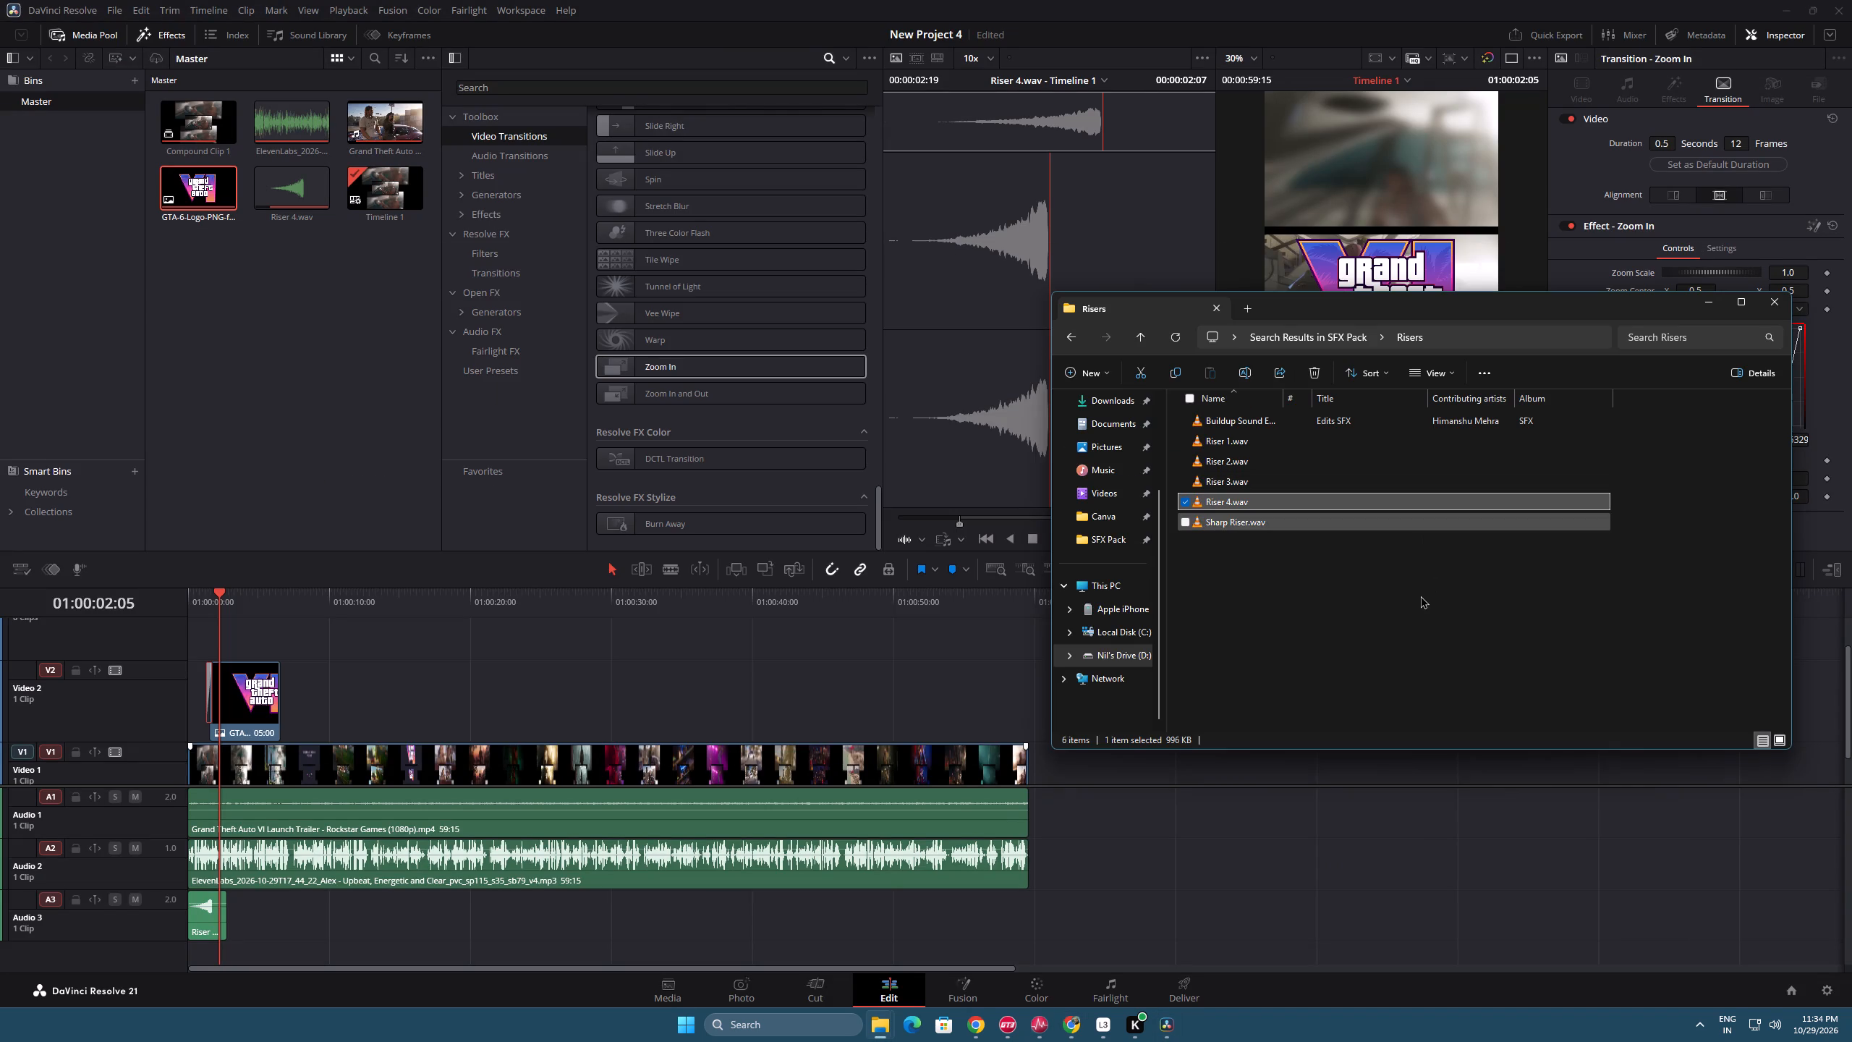
left_click(1415, 596)
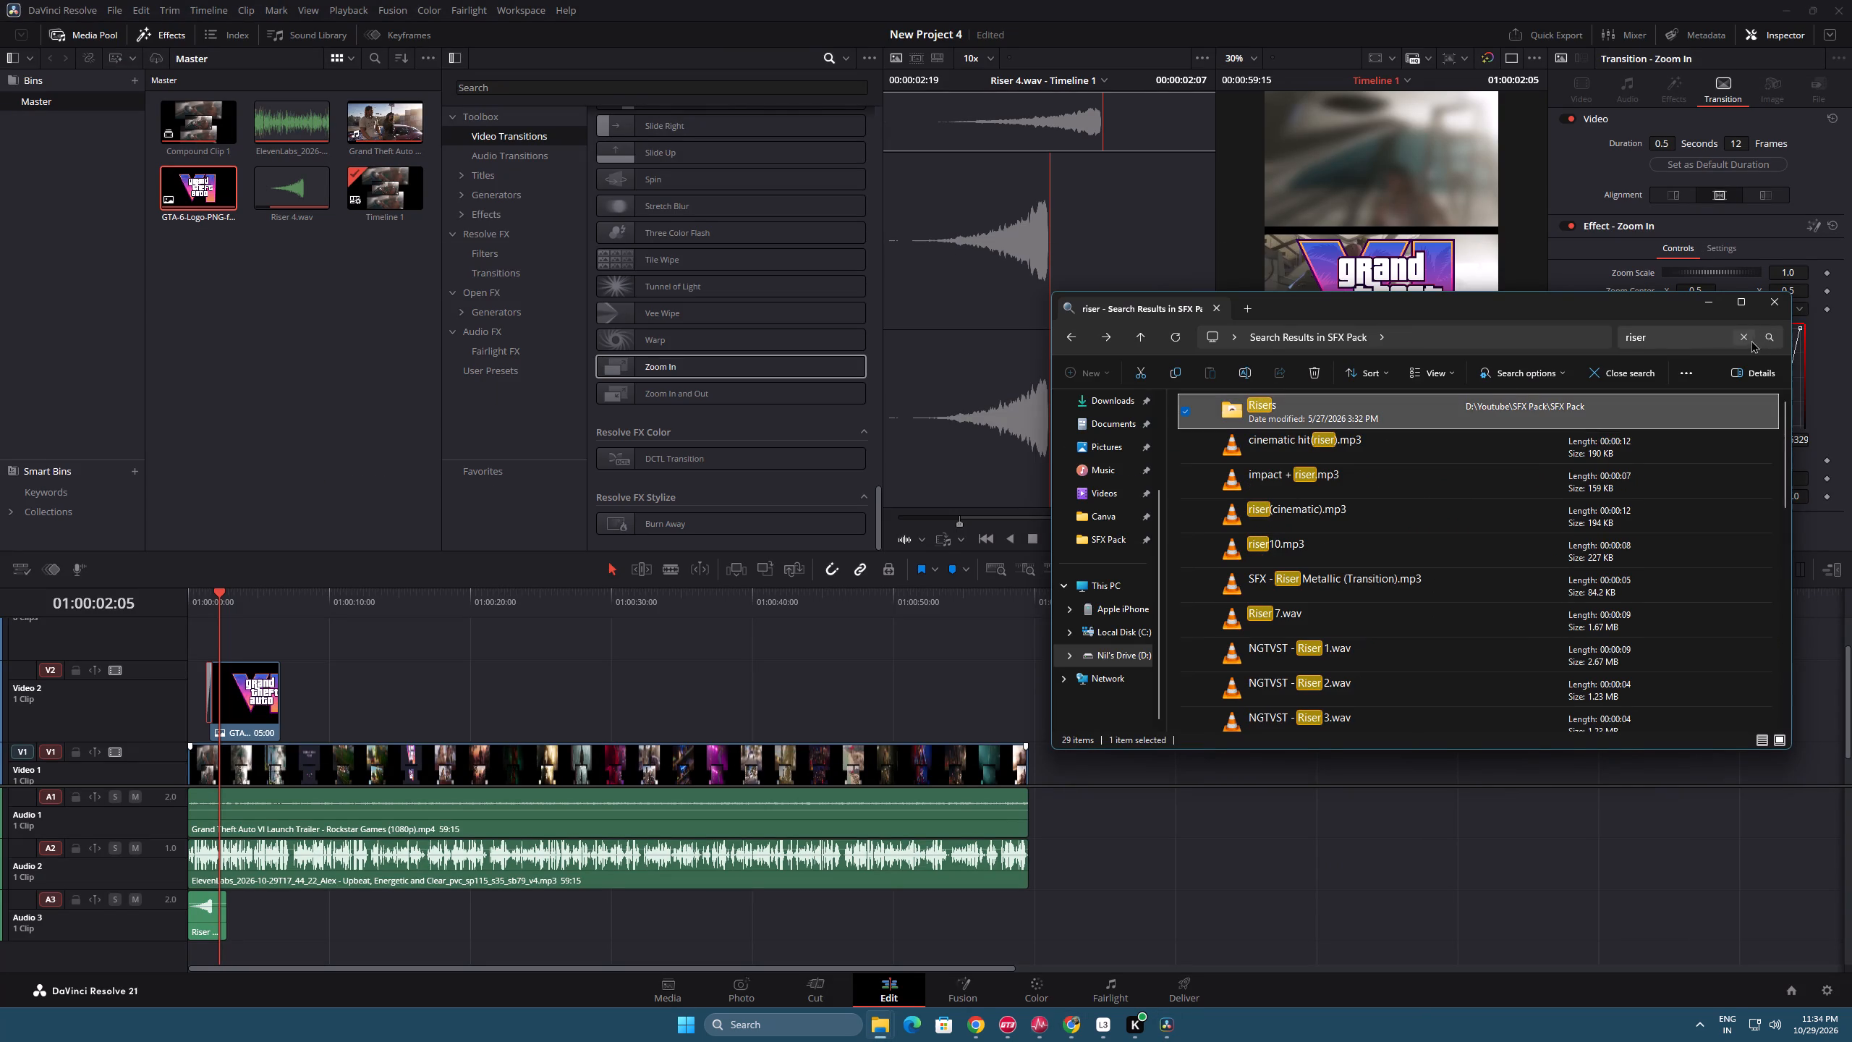
left_click(1746, 337)
type("pop")
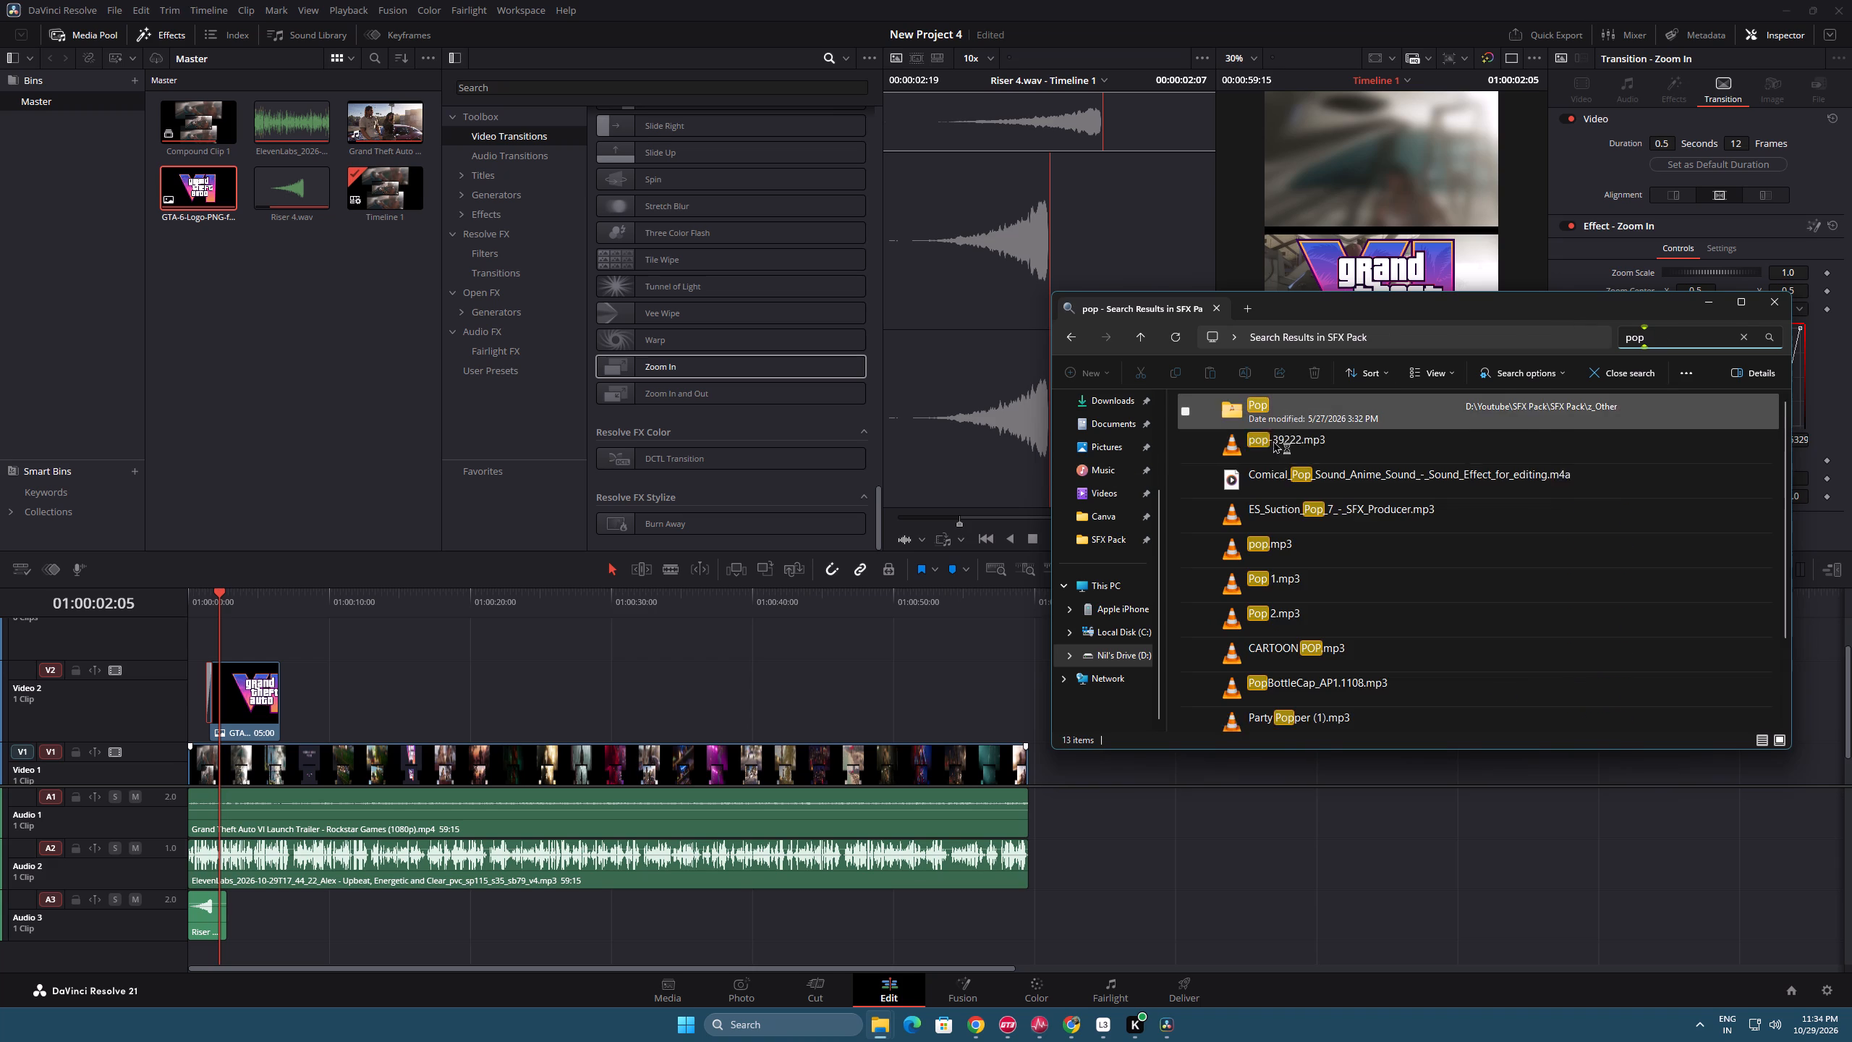
double_click(1300, 452)
left_click(1851, 0)
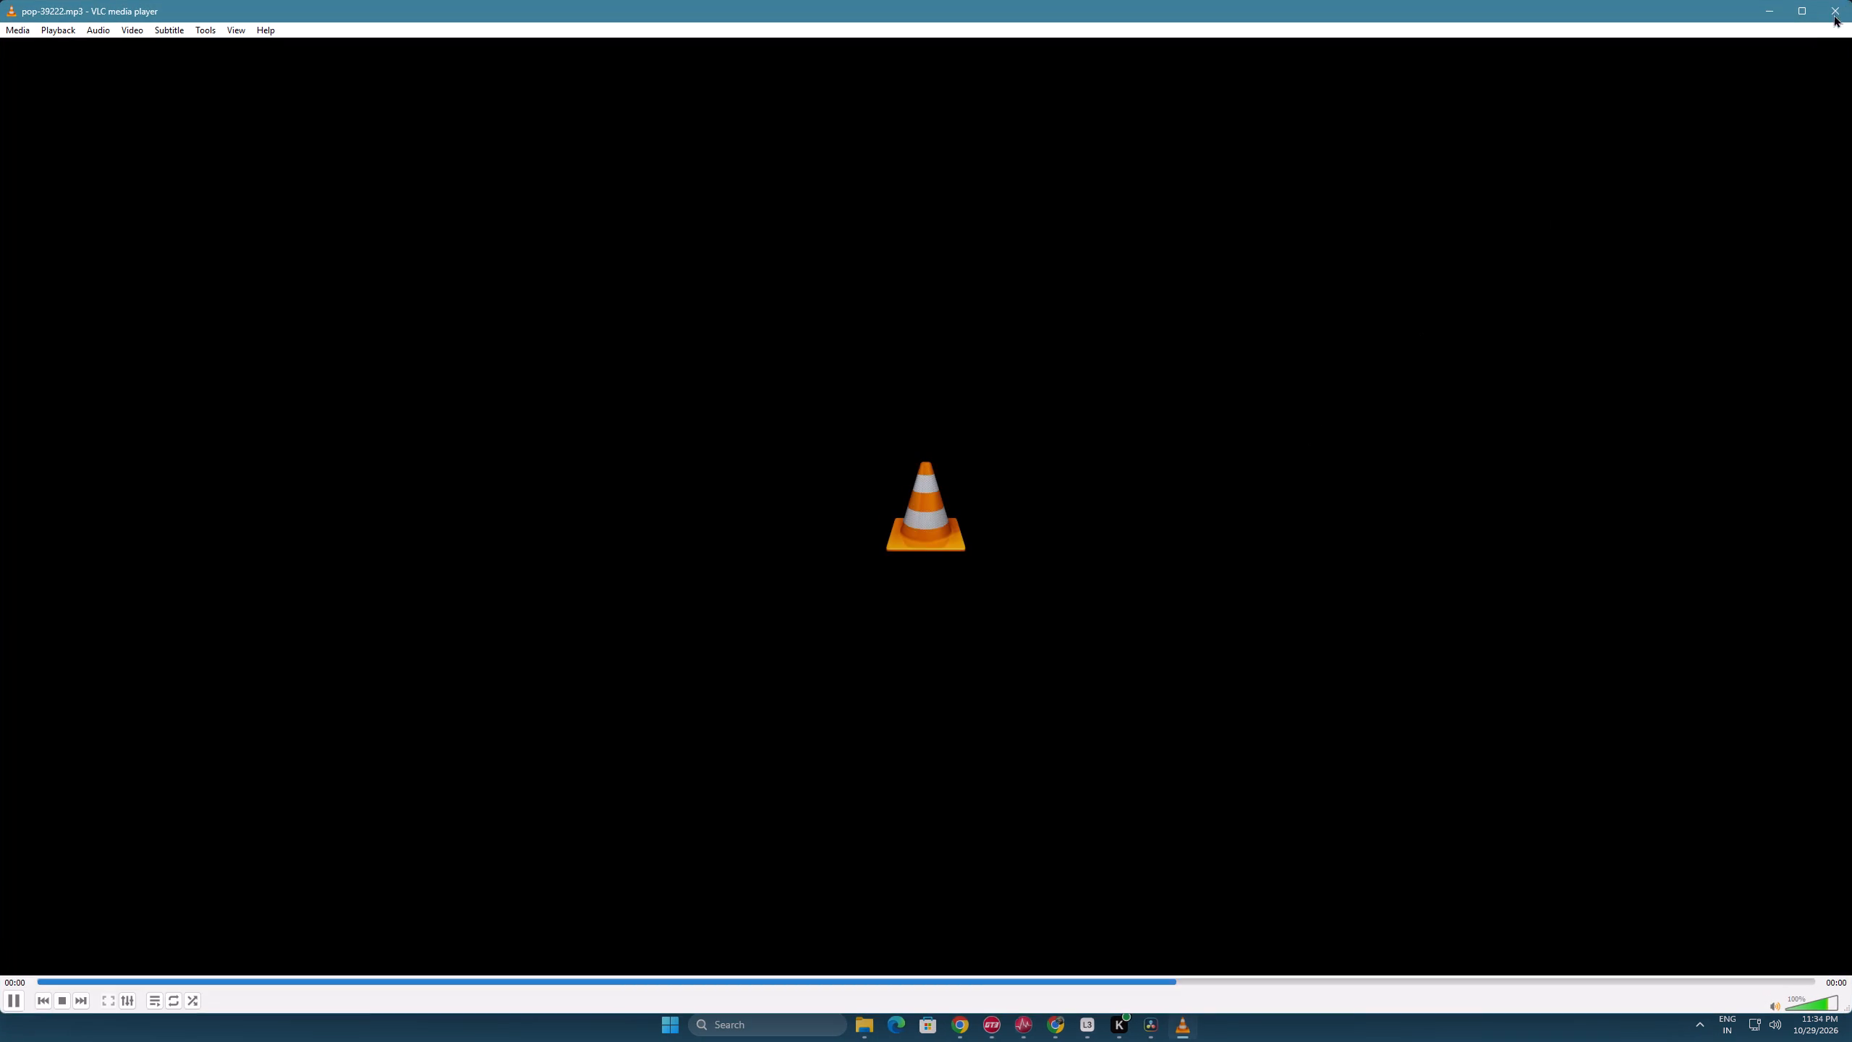
left_click(1838, 12)
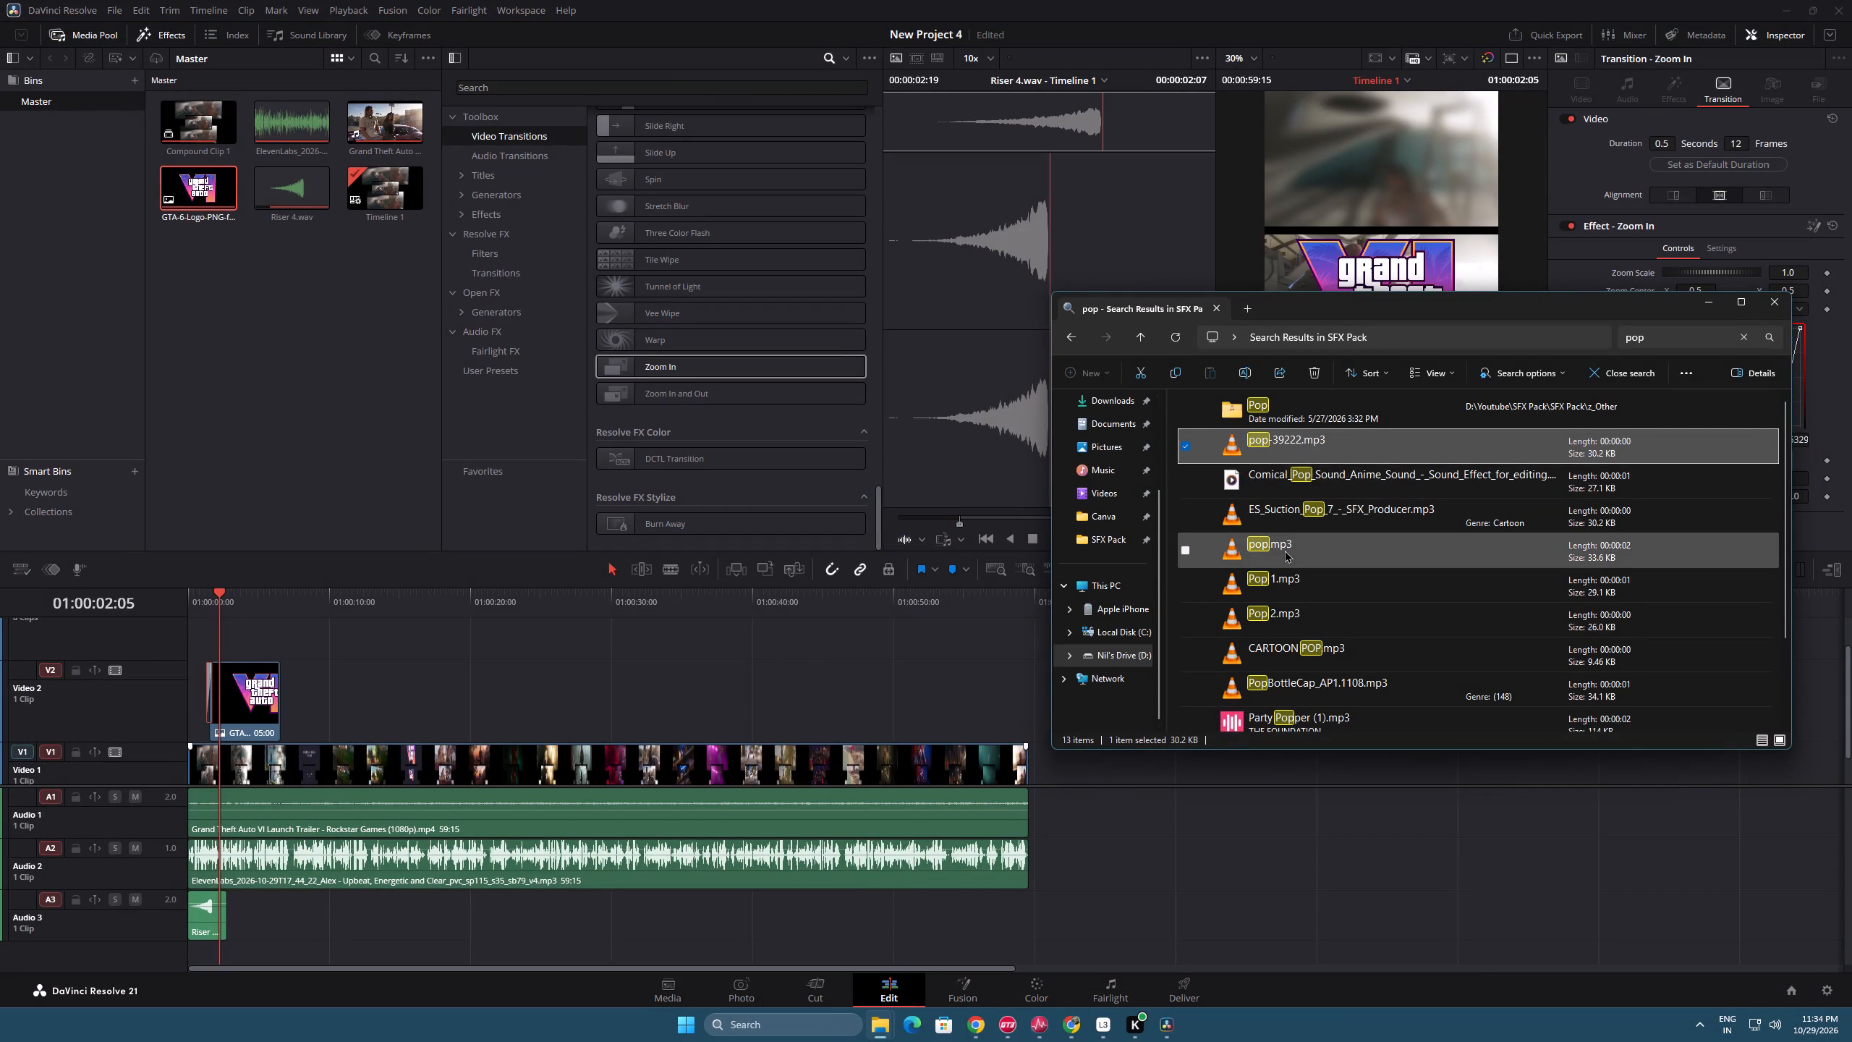
double_click(1284, 550)
left_click(1833, 13)
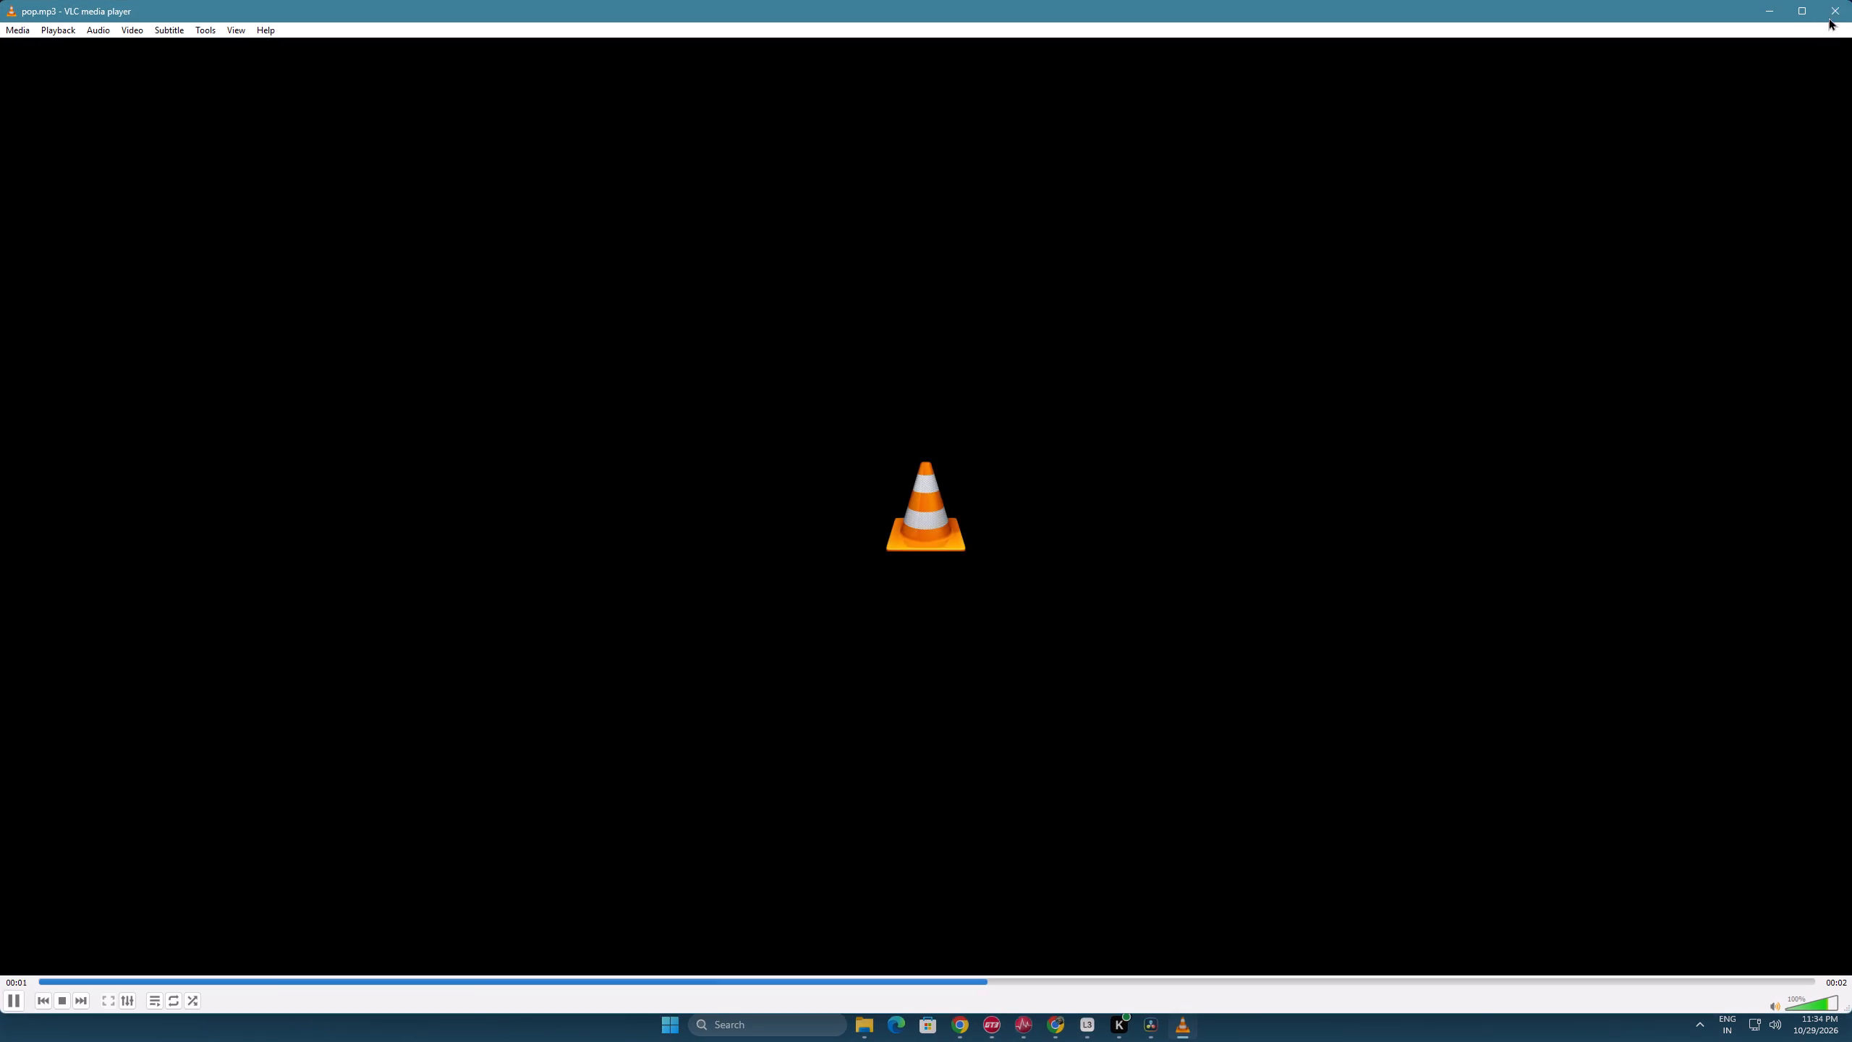
Place pop.mp3 from the search results on a new Audio 4 track of the DaVinci Resolve timeline, below the riser clip.
left_click_drag(1285, 550, 184, 949)
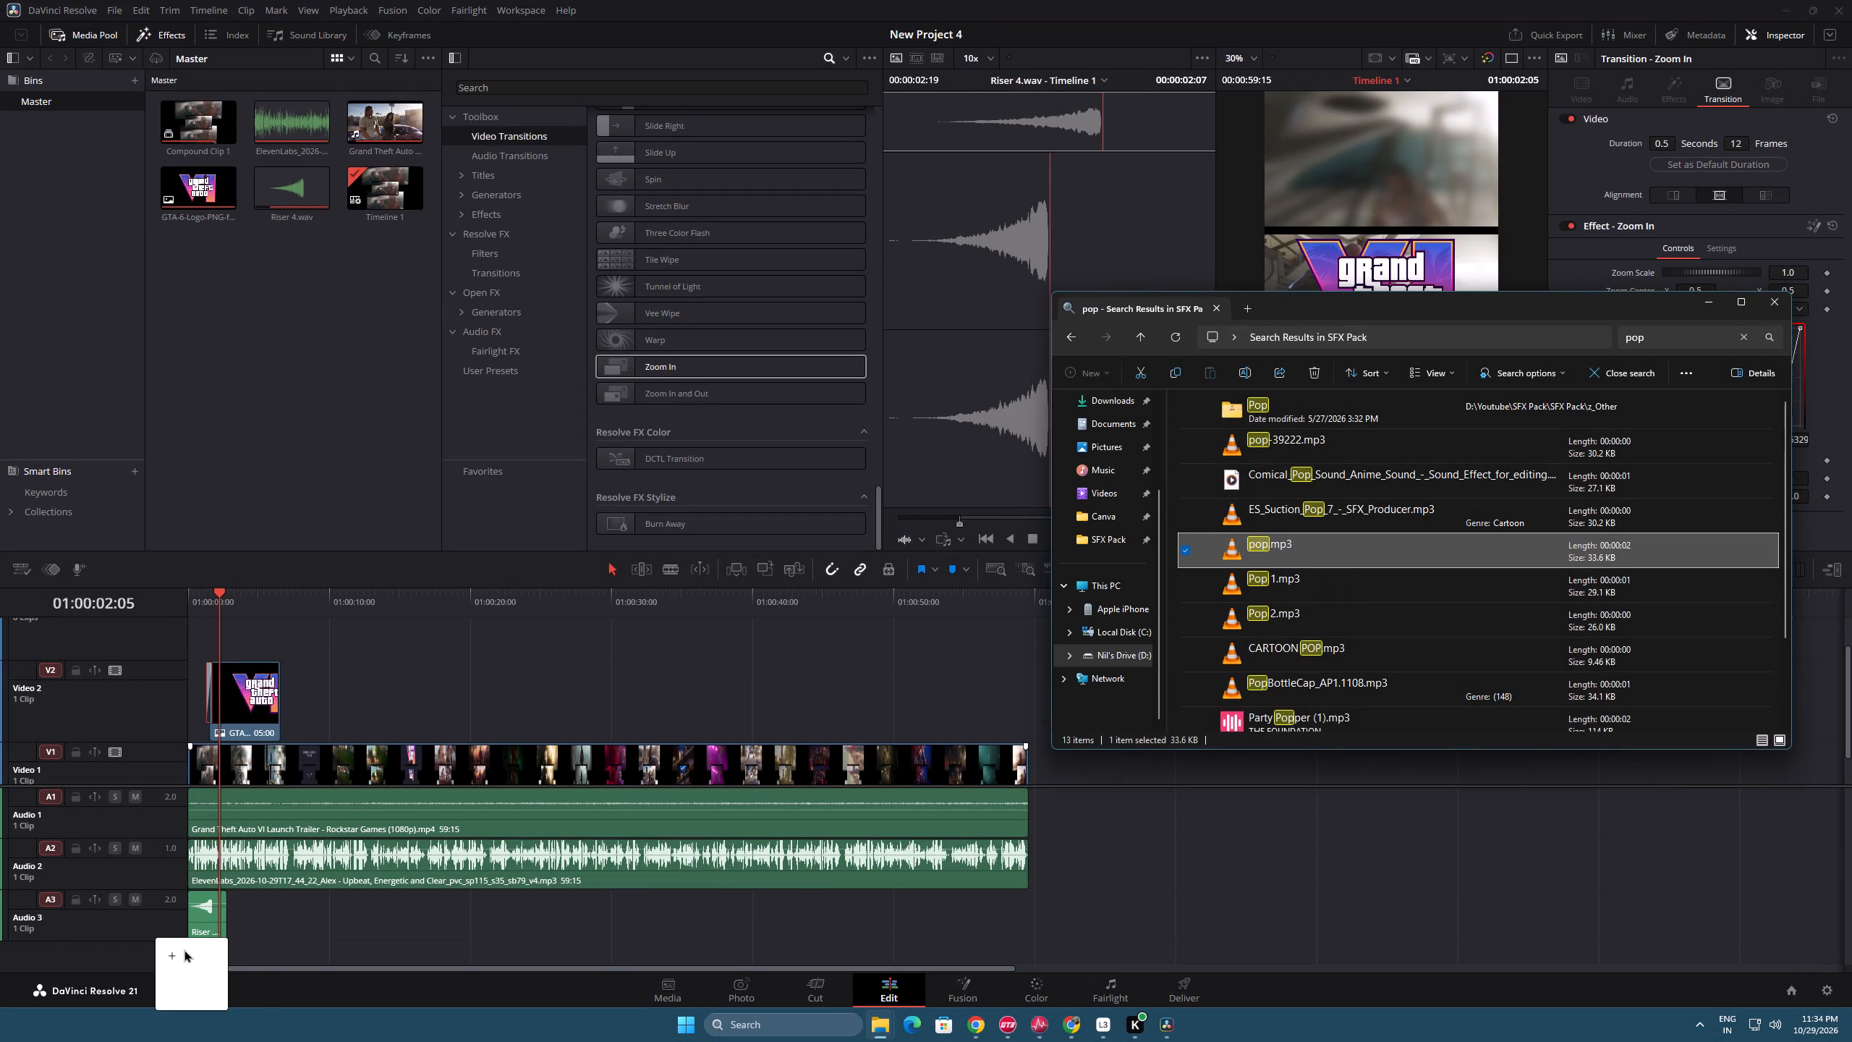
left_click_drag(184, 949, 199, 948)
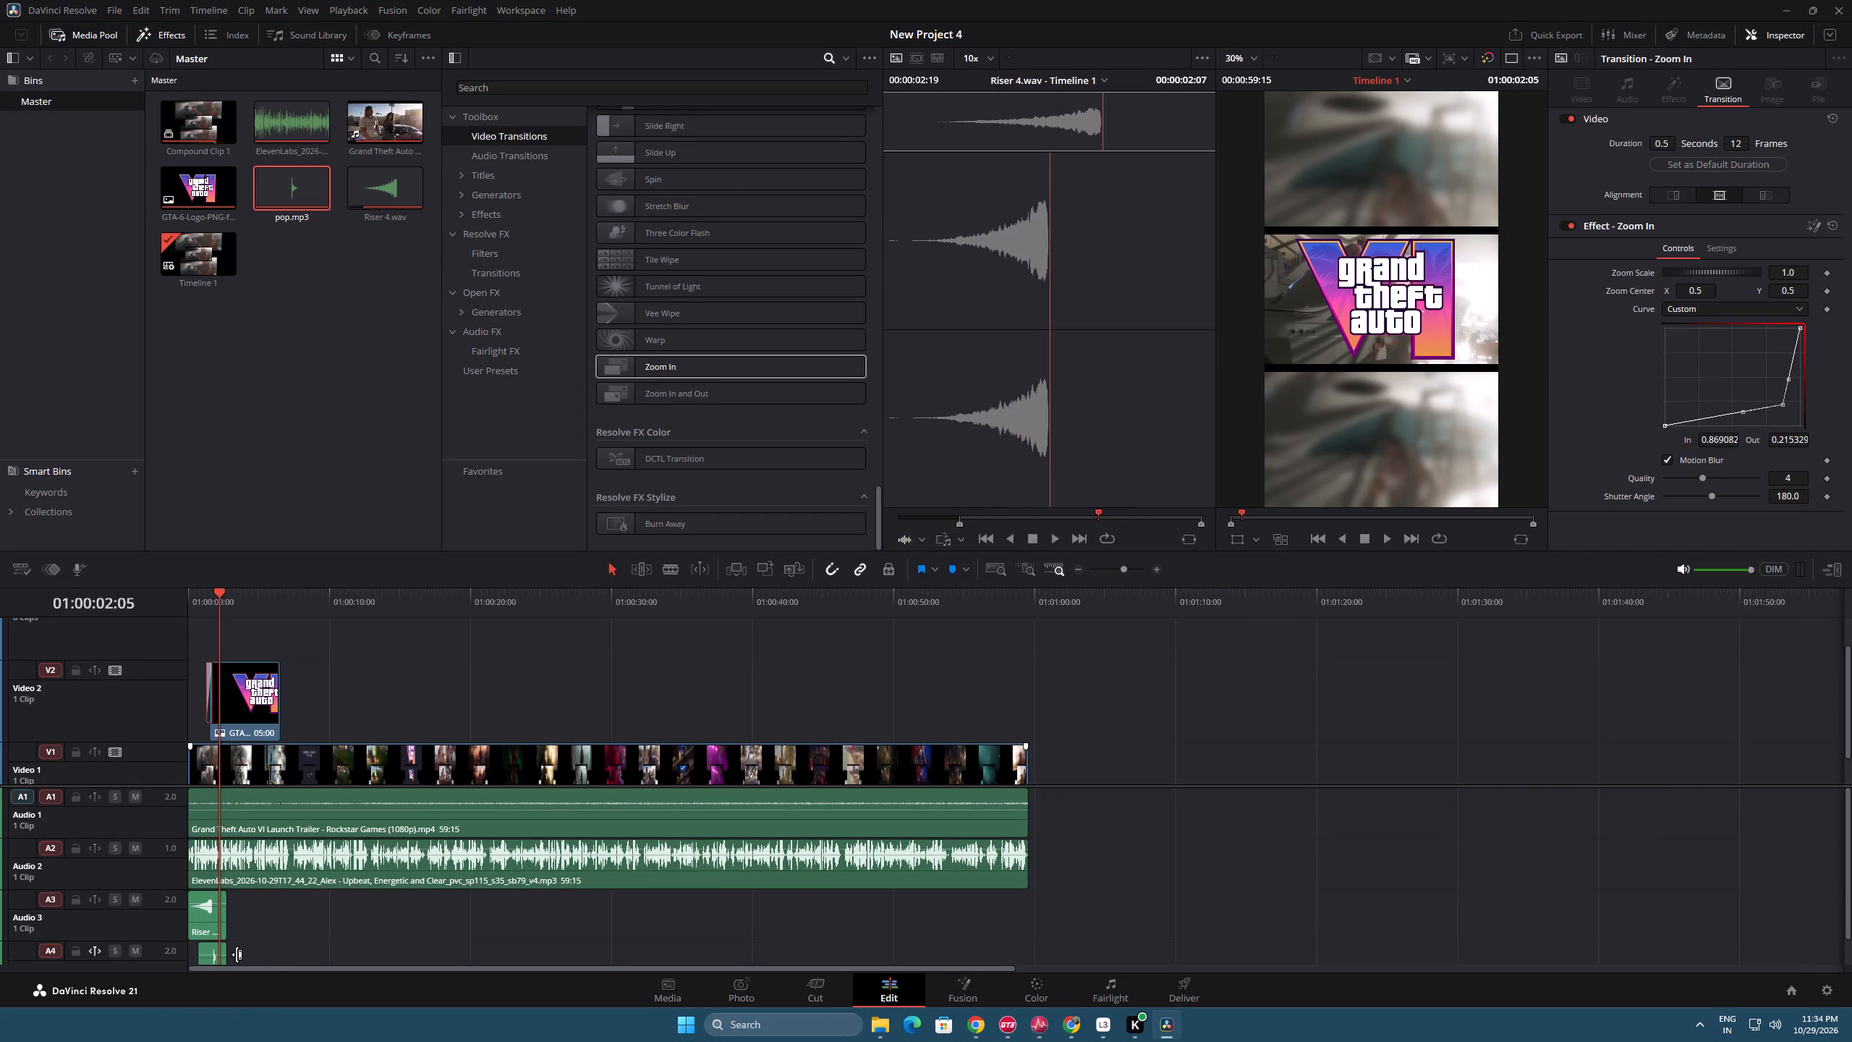
Shift the pop.mp3 clip earlier so its peak meets the start of the logo's transition at 01:00:01:07, and play it back.
left_click_drag(215, 598, 212, 598)
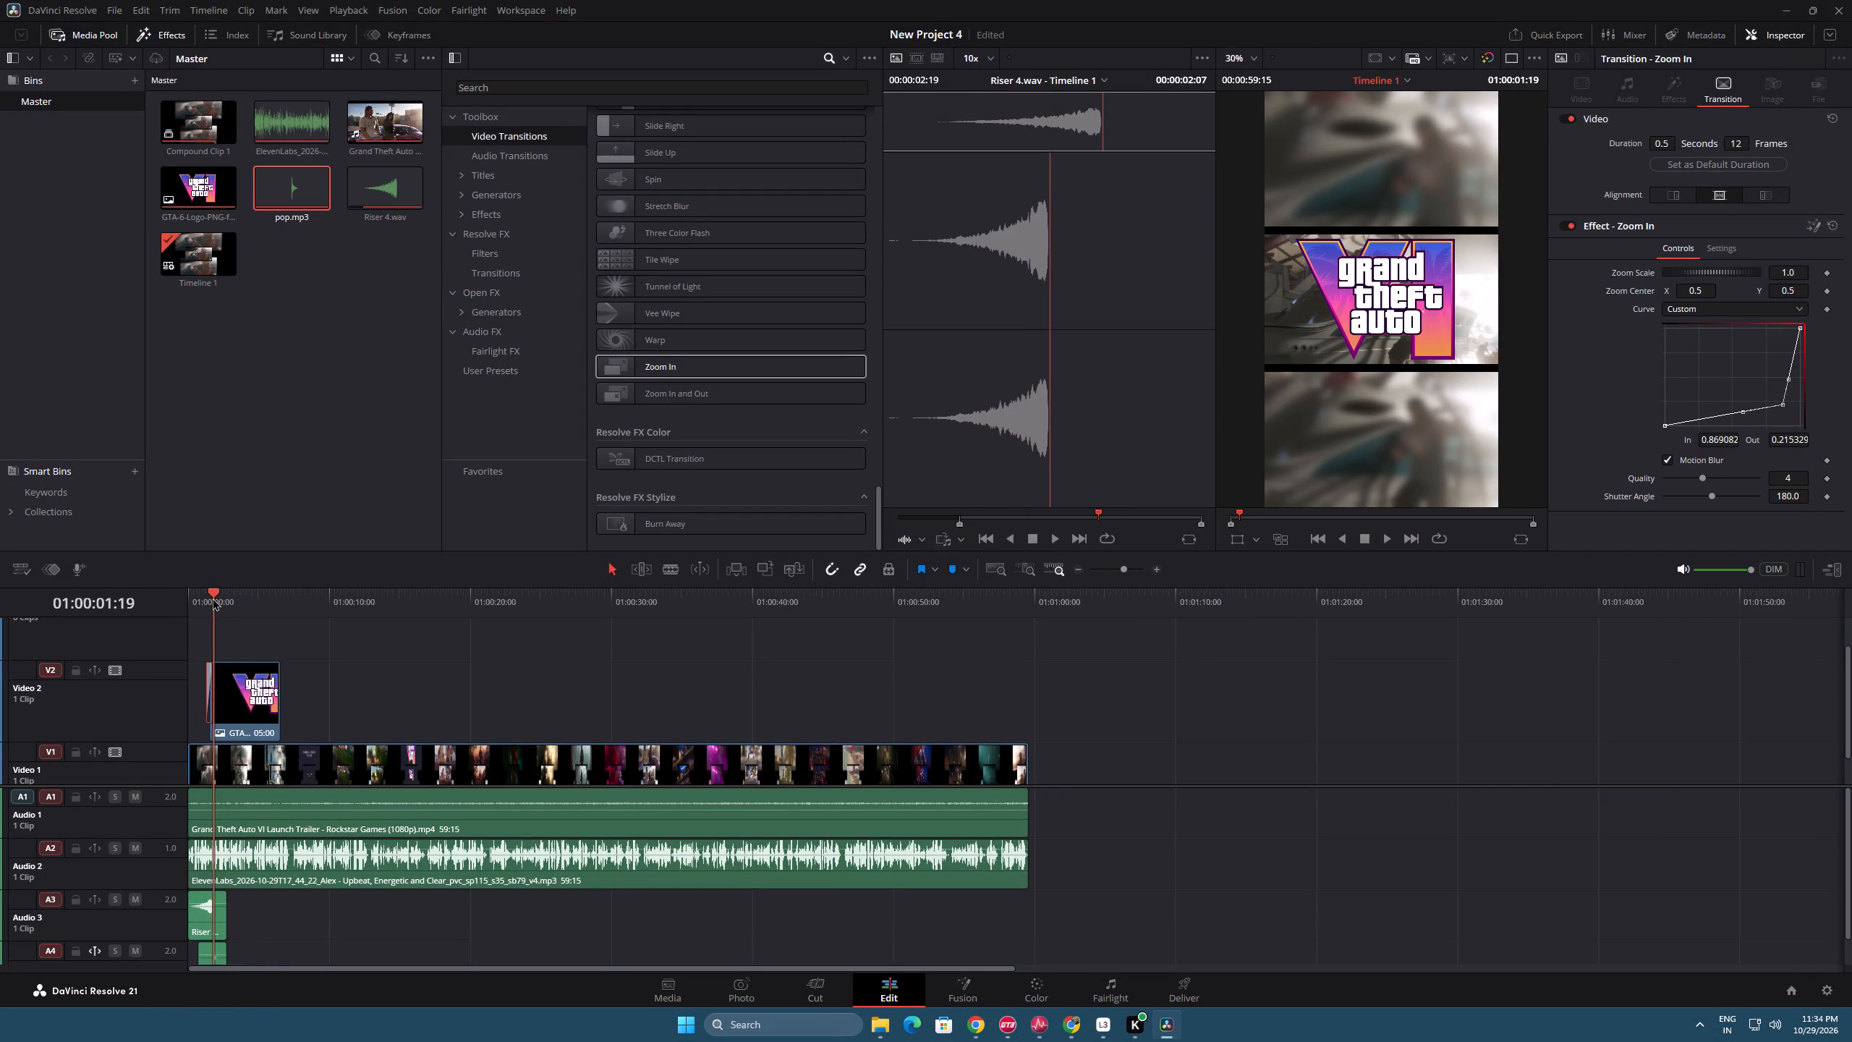
left_click_drag(212, 598, 205, 597)
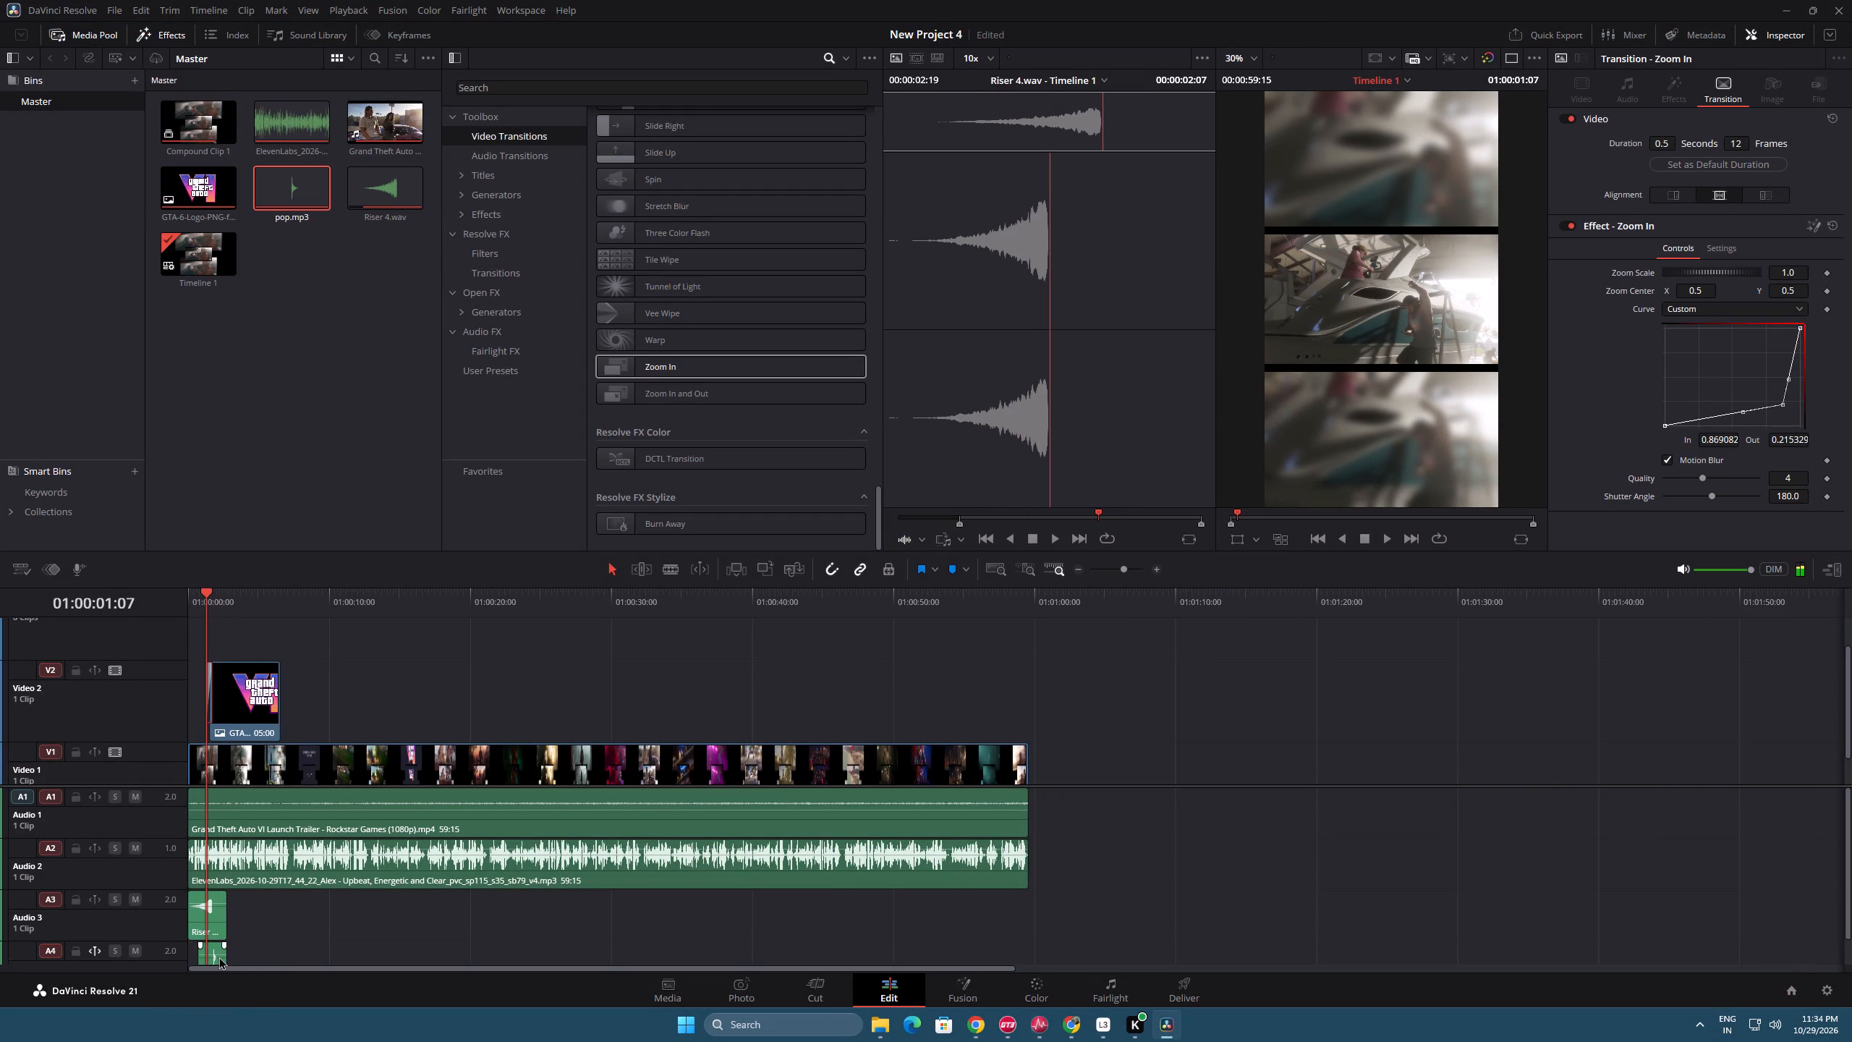
left_click_drag(218, 957, 213, 954)
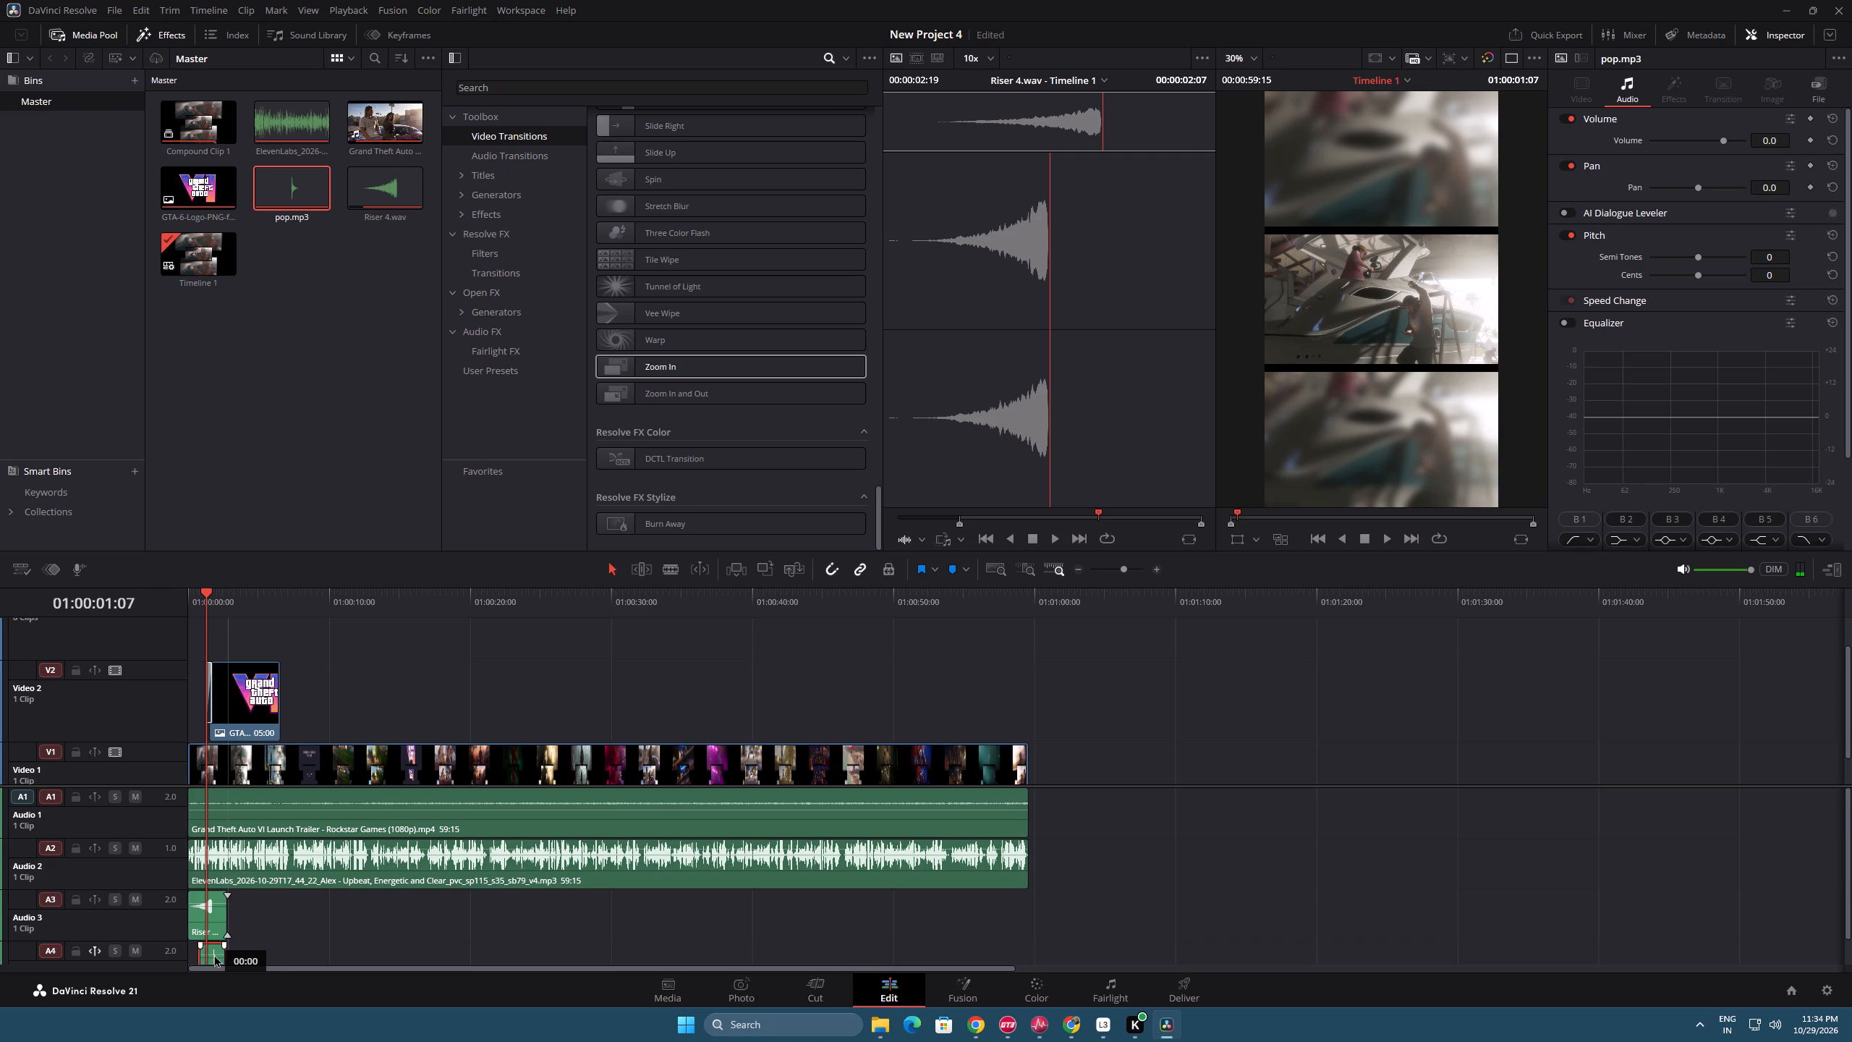
left_click_drag(213, 954, 212, 954)
key("space")
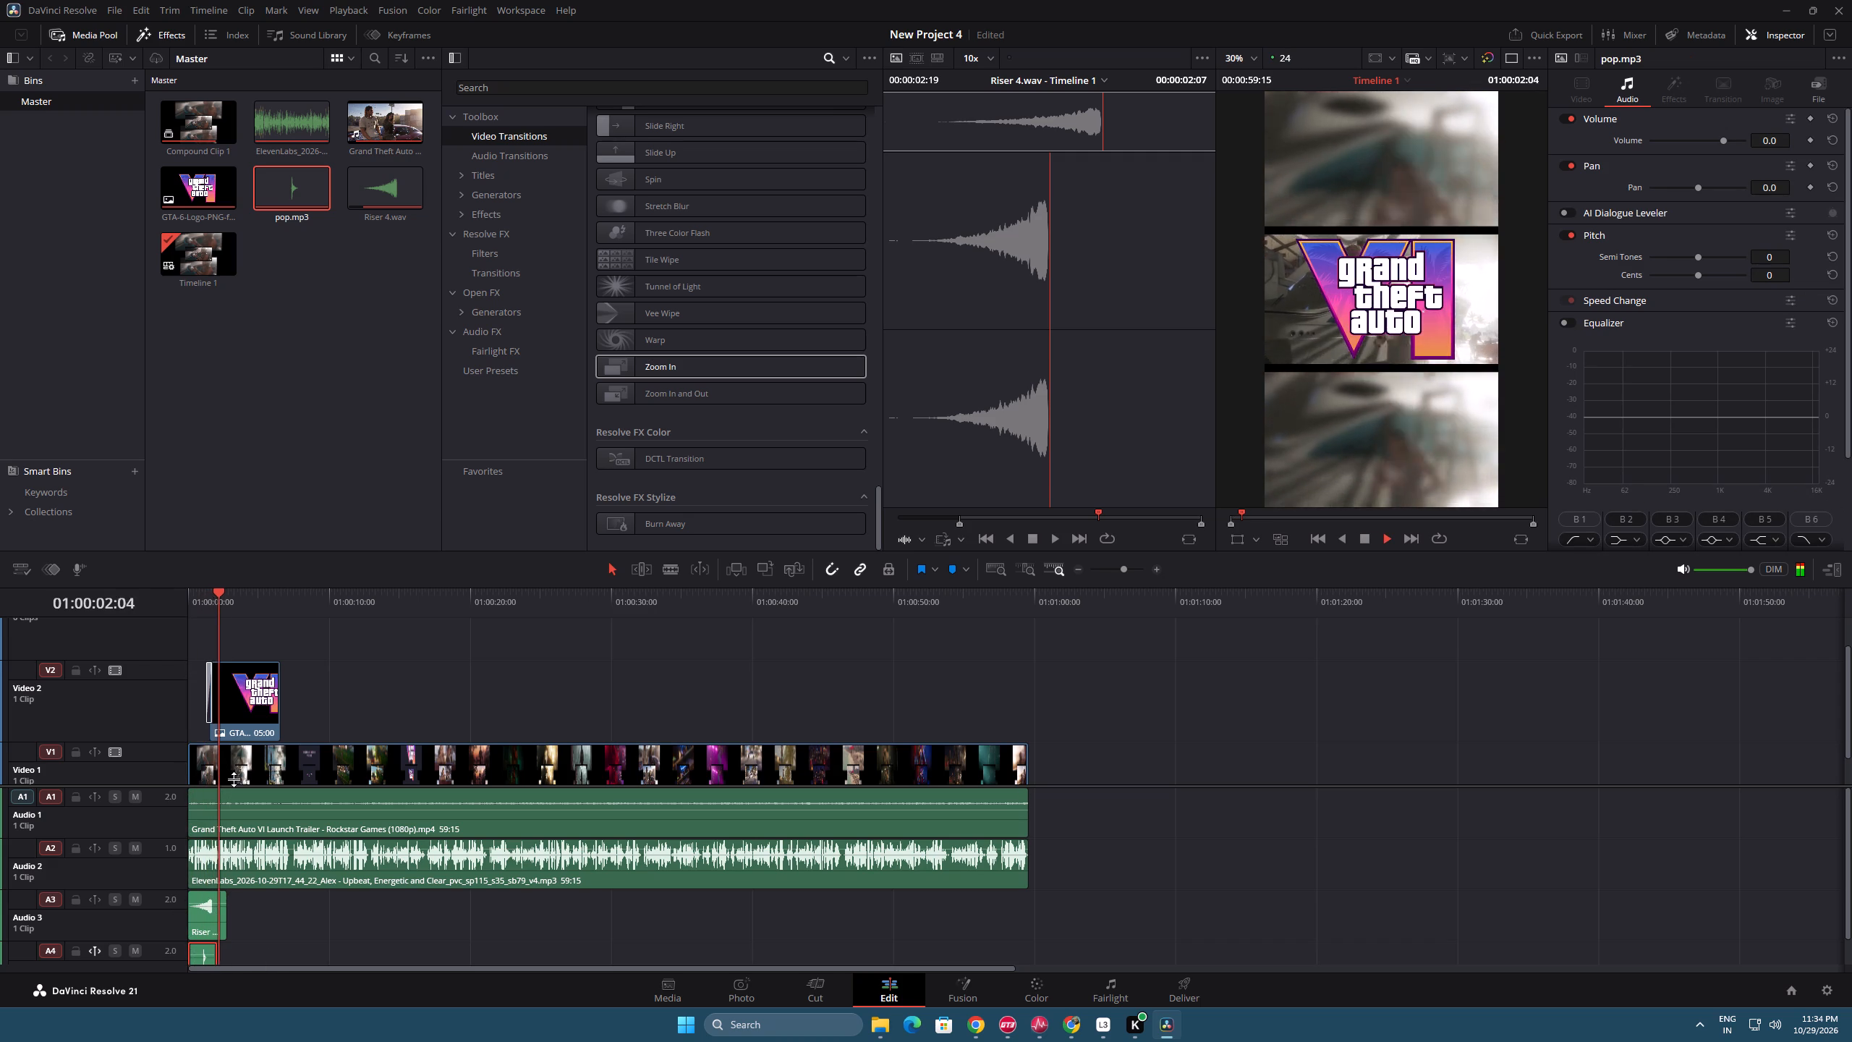
key("space")
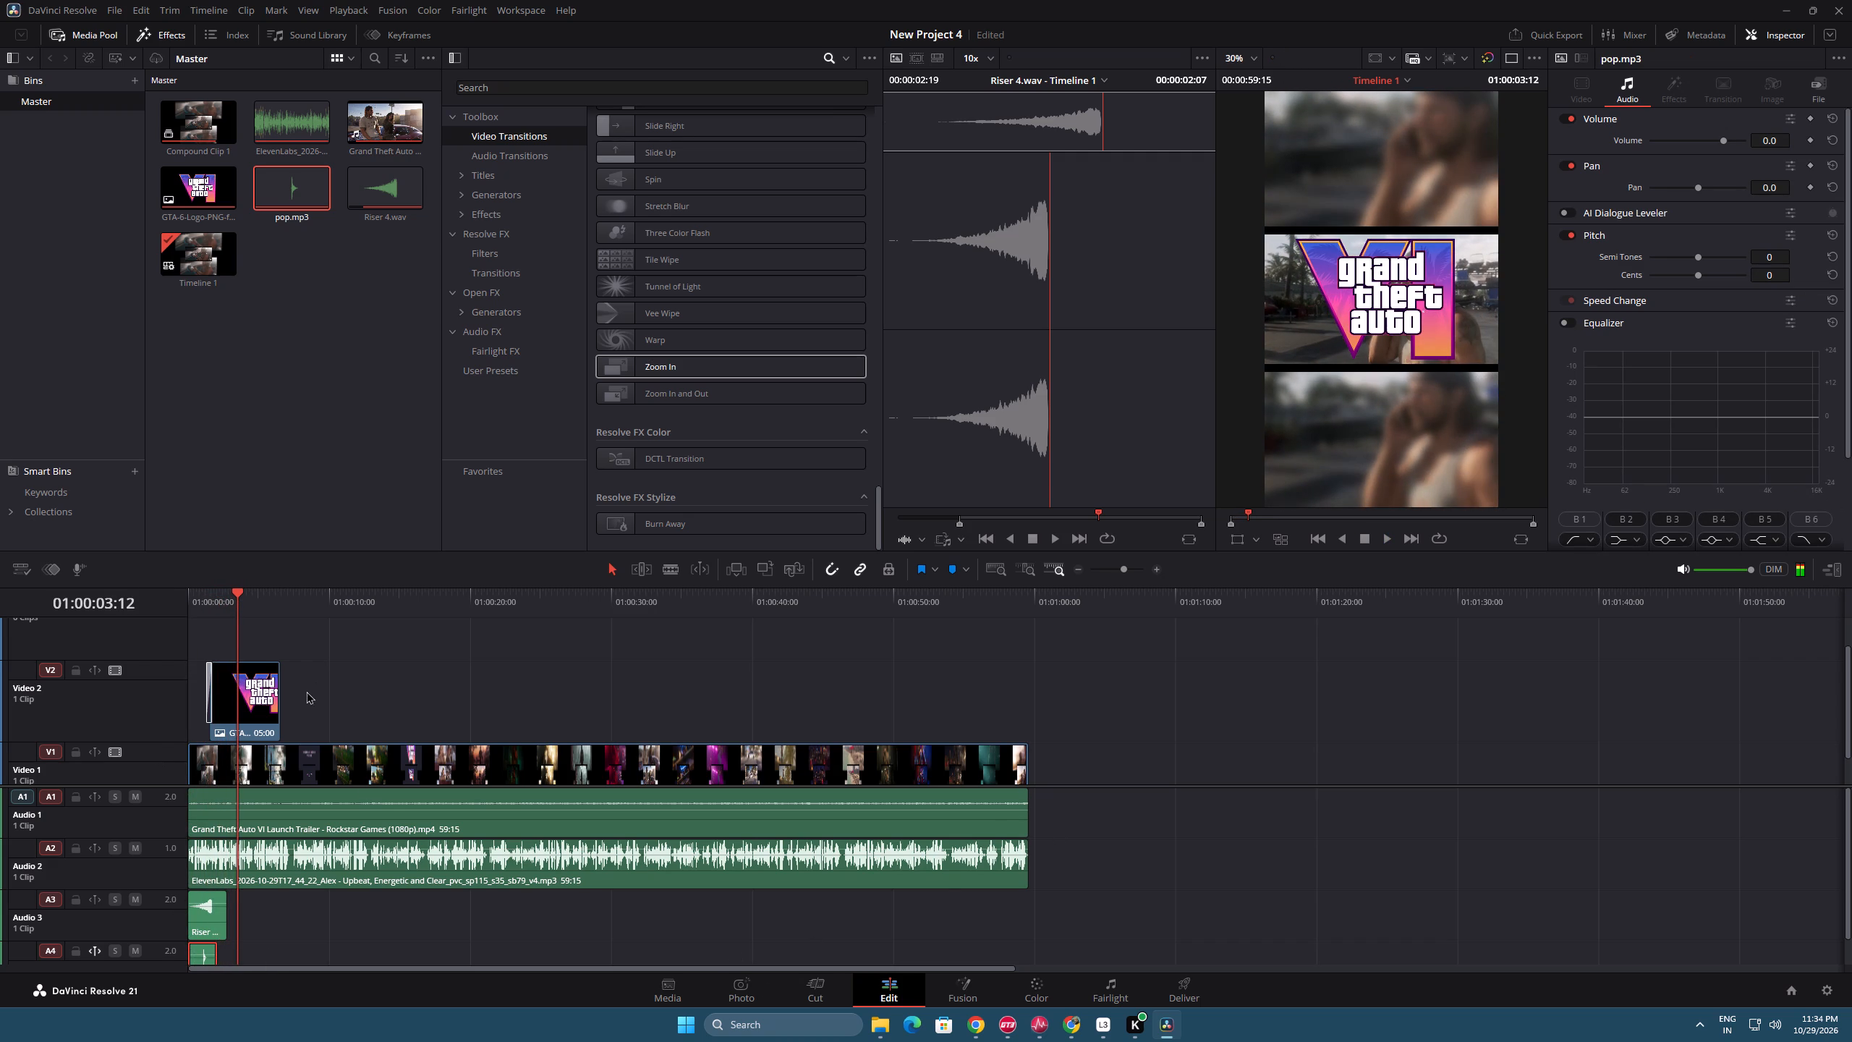
Trim the end of the GTA 6 logo clip on Video 2 back to about 5 seconds on the timeline.
left_click_drag(277, 694, 260, 692)
Raise the GTA 6 logo onto the upper blurred panel with Position Y 518, and play back its entrance.
left_click(248, 695)
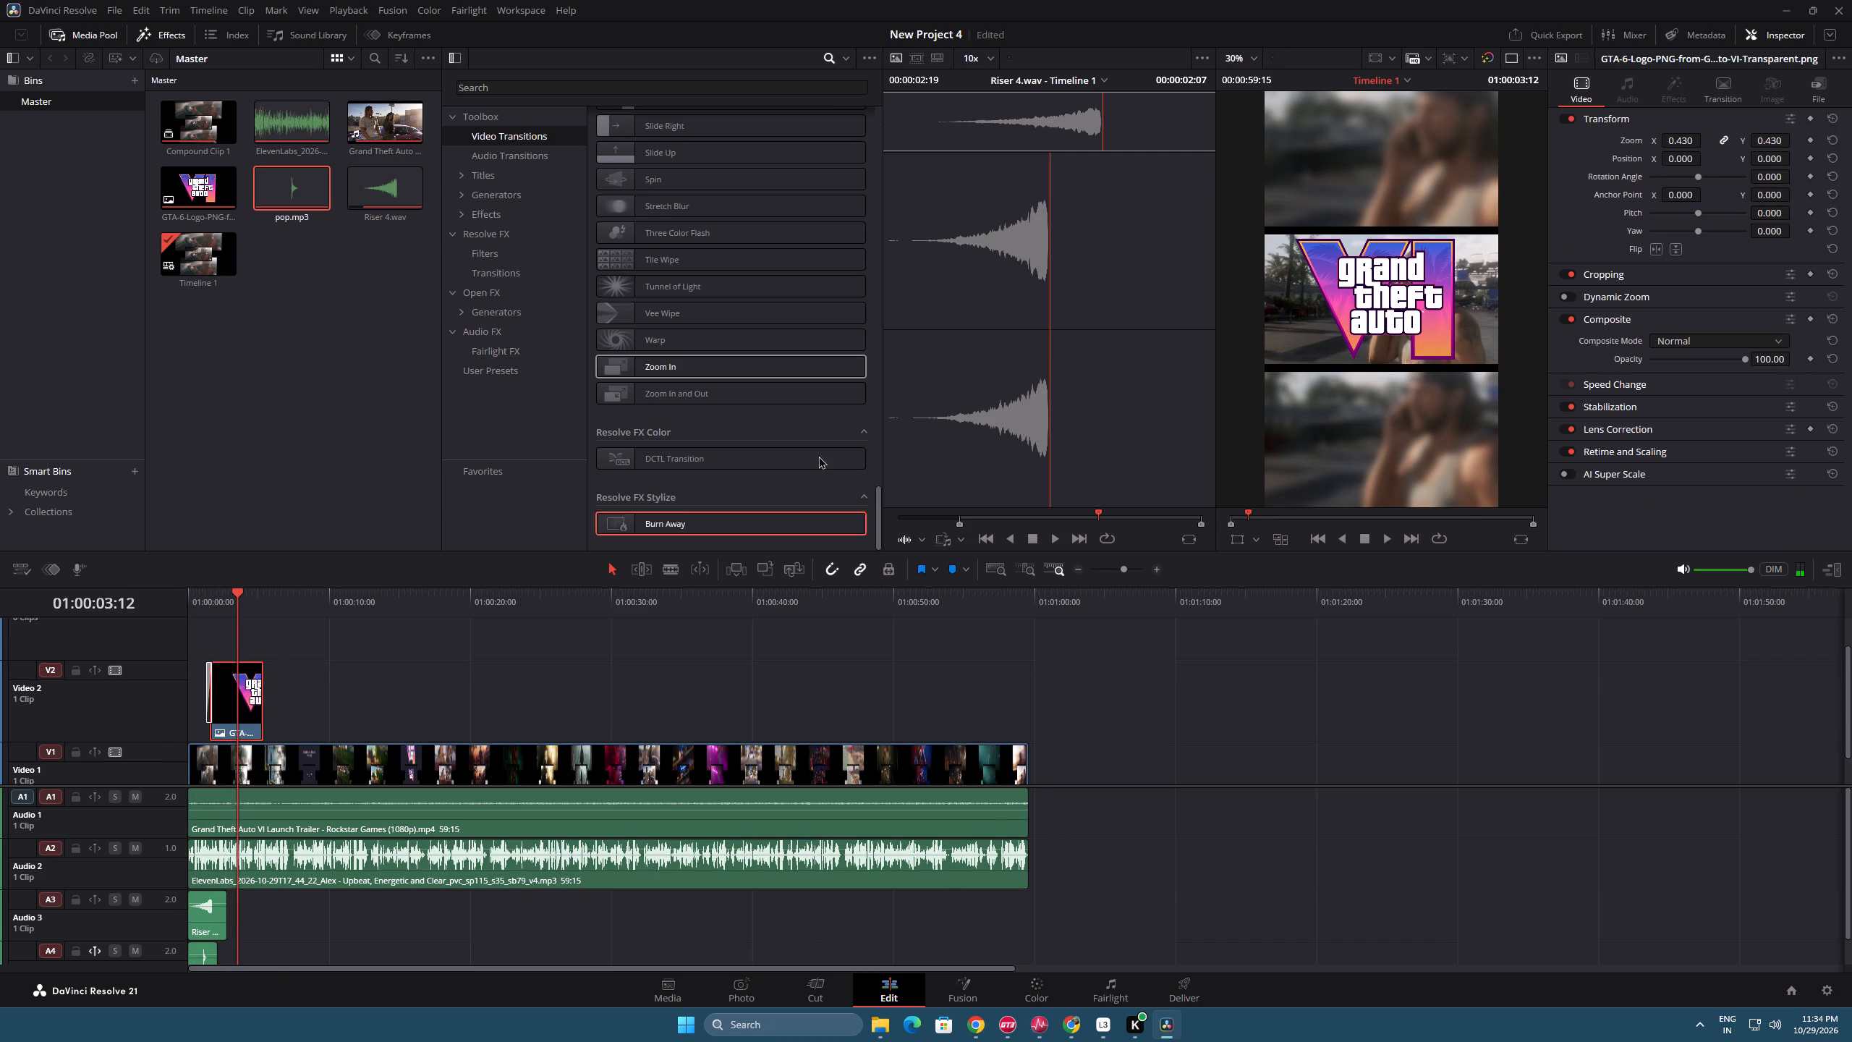
left_click_drag(1770, 158, 948, 521)
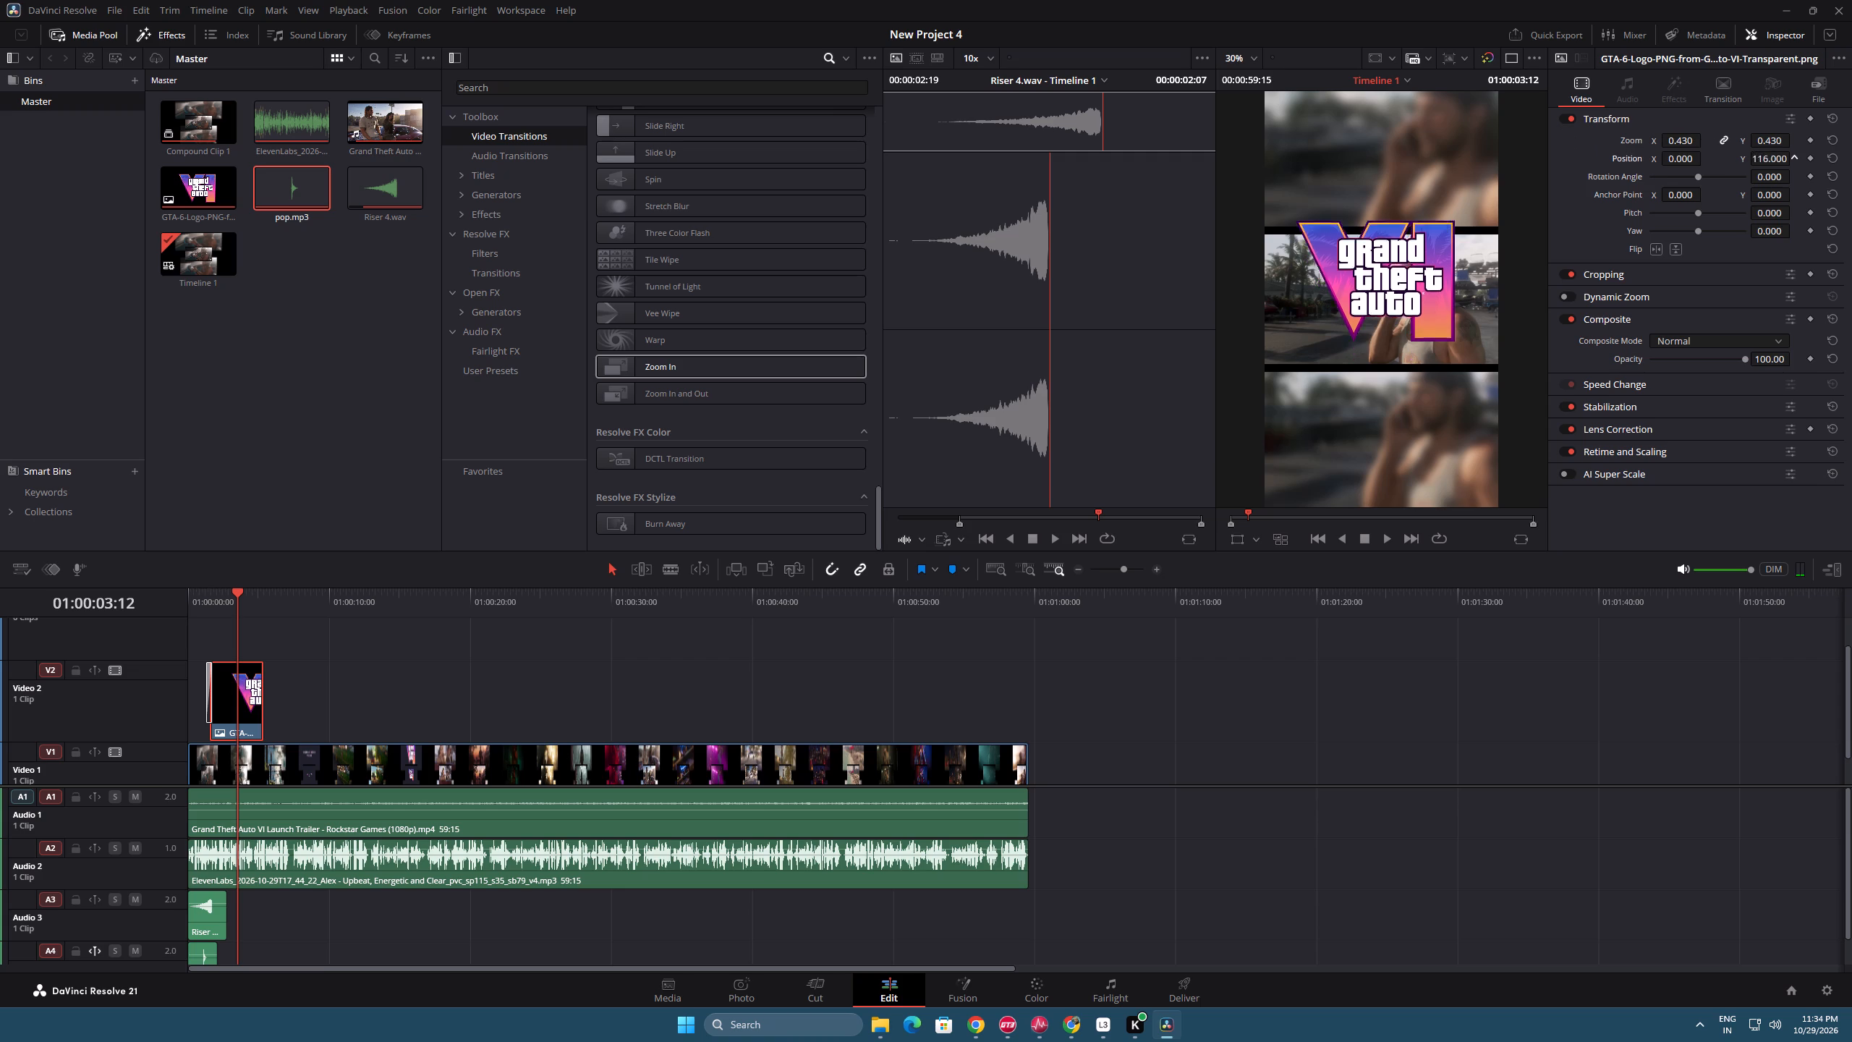
left_click_drag(948, 521, 1219, 554)
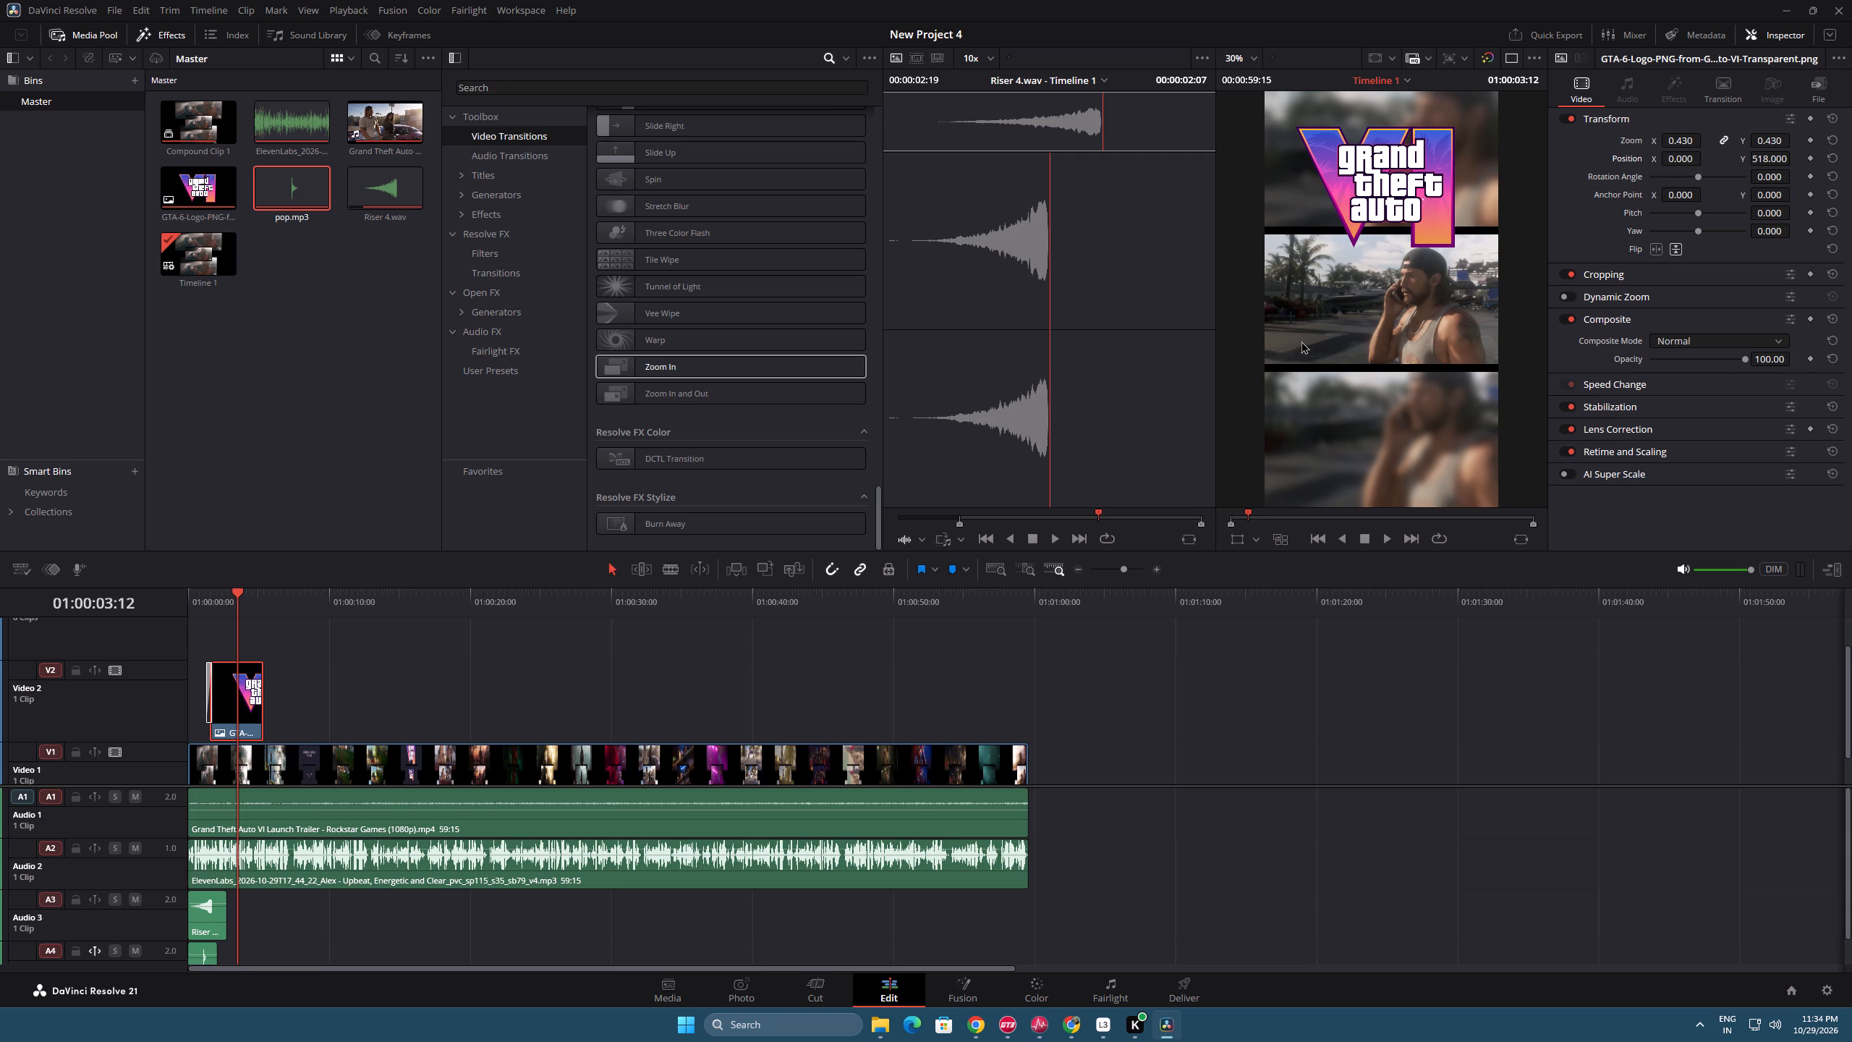
left_click_drag(232, 593, 207, 593)
key("space")
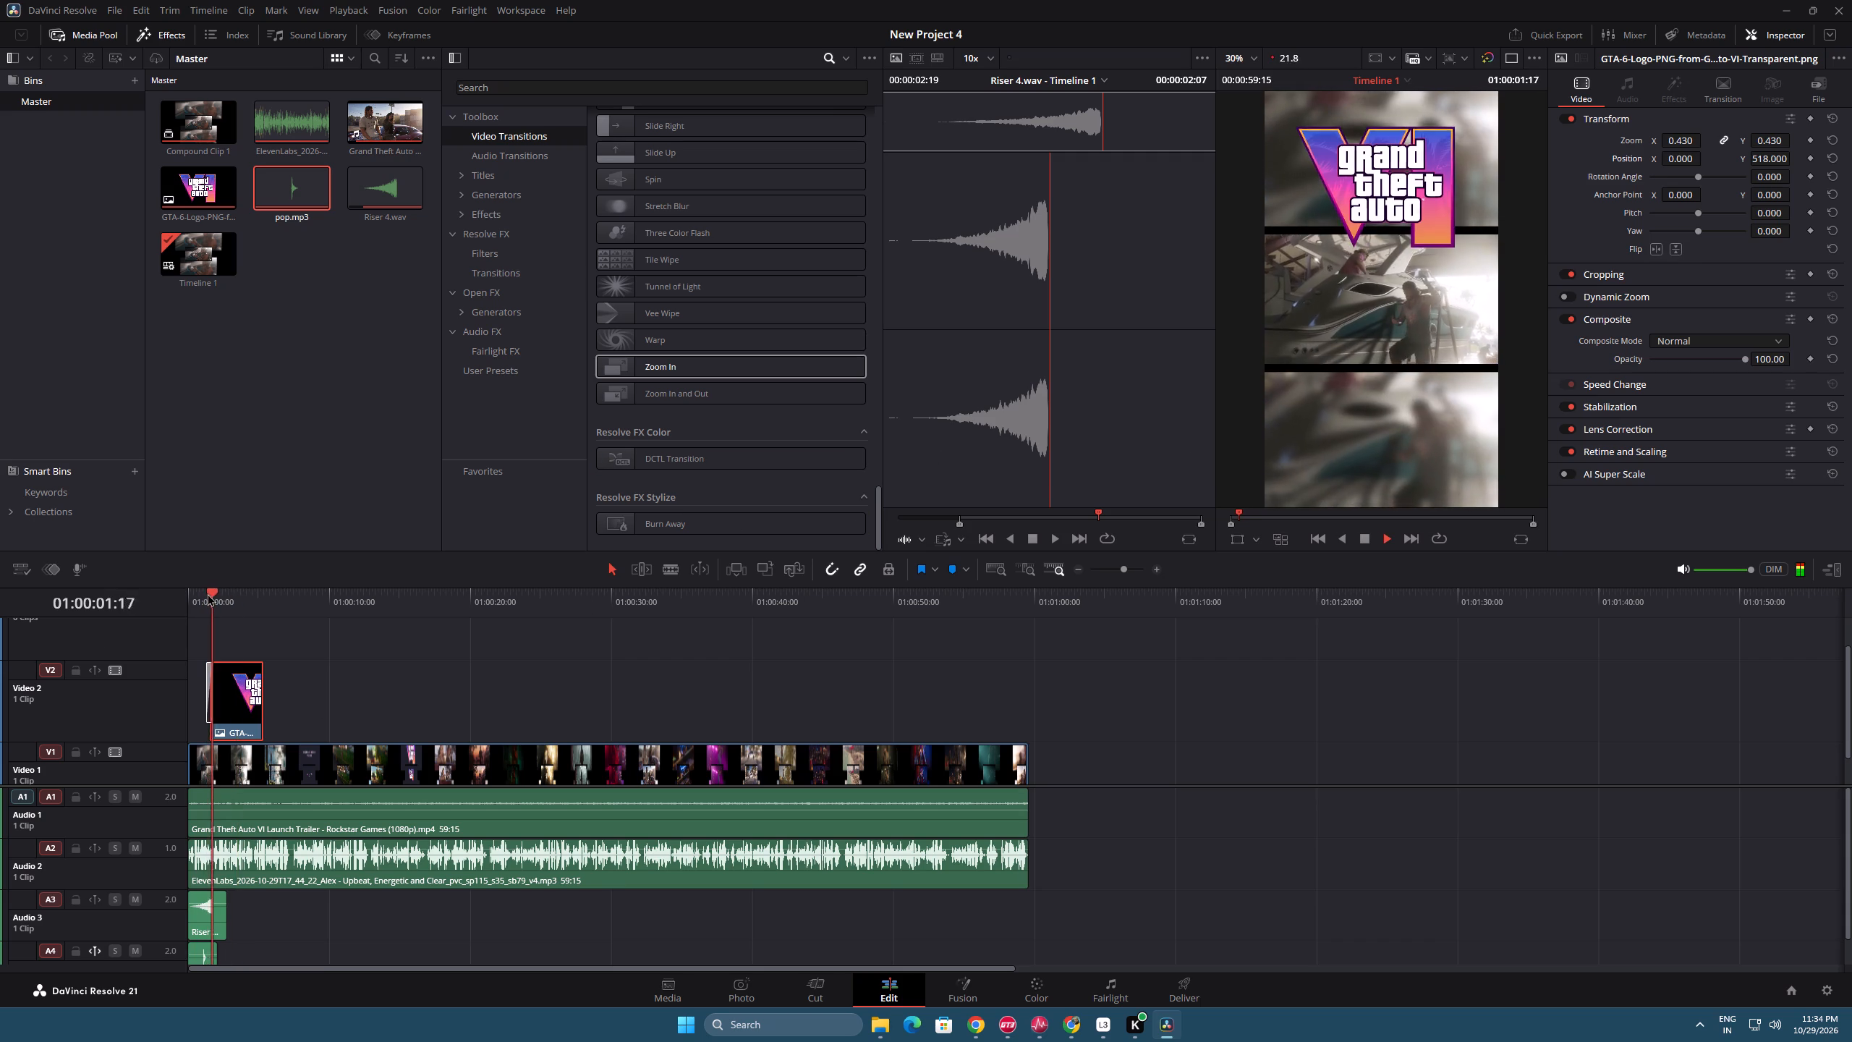
key("space")
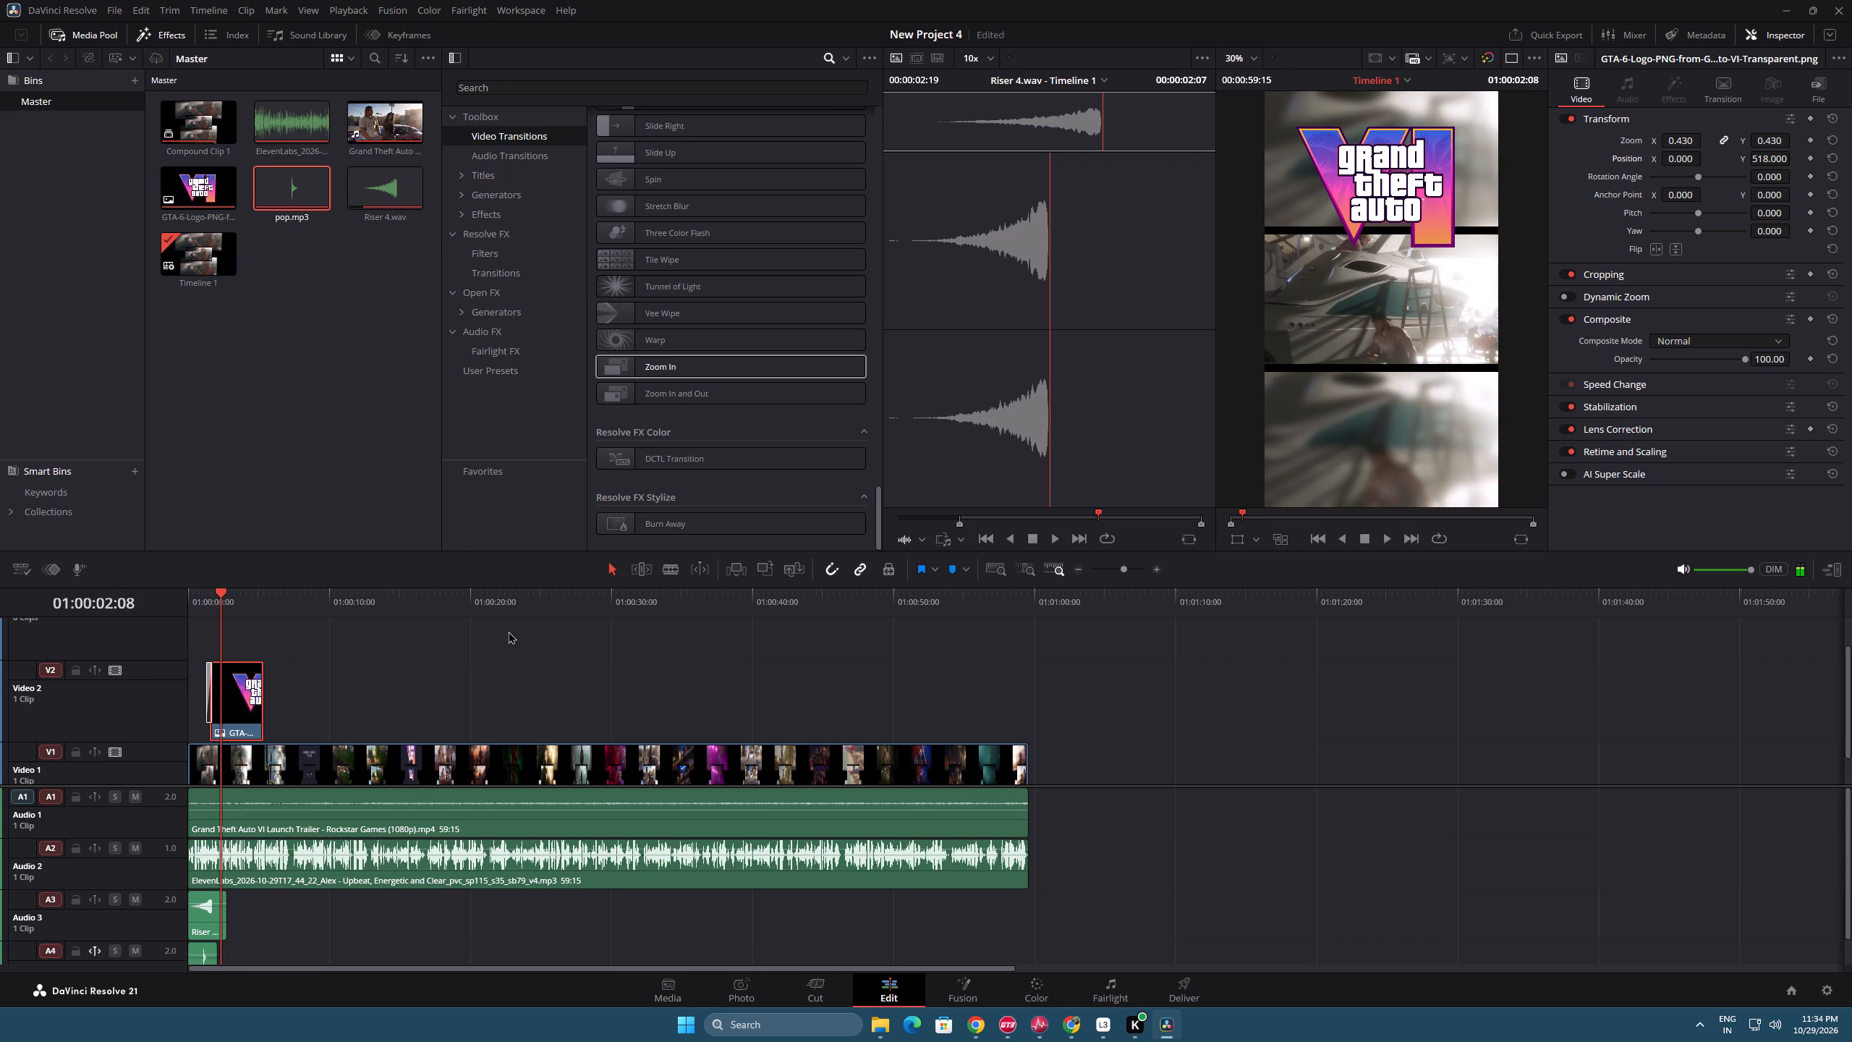
Shrink the Video 1 to 3 and Audio 1 to 3 timeline tracks to their minimum height.
left_click_drag(158, 661, 166, 730)
left_click_drag(163, 622, 162, 691)
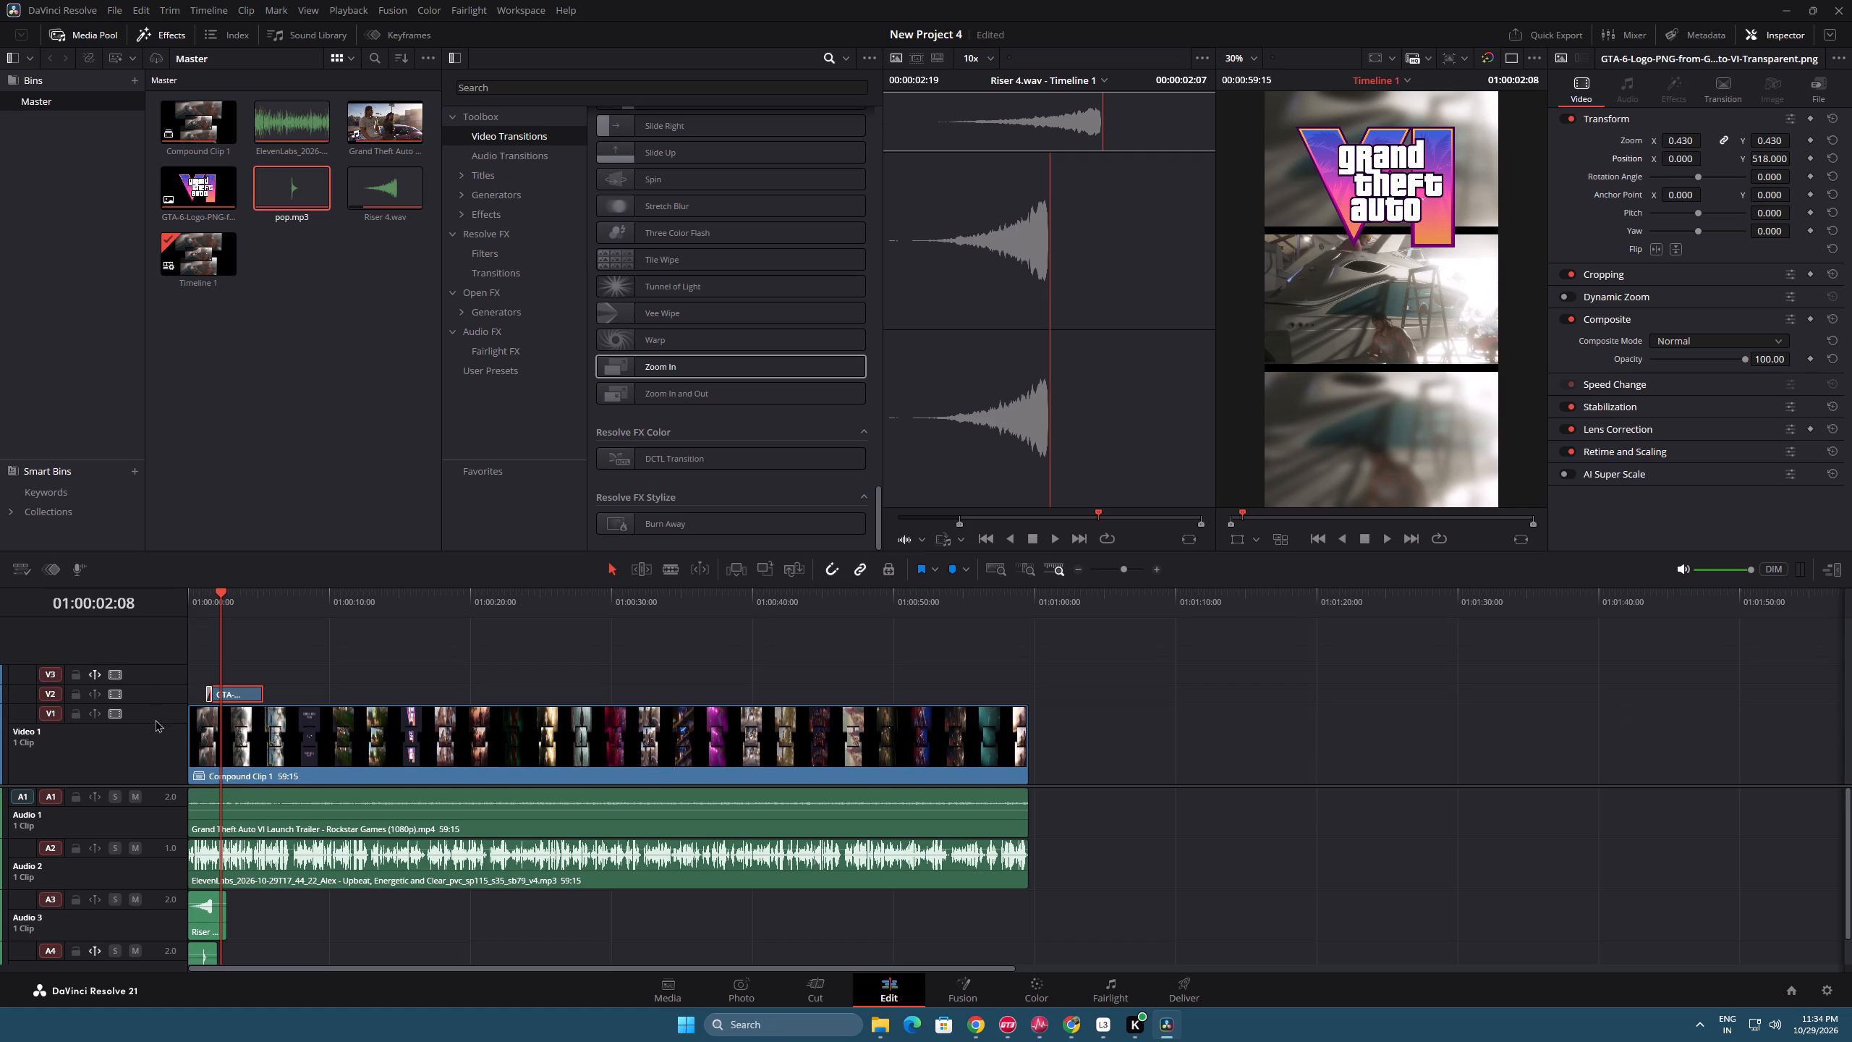
left_click_drag(155, 705, 143, 784)
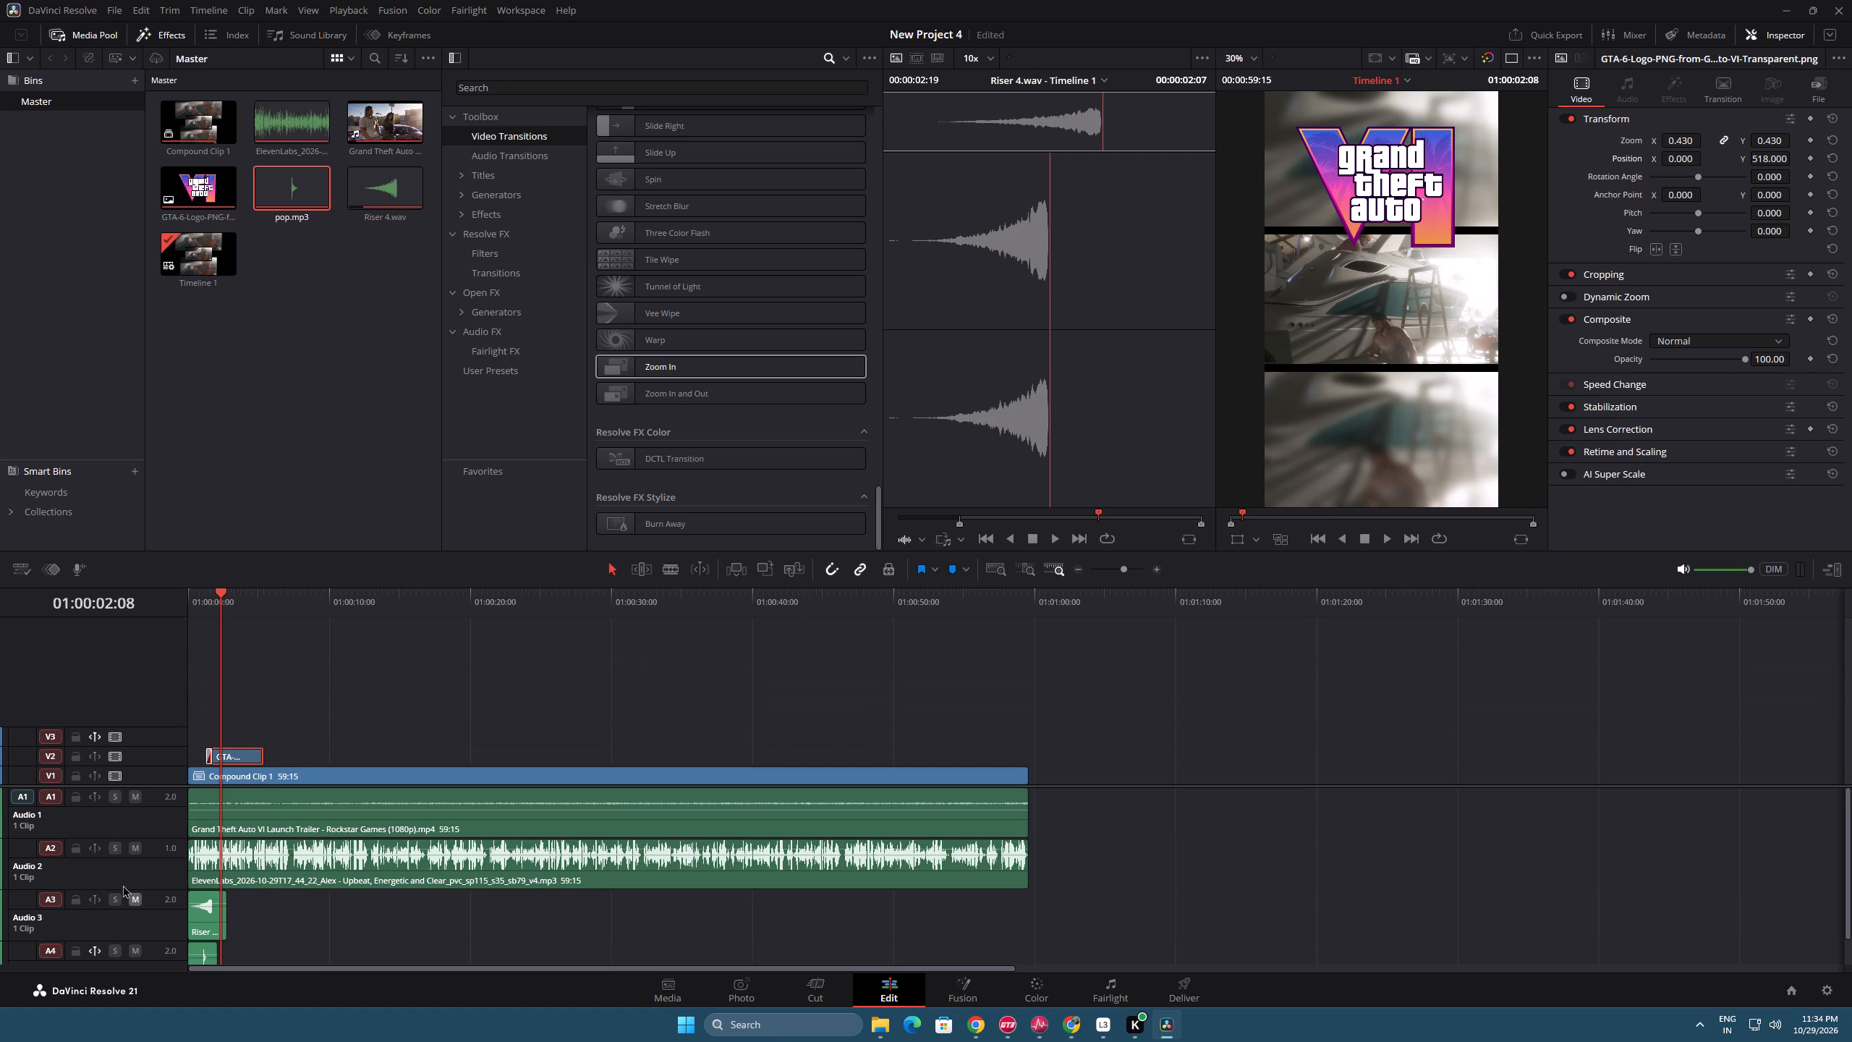
left_click(156, 839)
left_click_drag(156, 836, 152, 809)
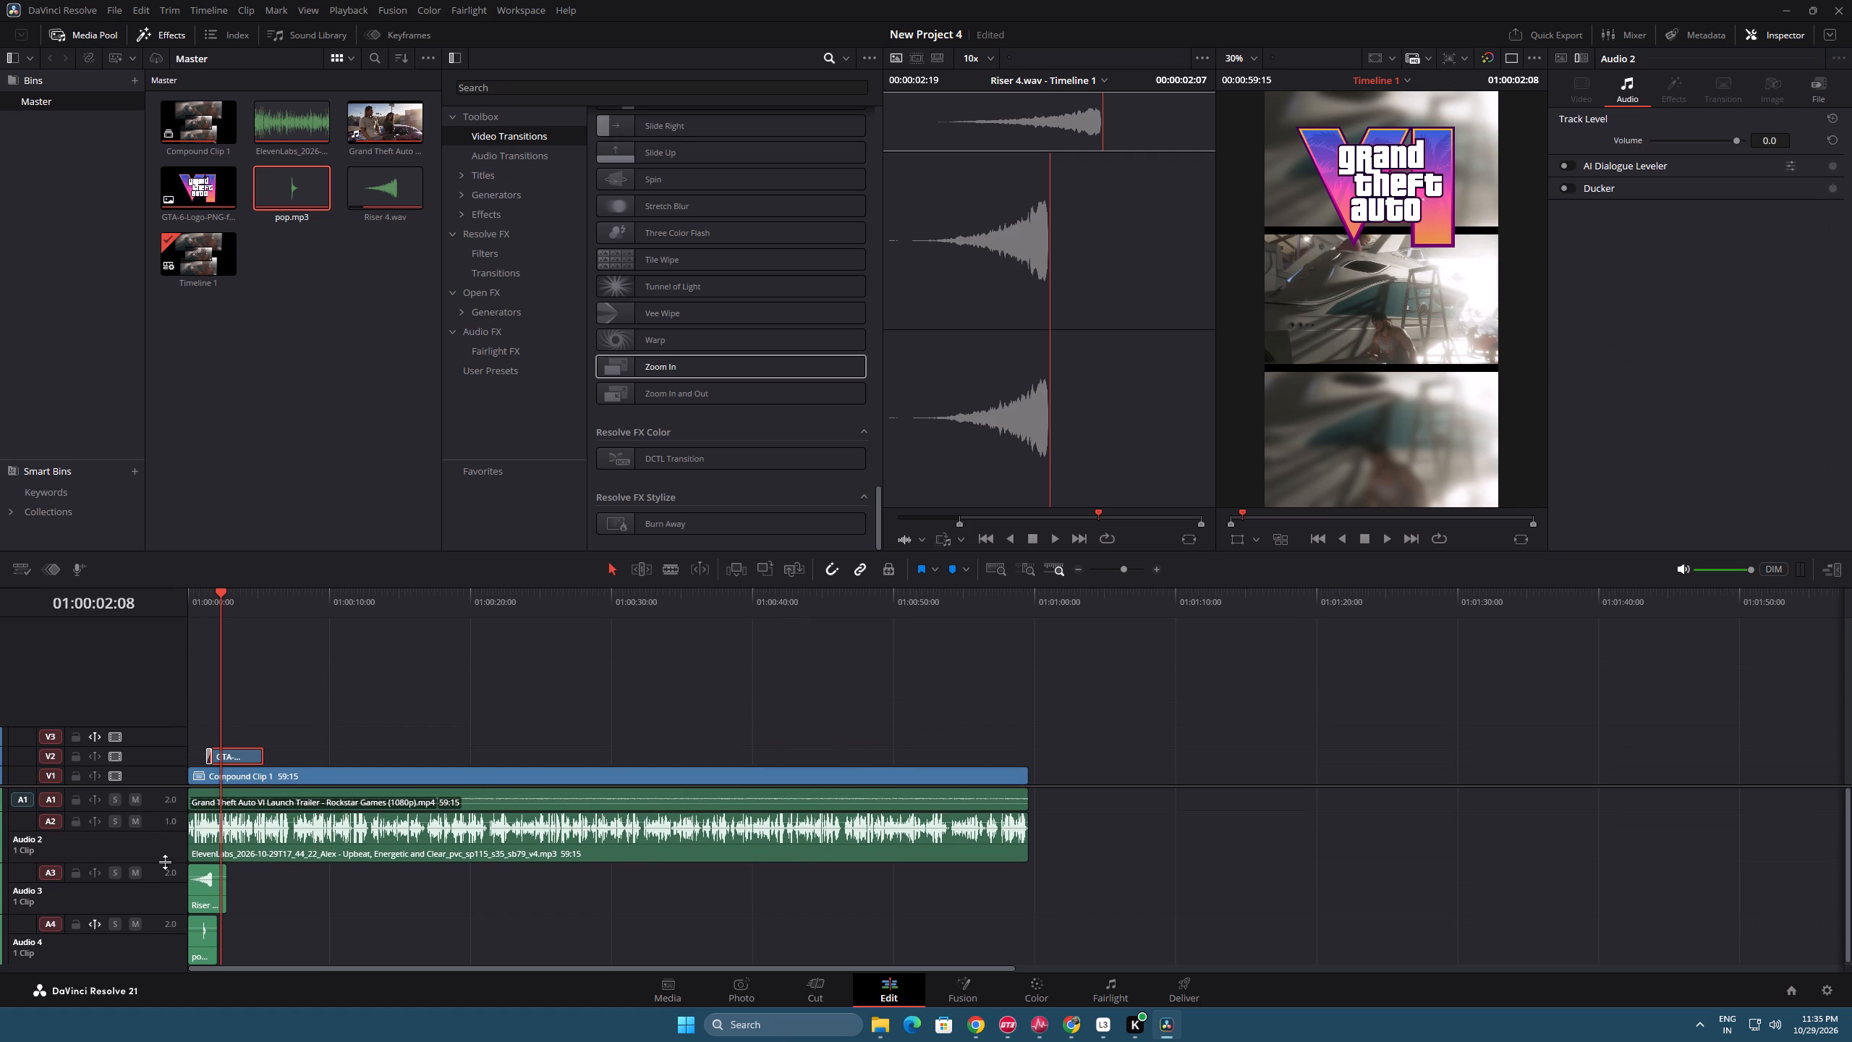
left_click_drag(165, 863, 165, 855)
left_click_drag(157, 861, 163, 820)
left_click(157, 884)
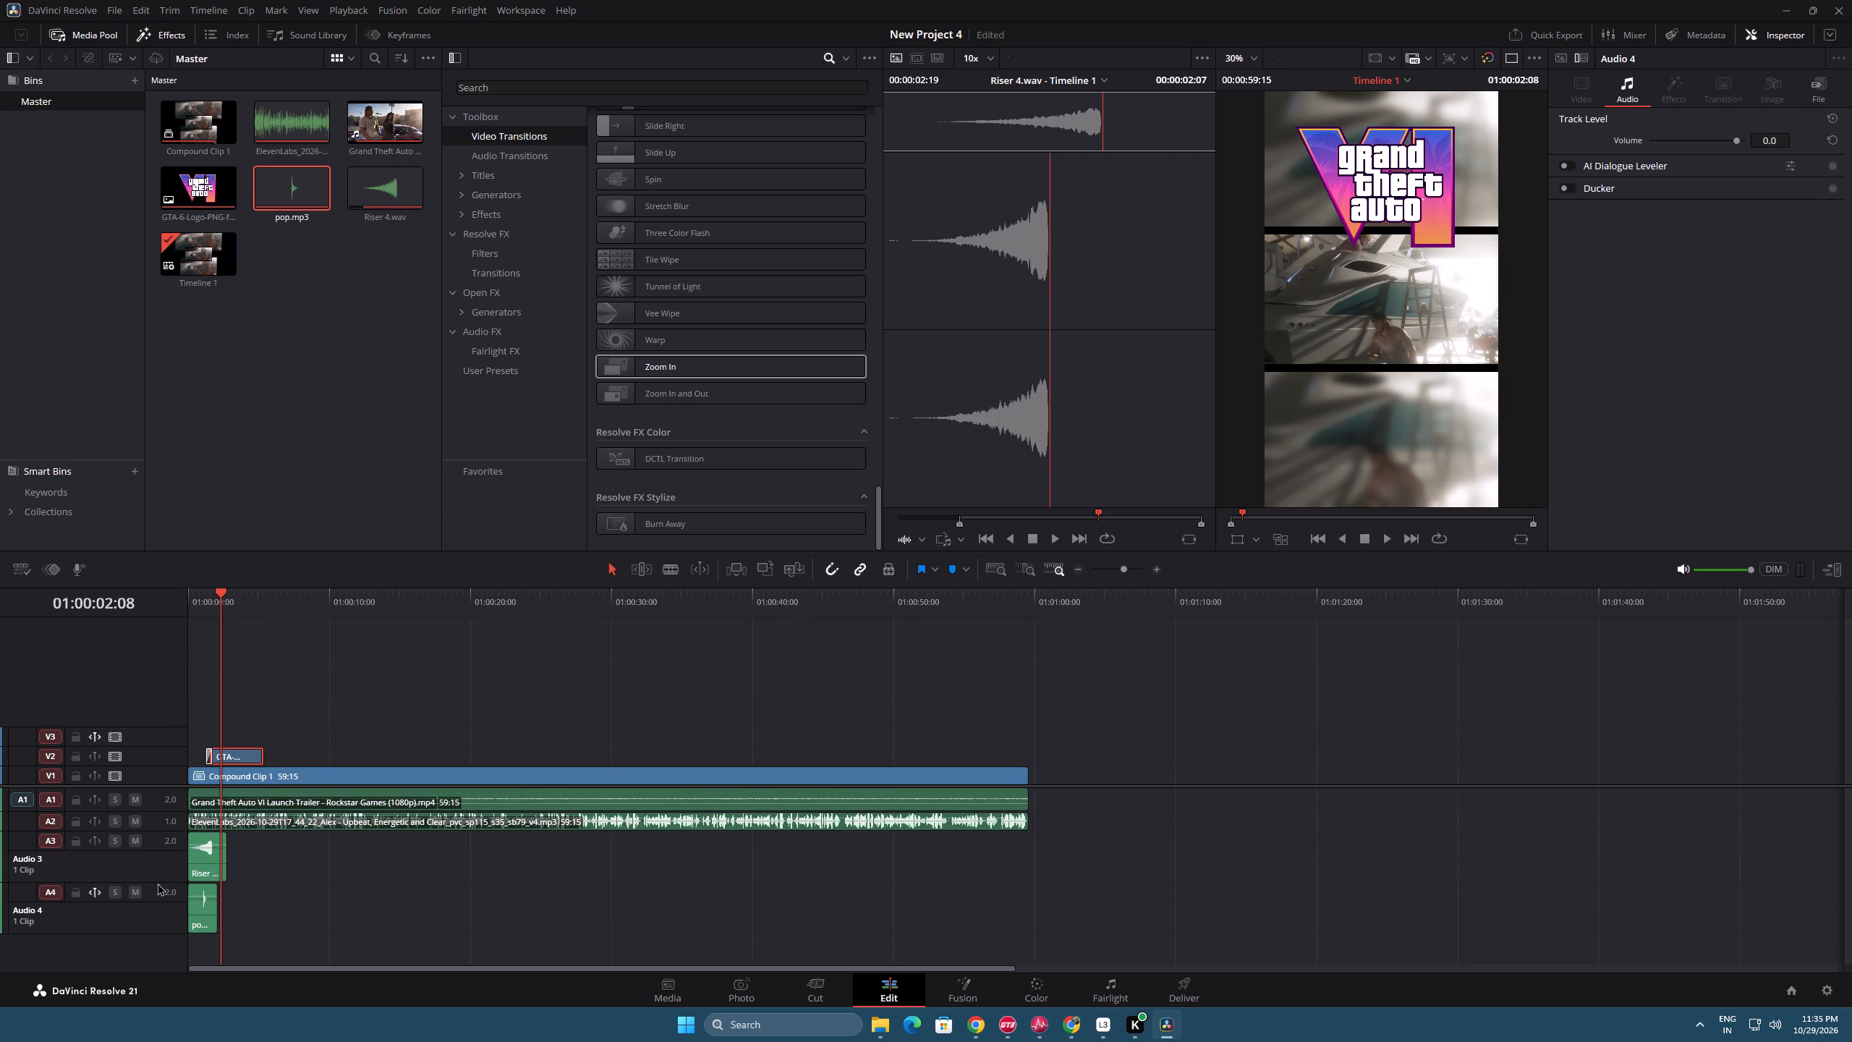
left_click_drag(156, 881, 157, 842)
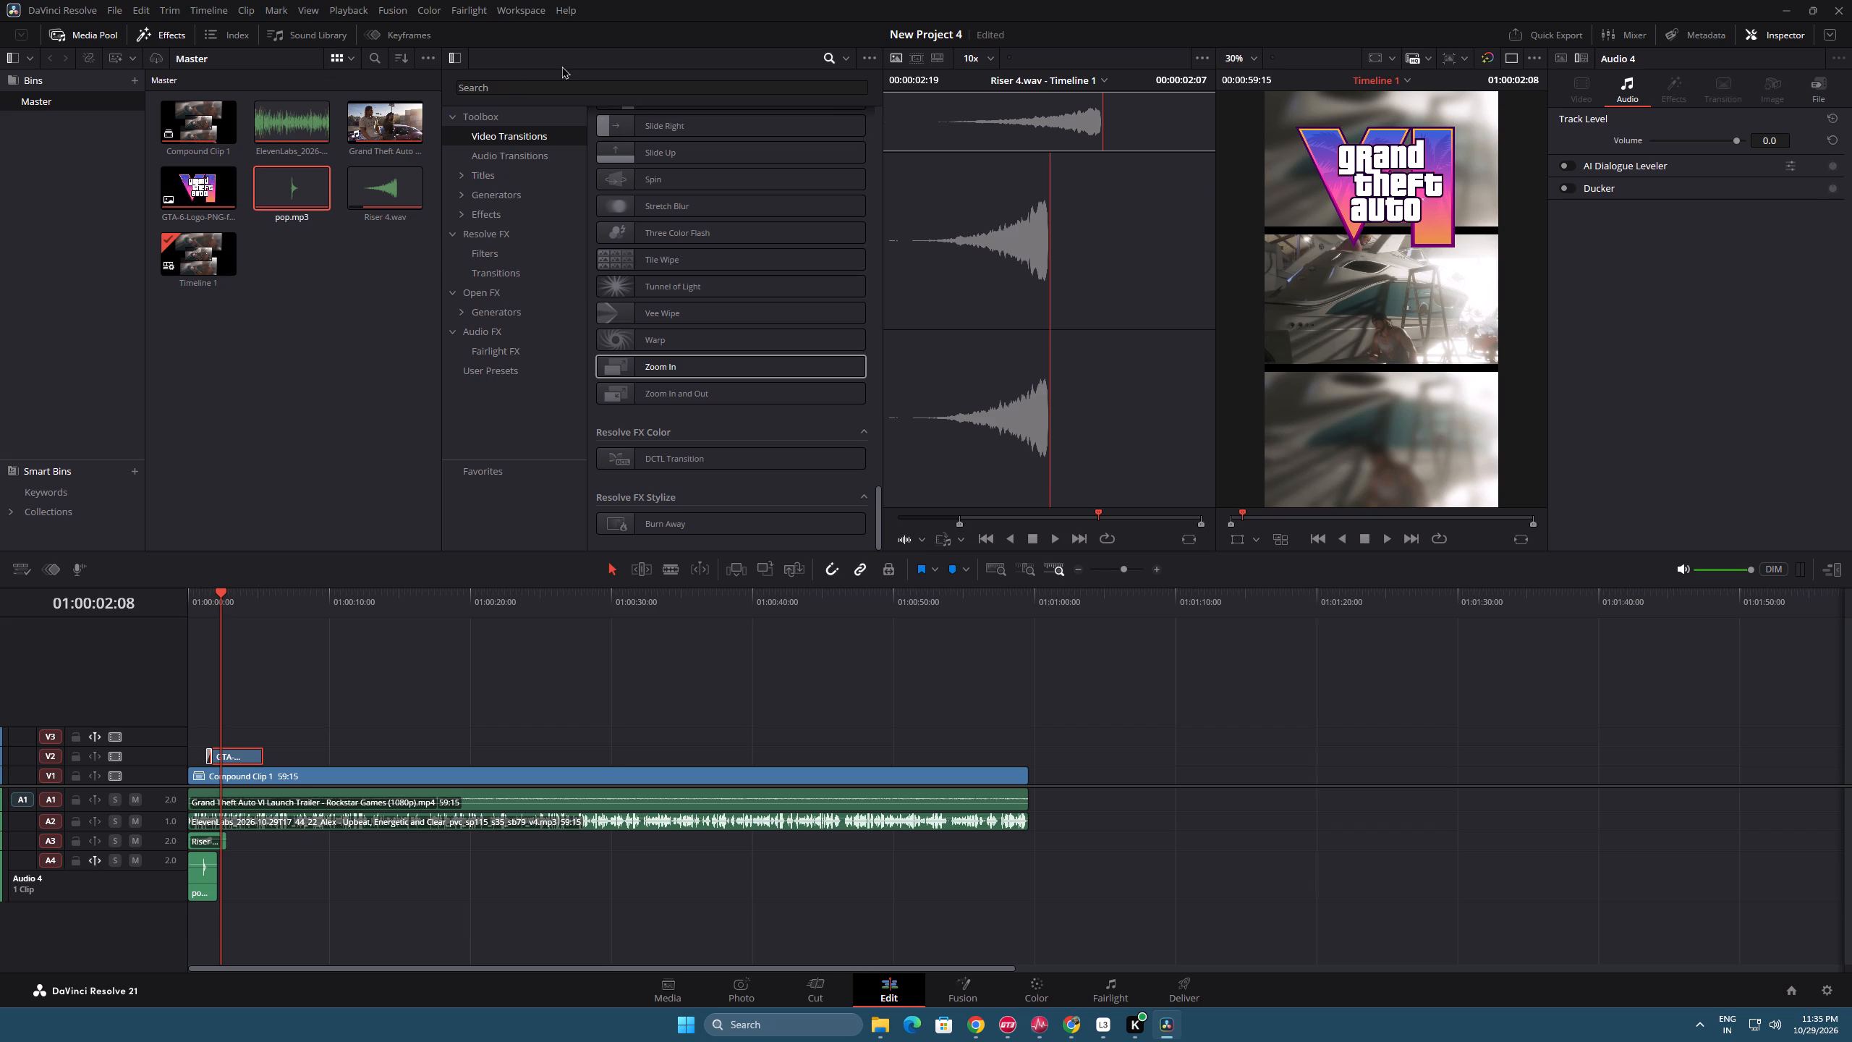
Find the Text+ title and place it on a new Video 4 track starting at 01:00:02:08.
left_click(508, 180)
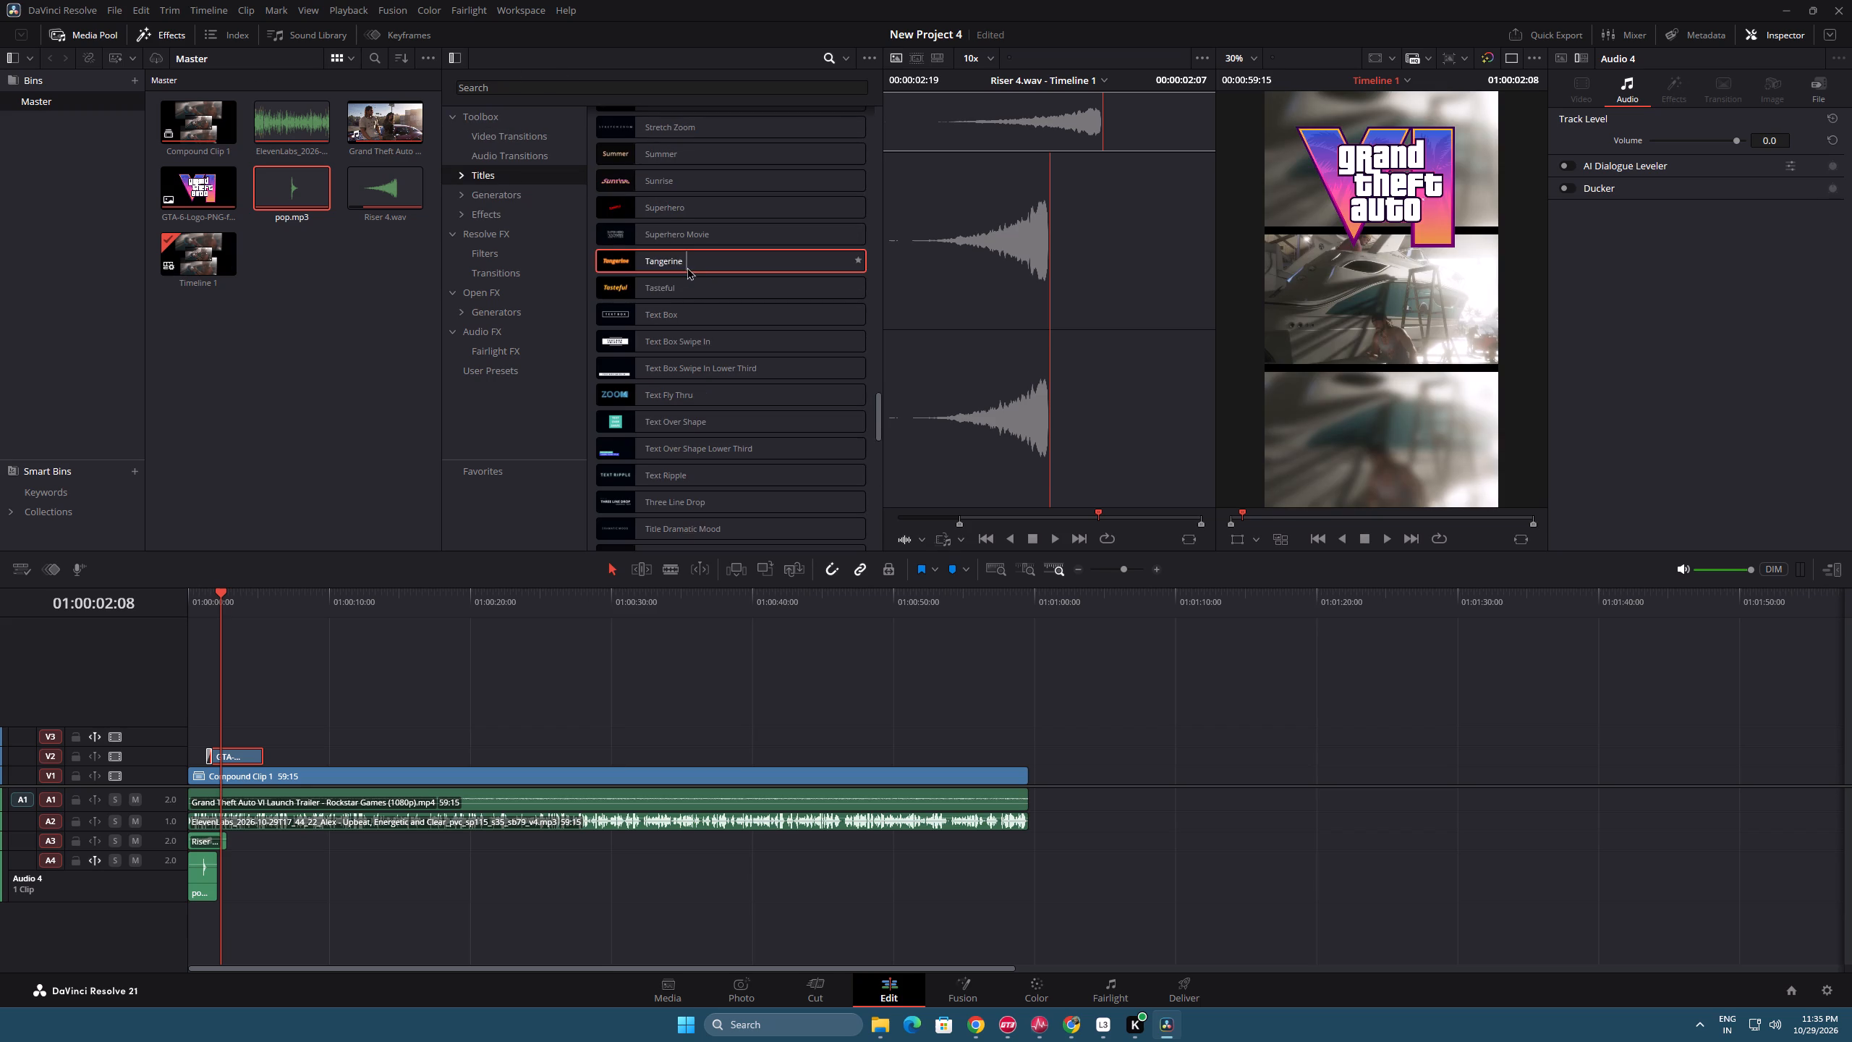
scroll(673, 402, "down", 1)
scroll(674, 402, "up", 20)
scroll(674, 402, "up", 3)
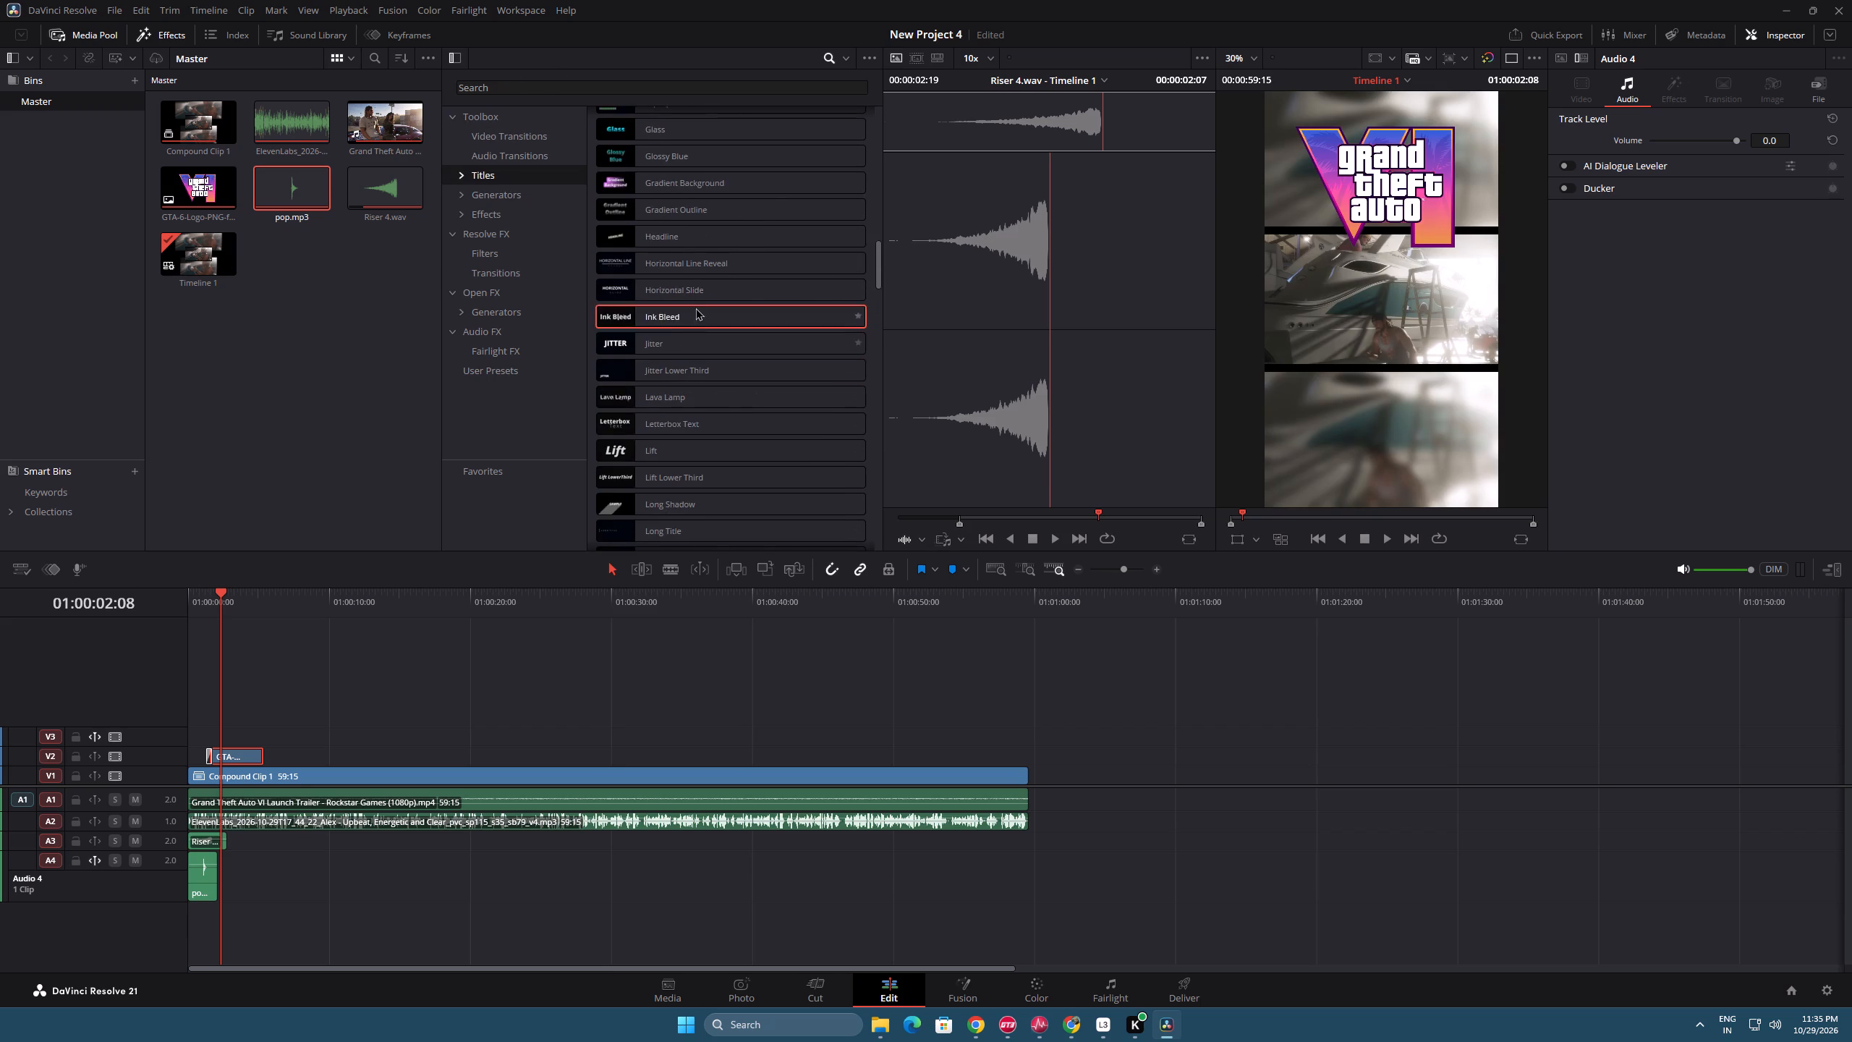
scroll(684, 268, "up", 20)
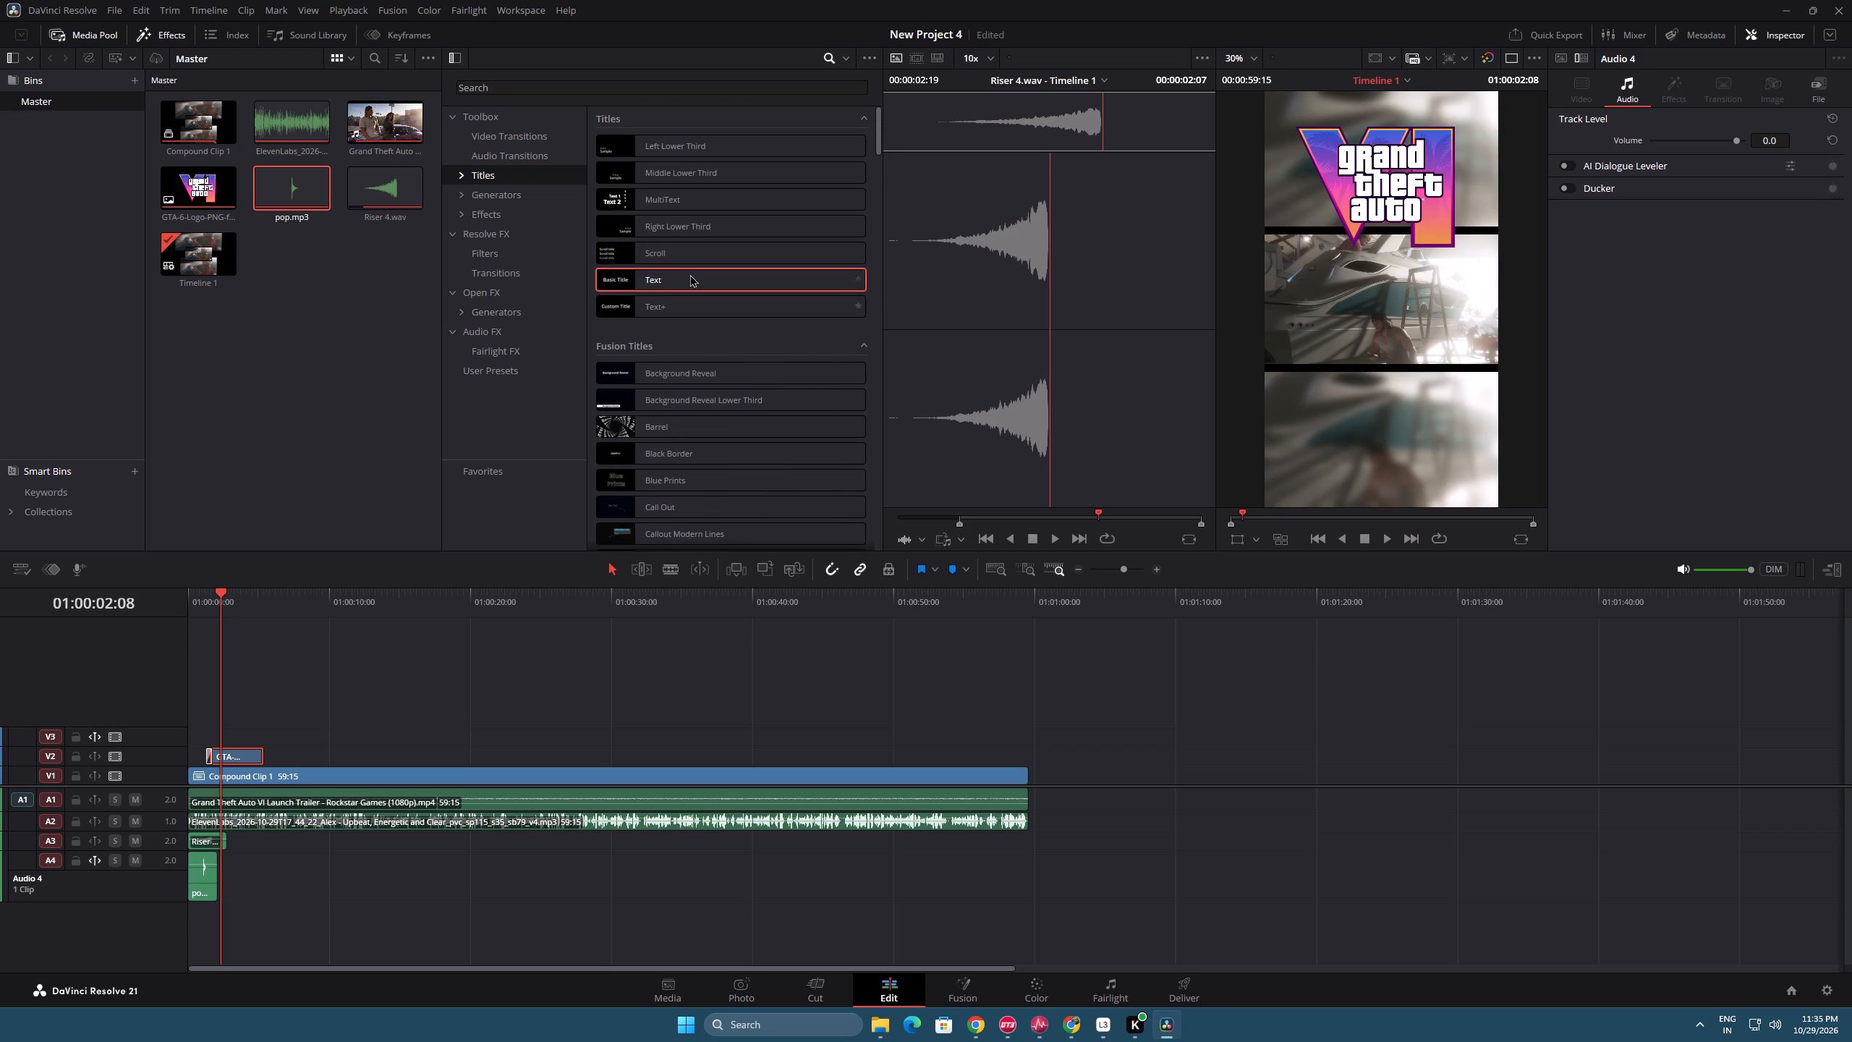
scroll(689, 274, "up", 6)
left_click_drag(689, 304, 221, 719)
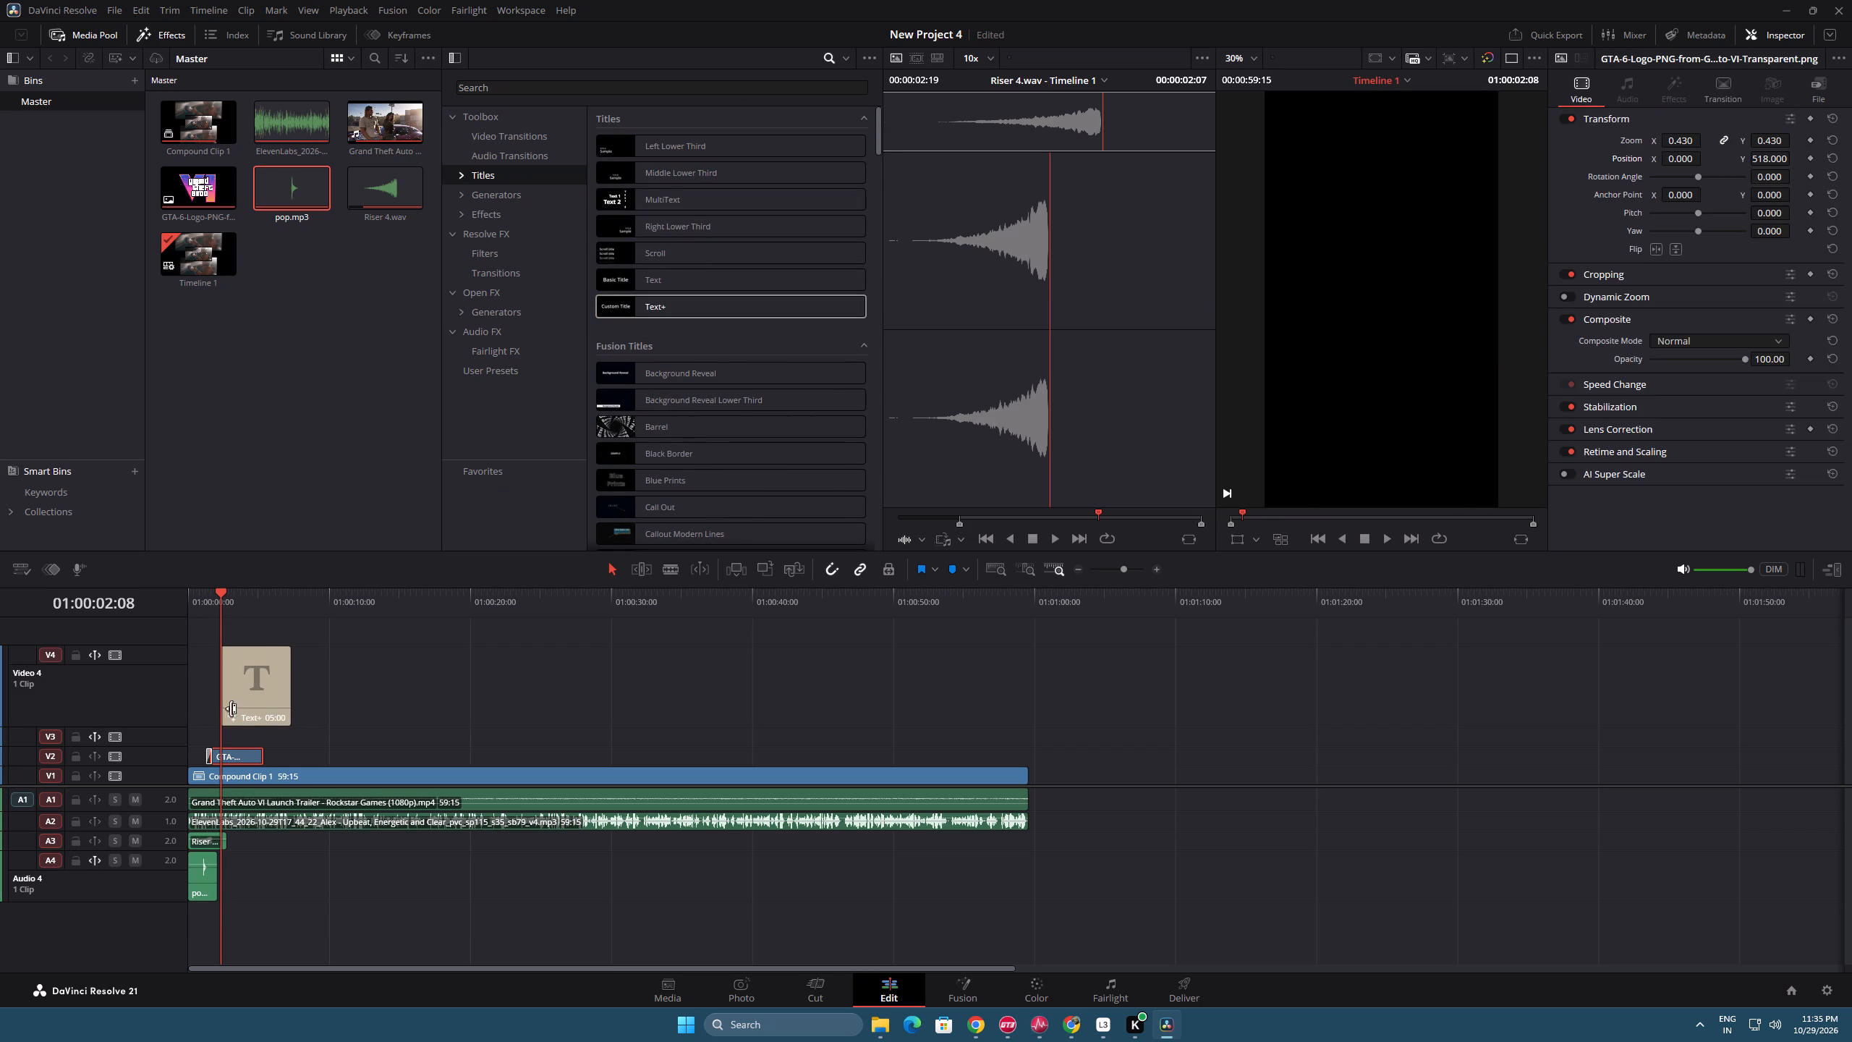
Replace the Text+ clip's placeholder text with "RUINED", previewing it at 01:00:02:19.
left_click(252, 697)
left_click_drag(226, 591, 232, 594)
left_click_drag(1649, 221, 1430, 220)
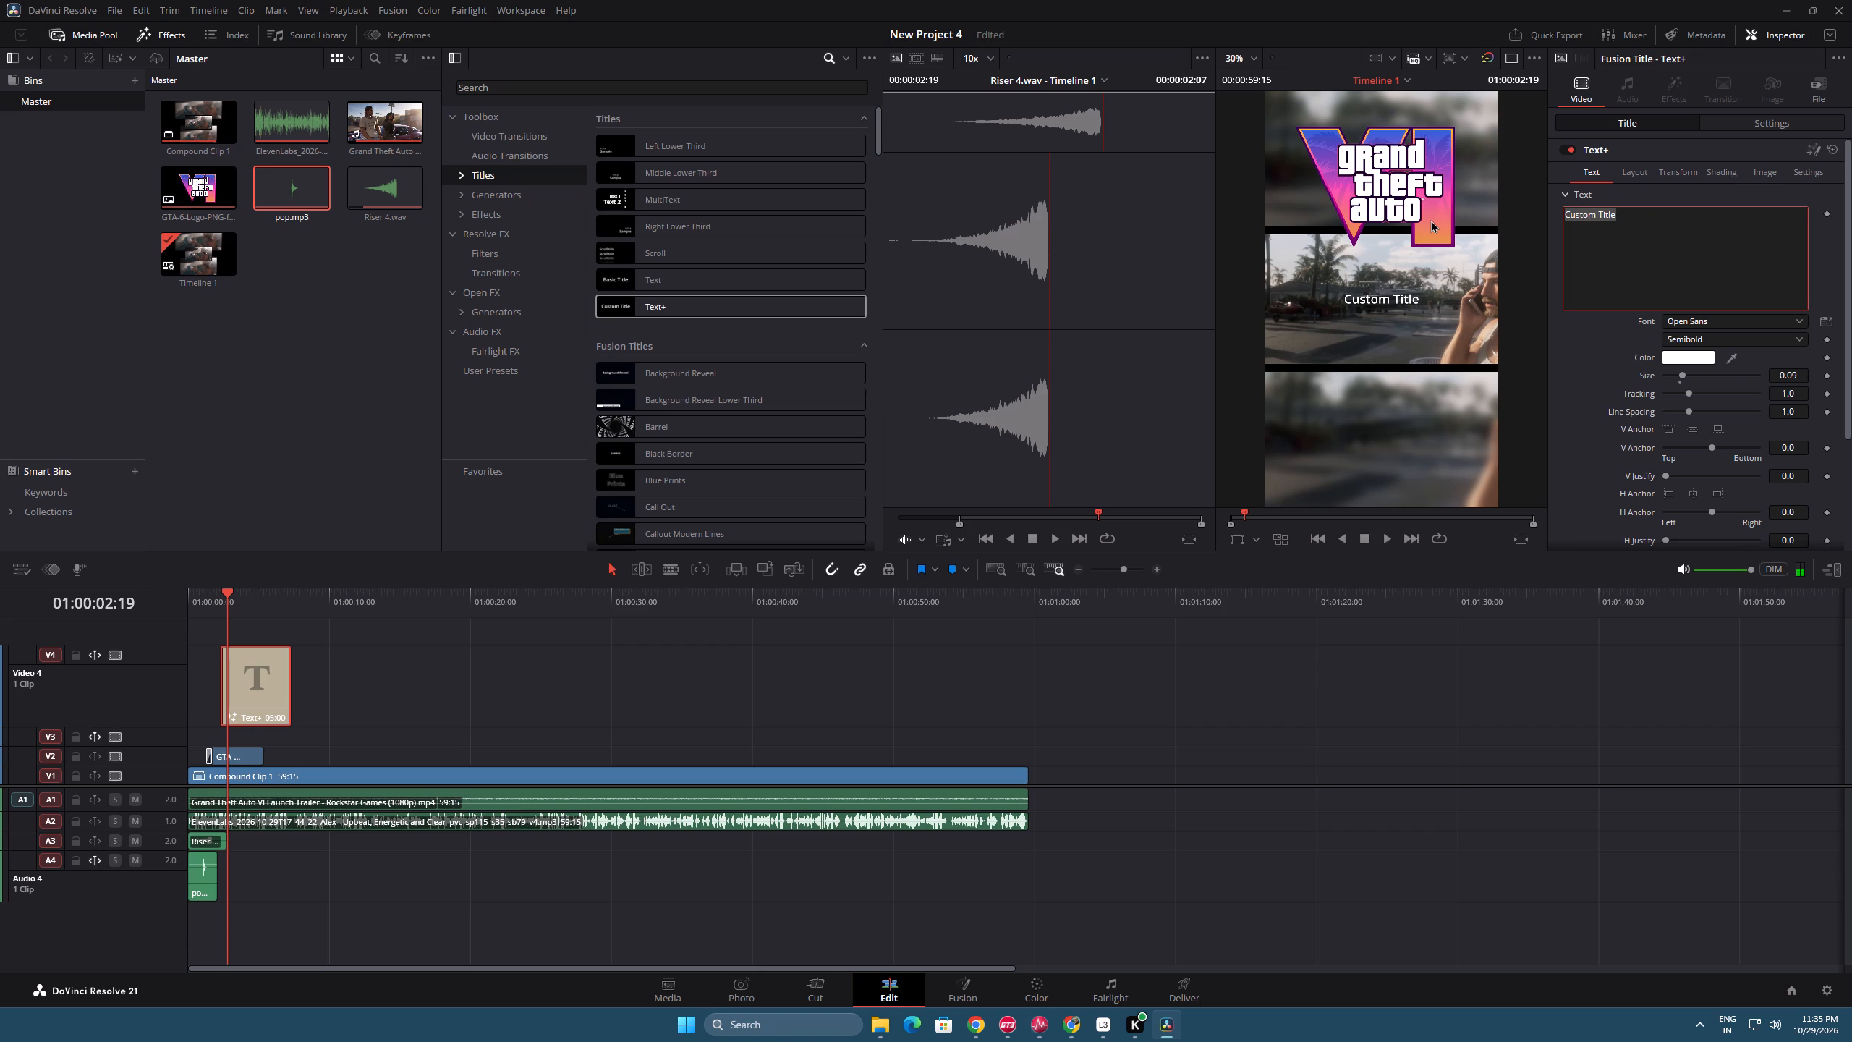
type("RUINED")
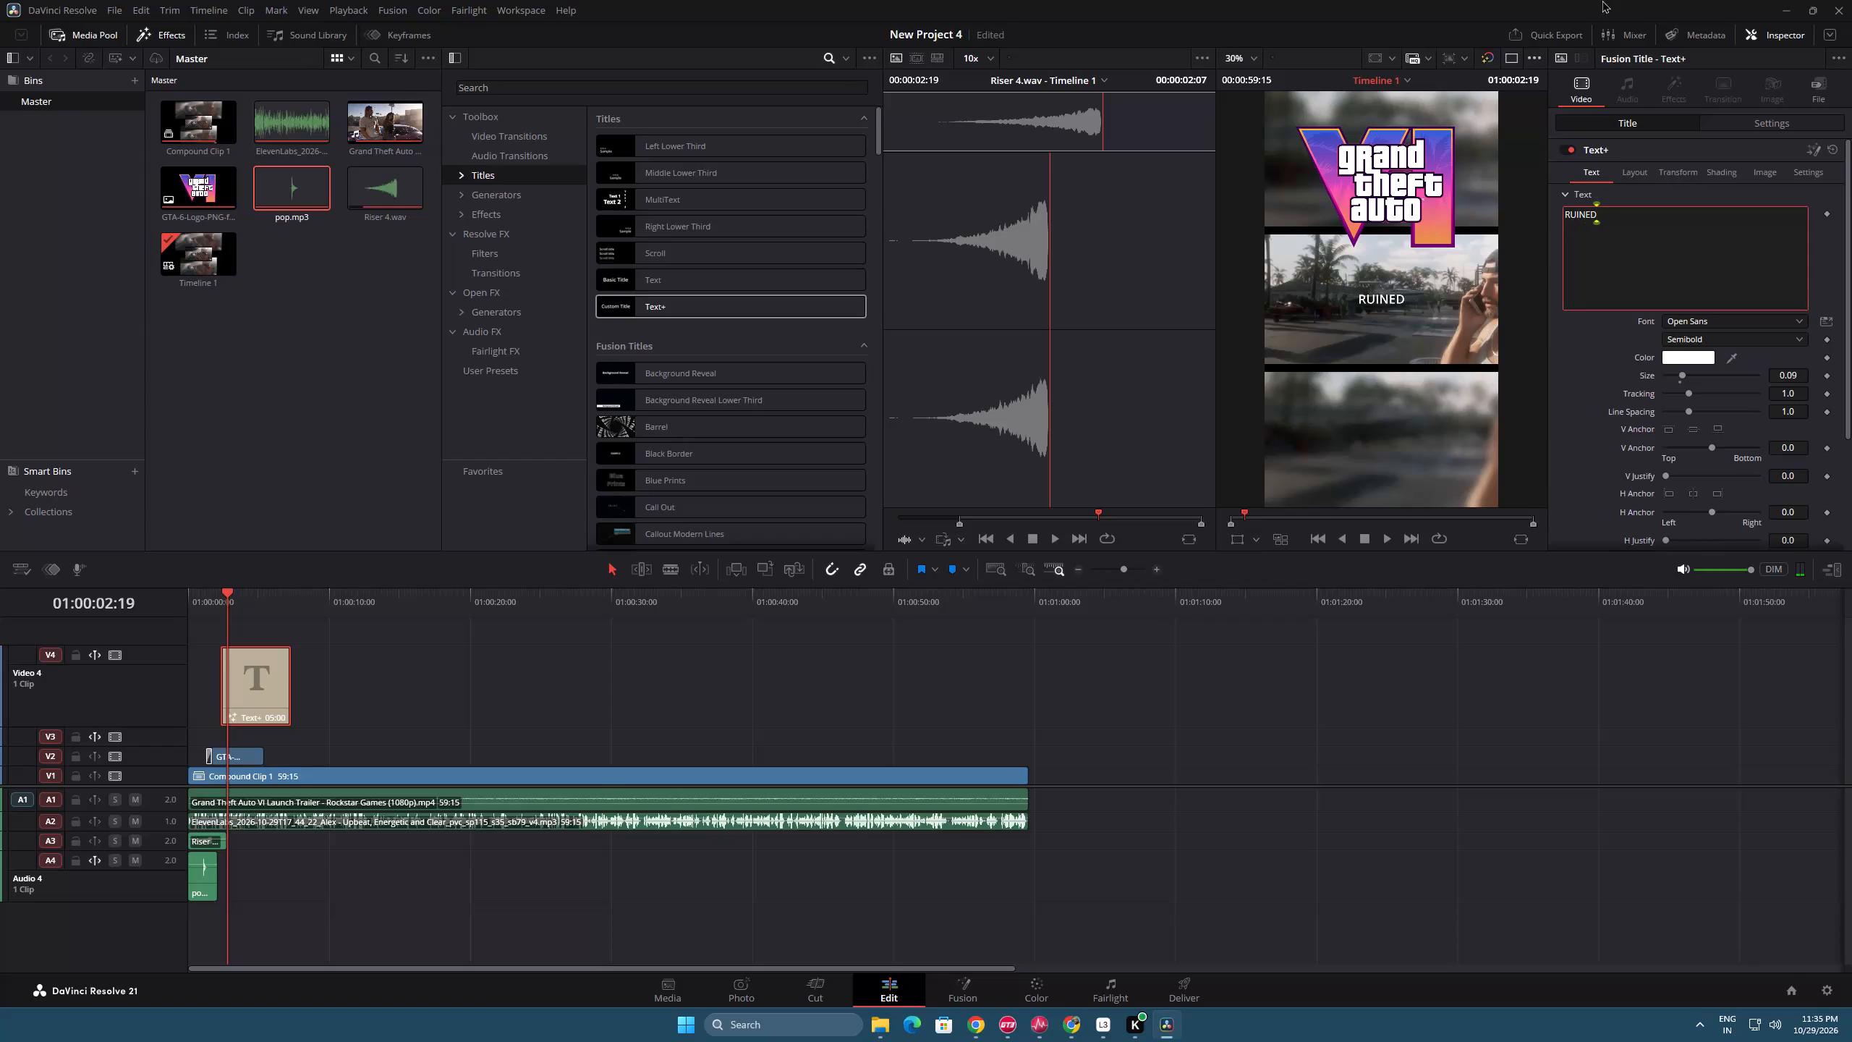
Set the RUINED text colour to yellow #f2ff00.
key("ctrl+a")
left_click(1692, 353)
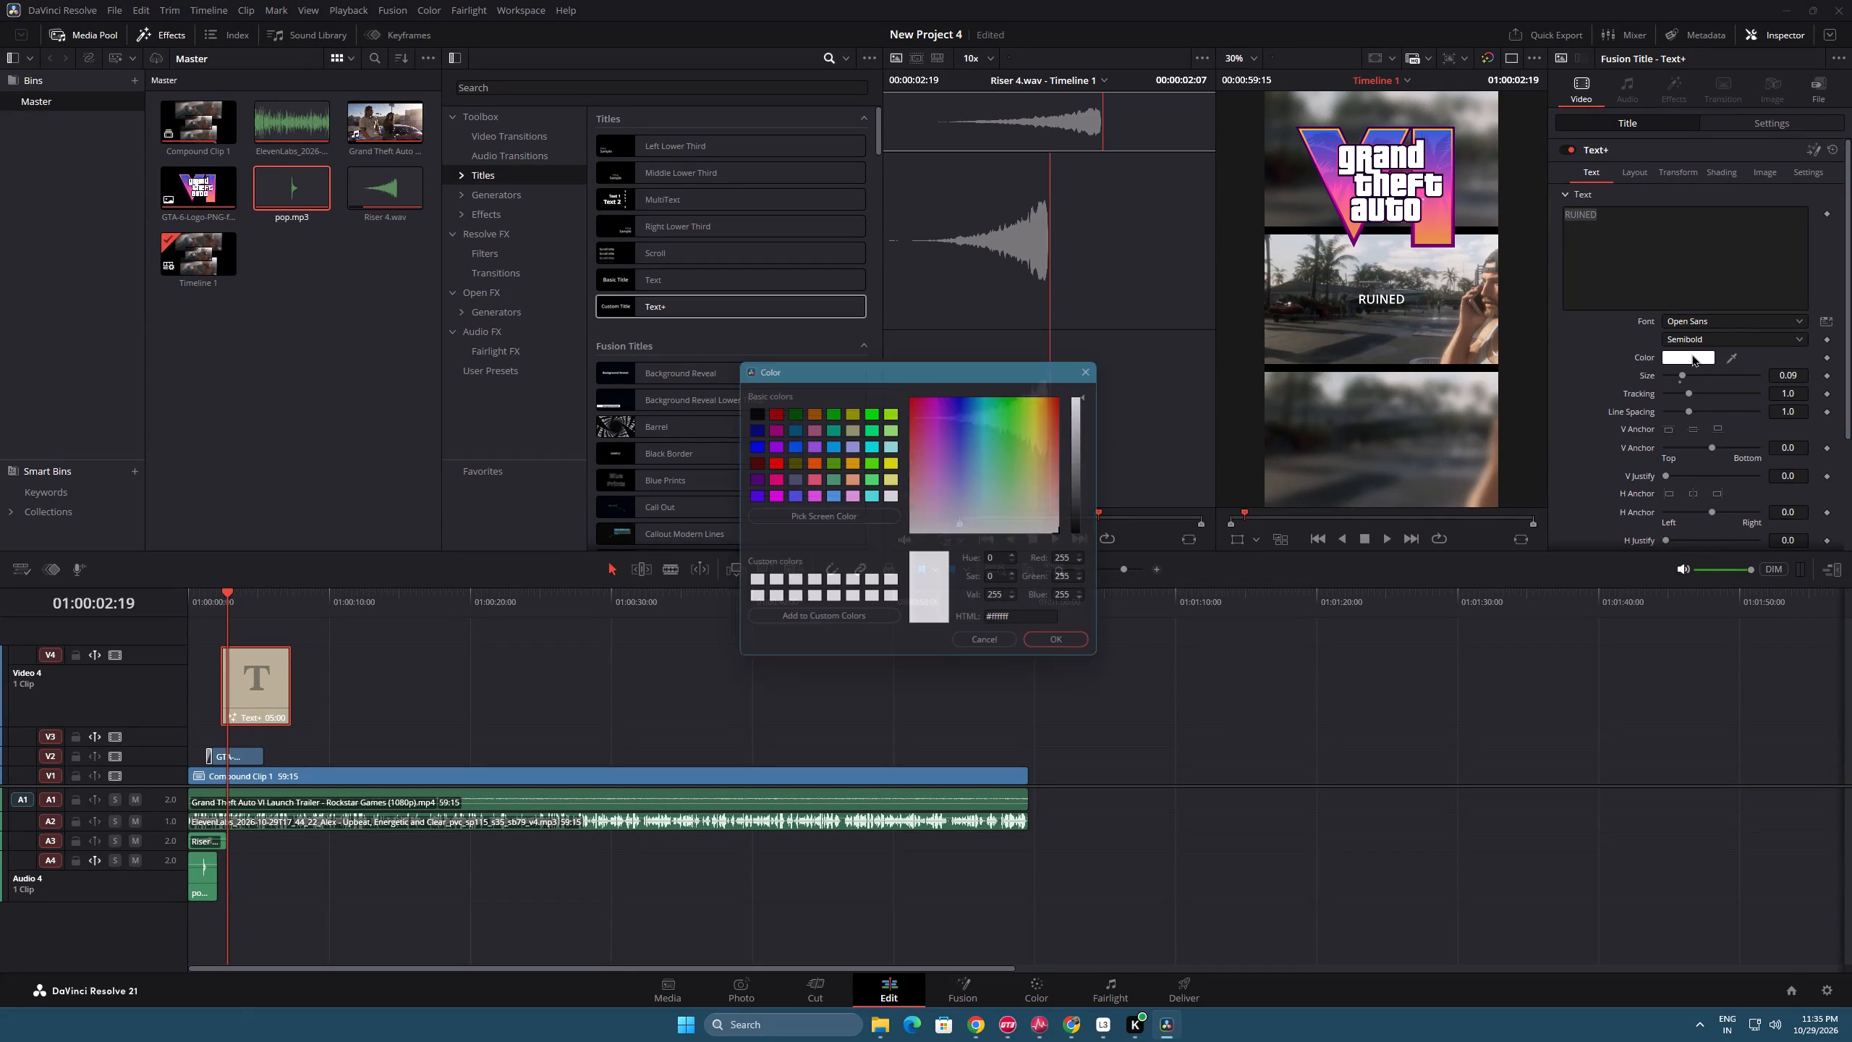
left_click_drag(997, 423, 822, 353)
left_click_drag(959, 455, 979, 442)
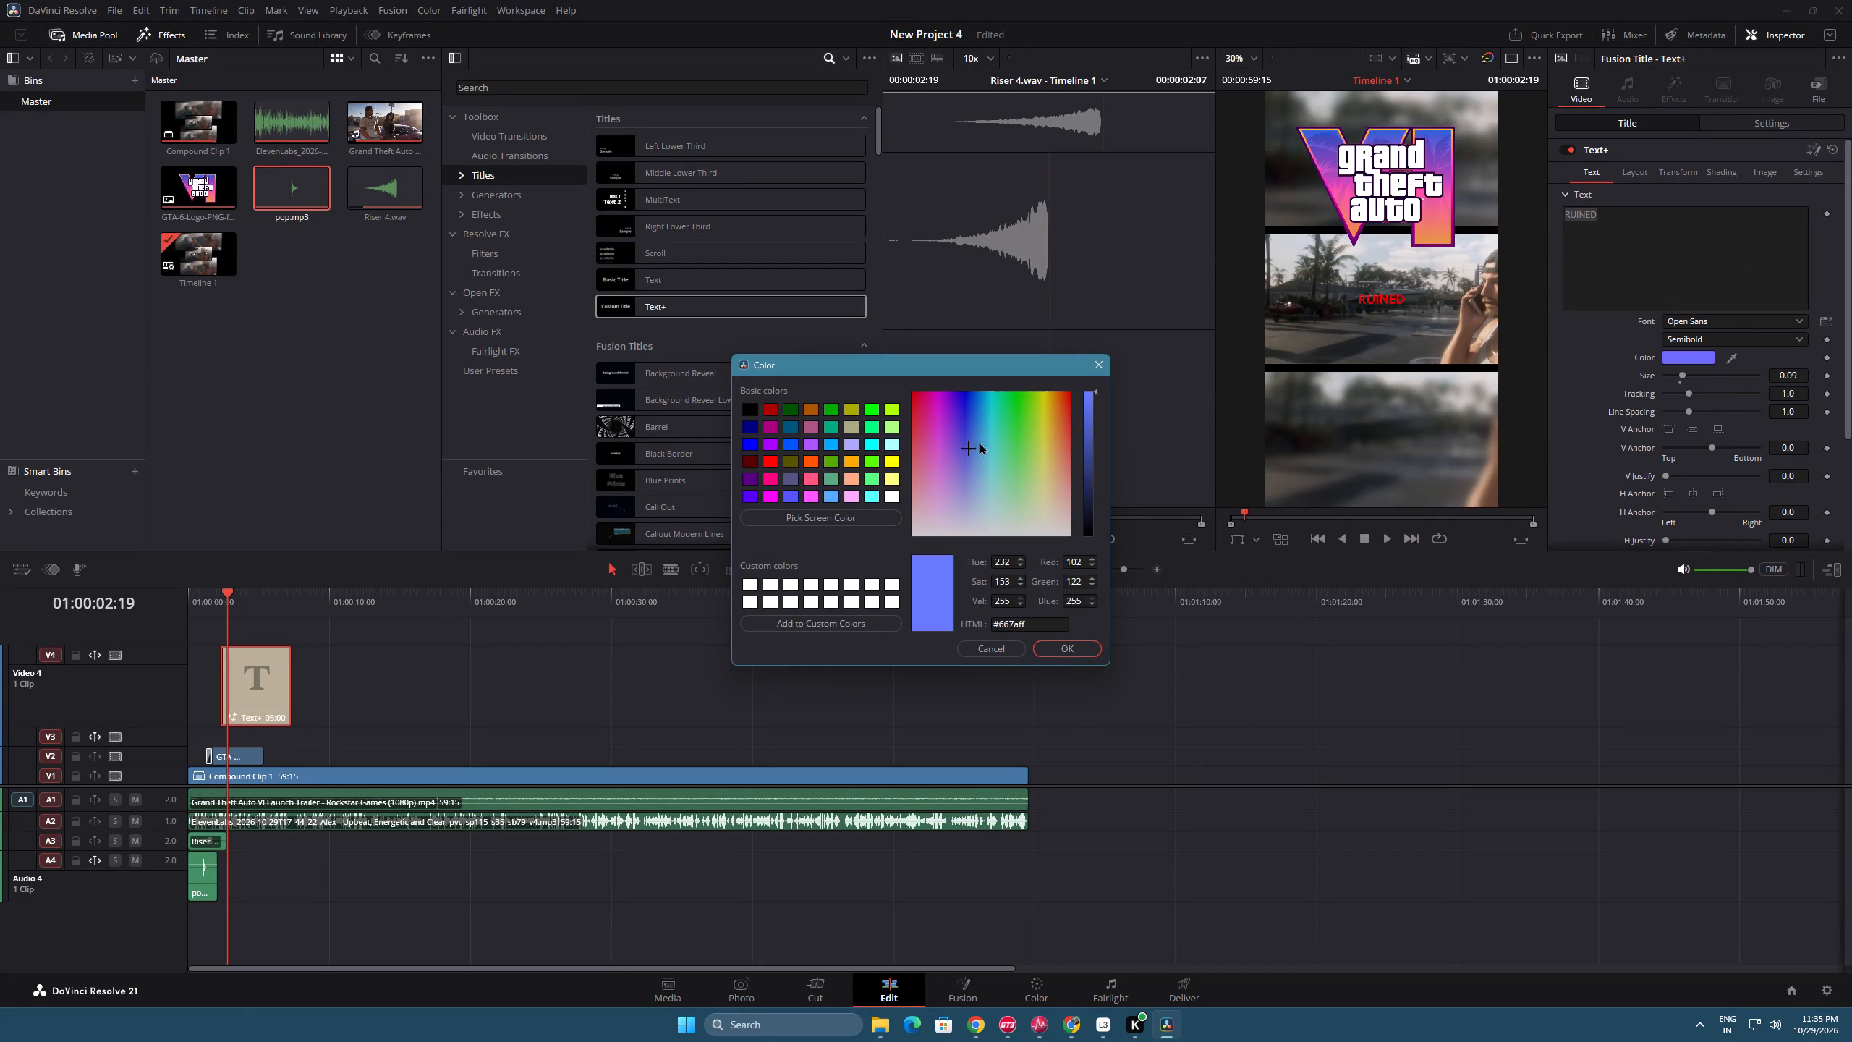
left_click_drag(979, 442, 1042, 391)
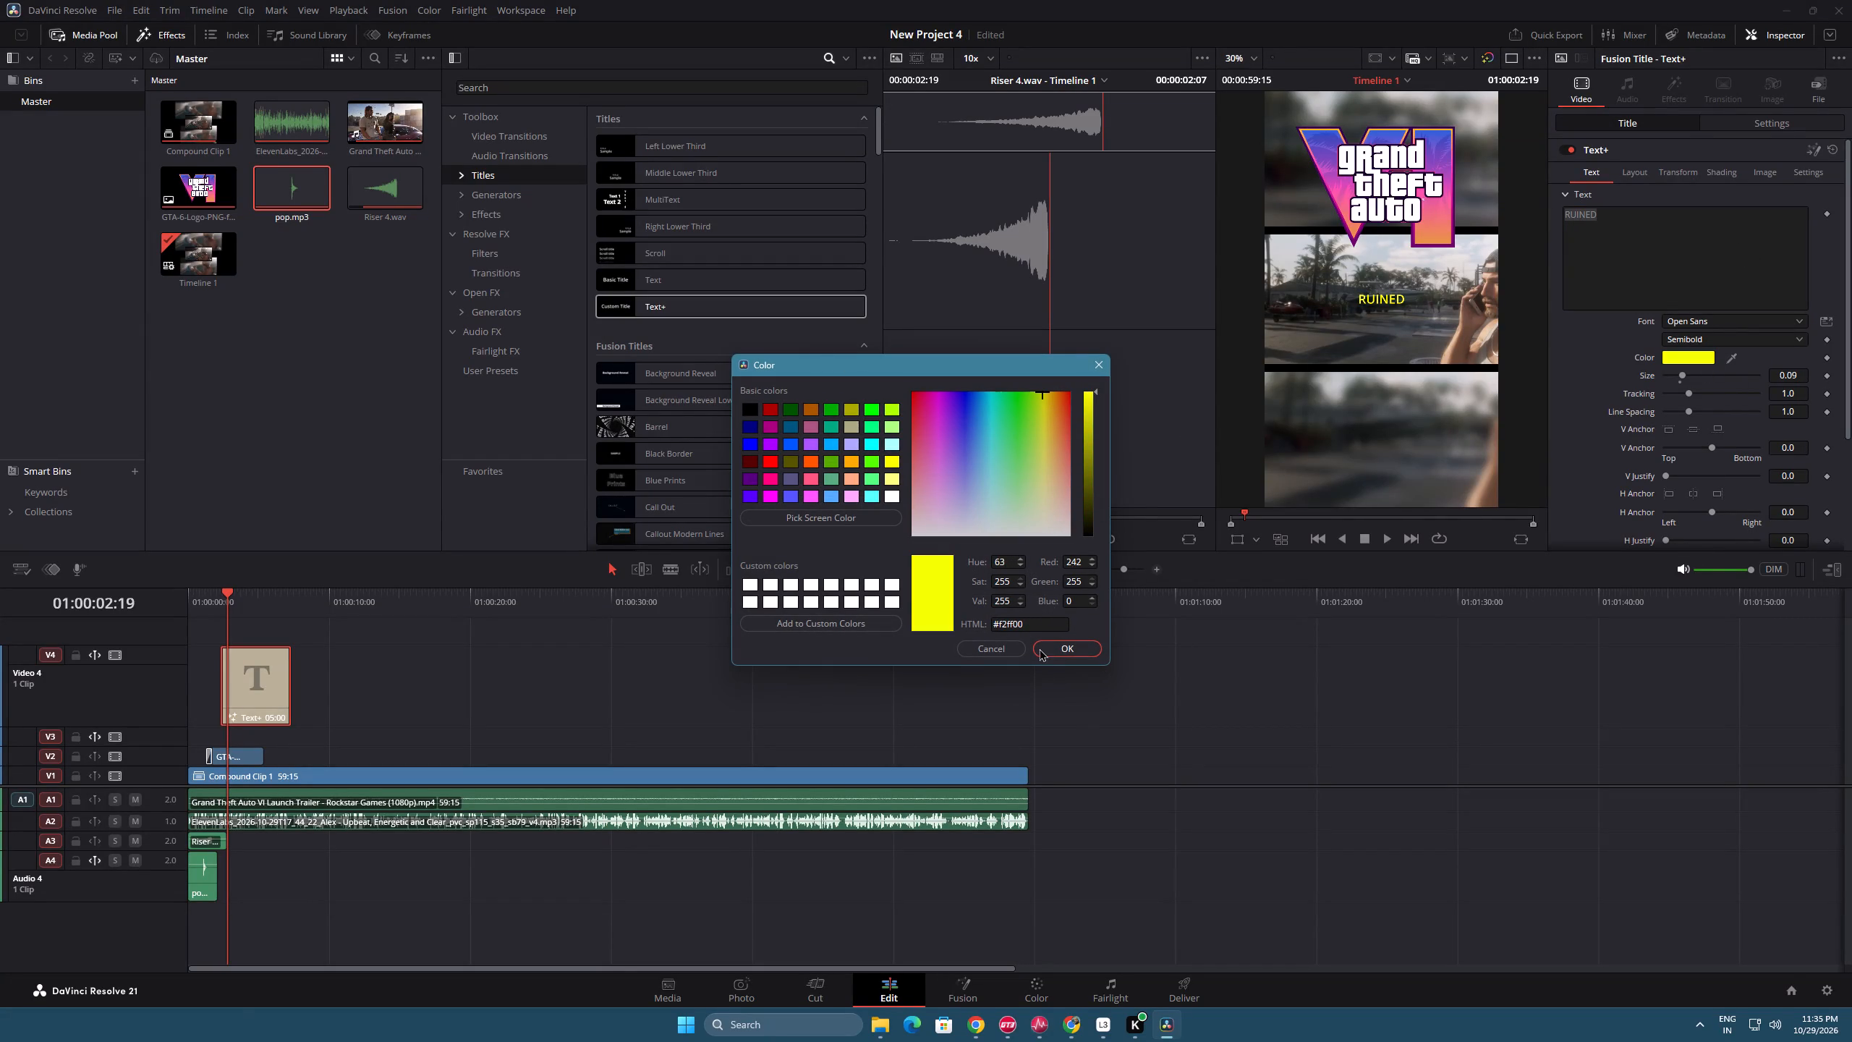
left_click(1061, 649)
Change the RUINED text to Microsoft YaHei Bold and enlarge it to size 0.2717.
left_click(1740, 335)
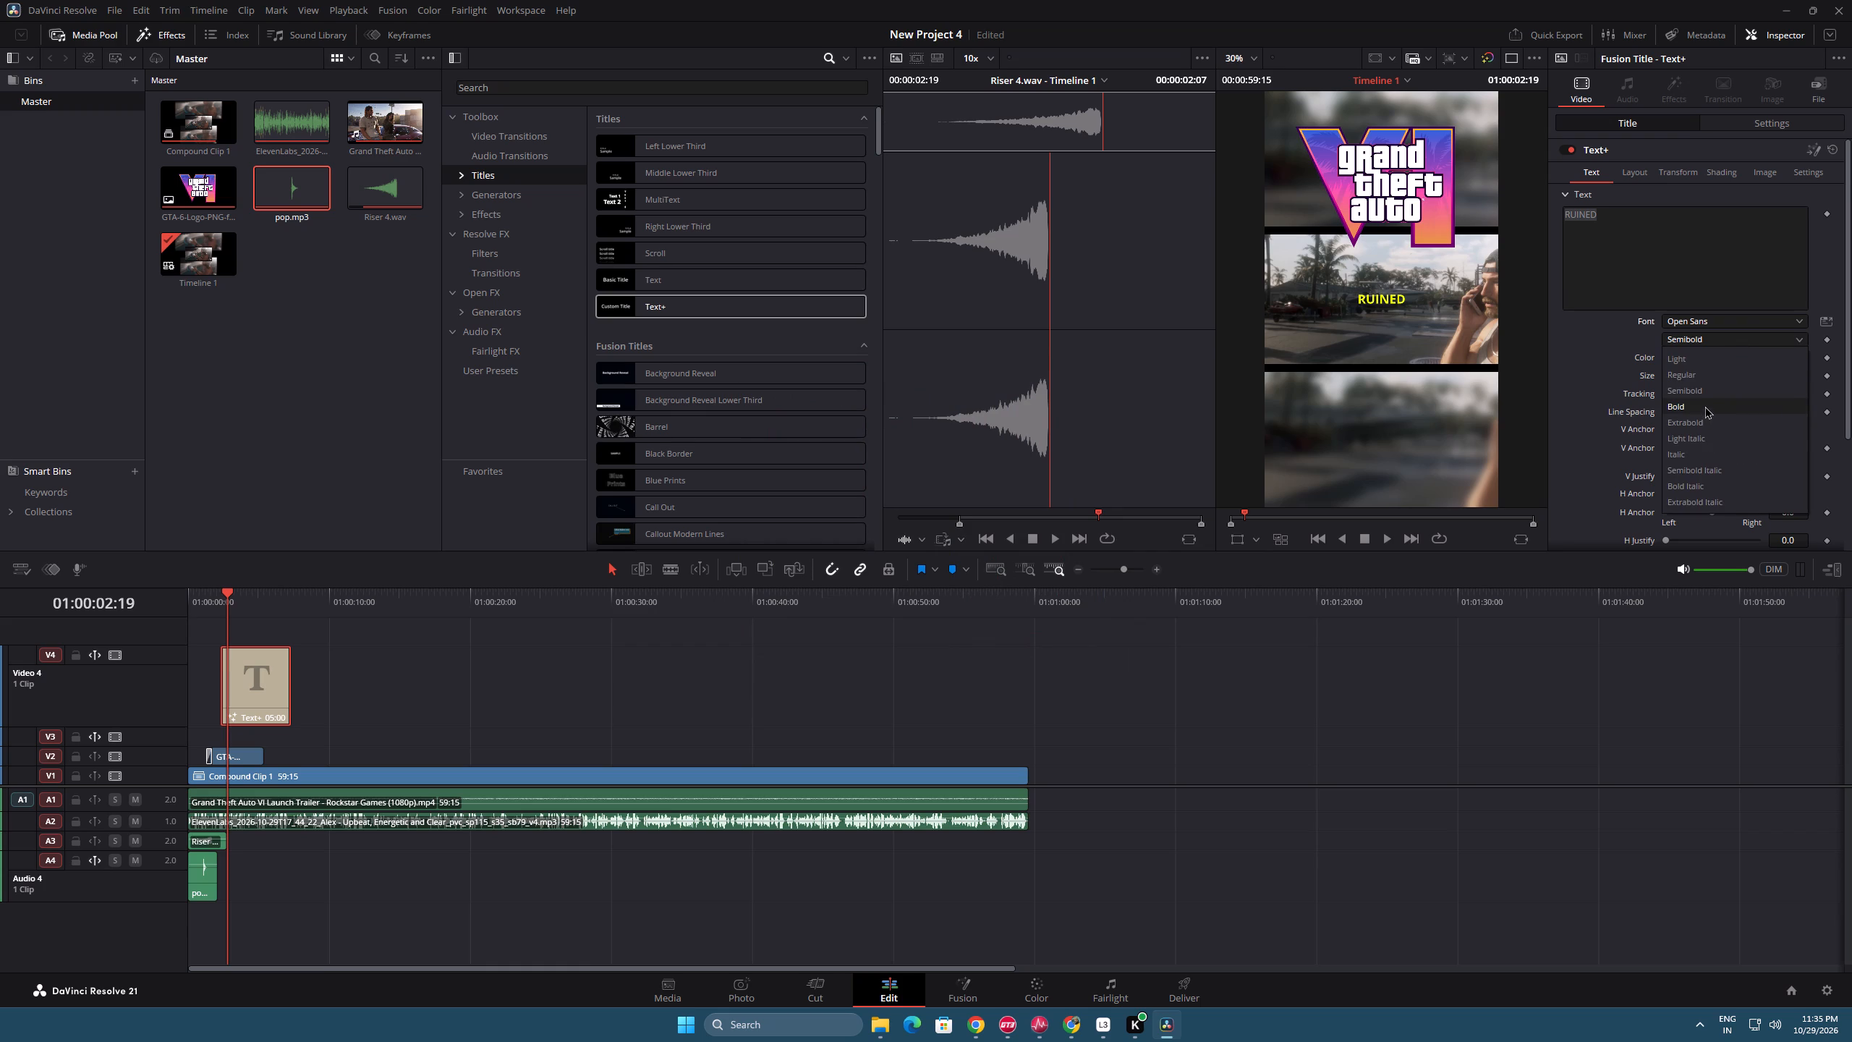
left_click(1704, 406)
left_click(1714, 328)
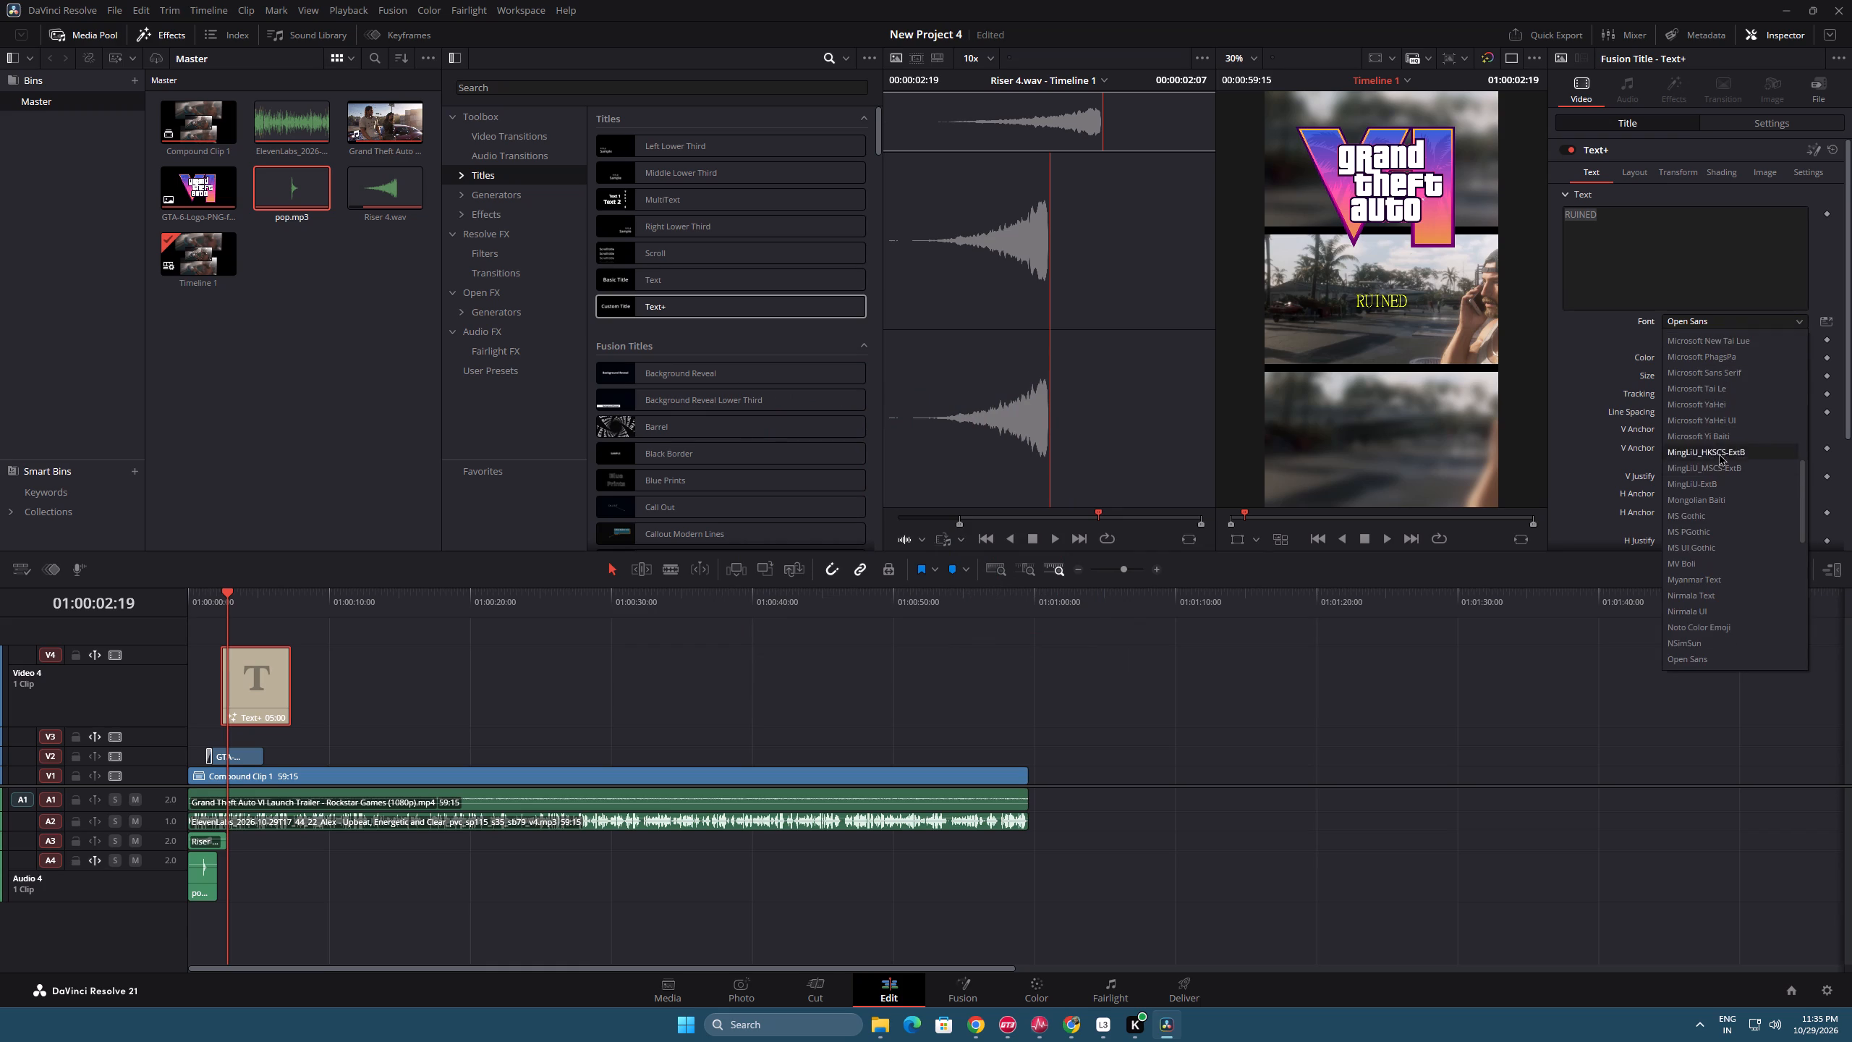
left_click(1704, 410)
left_click_drag(1684, 376, 1688, 376)
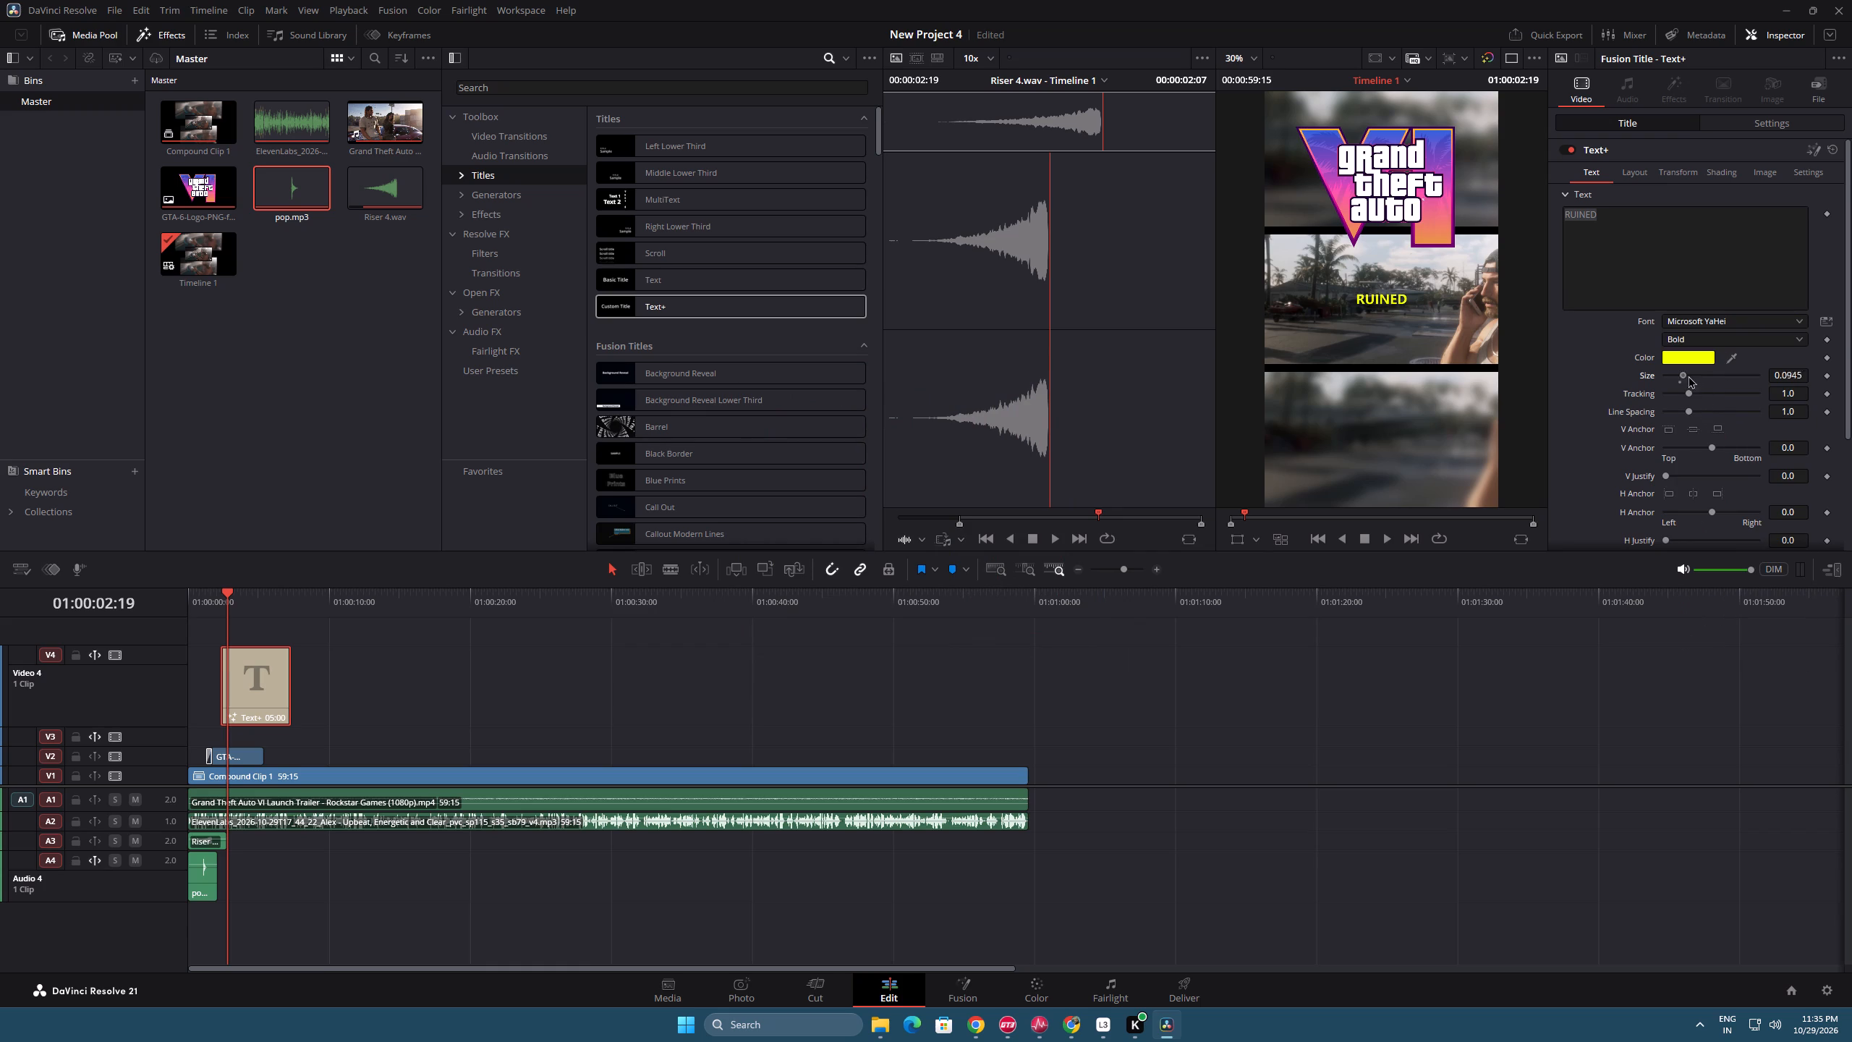
left_click_drag(1688, 376, 1717, 379)
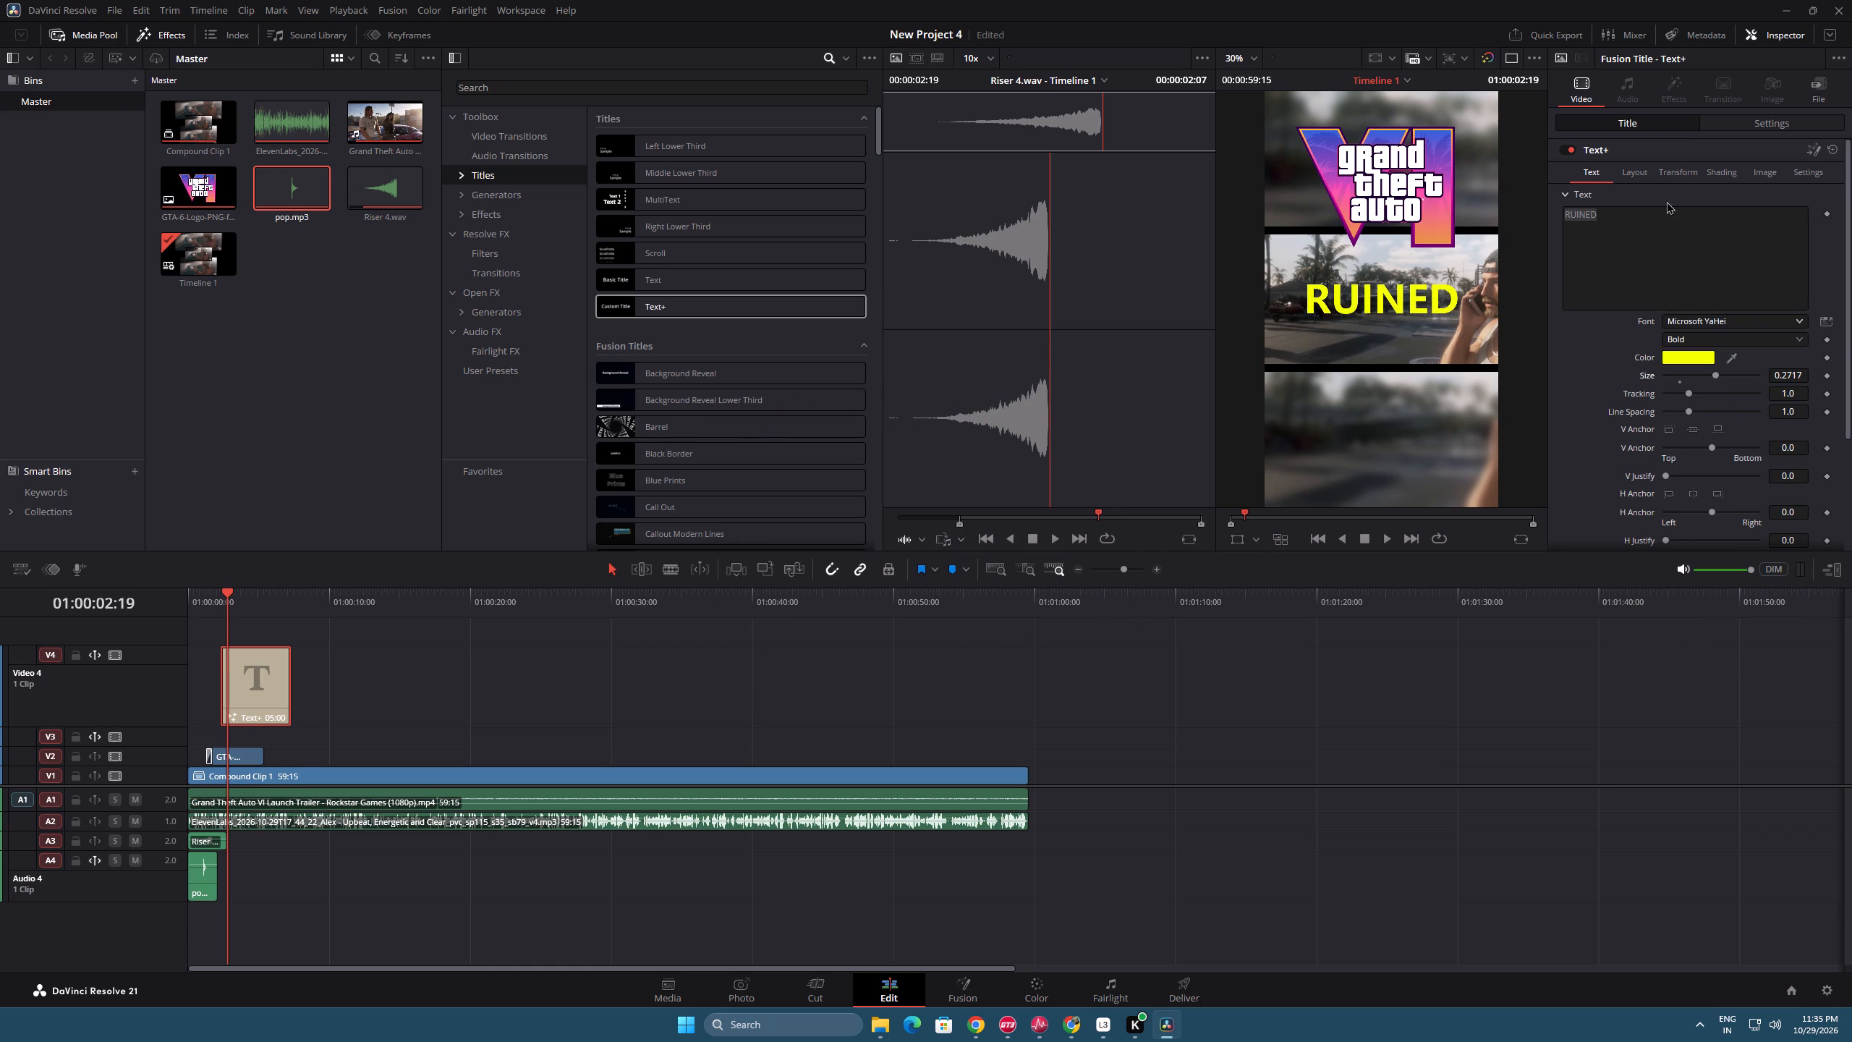
Move the RUINED title down onto the lower blurred panel with Position Y -521.
left_click(1750, 119)
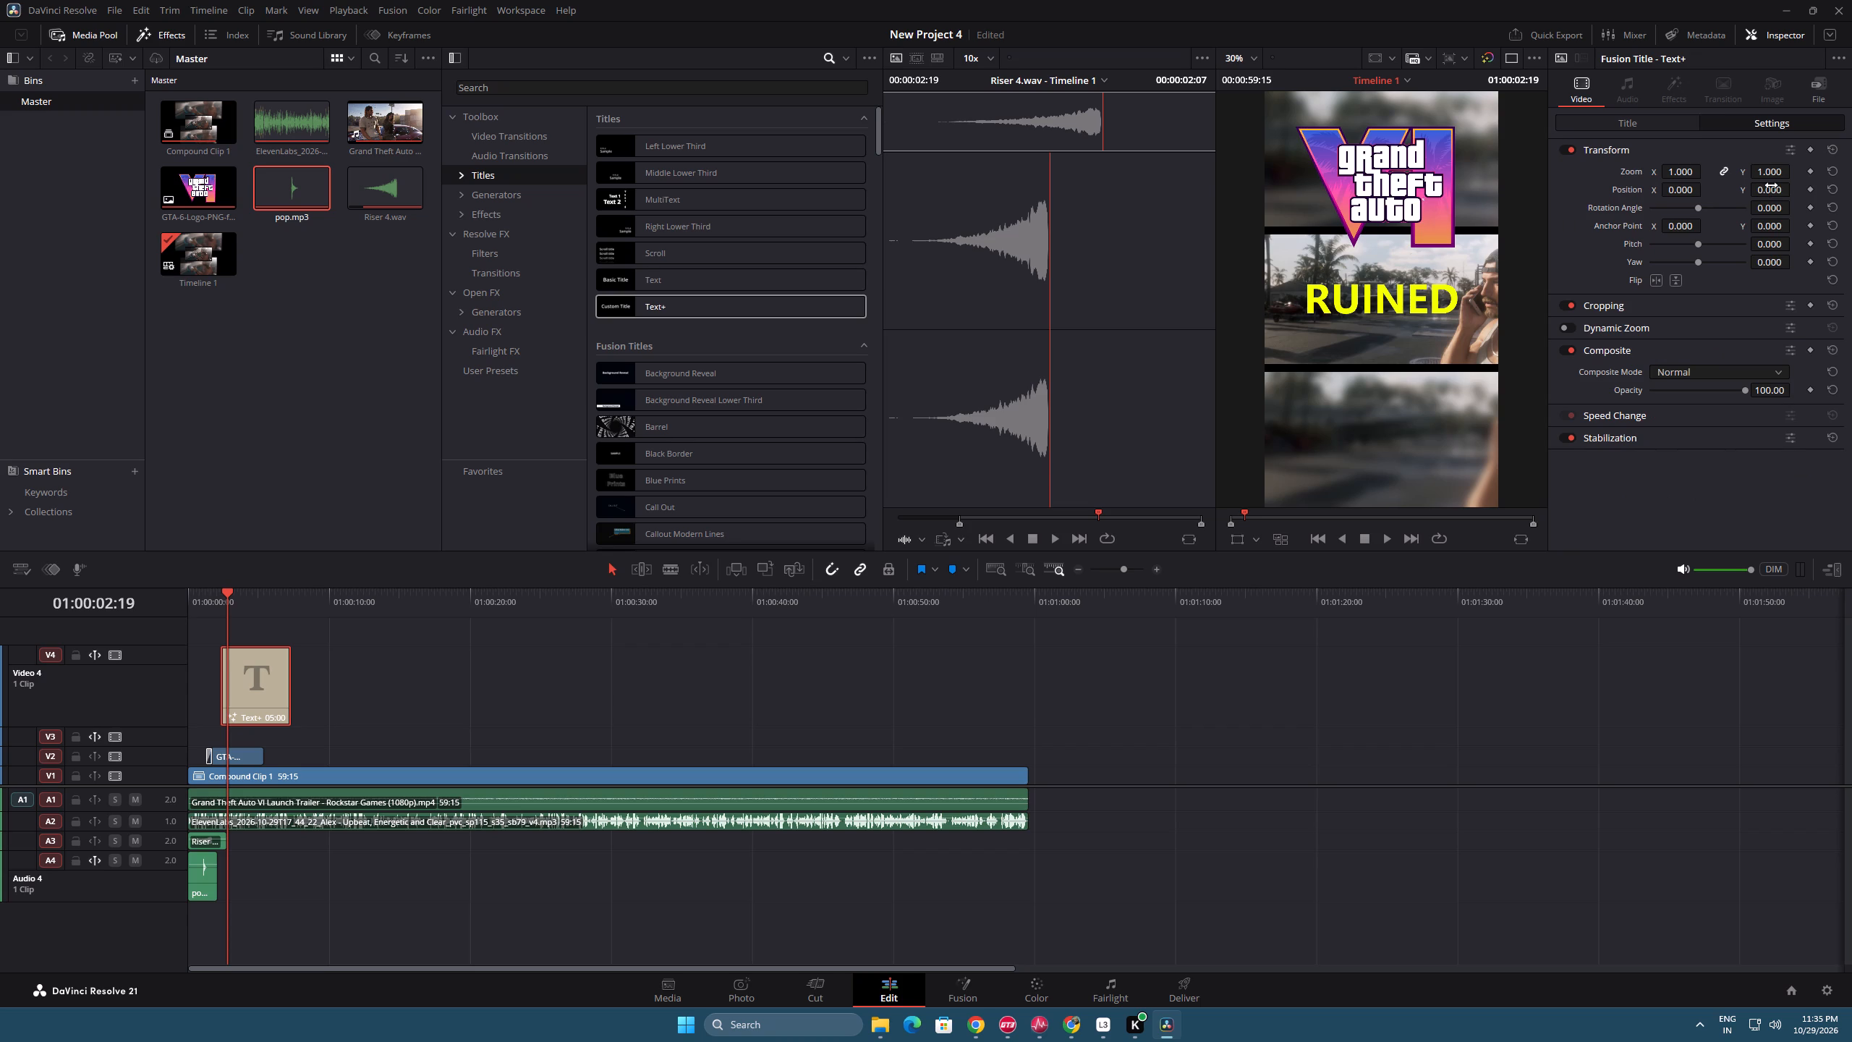
left_click_drag(1771, 185, 493, 538)
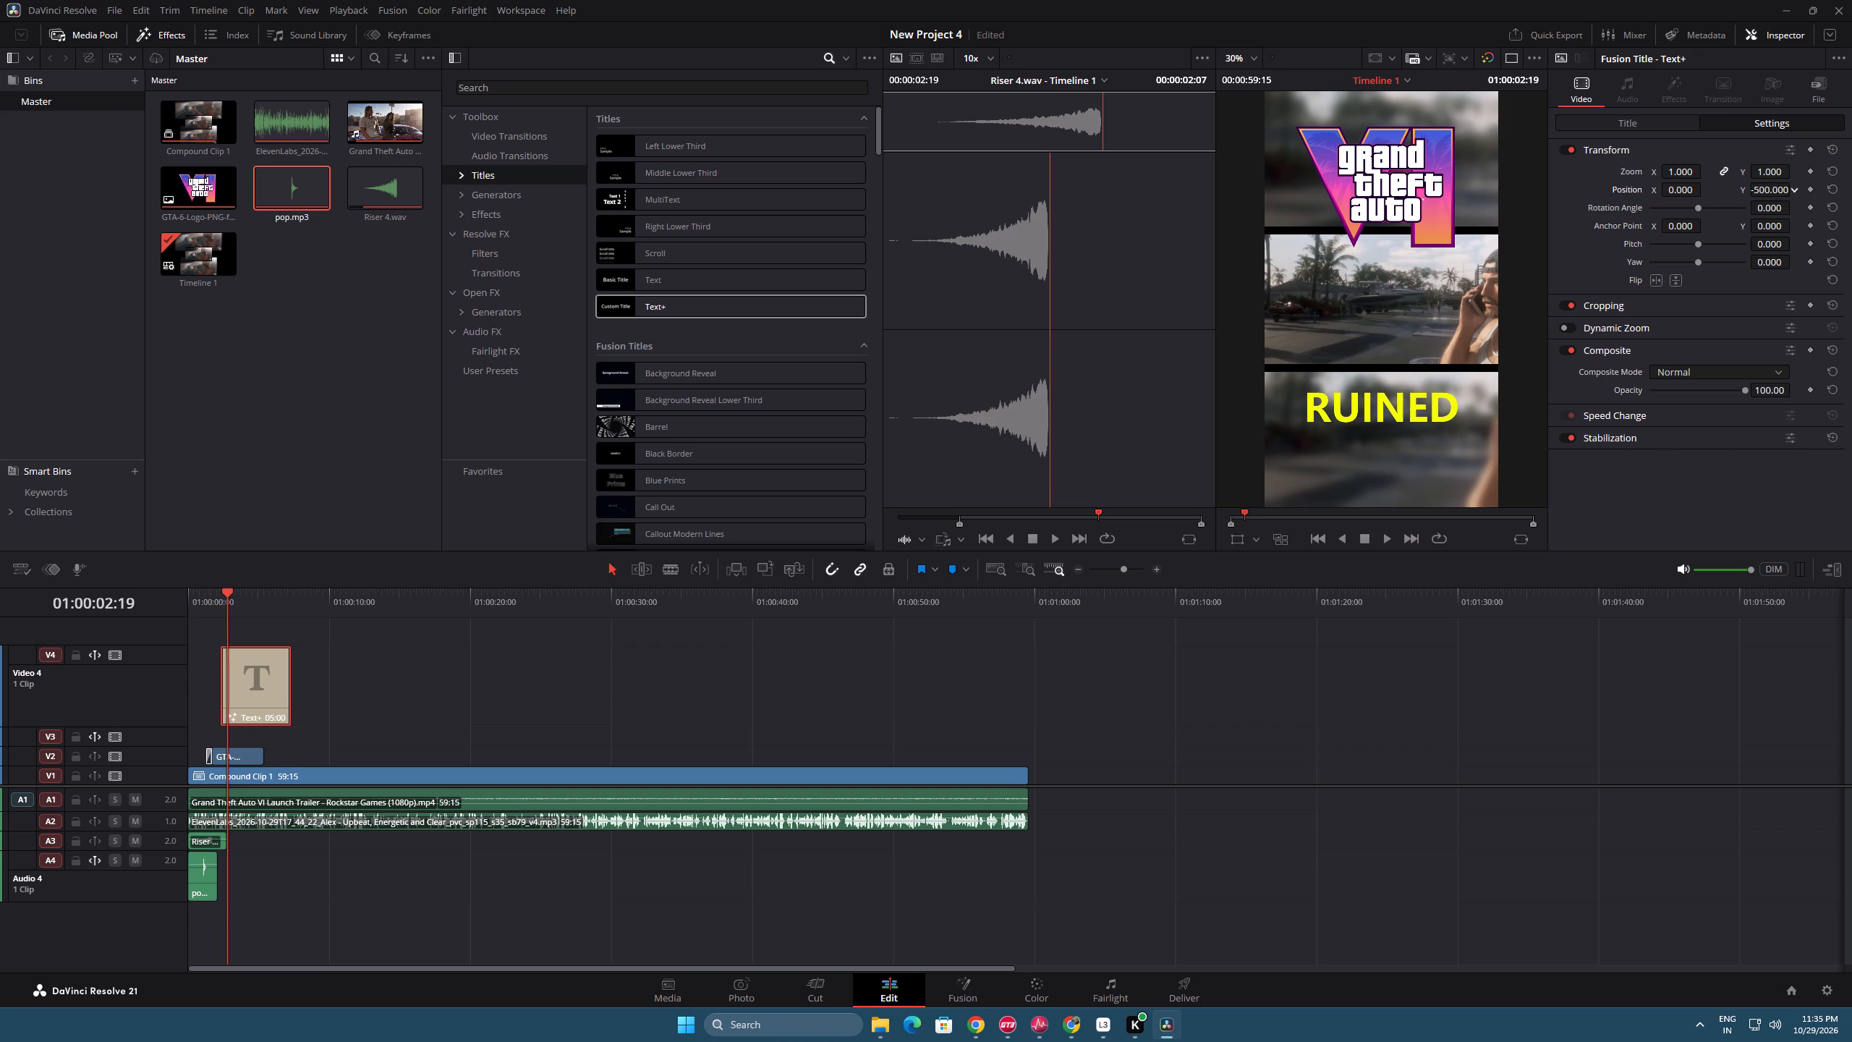
left_click_drag(493, 538, 478, 538)
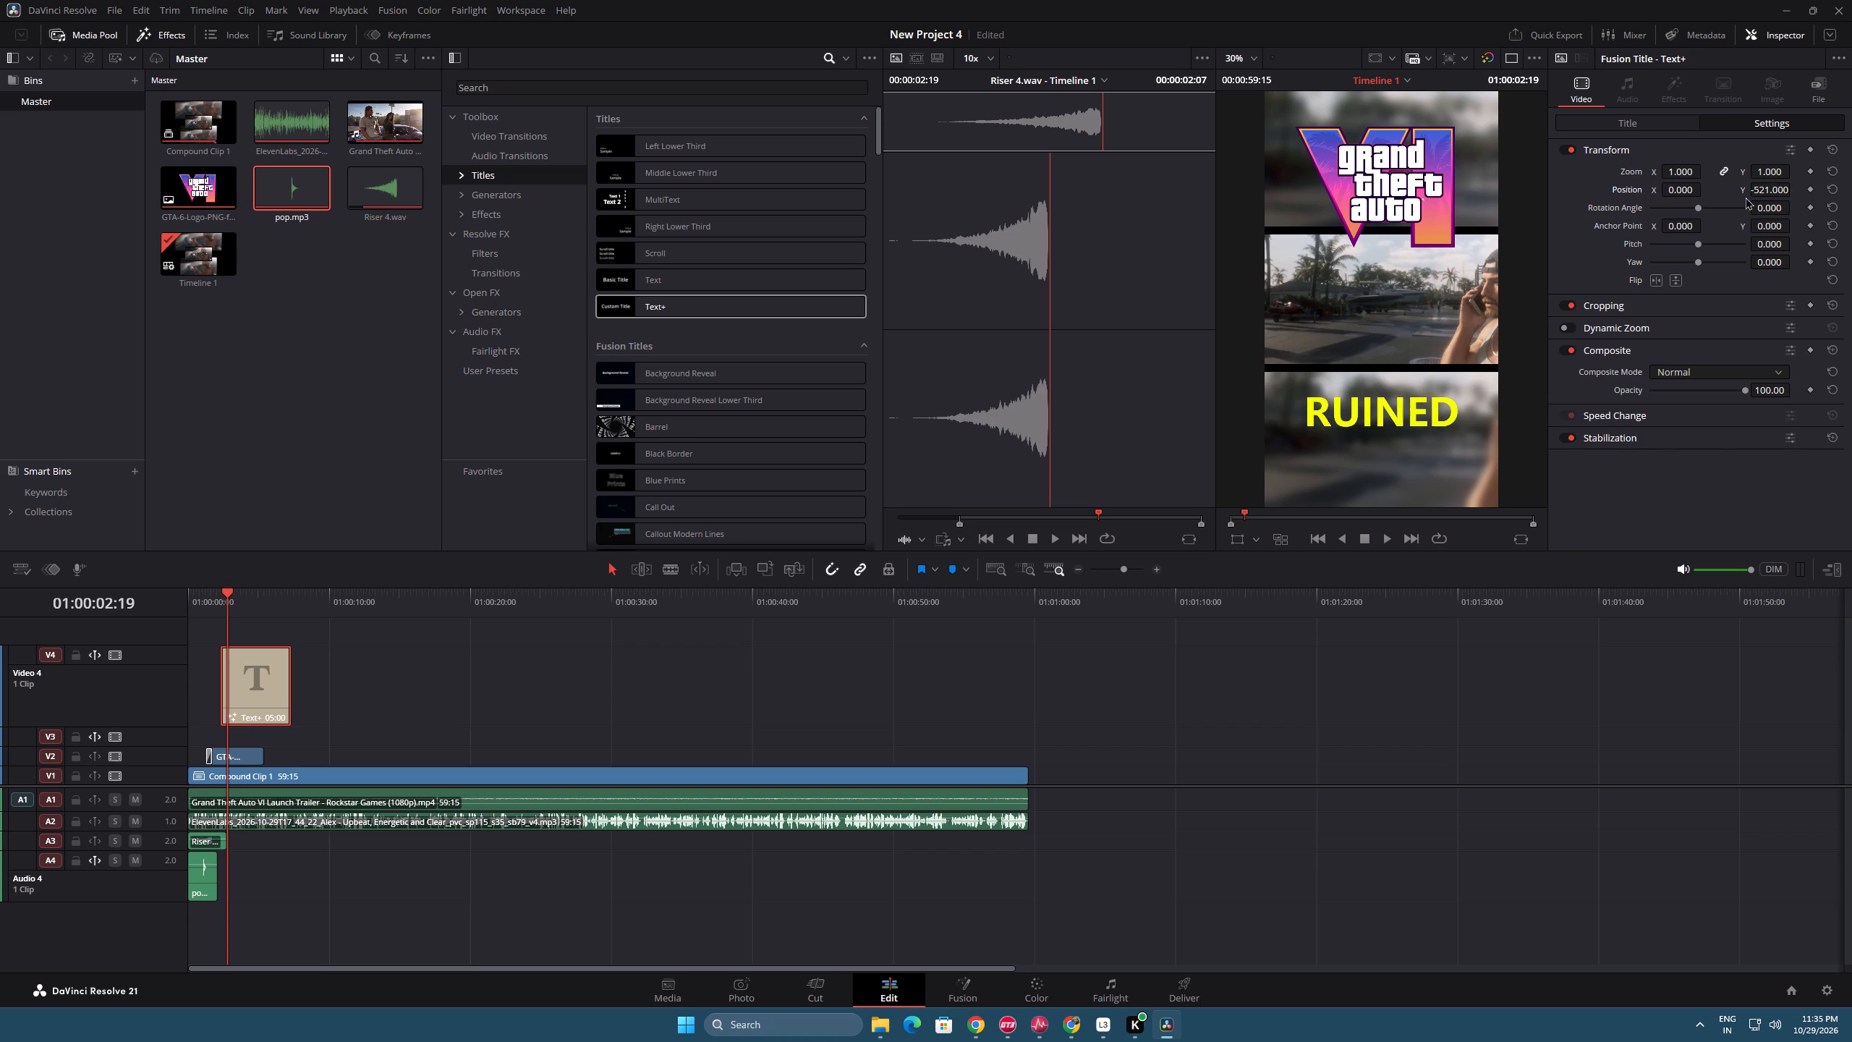
Try other colours for the RUINED text, including red and lime, and apply yellow #fbff00.
left_click(1651, 124)
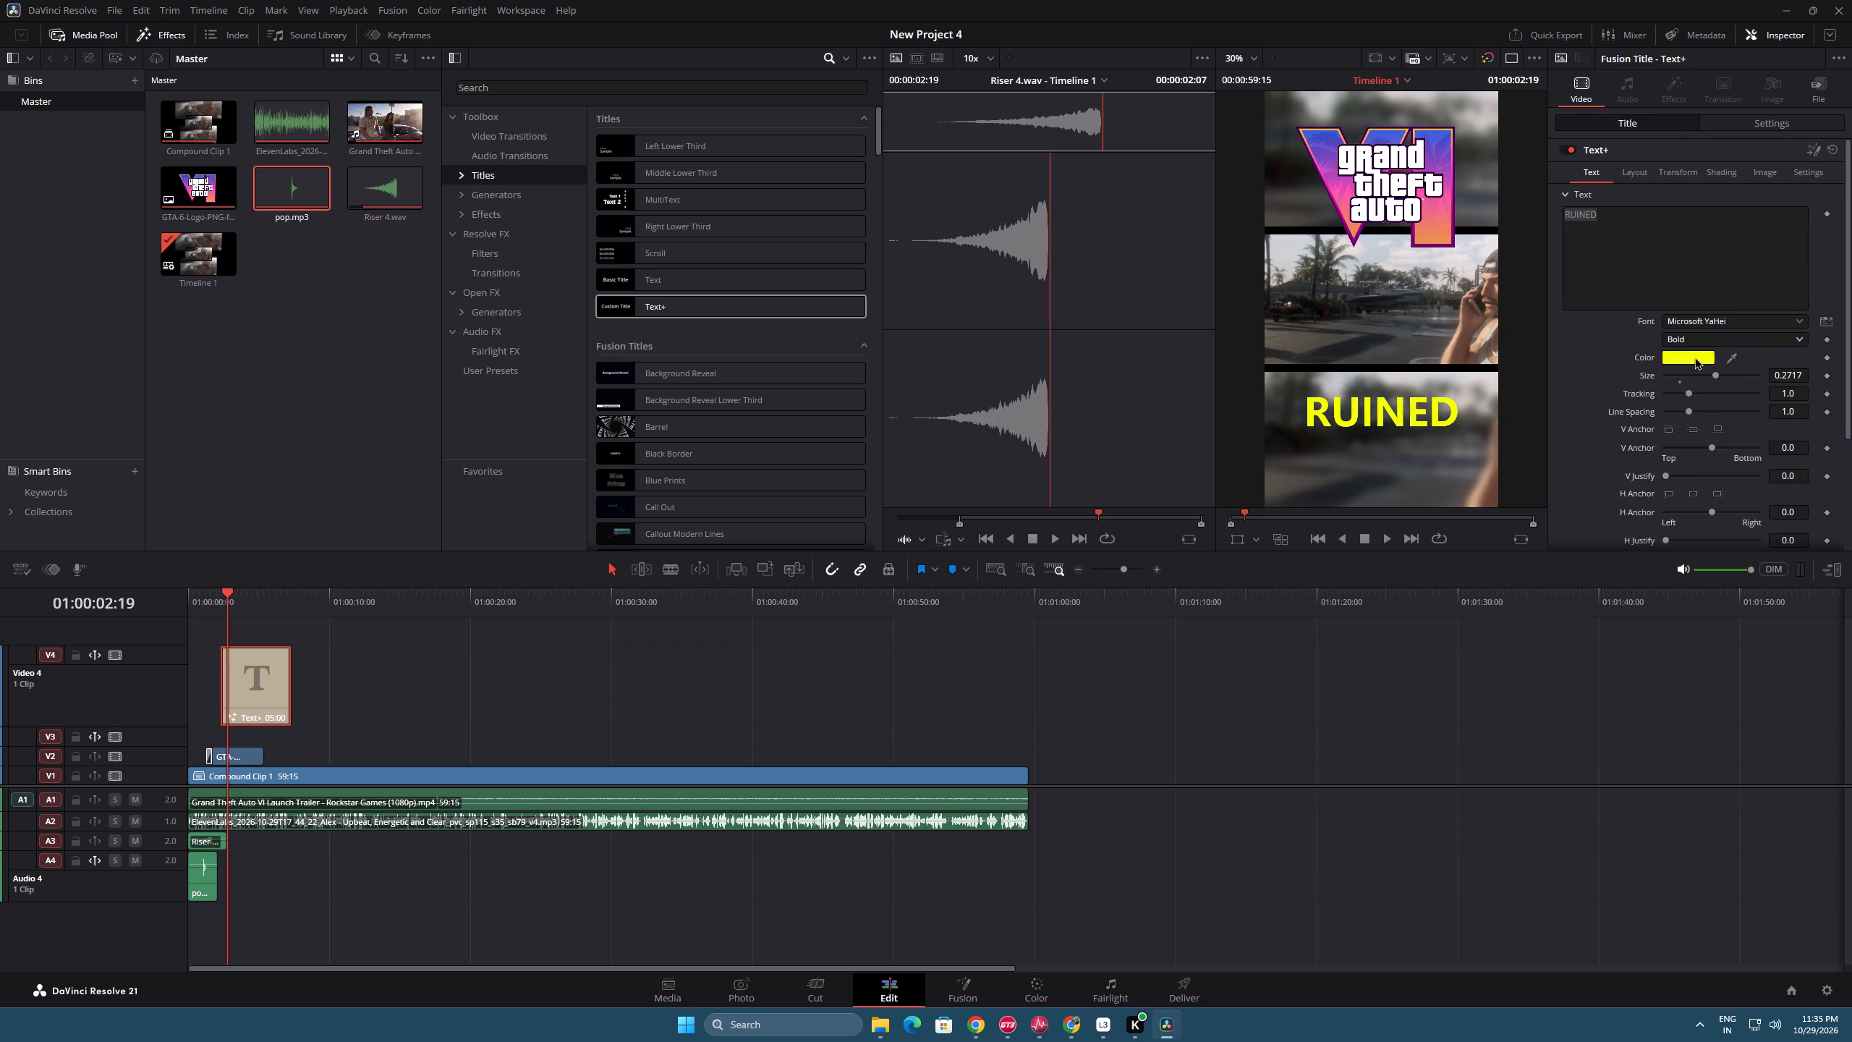
left_click(1694, 357)
left_click_drag(827, 462, 823, 423)
left_click_drag(971, 419, 859, 378)
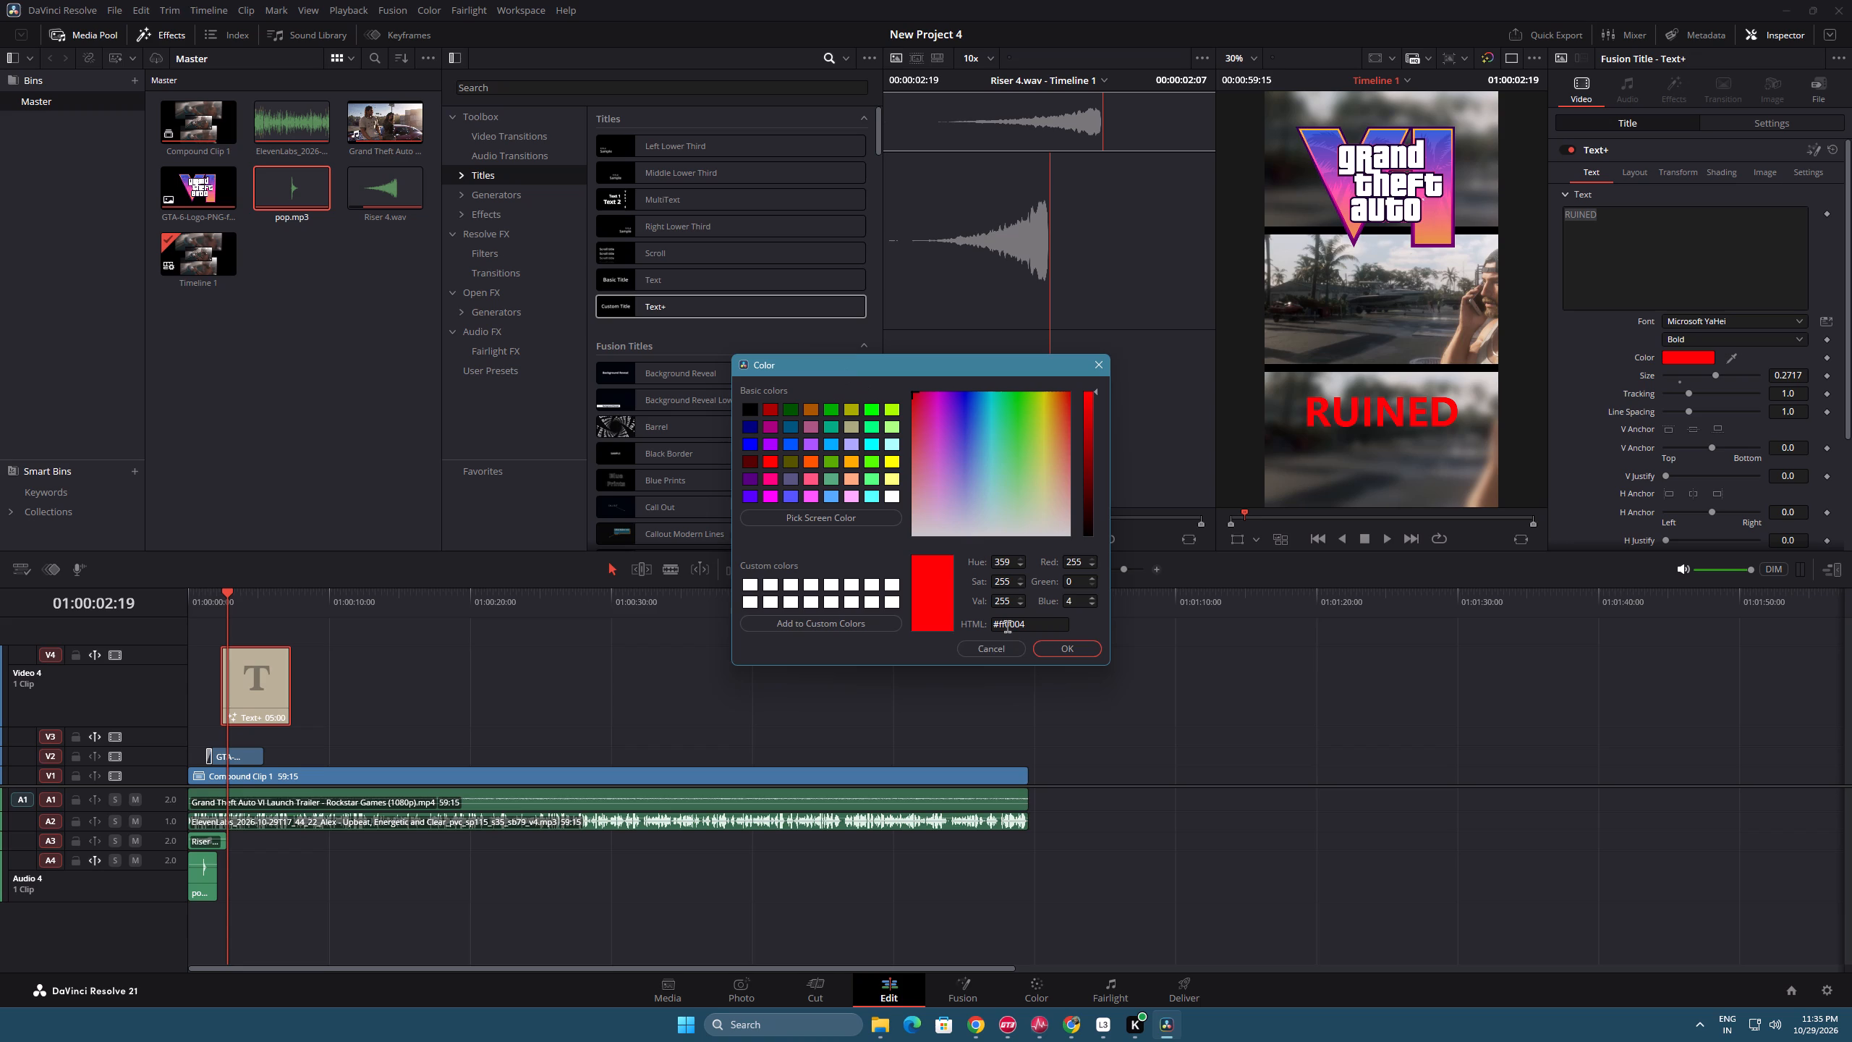
left_click_drag(948, 464, 1036, 381)
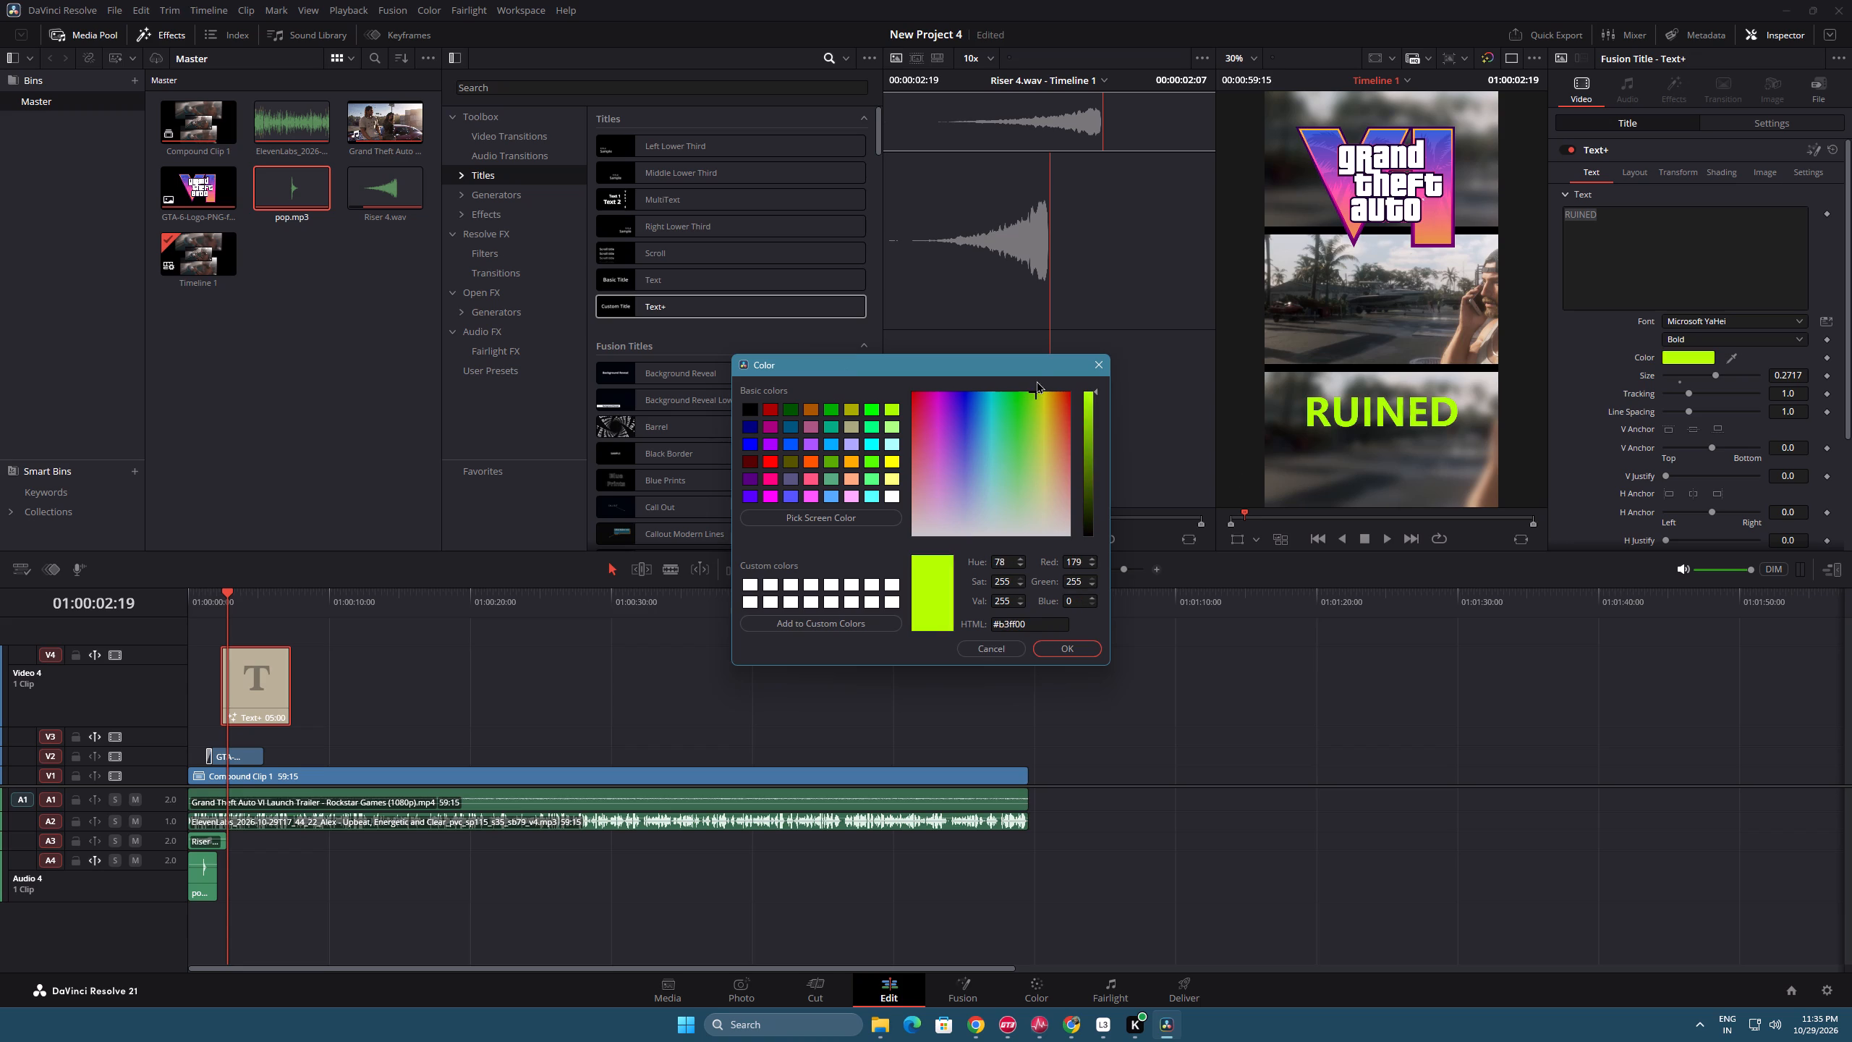
left_click_drag(1036, 381, 1043, 380)
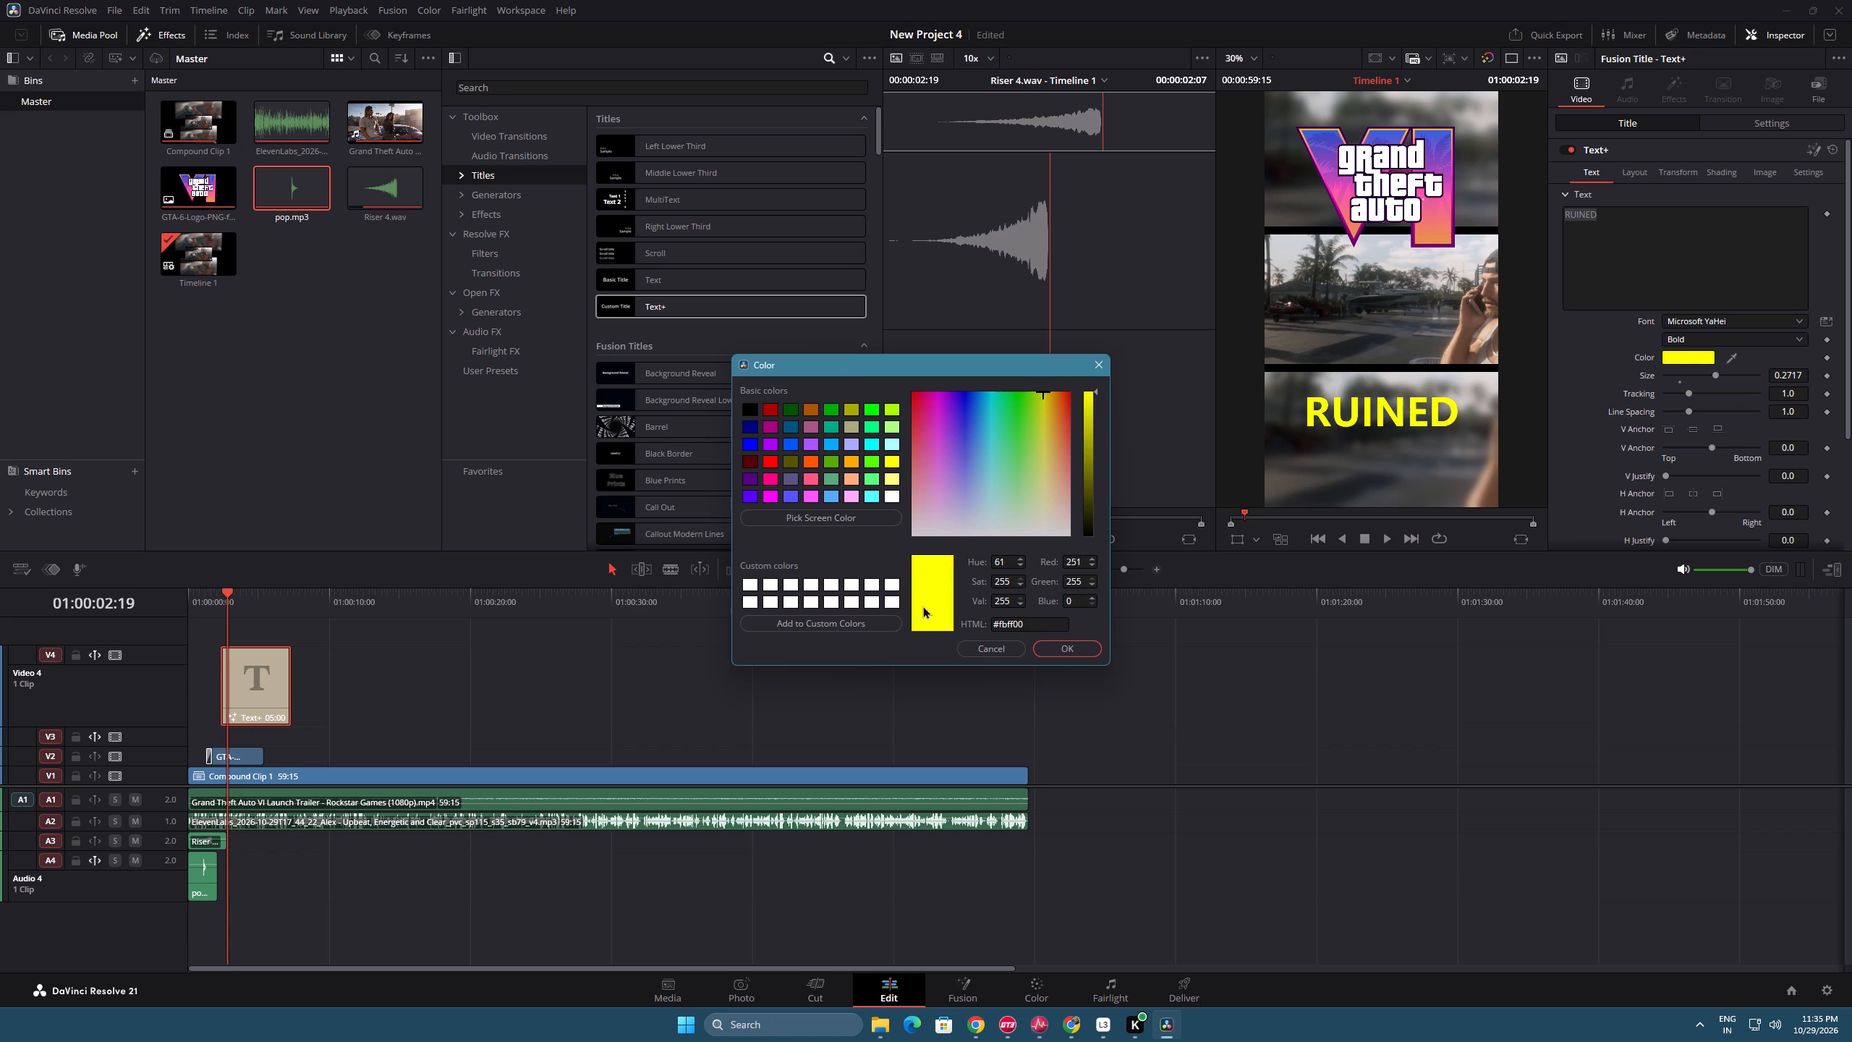
left_click(1055, 644)
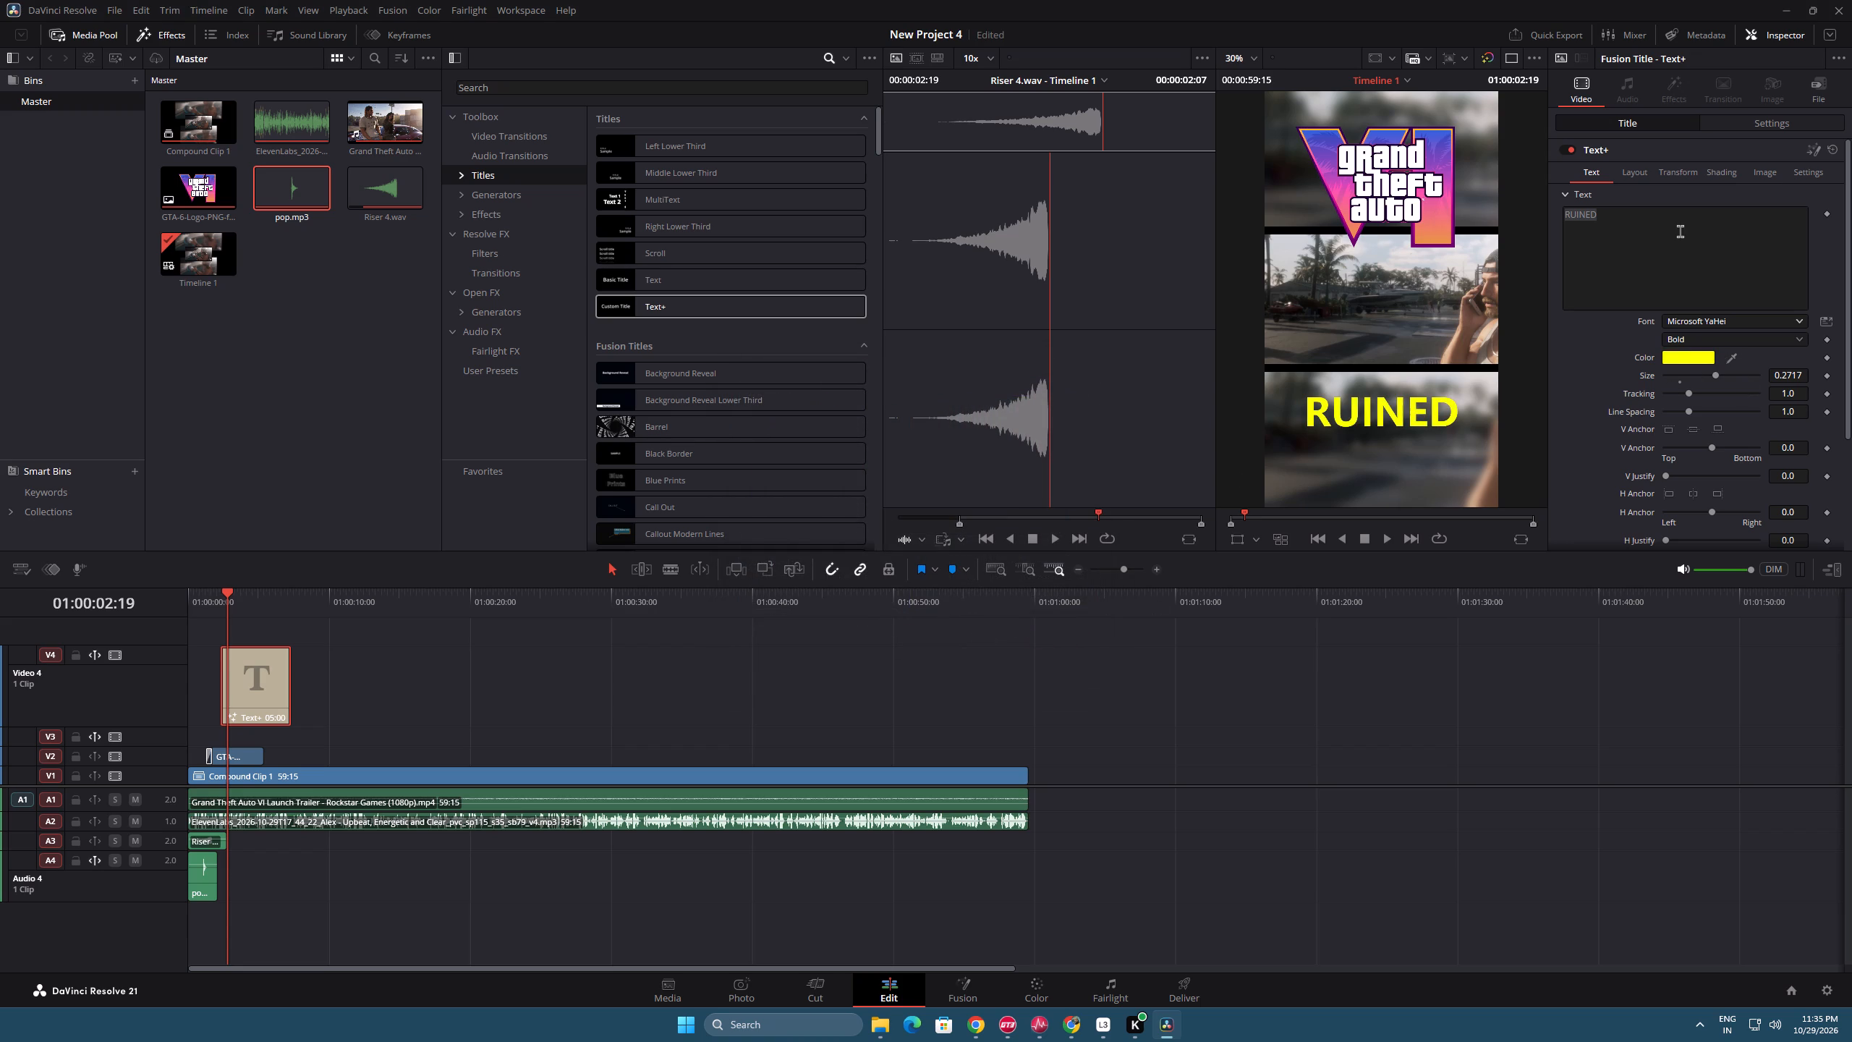
Enlarge the RUINED text to size 0.3661 so it nearly spans the frame width.
left_click(1680, 231)
left_click_drag(1716, 373, 1719, 373)
left_click_drag(1719, 373, 1732, 373)
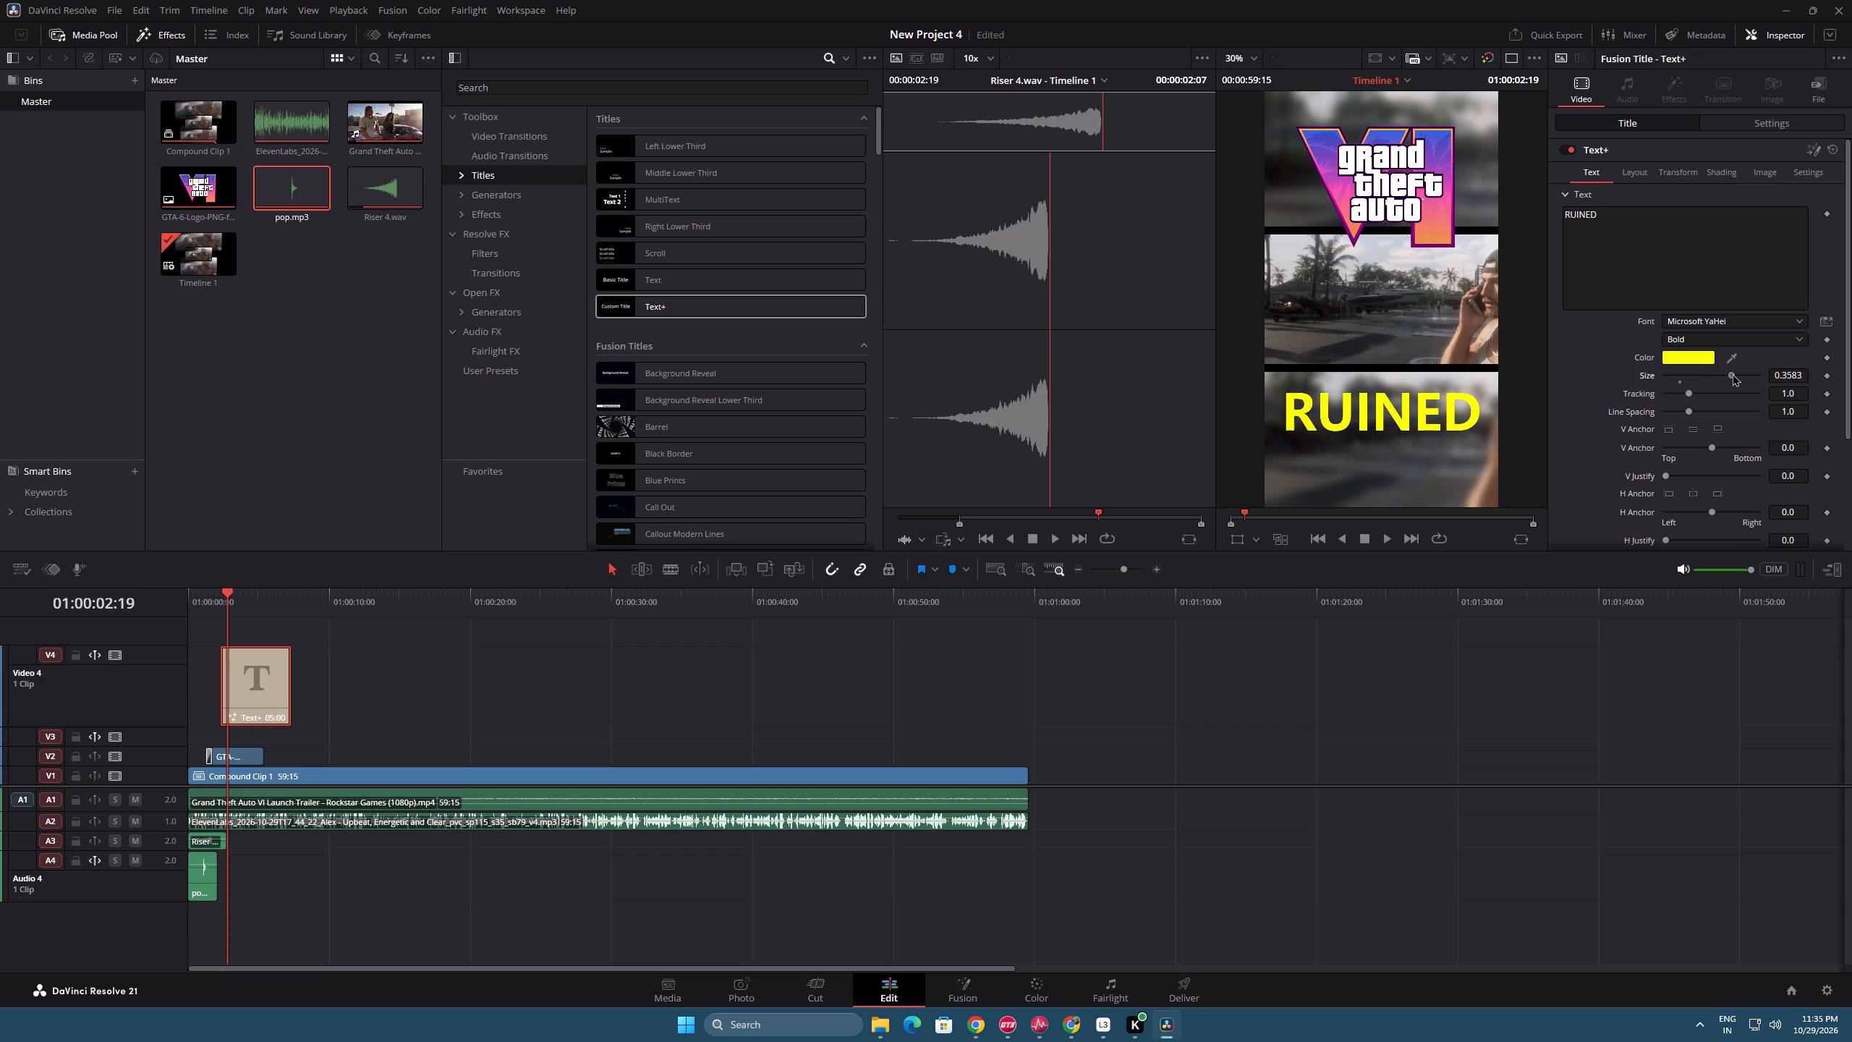
left_click_drag(1732, 373, 1733, 373)
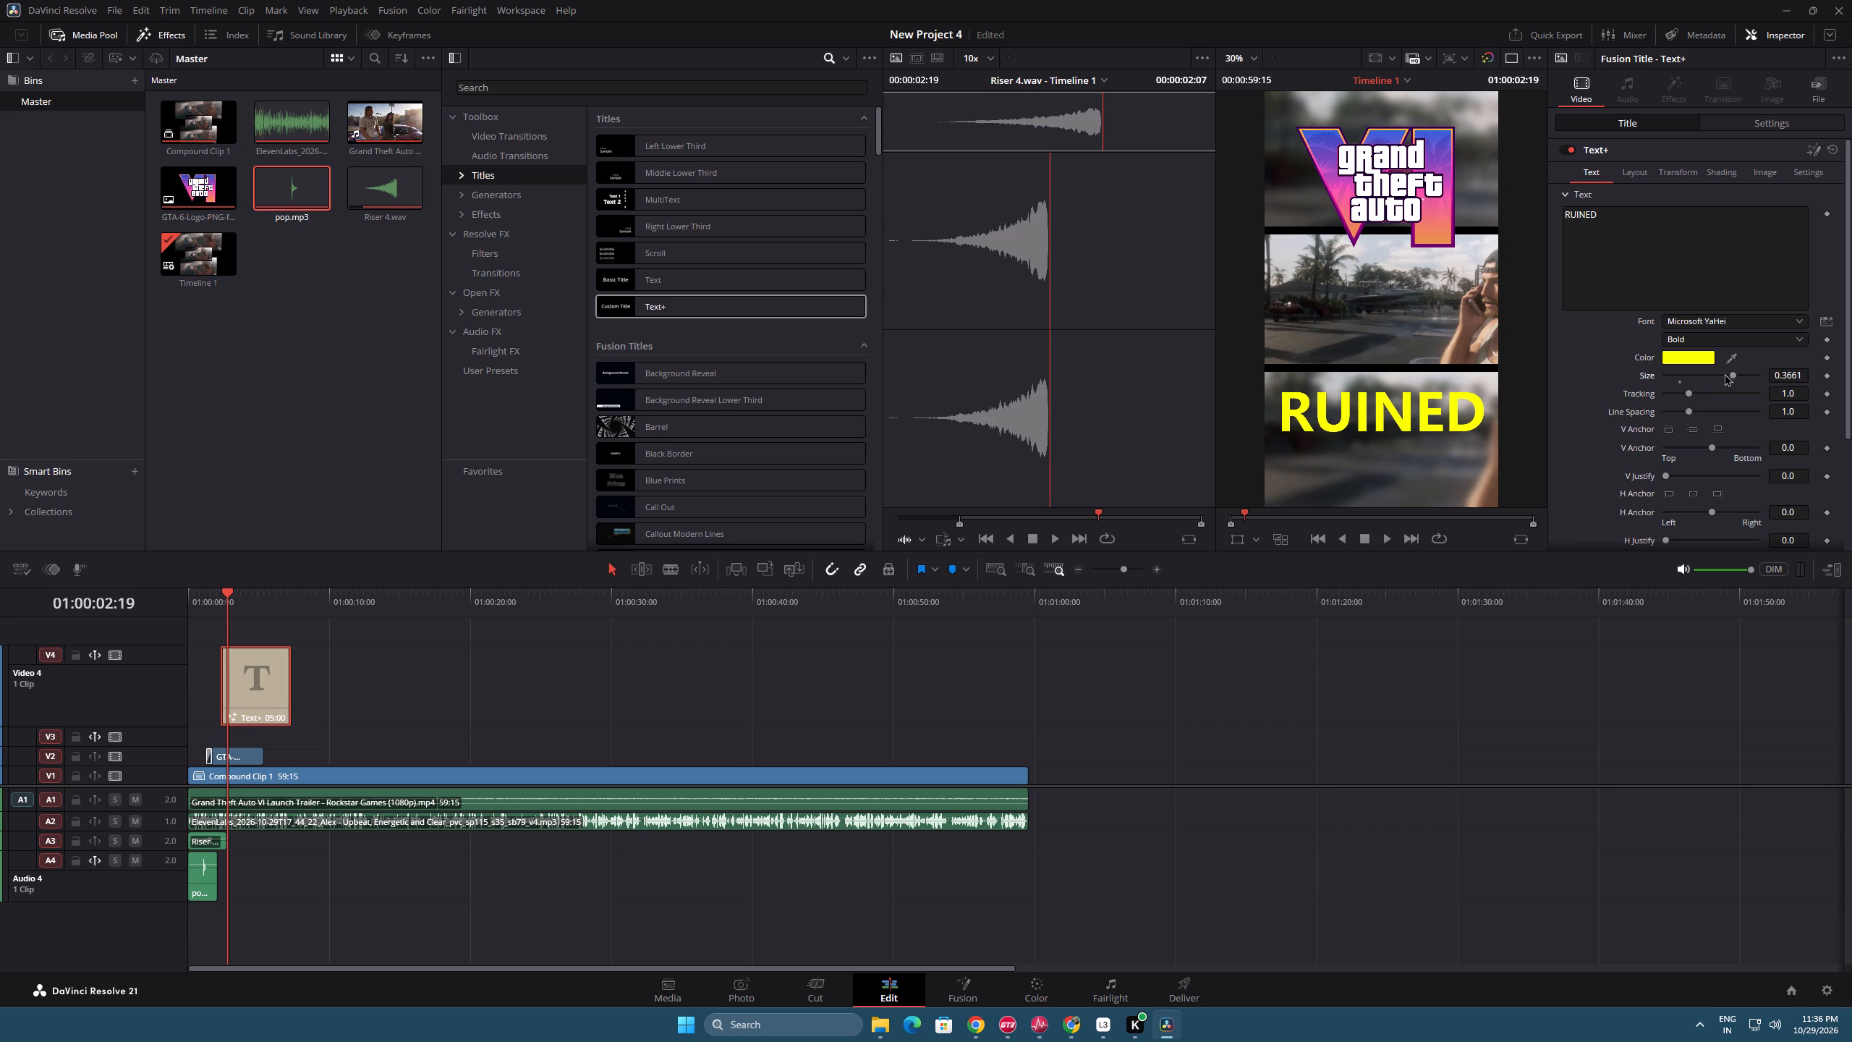
Shift the RUINED title slightly earlier, move it down to track V3, and paste an aligned copy of it on V4.
left_click_drag(225, 593, 237, 593)
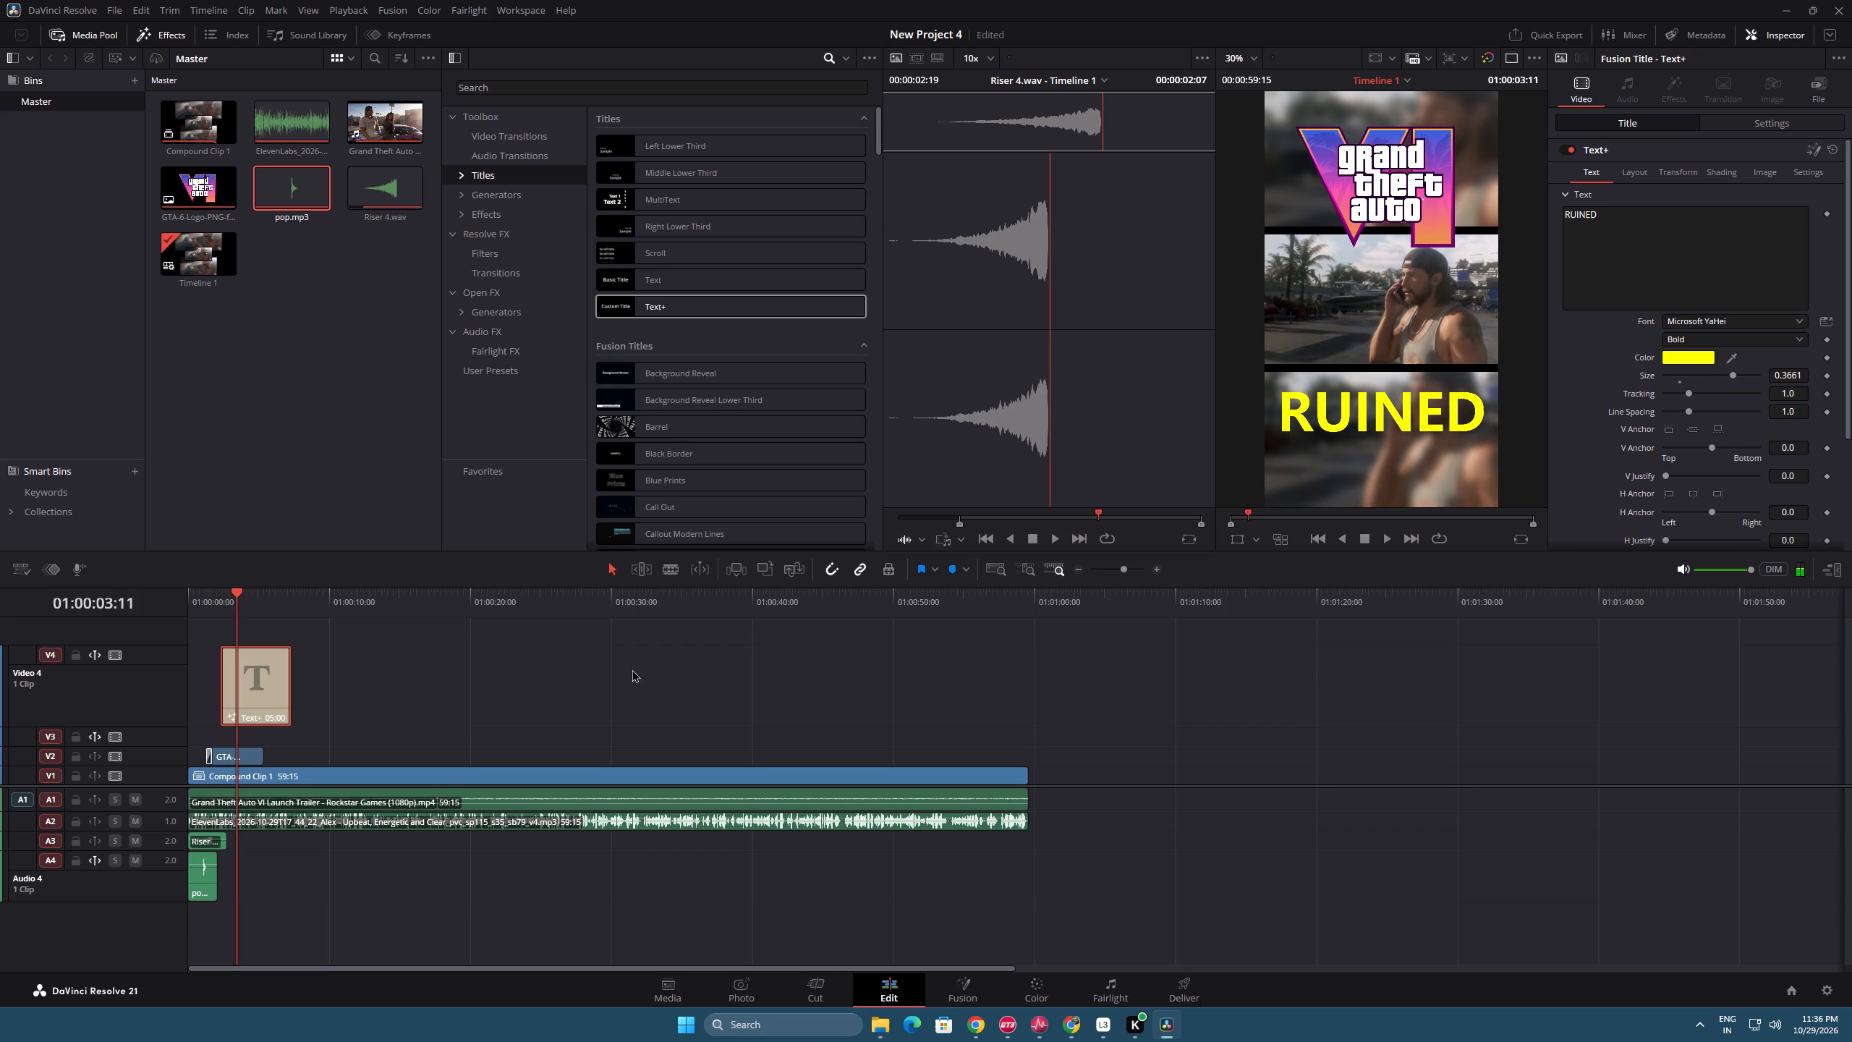
left_click(257, 673)
key("ctrl+c")
left_click_drag(237, 663, 233, 646)
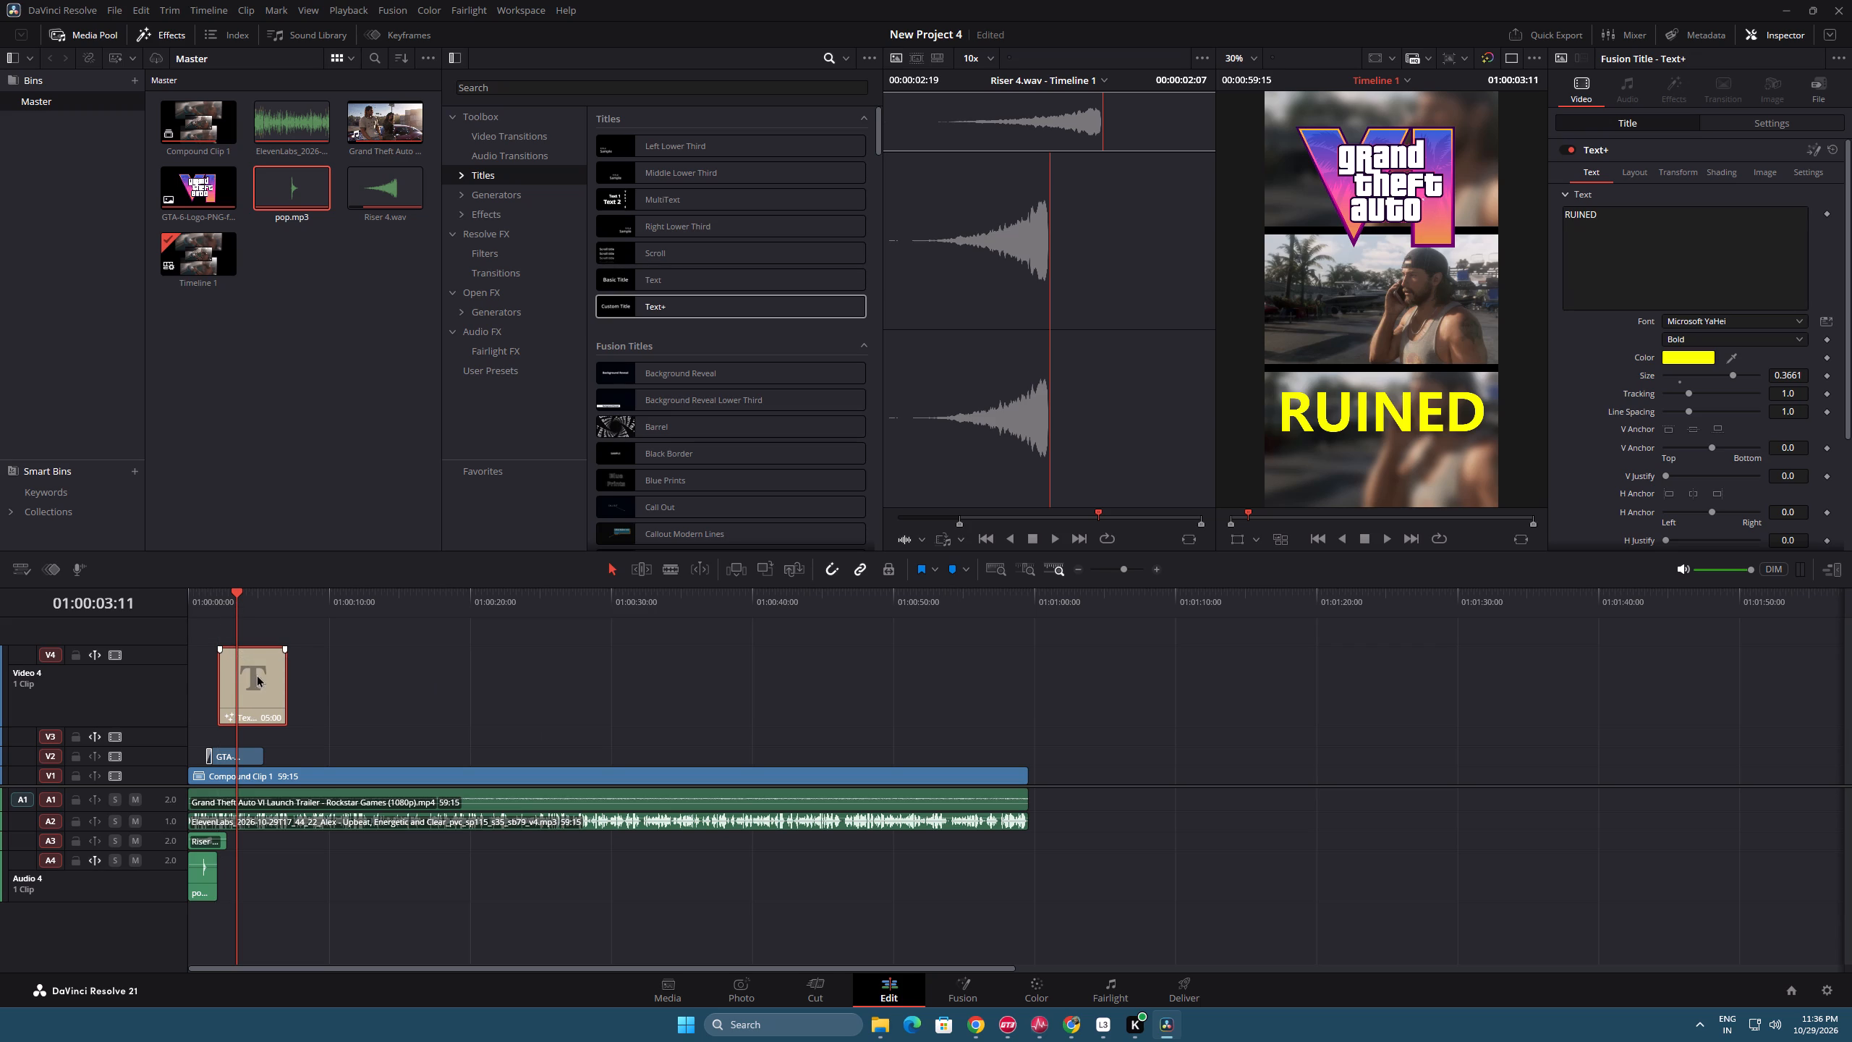
left_click_drag(256, 674, 258, 729)
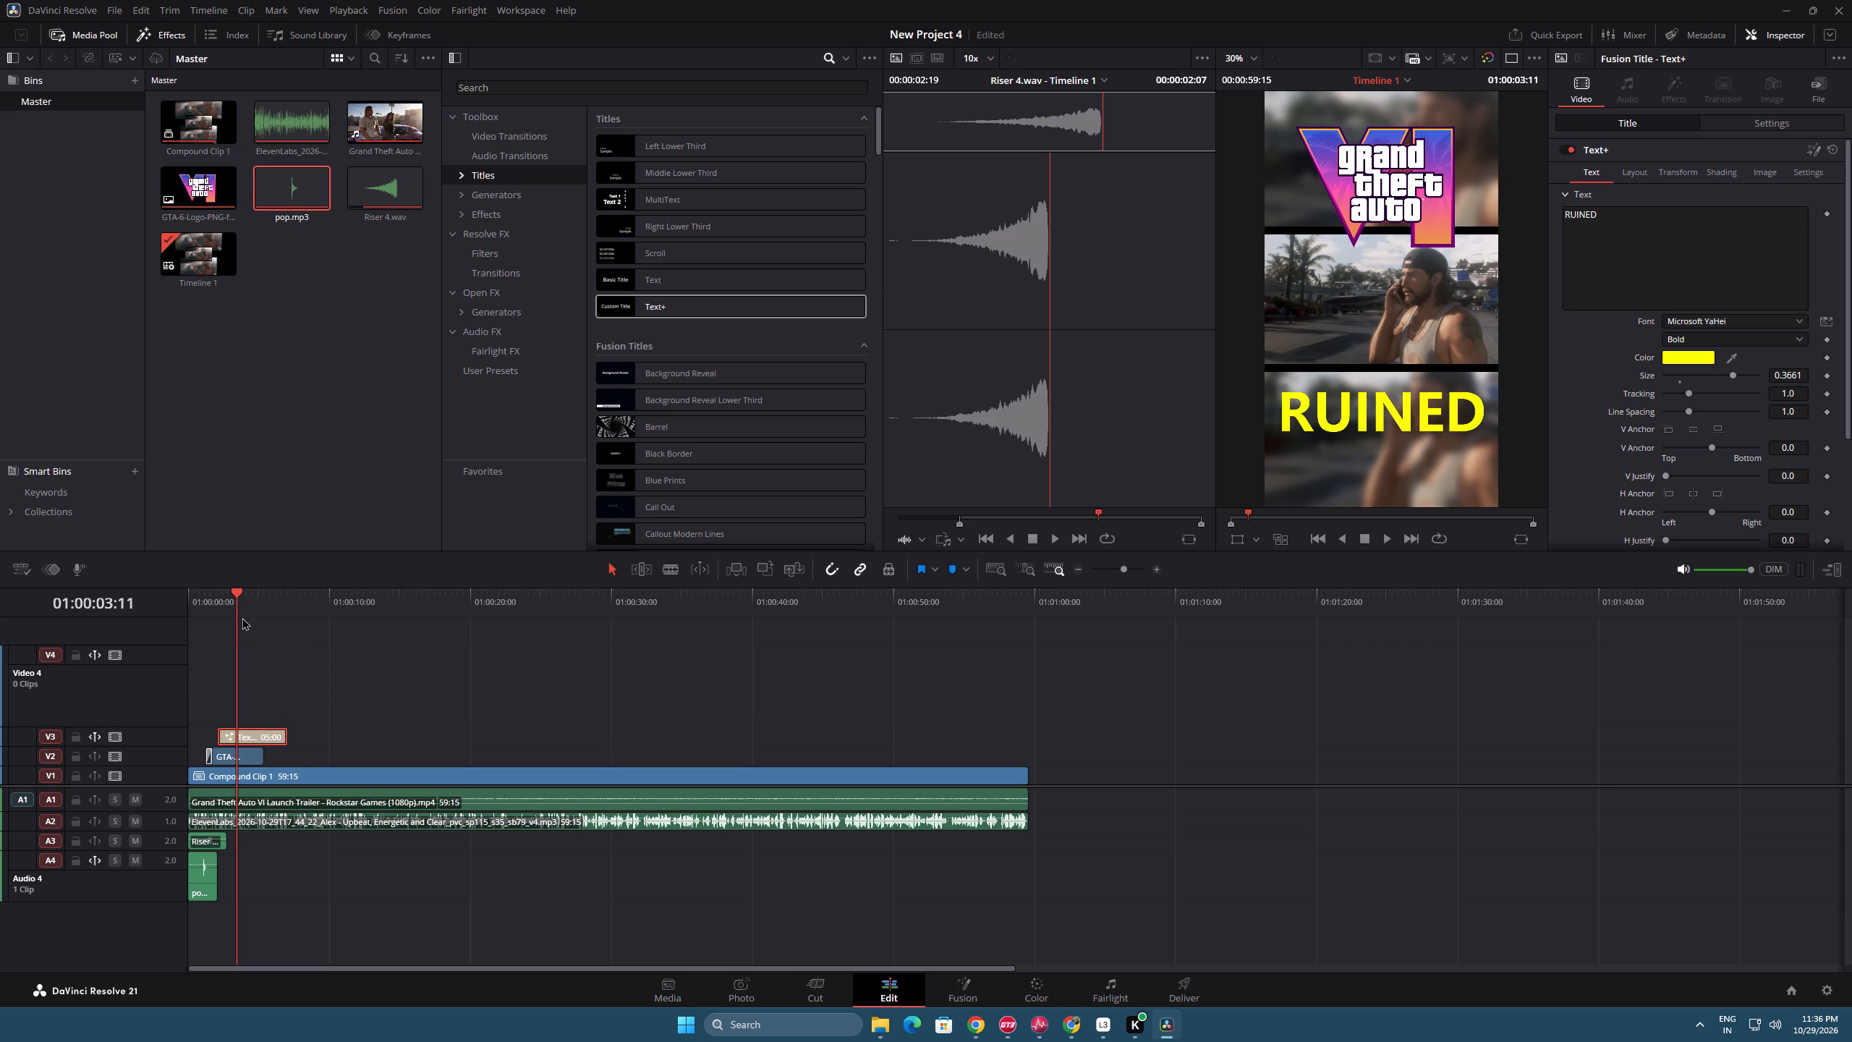
key("ctrl+v")
left_click_drag(266, 698, 250, 698)
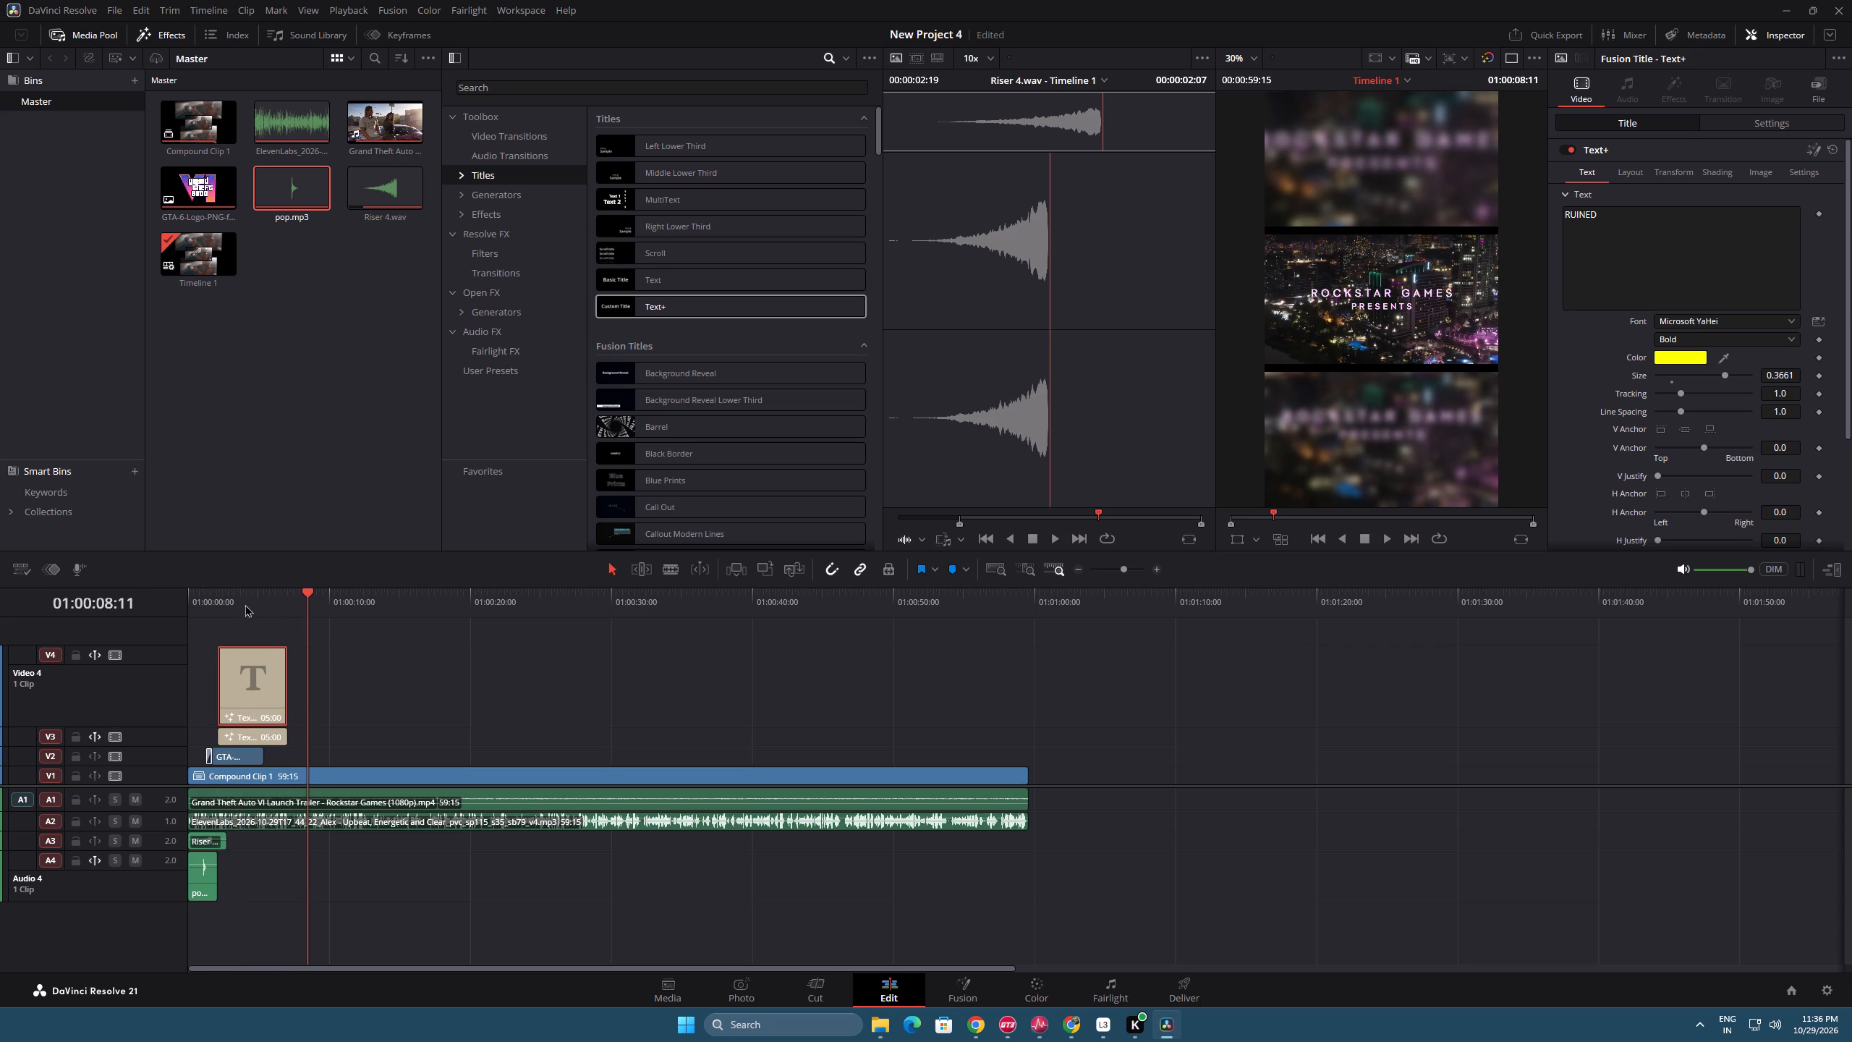
Change the copied title's text on V4 to BEFORE LAUNCH and reduce its size to 0.1535.
left_click_drag(244, 588, 227, 588)
left_click_drag(1641, 229, 1484, 237)
left_click_drag(1611, 211, 1538, 206)
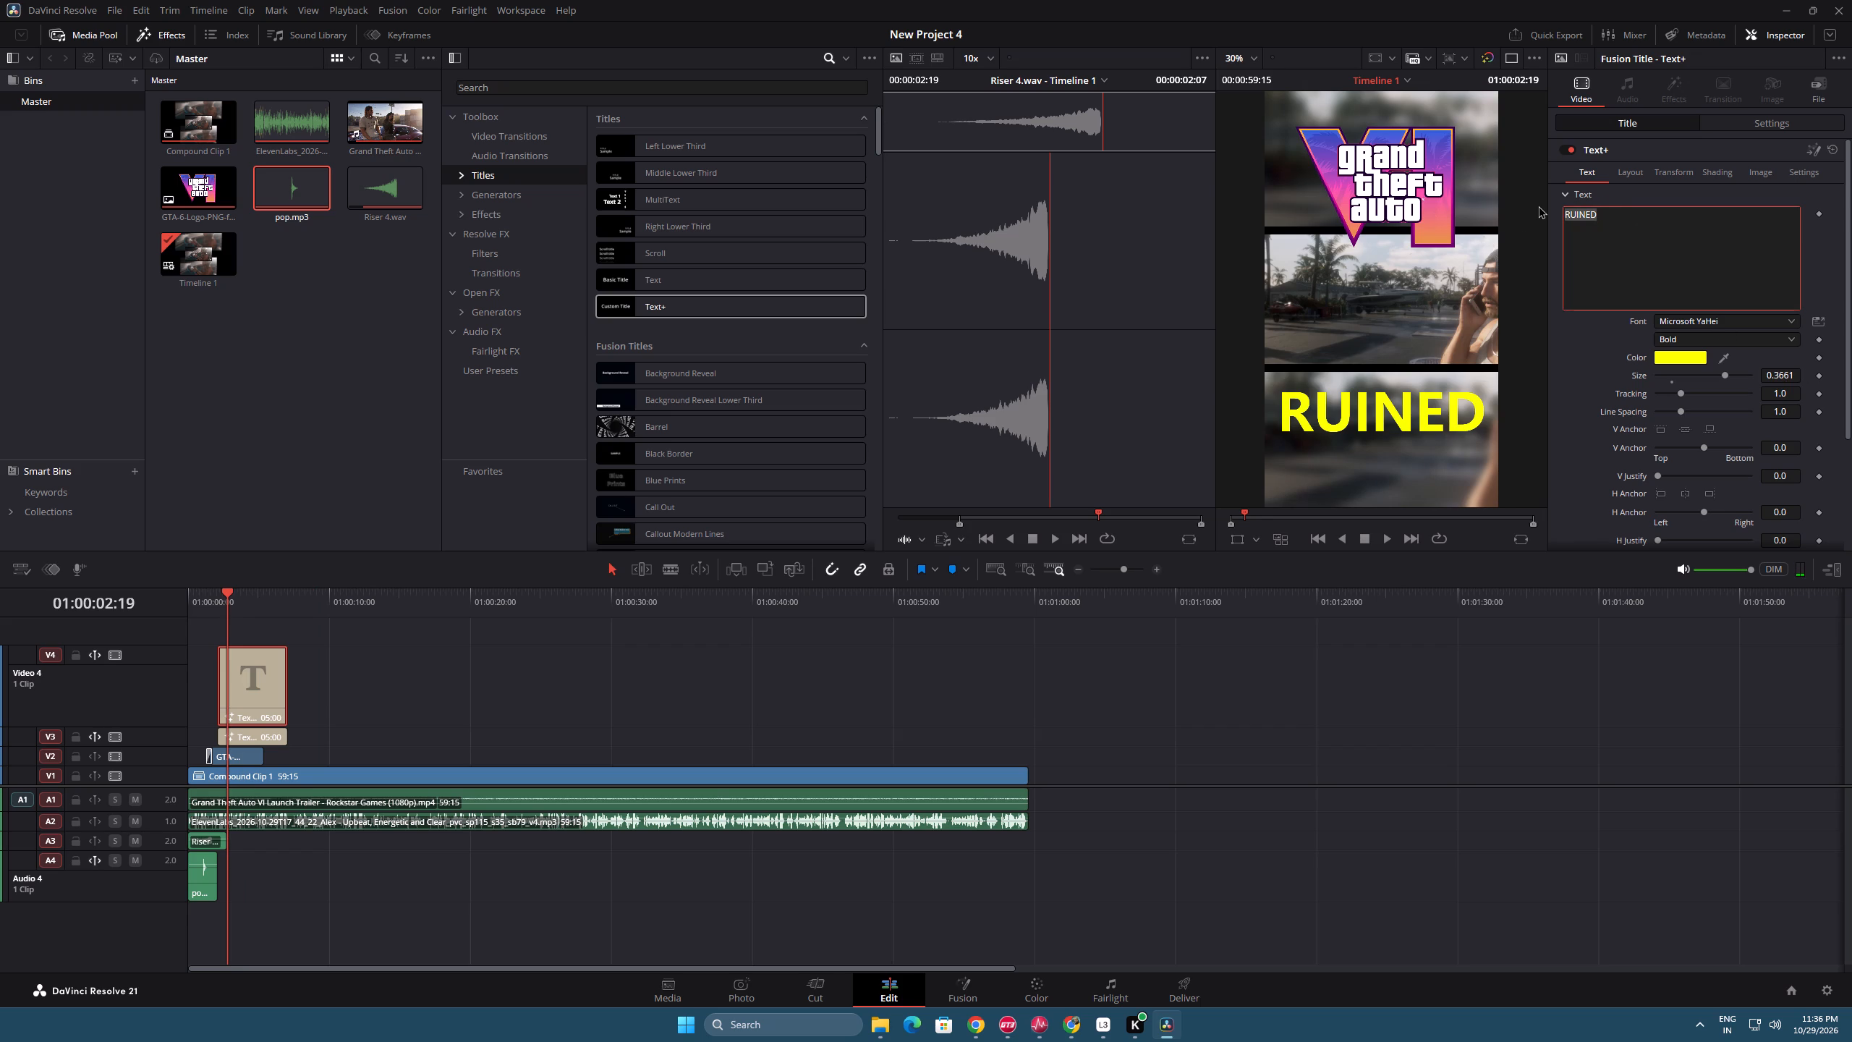
type("BEFORE")
key("space")
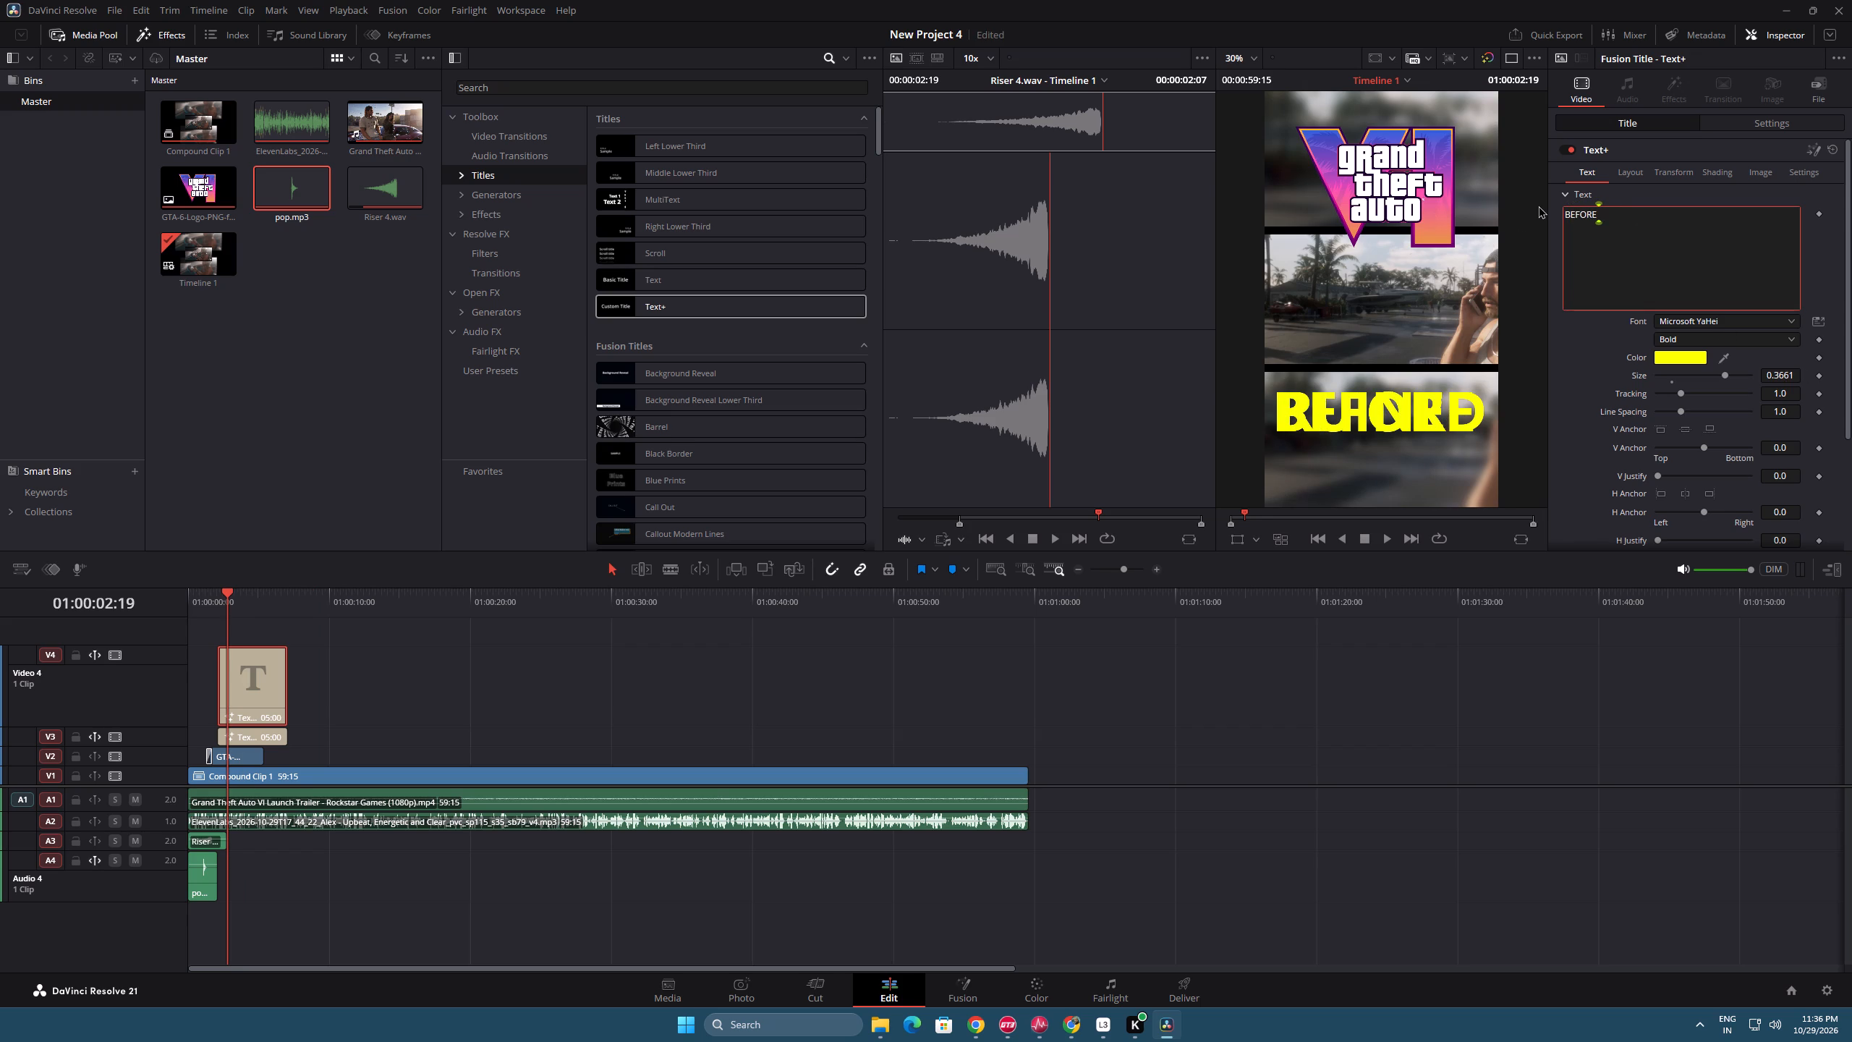
type("LAUNCH")
left_click_drag(1723, 376, 1720, 376)
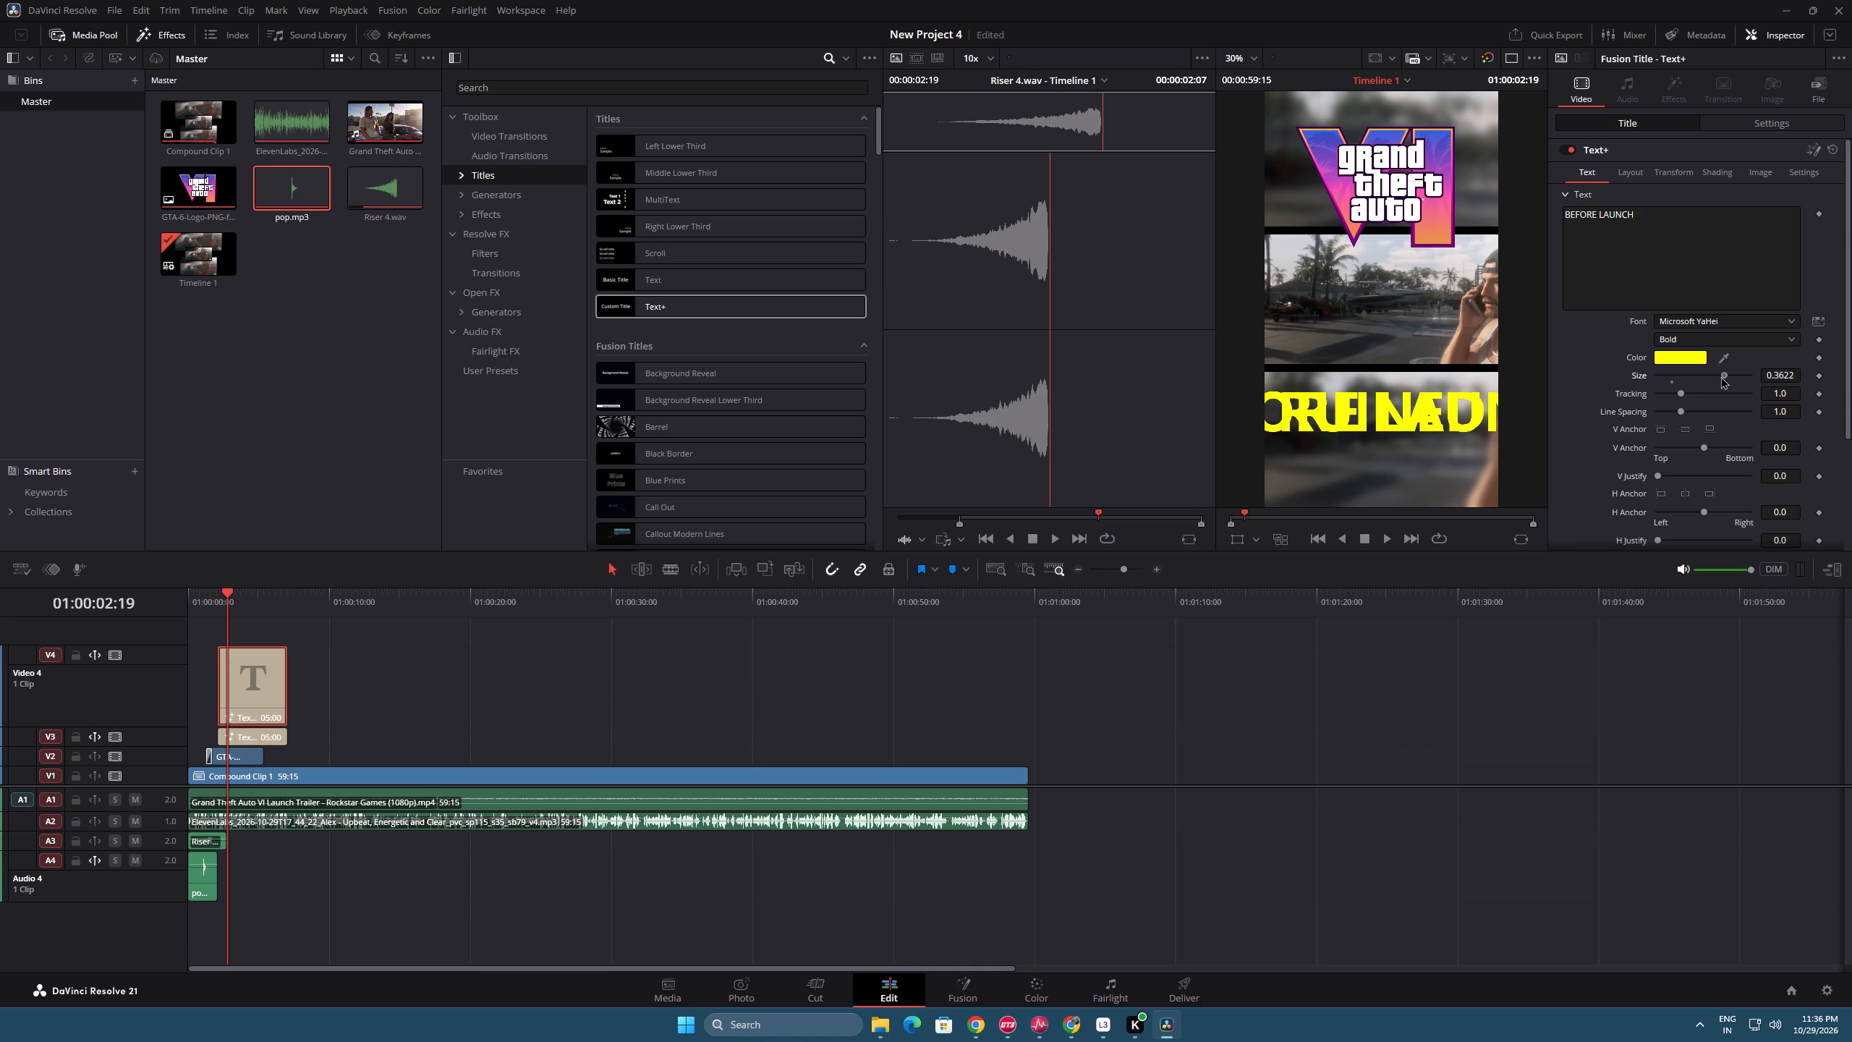
left_click_drag(1720, 376, 1684, 375)
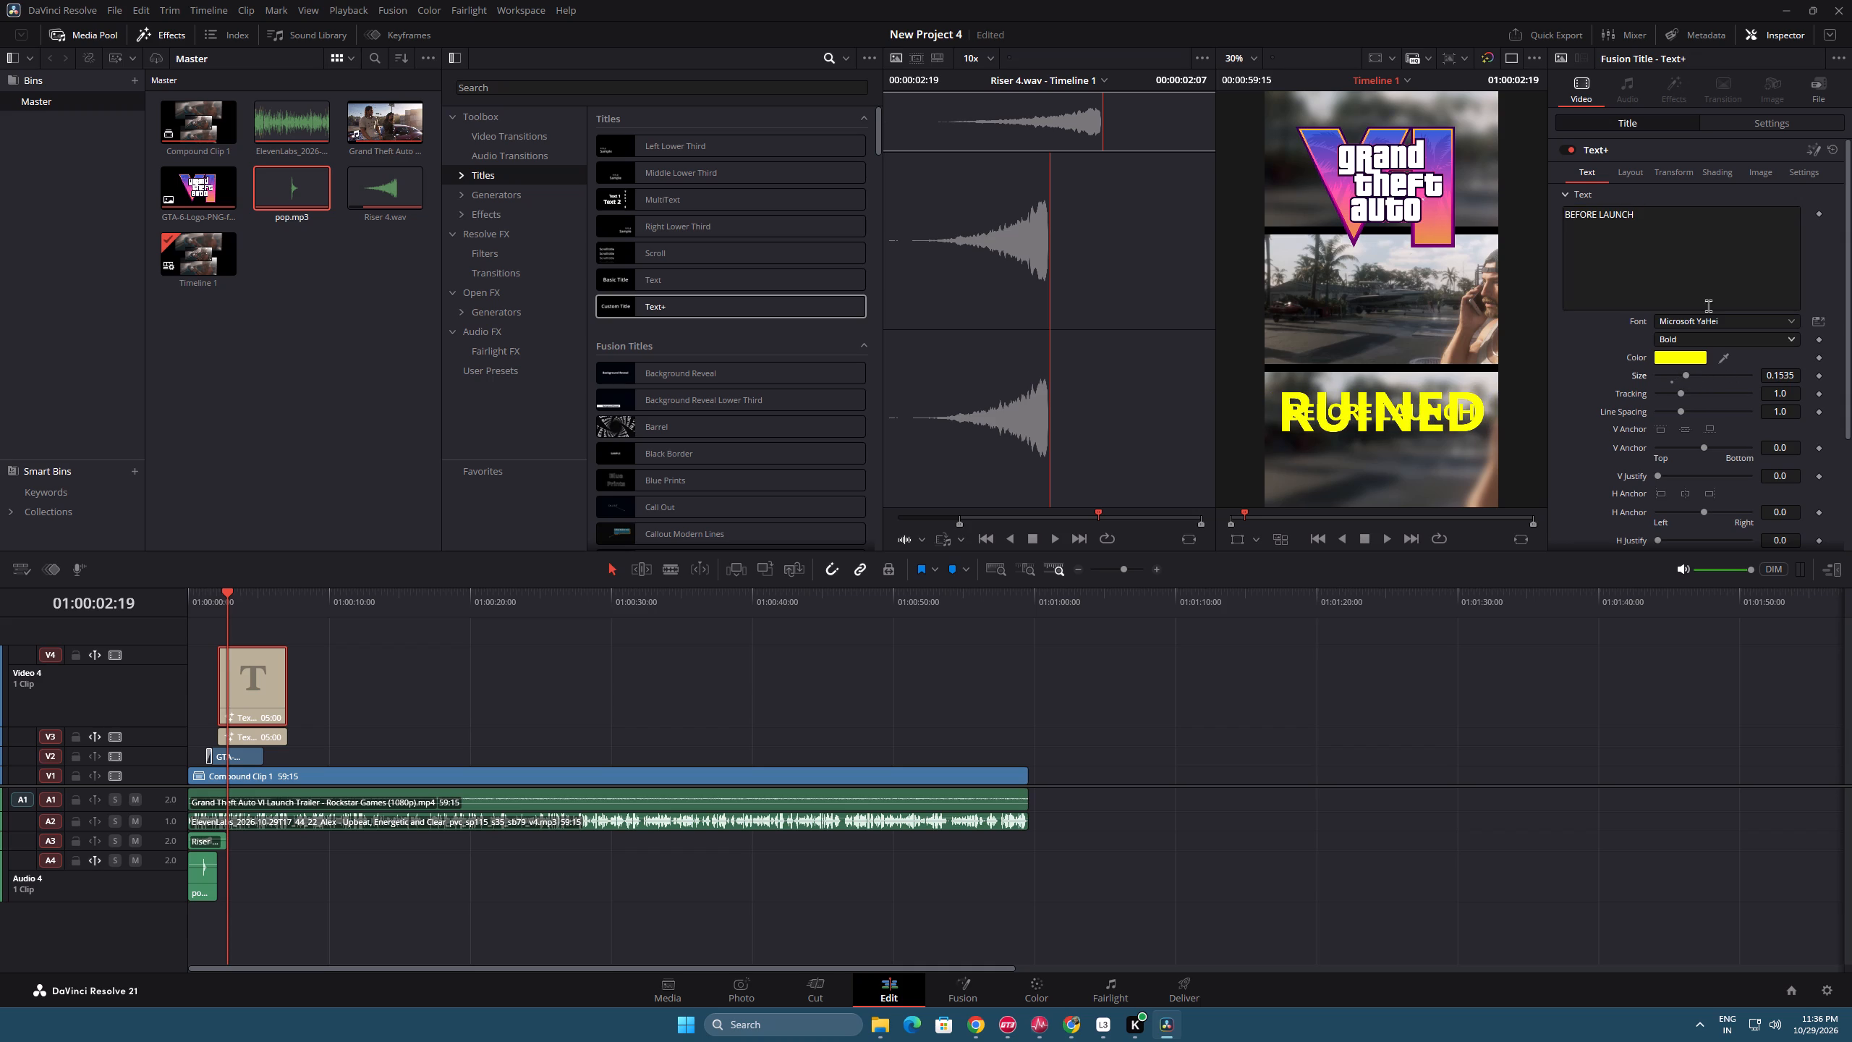
Move the BEFORE LAUNCH title down to sit just beneath RUINED and enlarge its text to size 0.1654.
left_click(1758, 126)
left_click_drag(1767, 190, 899, 522)
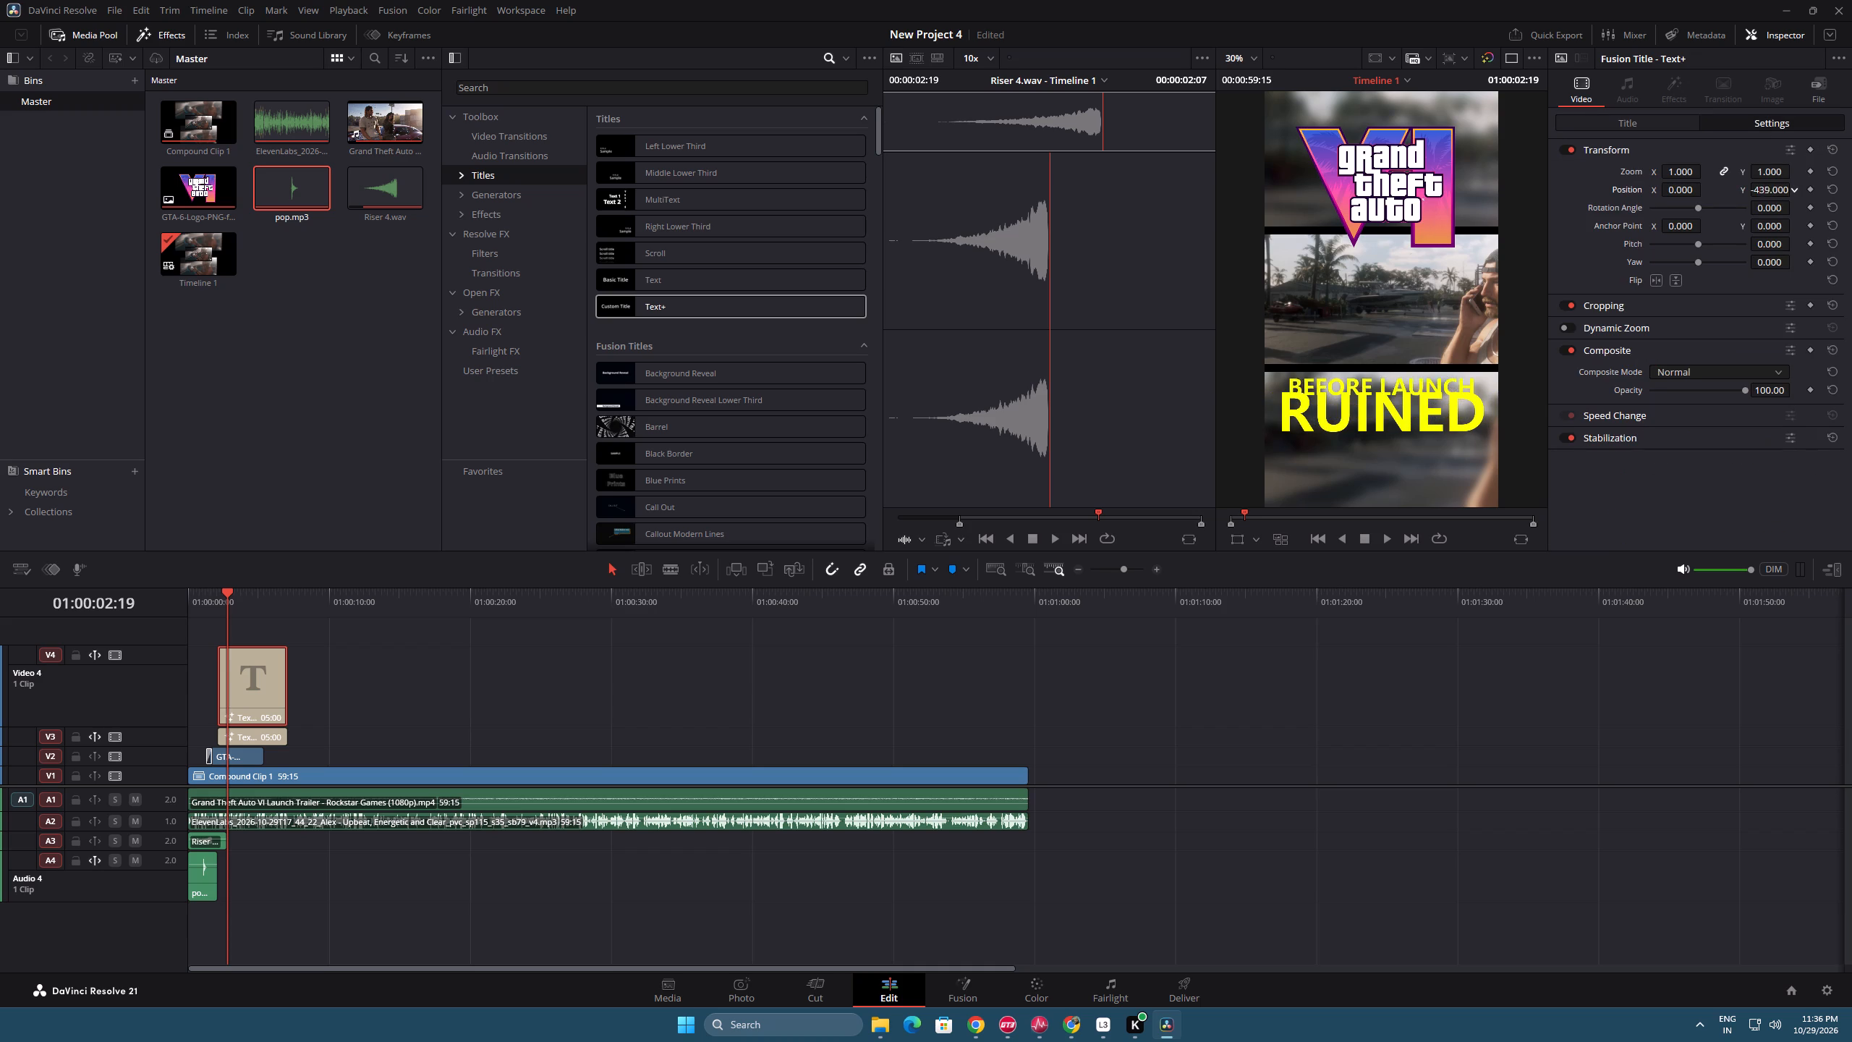
left_click_drag(899, 522, 739, 507)
left_click(1676, 124)
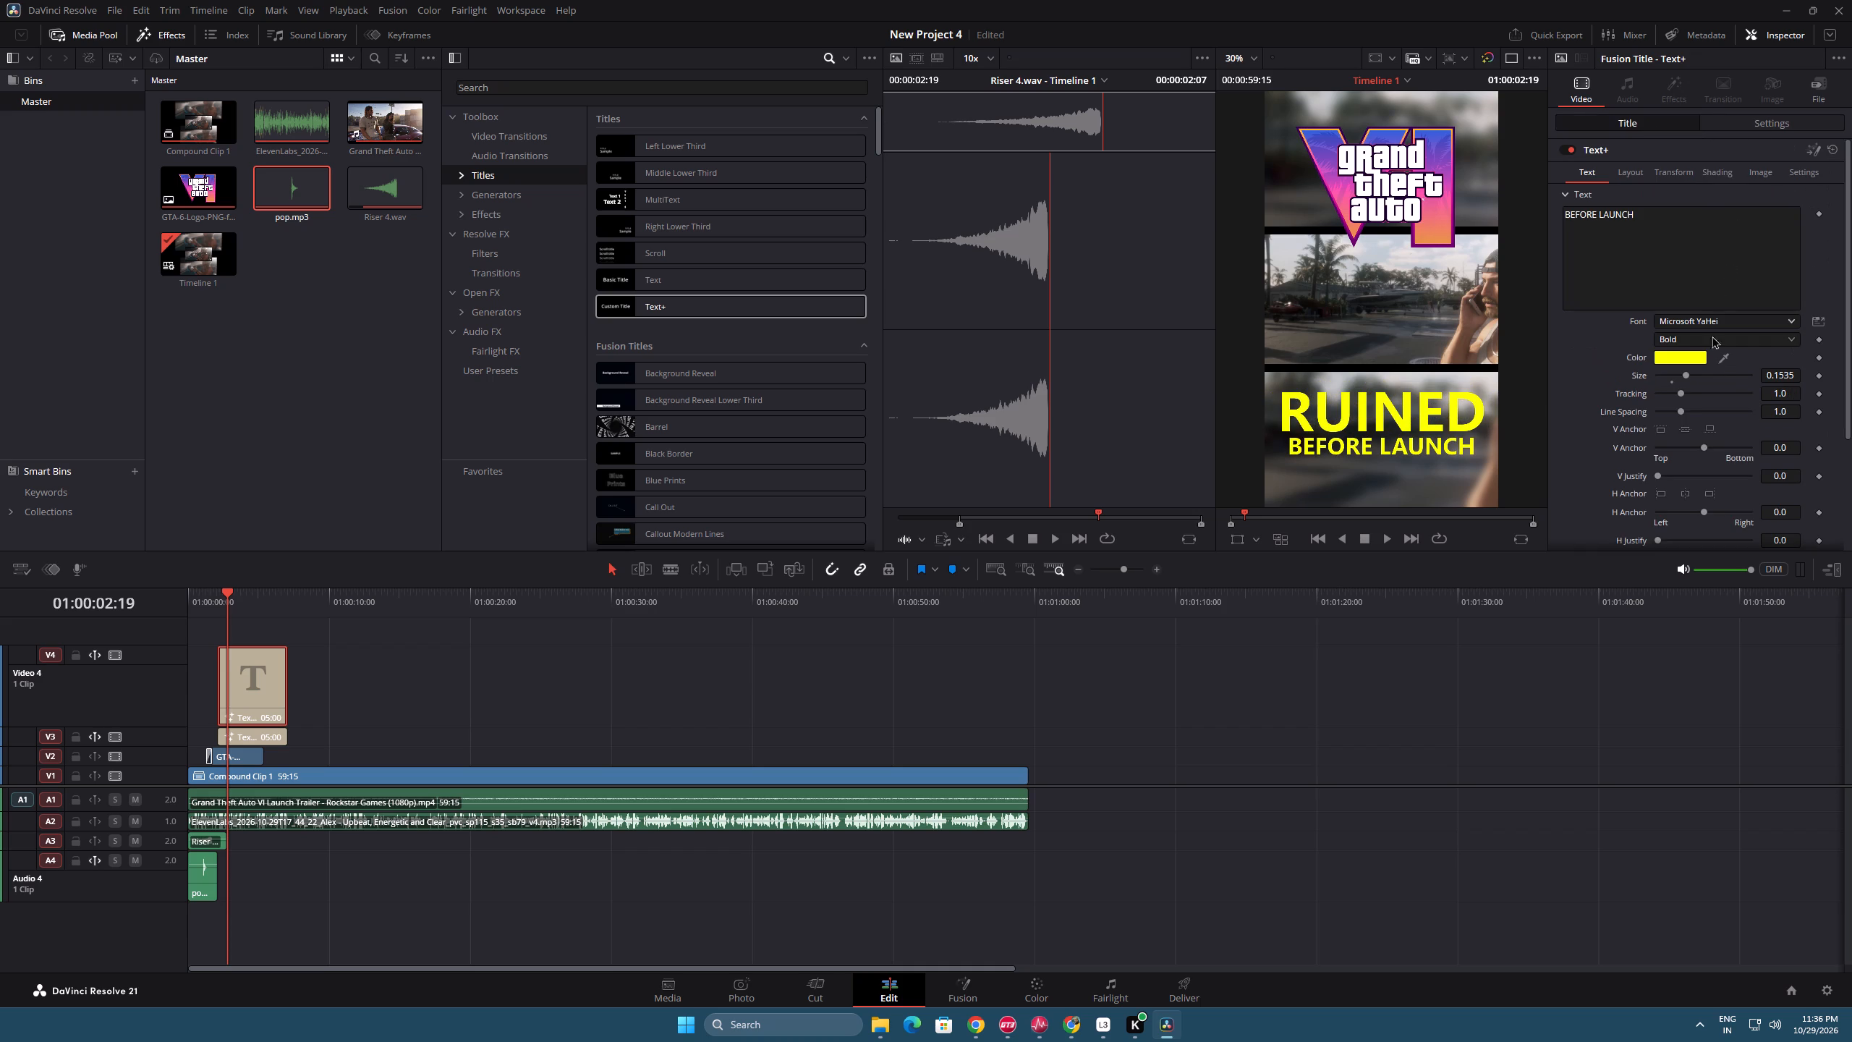
left_click(1685, 374)
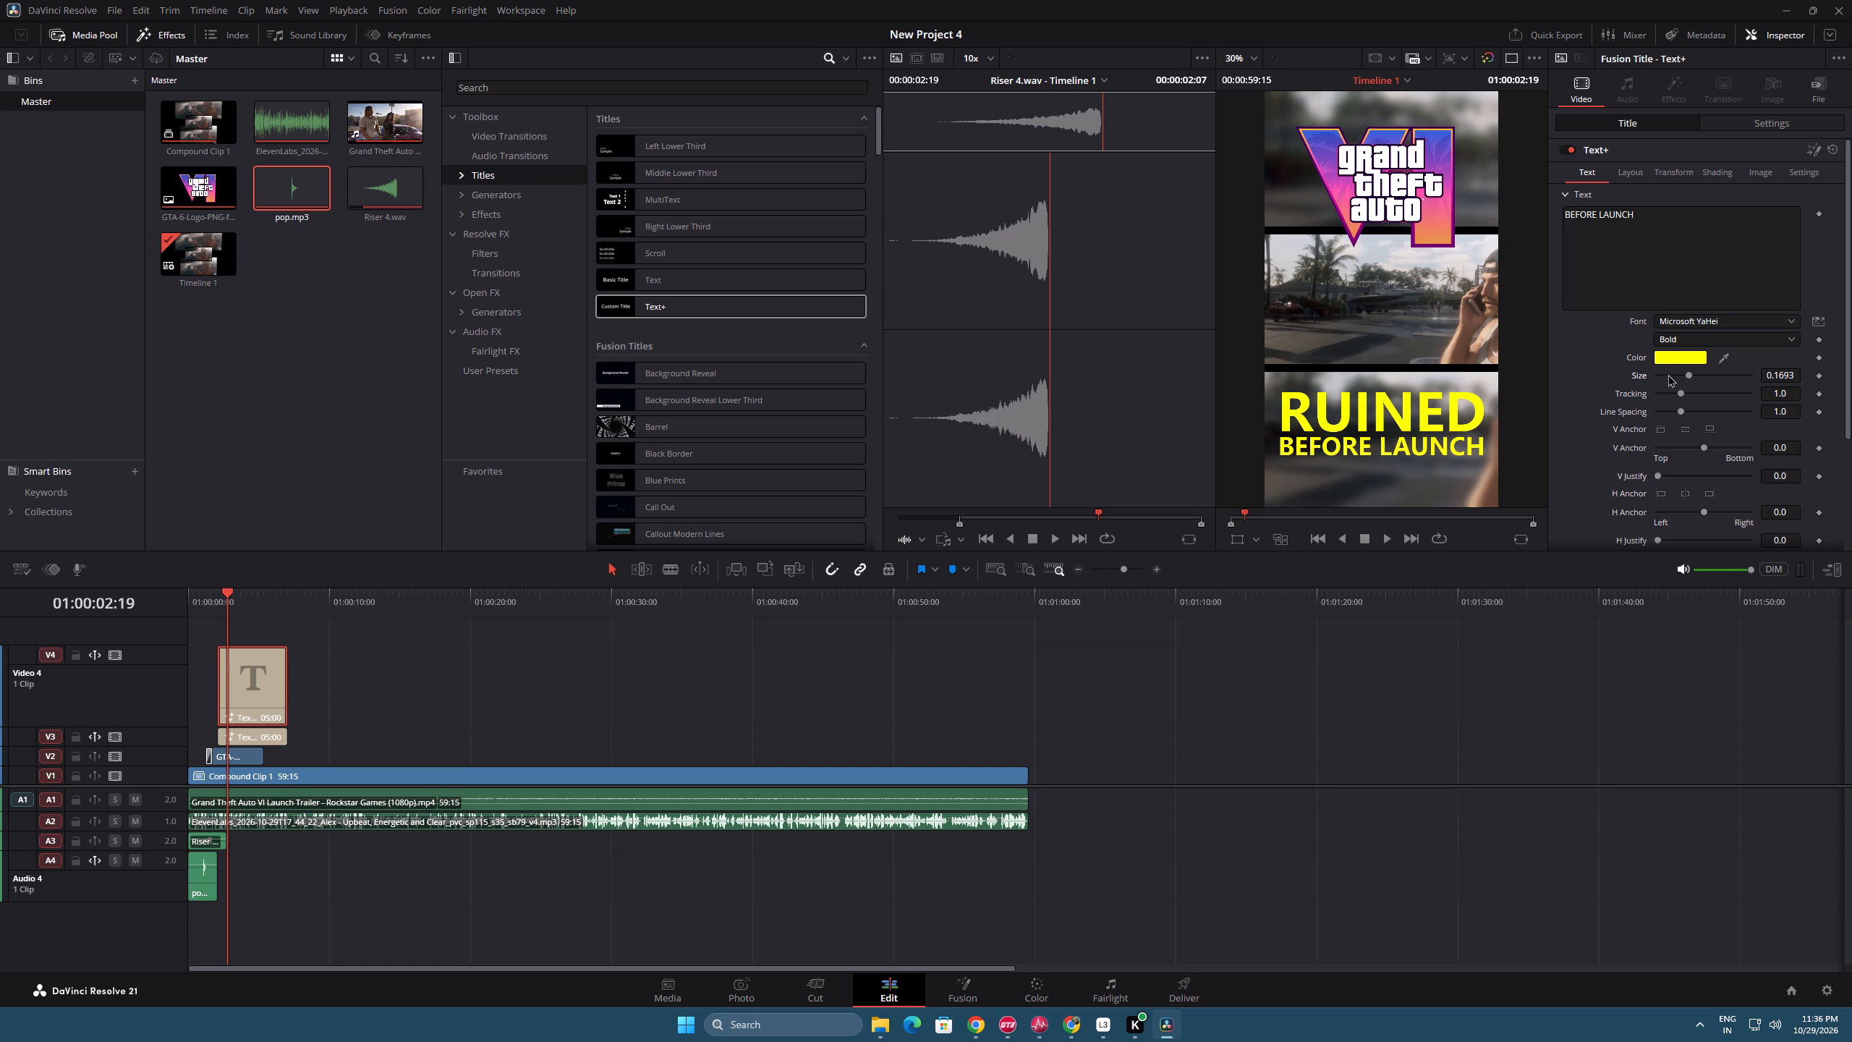
left_click(1687, 376)
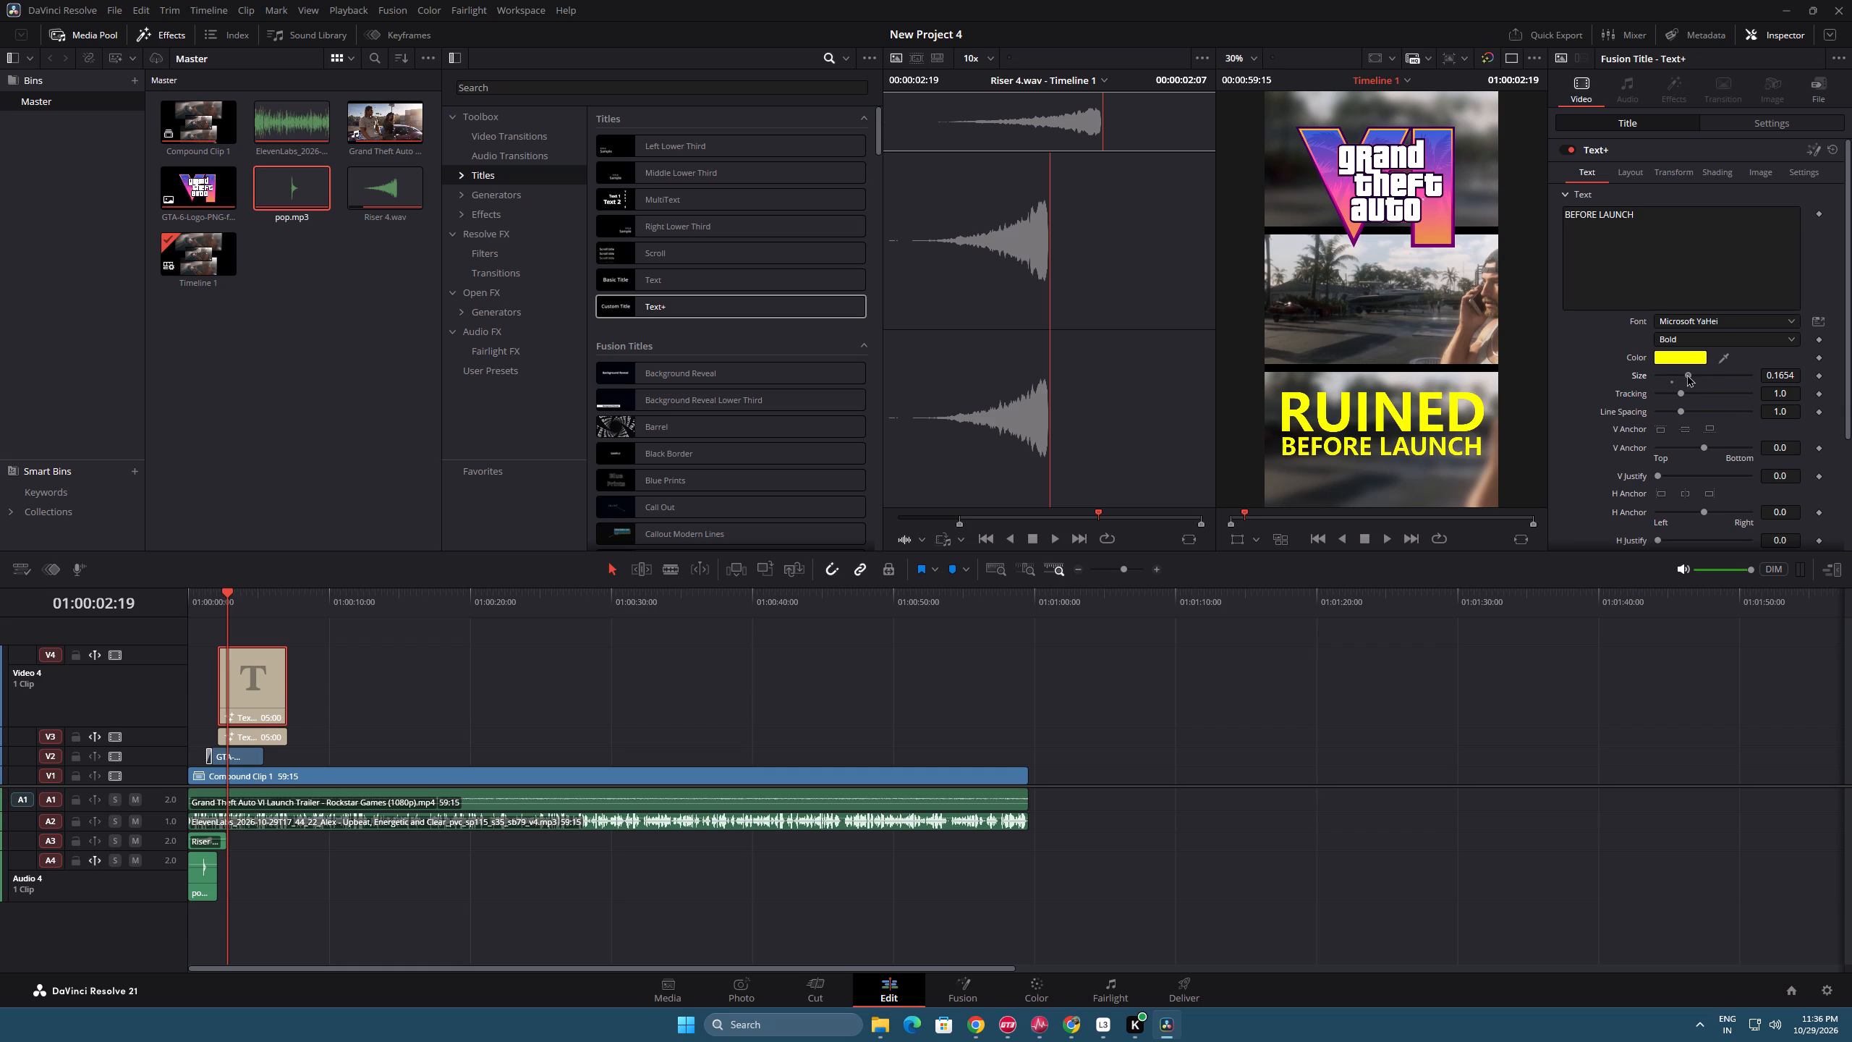
Colour the BEFORE LAUNCH text red, #ff0004.
left_click(1687, 354)
left_click_drag(1017, 407, 846, 388)
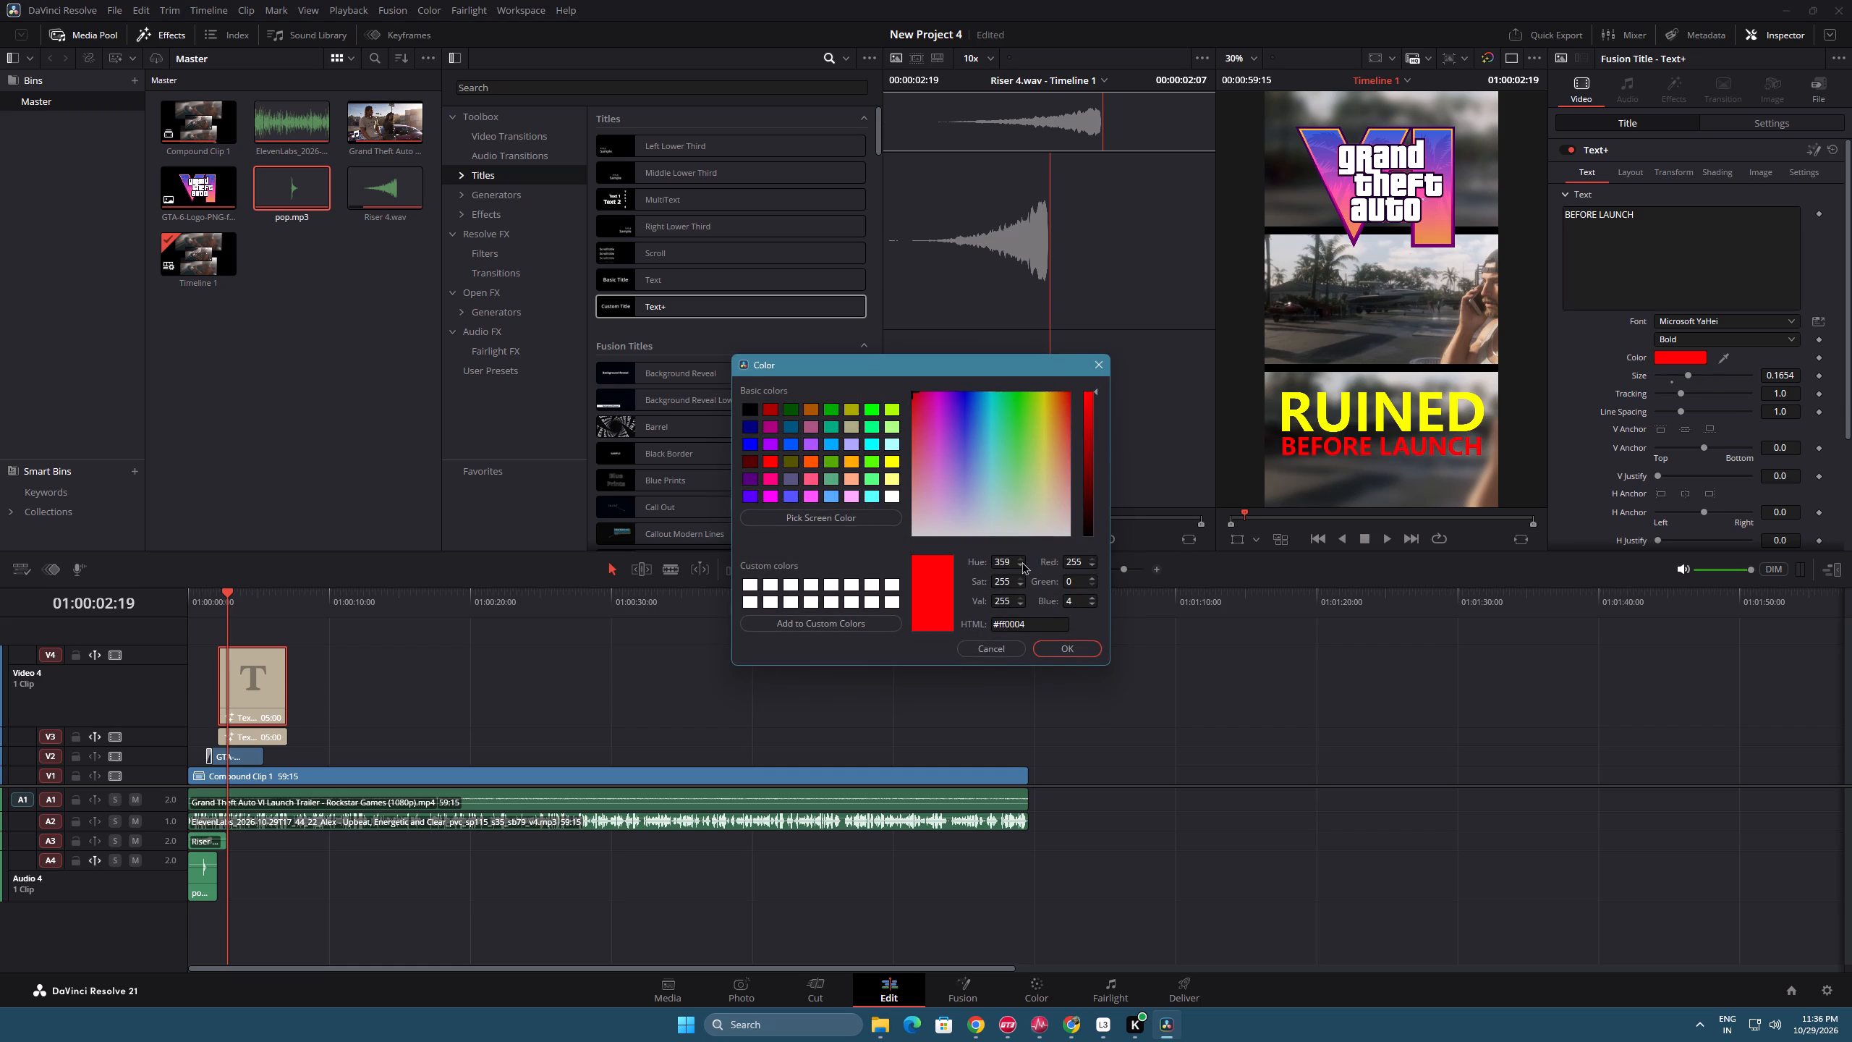
left_click(1078, 644)
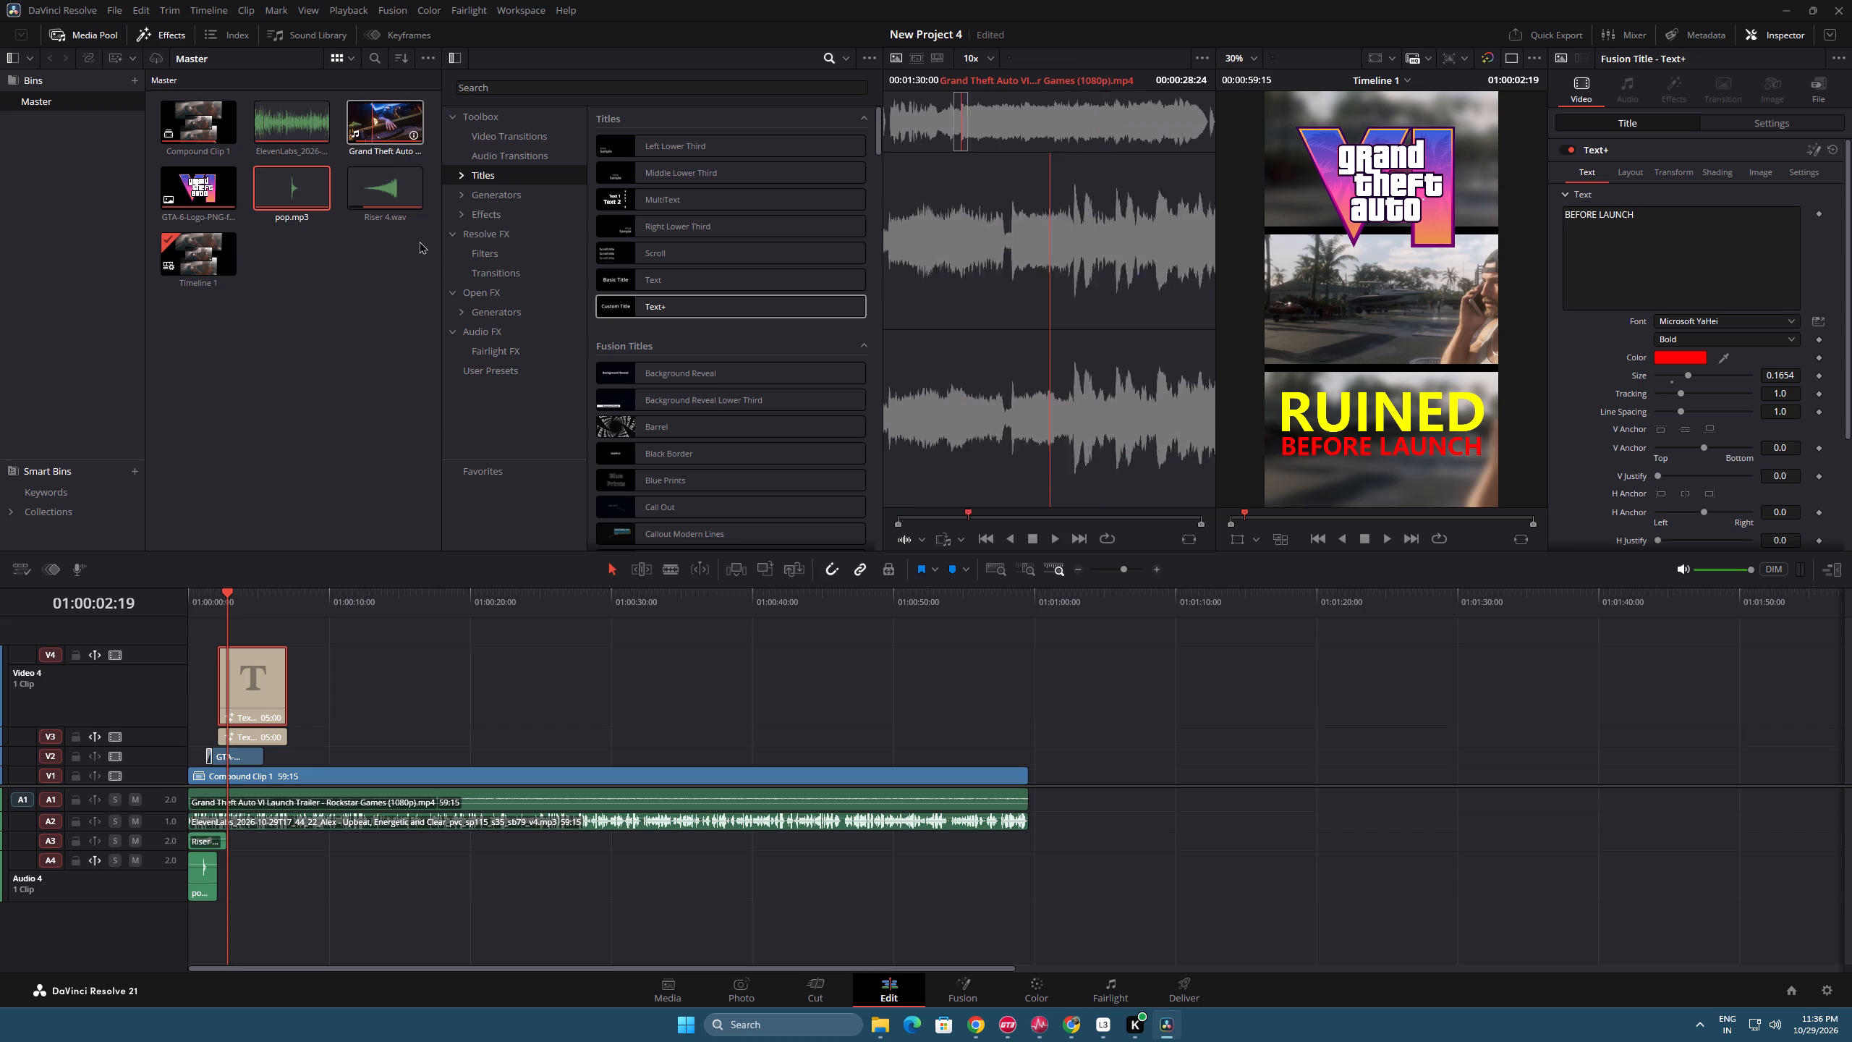
Search the effects for "shadow" and apply the Drop Shadow filter to both the BEFORE LAUNCH and RUINED titles.
left_click(667, 86)
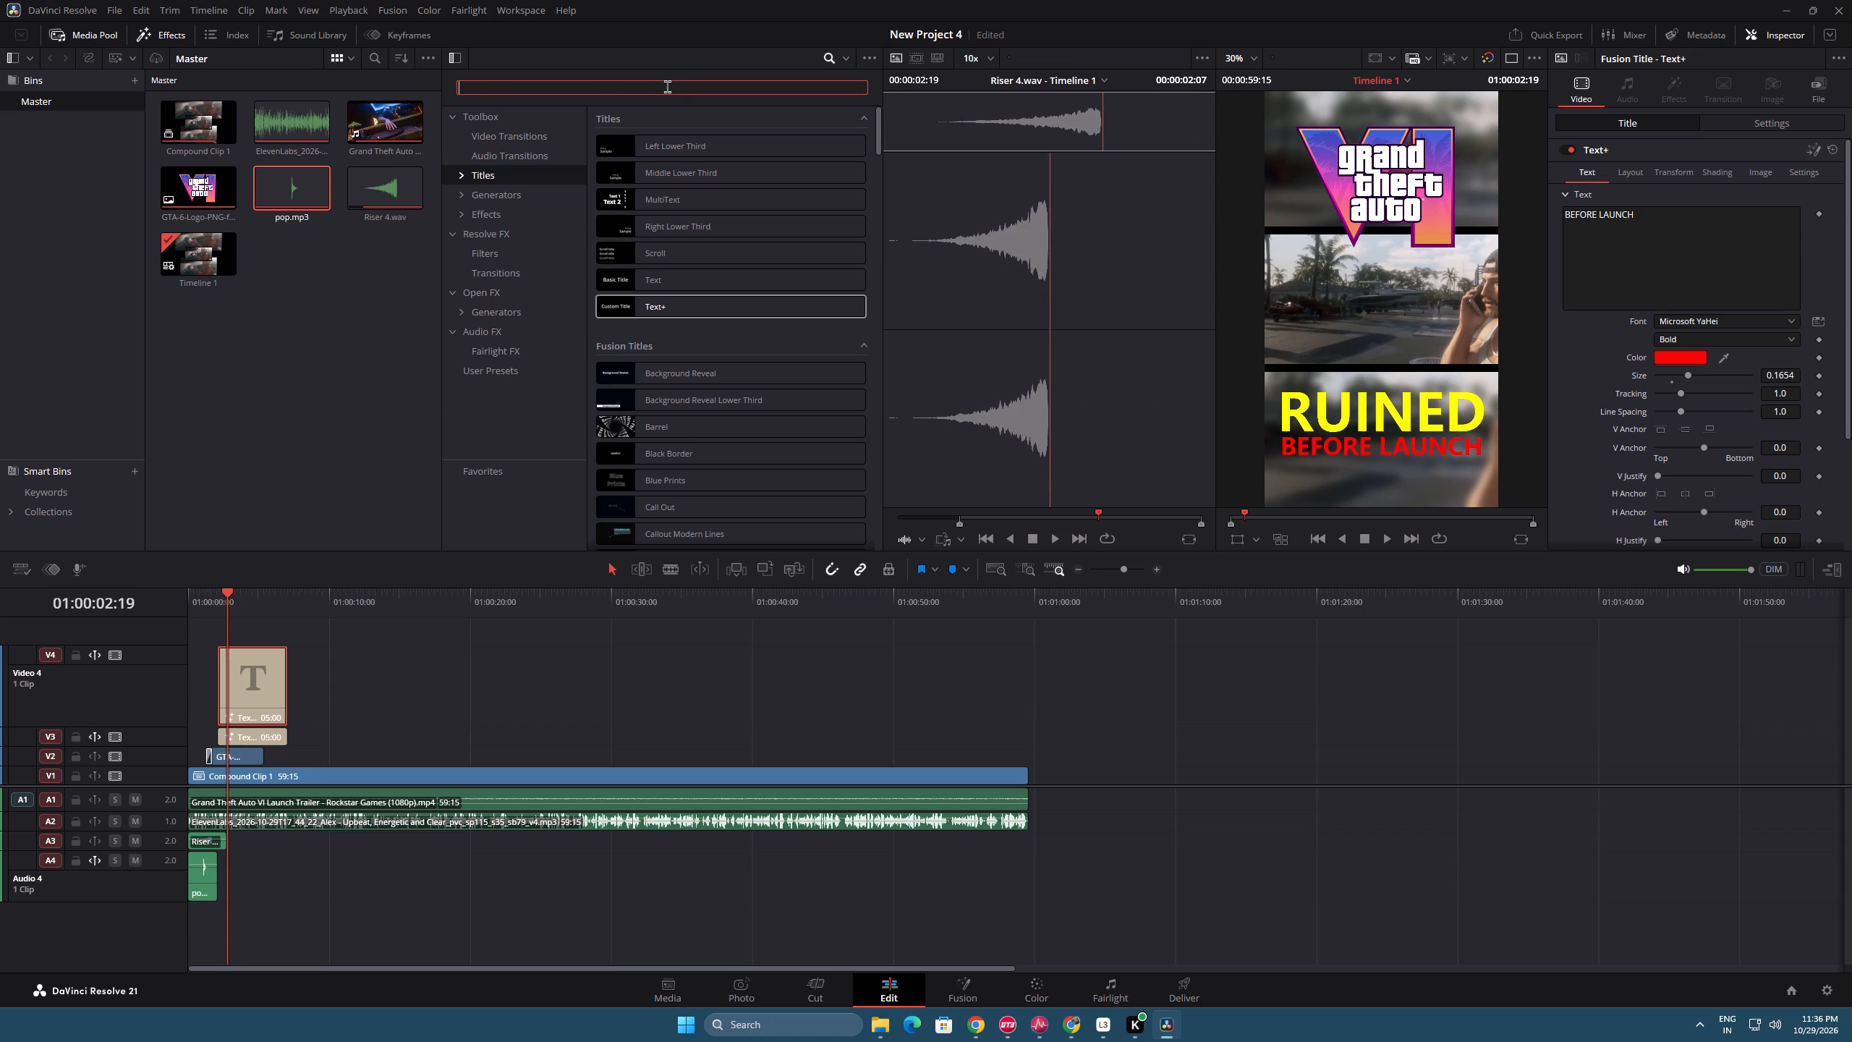
type("shadow")
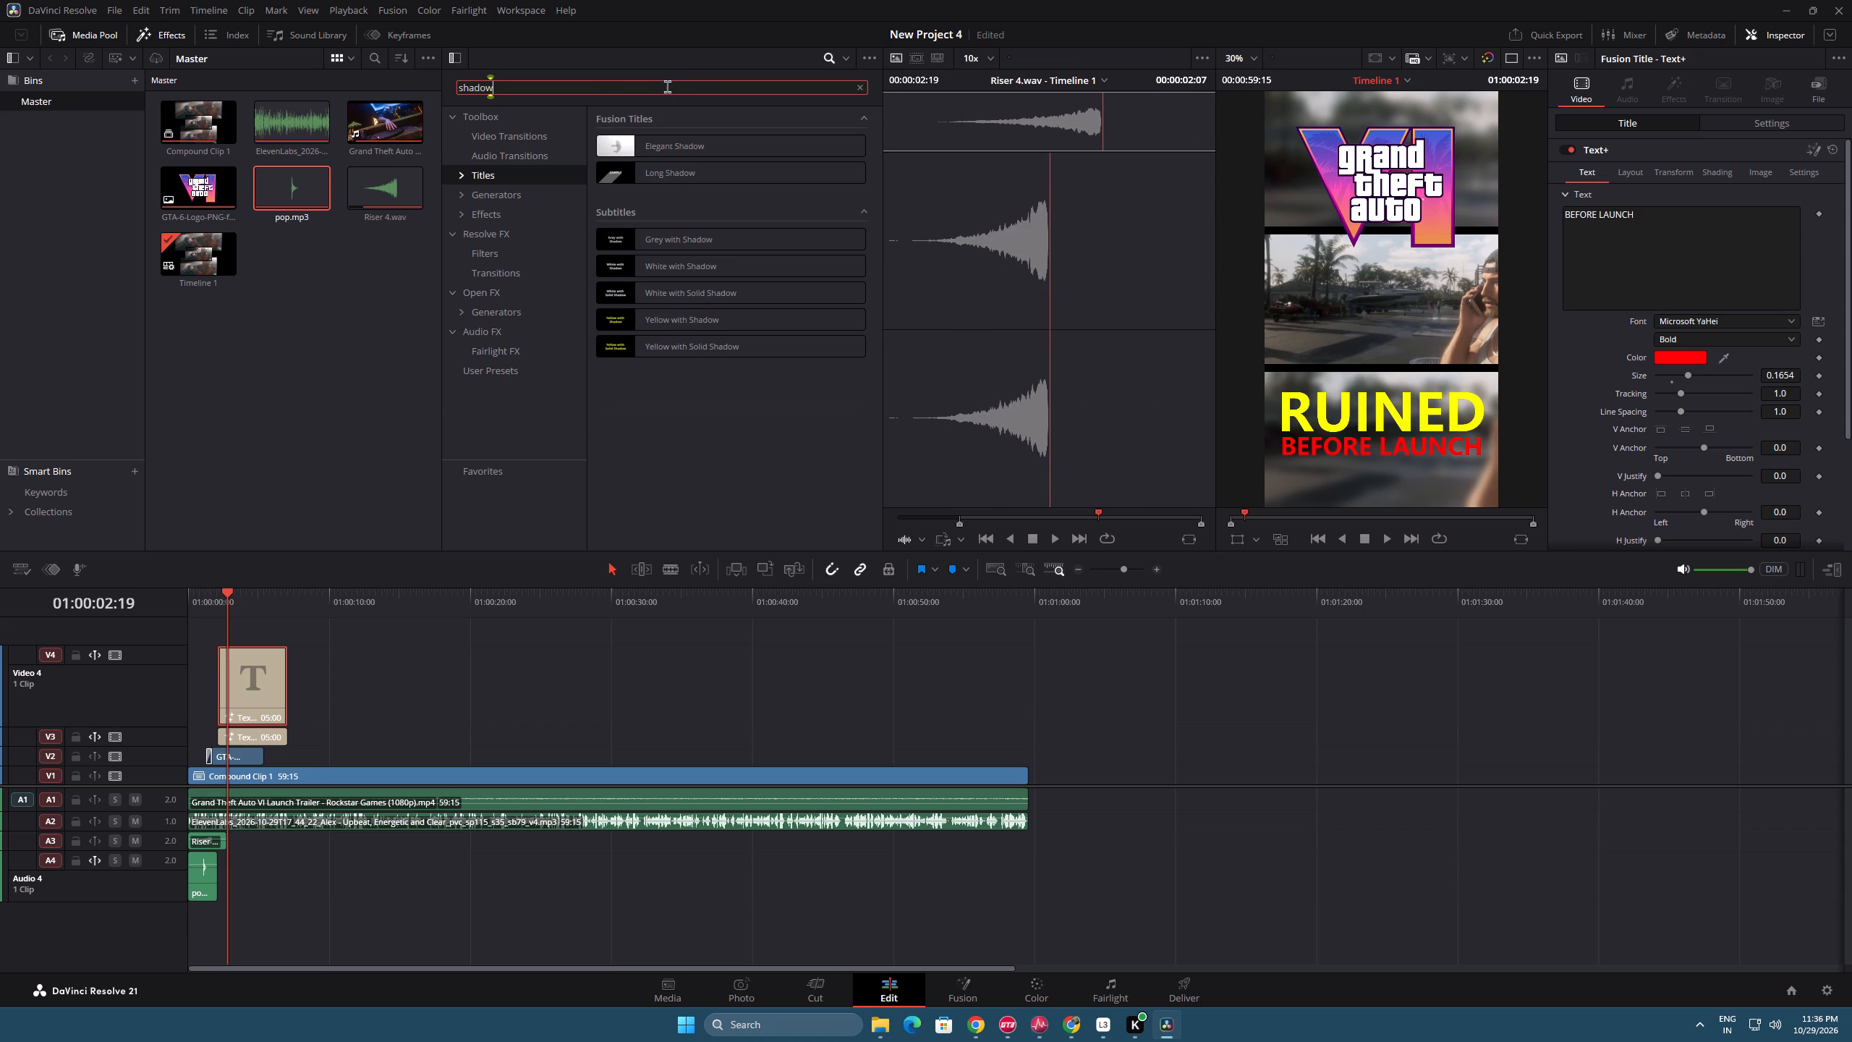
left_click(543, 134)
left_click(532, 163)
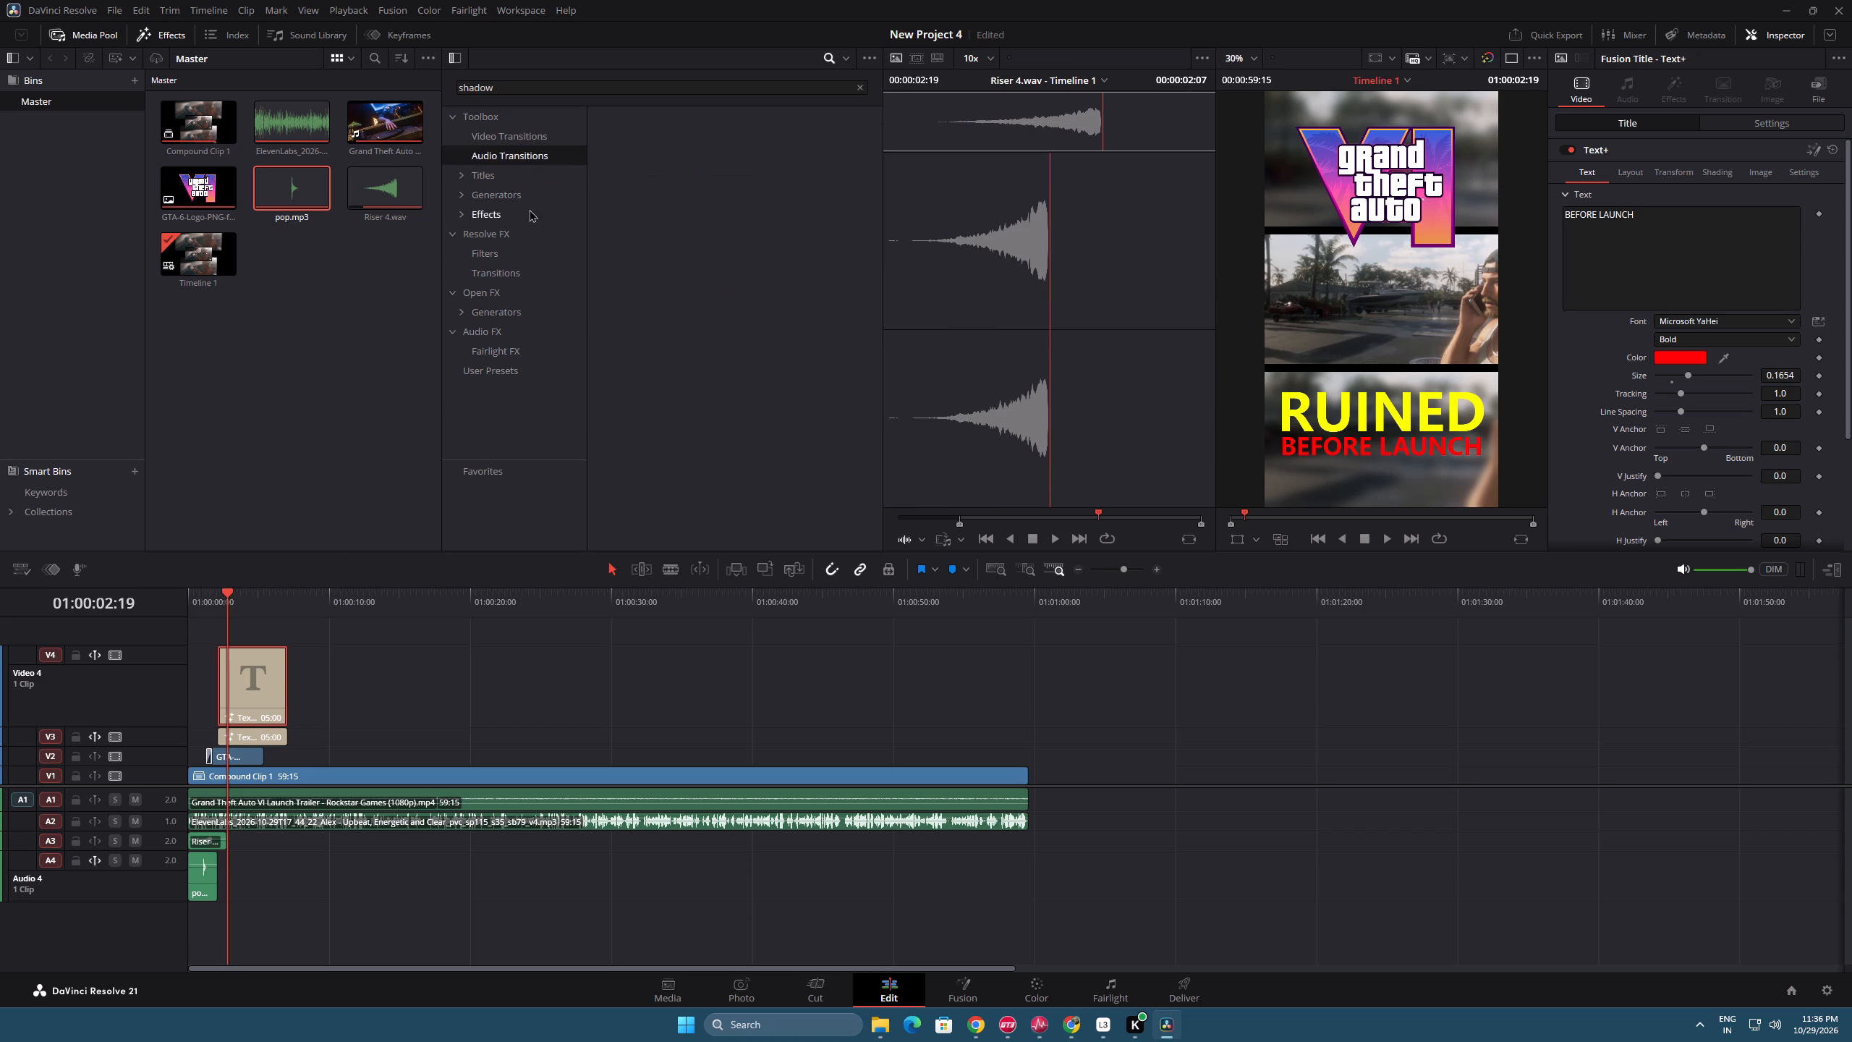
left_click(529, 209)
left_click(524, 178)
left_click(523, 197)
left_click(525, 233)
left_click(524, 219)
left_click(530, 249)
left_click(532, 270)
left_click(550, 255)
left_click_drag(680, 143, 367, 533)
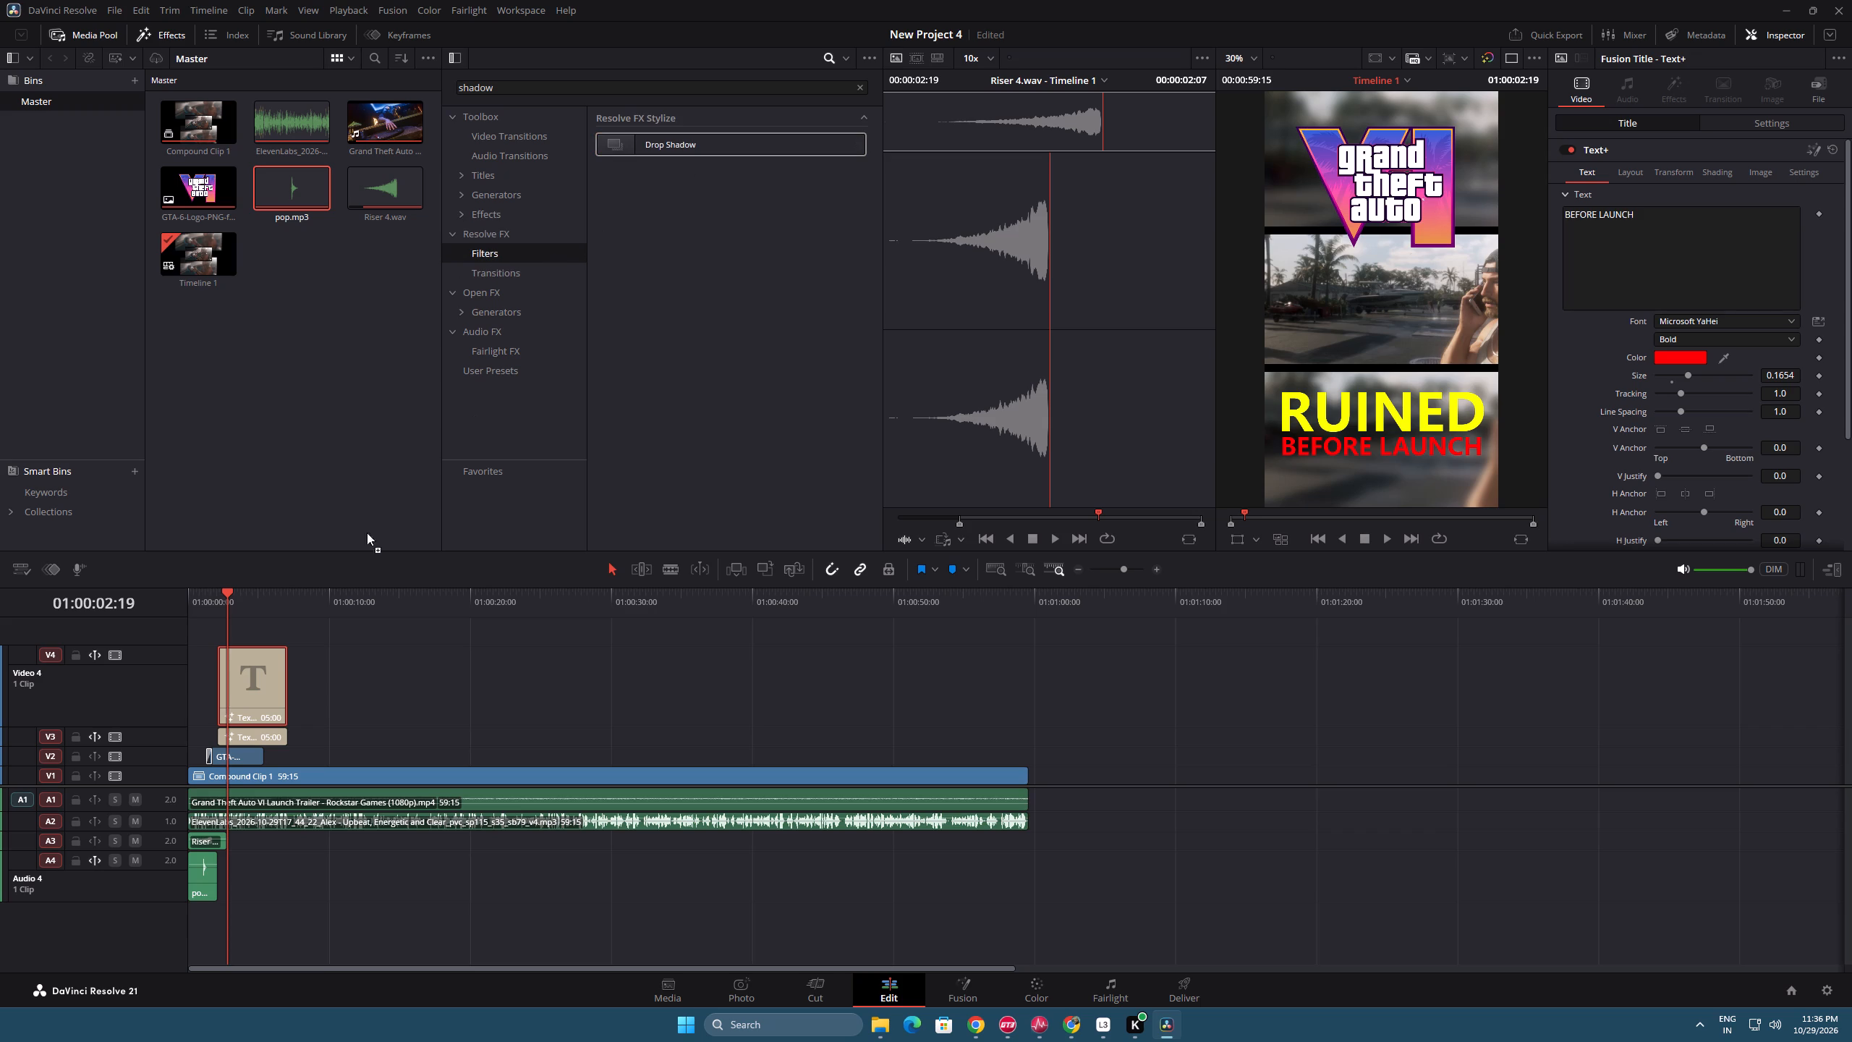
left_click_drag(367, 533, 260, 674)
left_click_drag(660, 145, 247, 729)
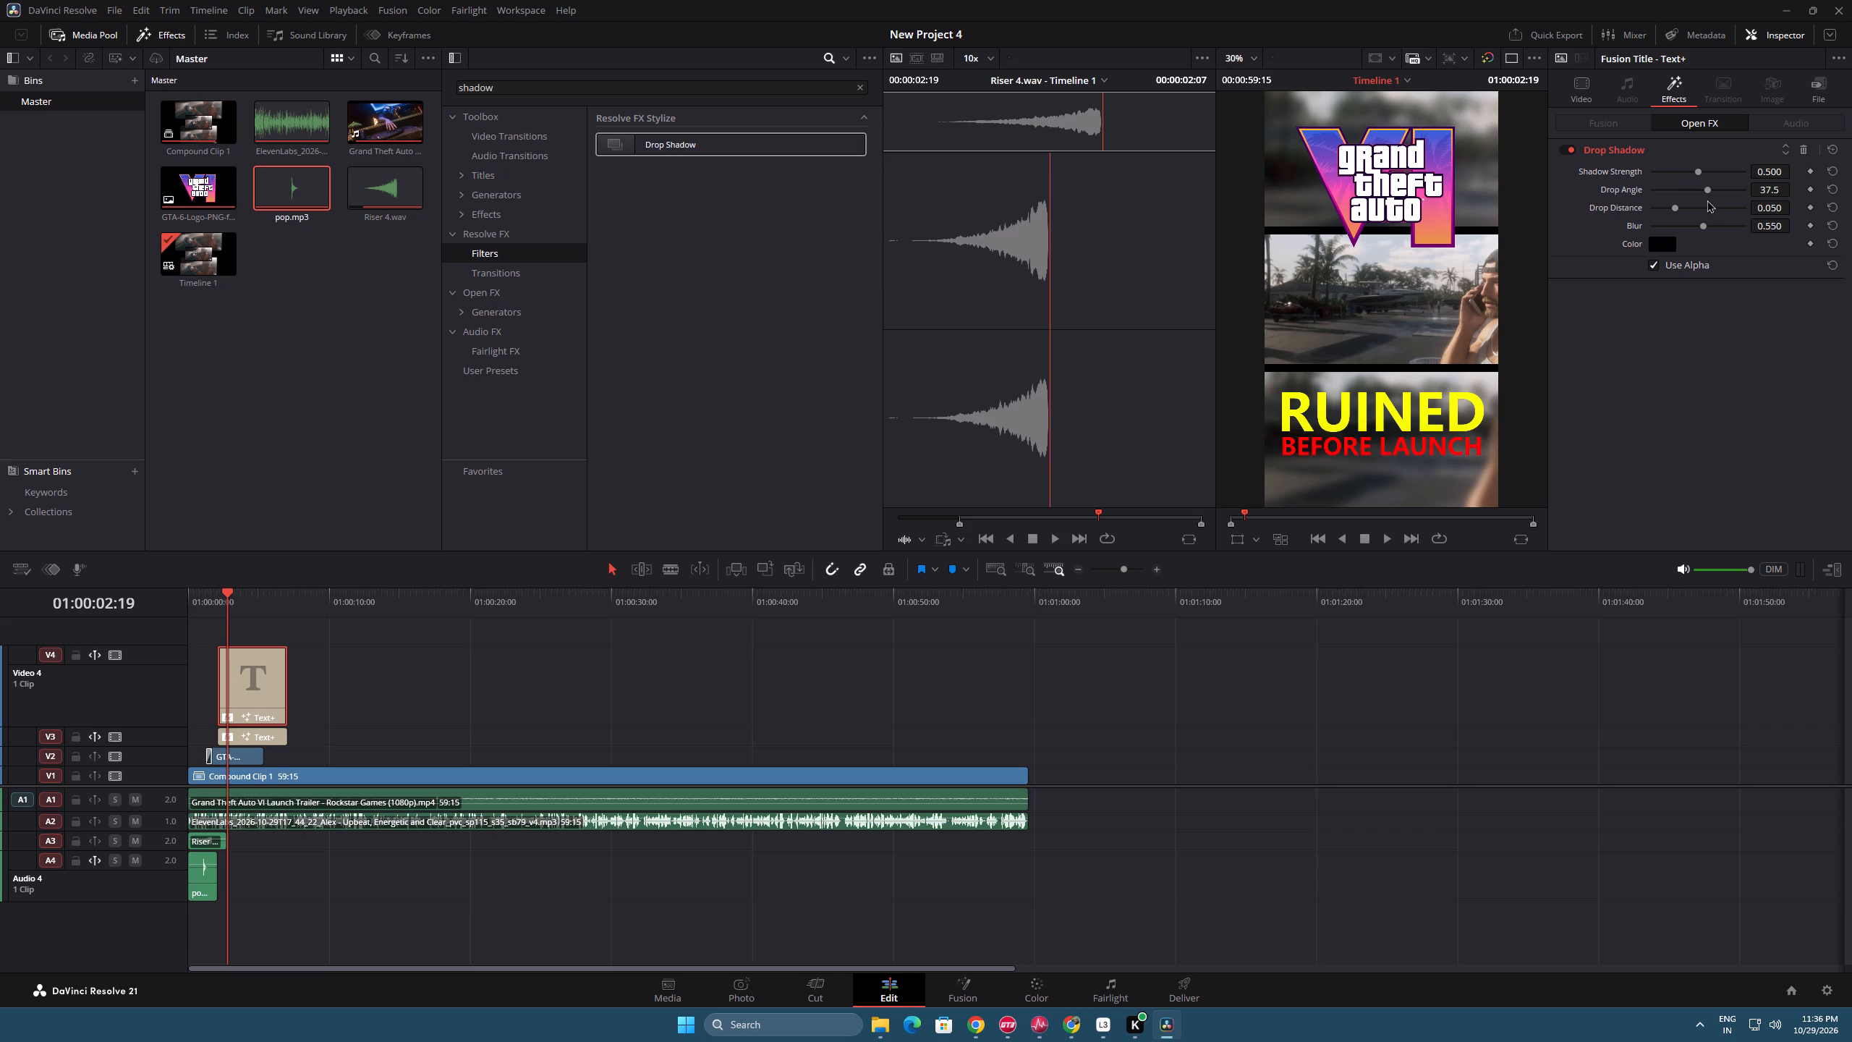
Set the BEFORE LAUNCH drop shadow to strength 0.488, angle 57.2, distance 0.009 and blur 0.101.
left_click_drag(1674, 208, 1706, 211)
left_click_drag(1706, 211, 1602, 229)
left_click_drag(1704, 225, 1608, 237)
left_click_drag(1608, 237, 1662, 240)
left_click_drag(1696, 170, 1690, 186)
left_click_drag(1690, 186, 1701, 186)
left_click_drag(1707, 188, 1774, 200)
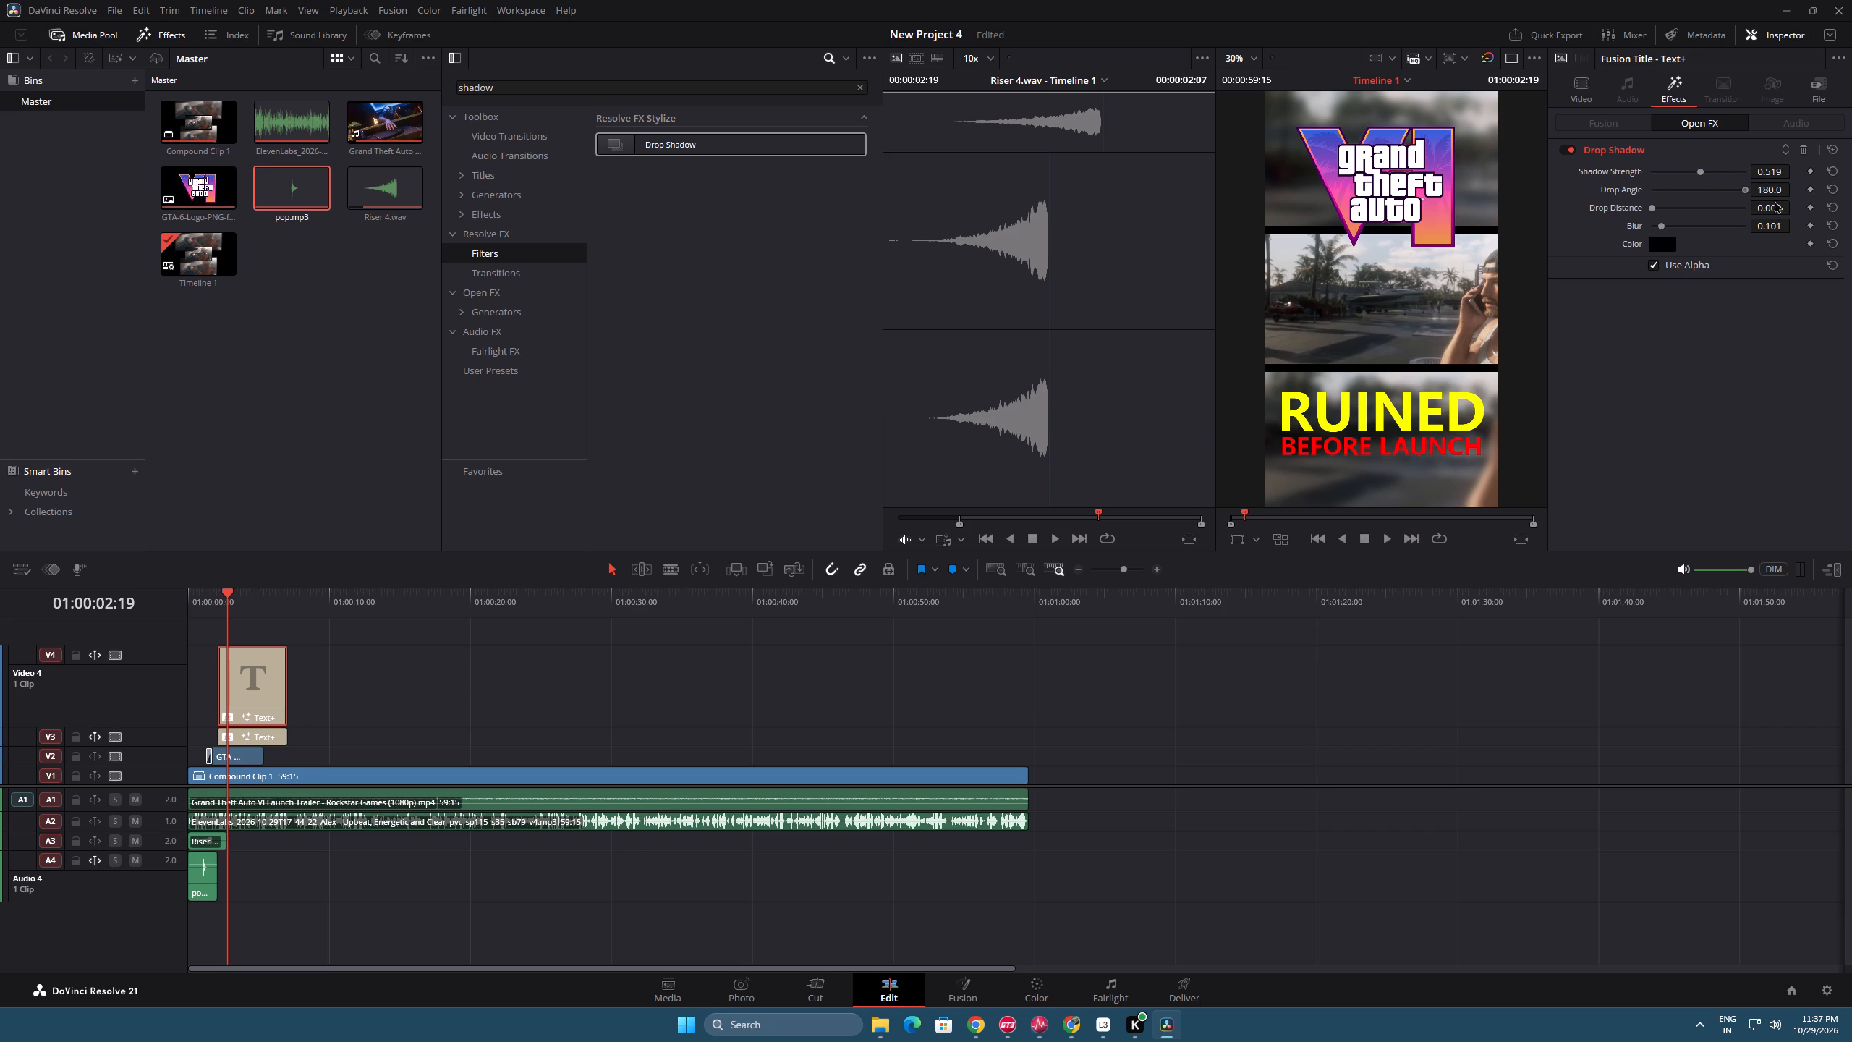
left_click_drag(1774, 200, 1691, 206)
left_click_drag(1704, 171, 1714, 171)
left_click_drag(1714, 171, 1793, 182)
left_click(1652, 208)
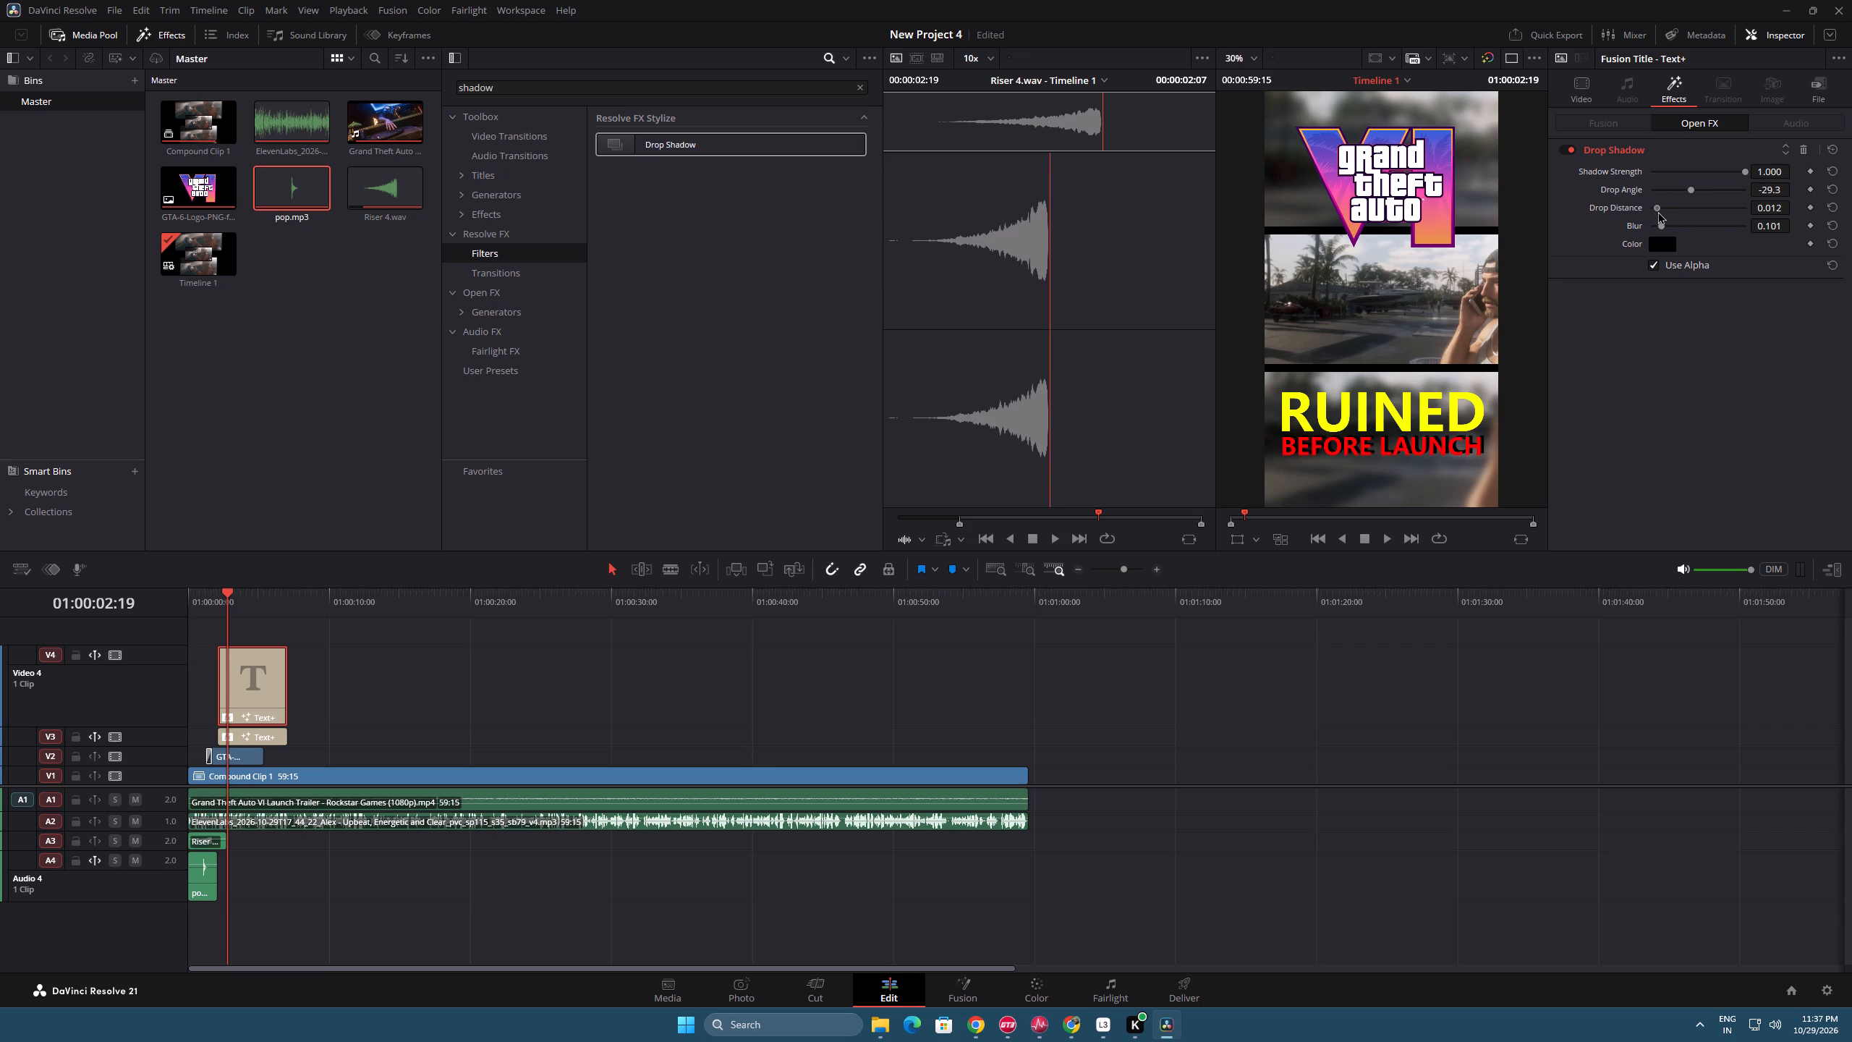
left_click_drag(1689, 188, 1702, 188)
left_click_drag(1702, 188, 1713, 191)
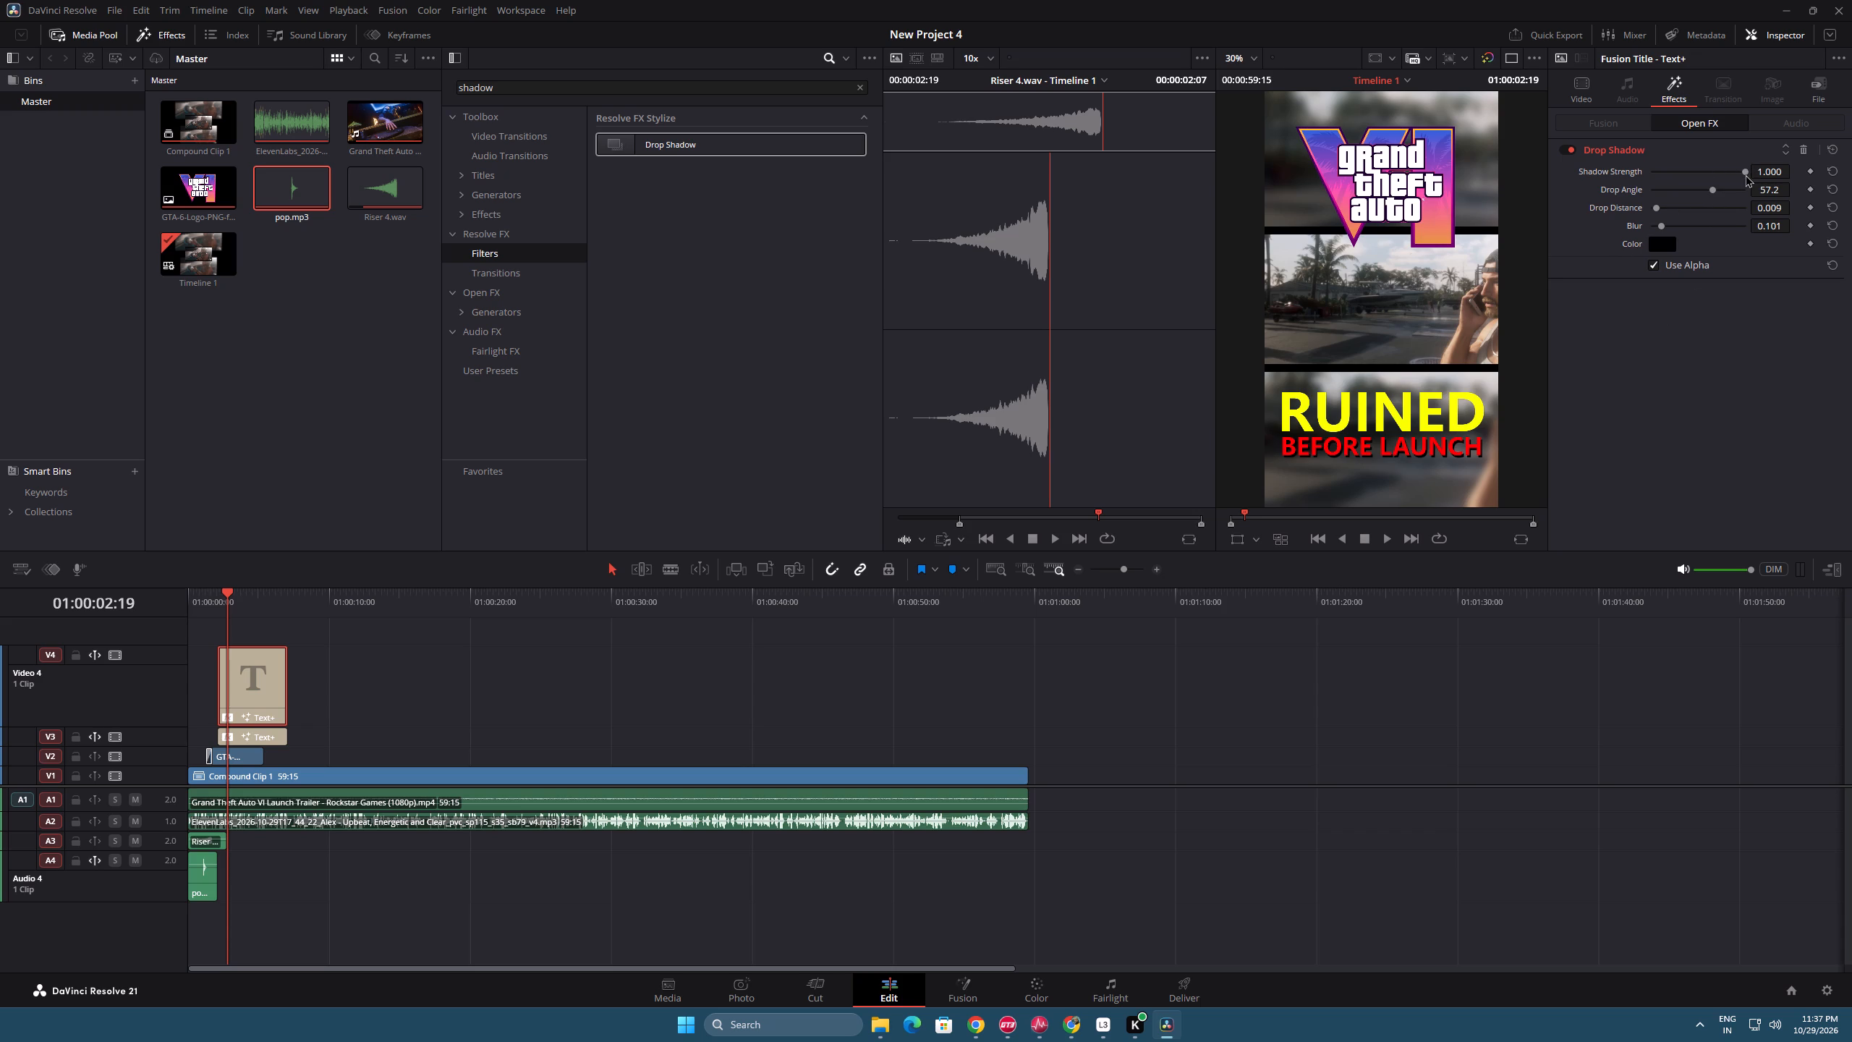
left_click_drag(1745, 174, 1697, 190)
Set the RUINED title's drop shadow to strength 1.000, angle 18.1, distance 0.014 and blur 0.047.
left_click(270, 736)
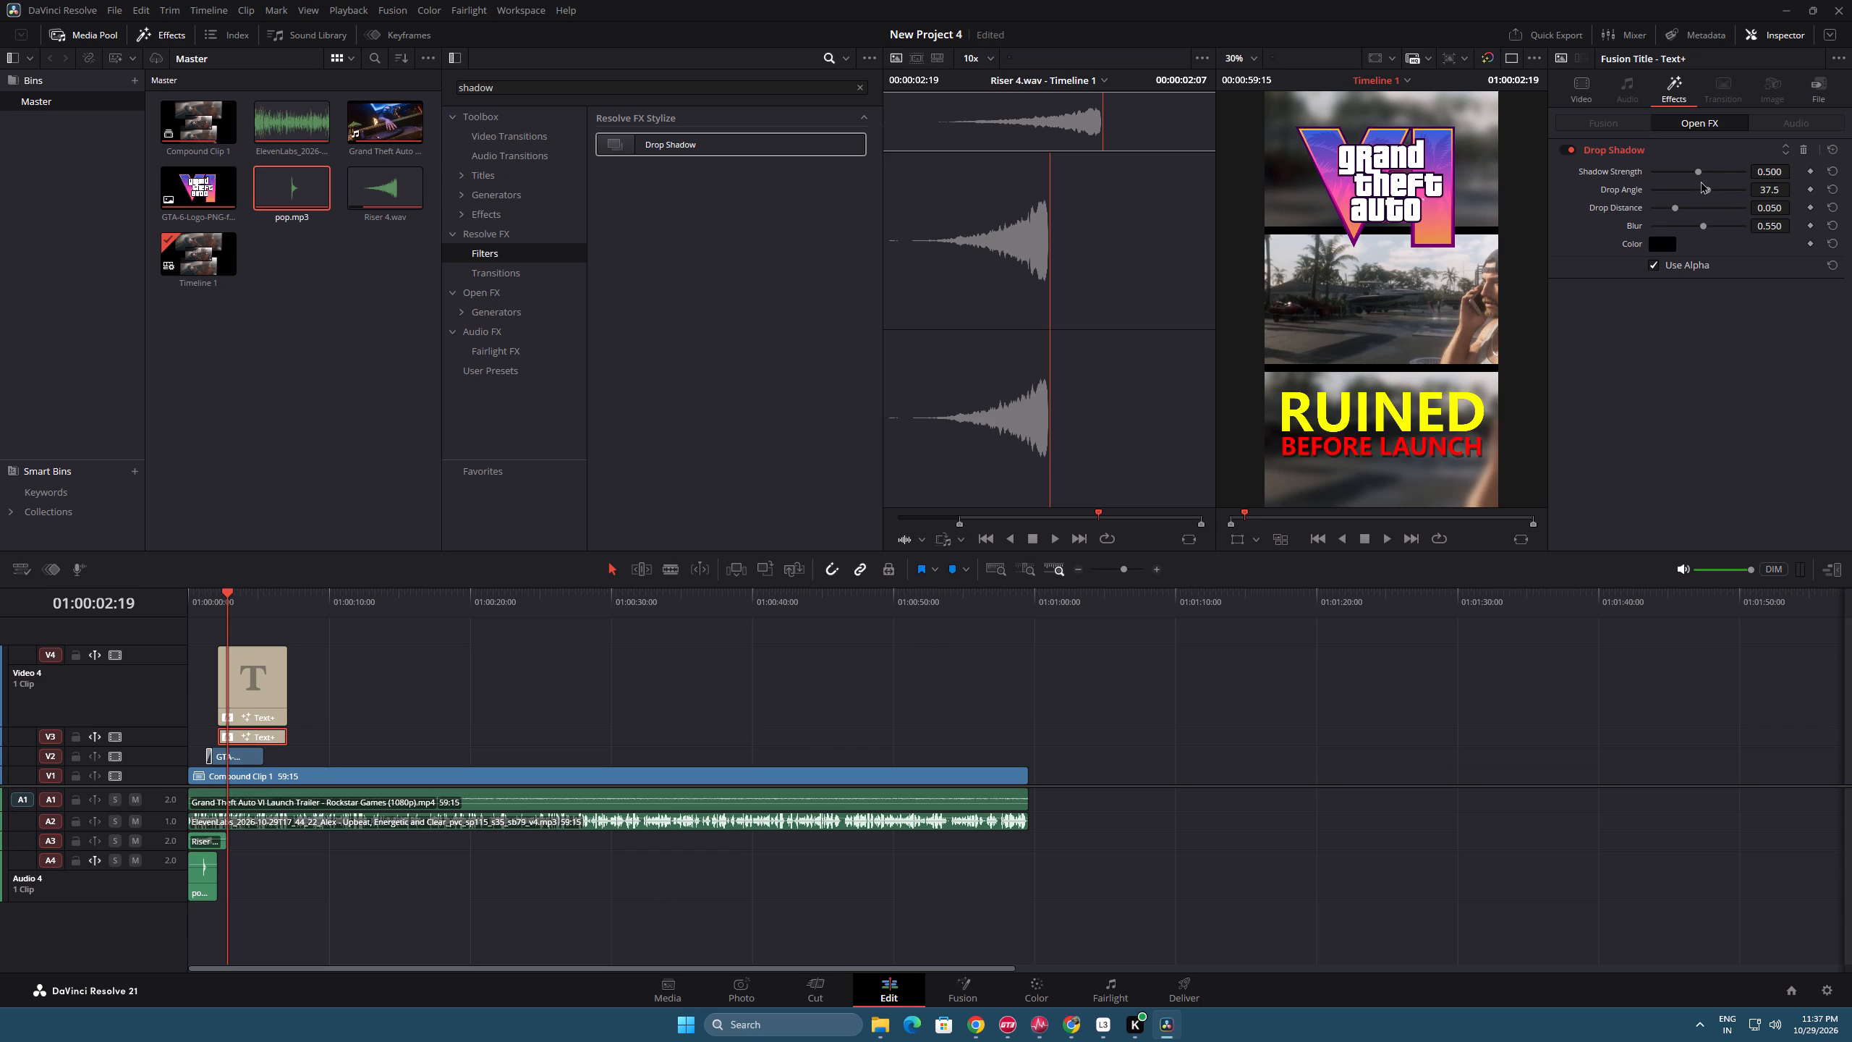
left_click_drag(1699, 171, 1777, 172)
left_click_drag(1706, 189, 1715, 196)
left_click_drag(1715, 196, 1704, 199)
left_click_drag(1675, 210, 1652, 216)
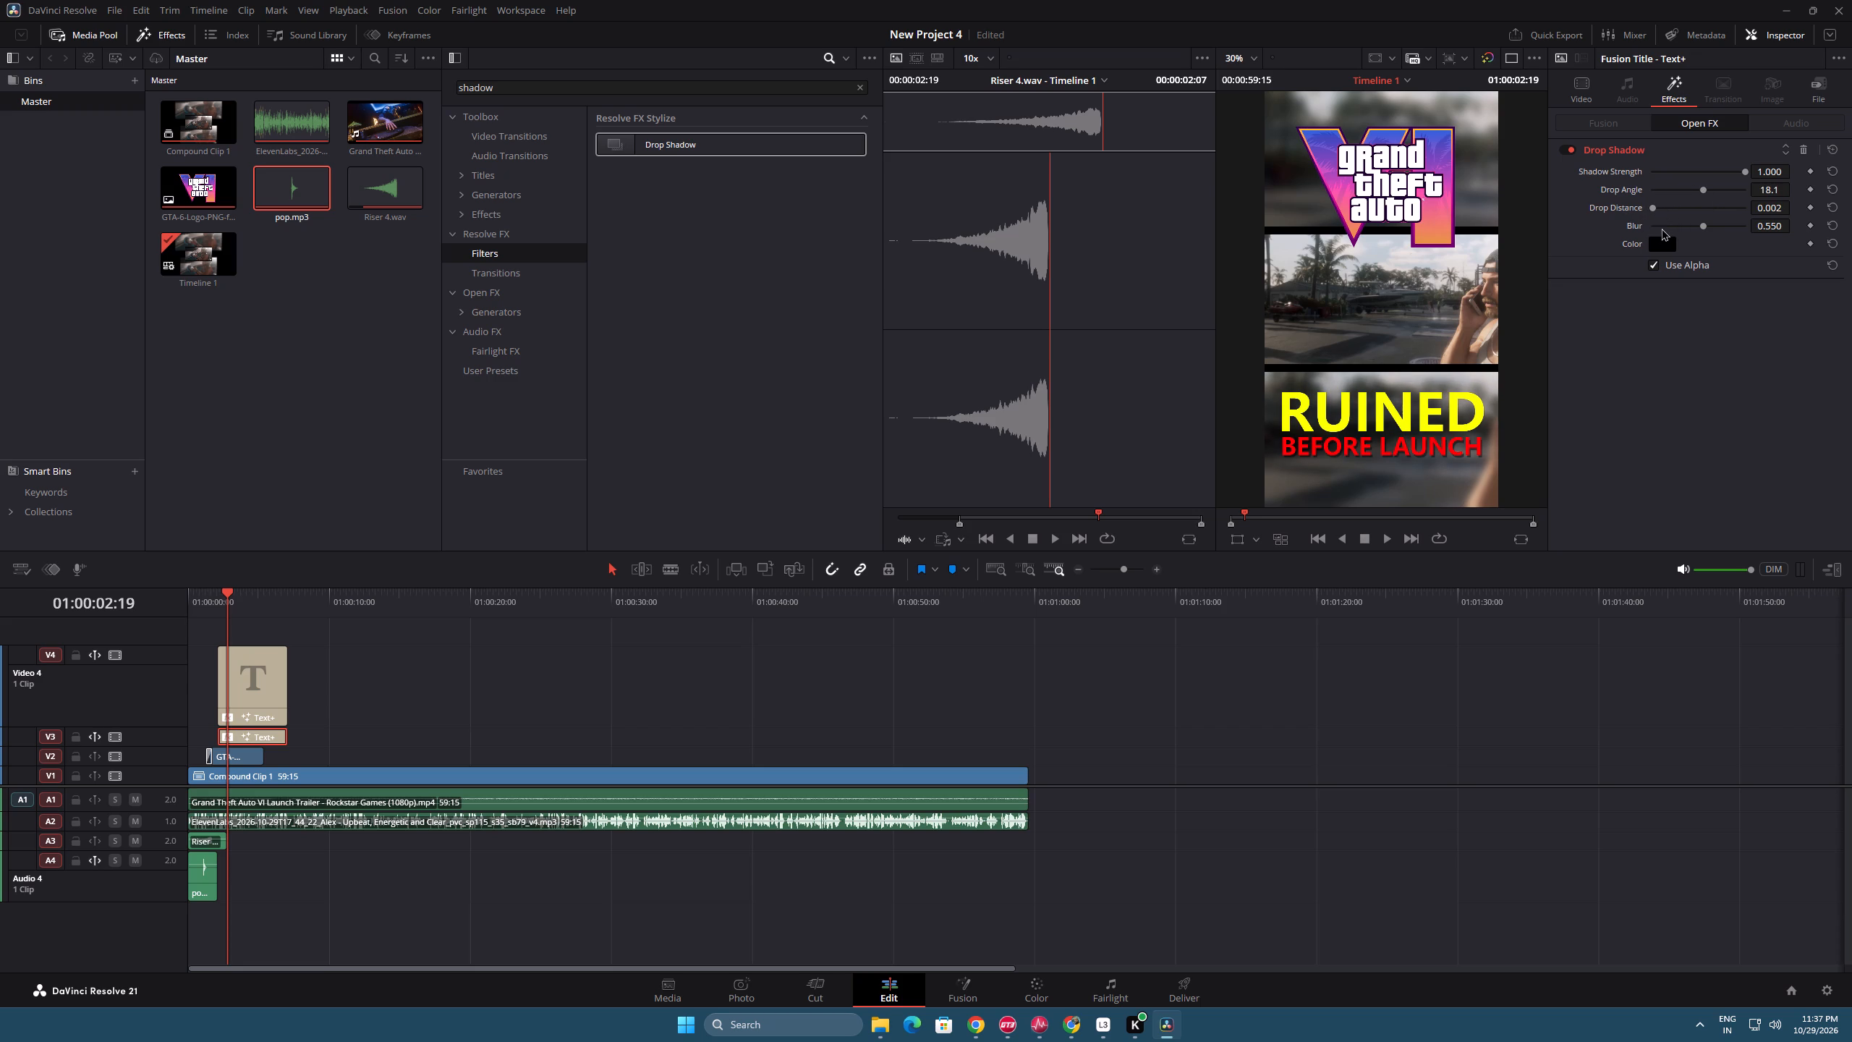
left_click(1661, 228)
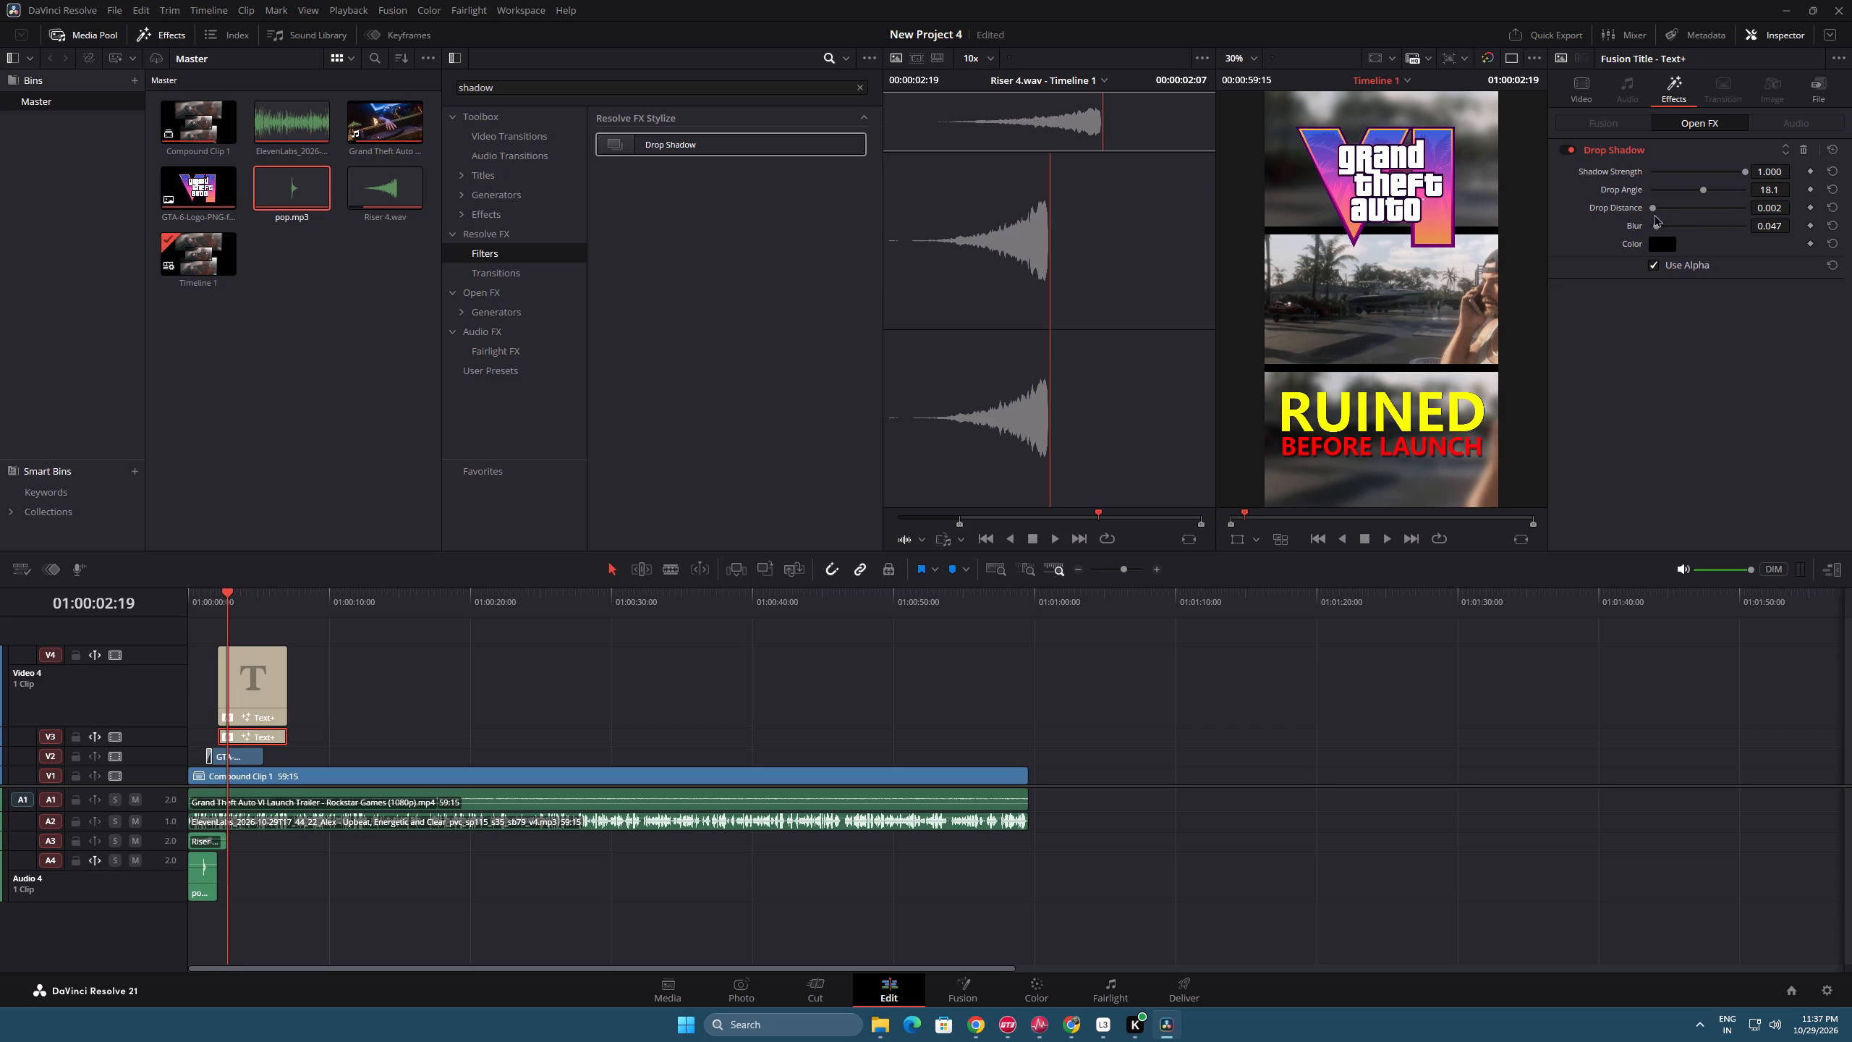
left_click(1655, 206)
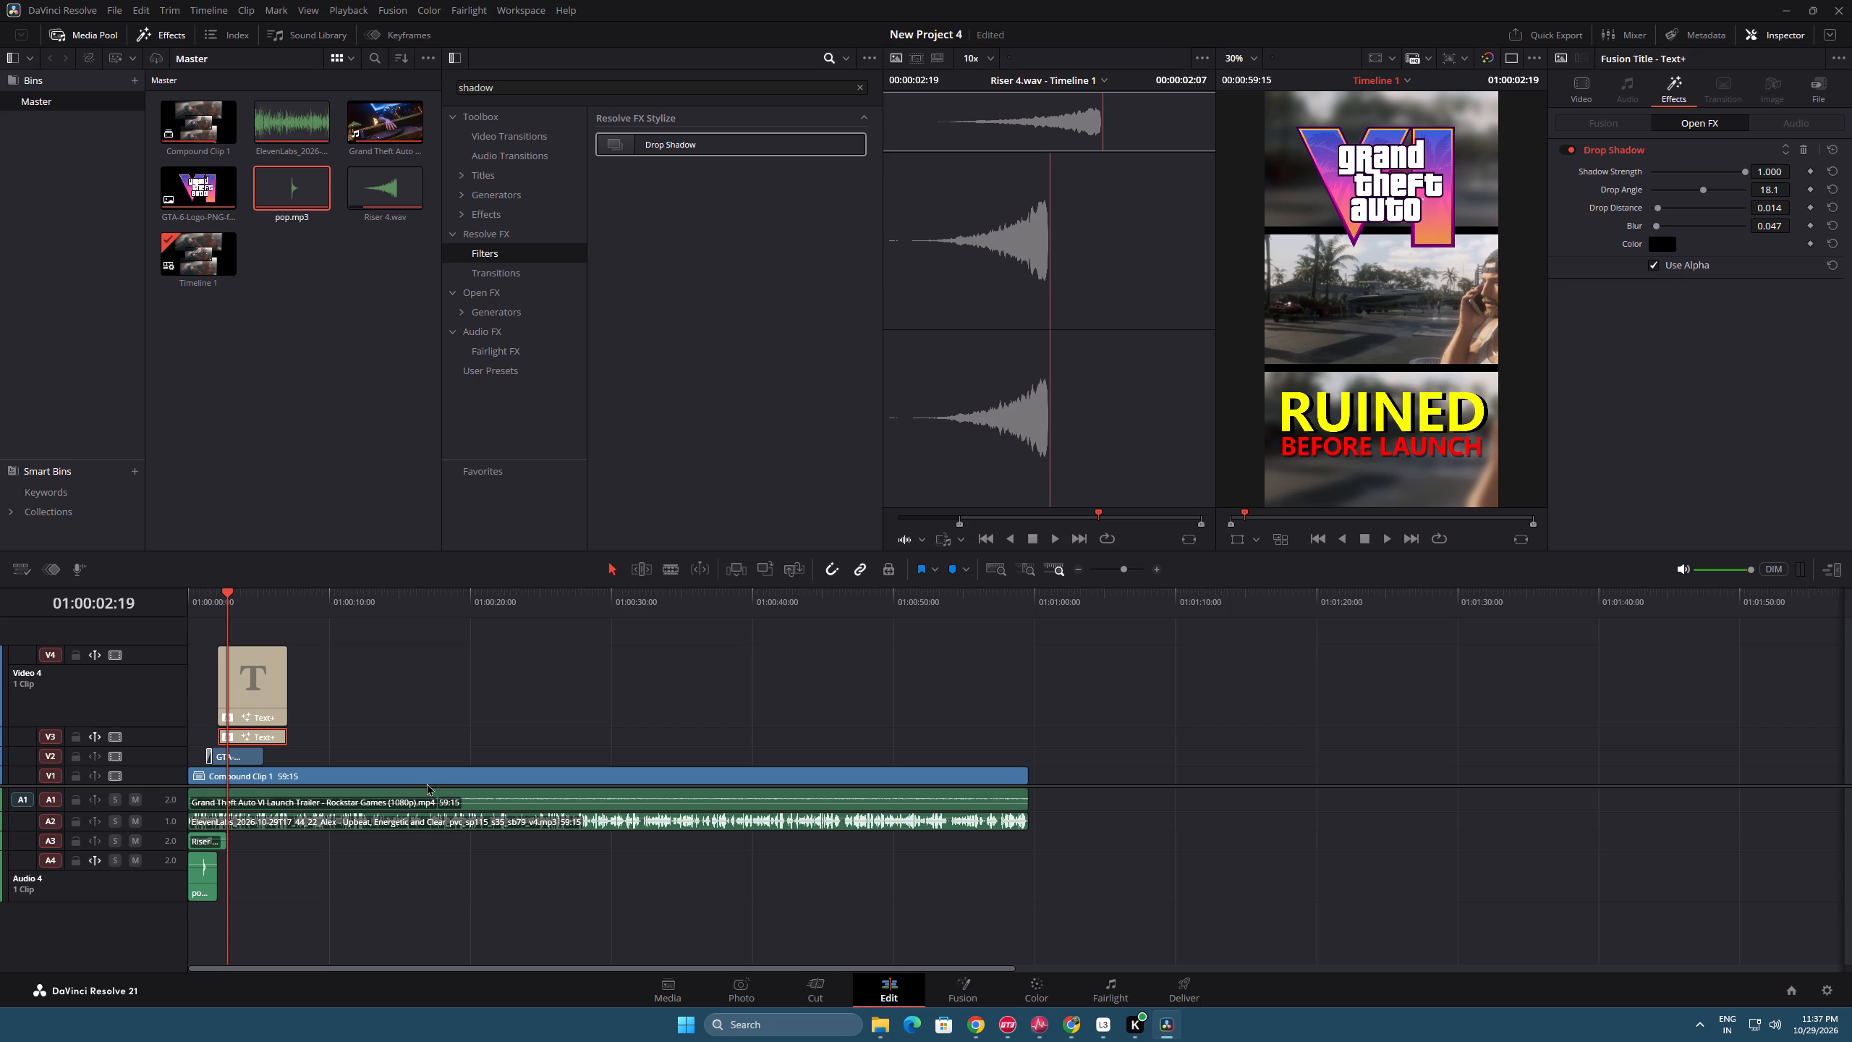
Apply the Drop Shadow filter to the GTA logo clip with strength 1.000, distance 0.008 and blur 0.163.
left_click(245, 753)
left_click_drag(666, 145, 497, 296)
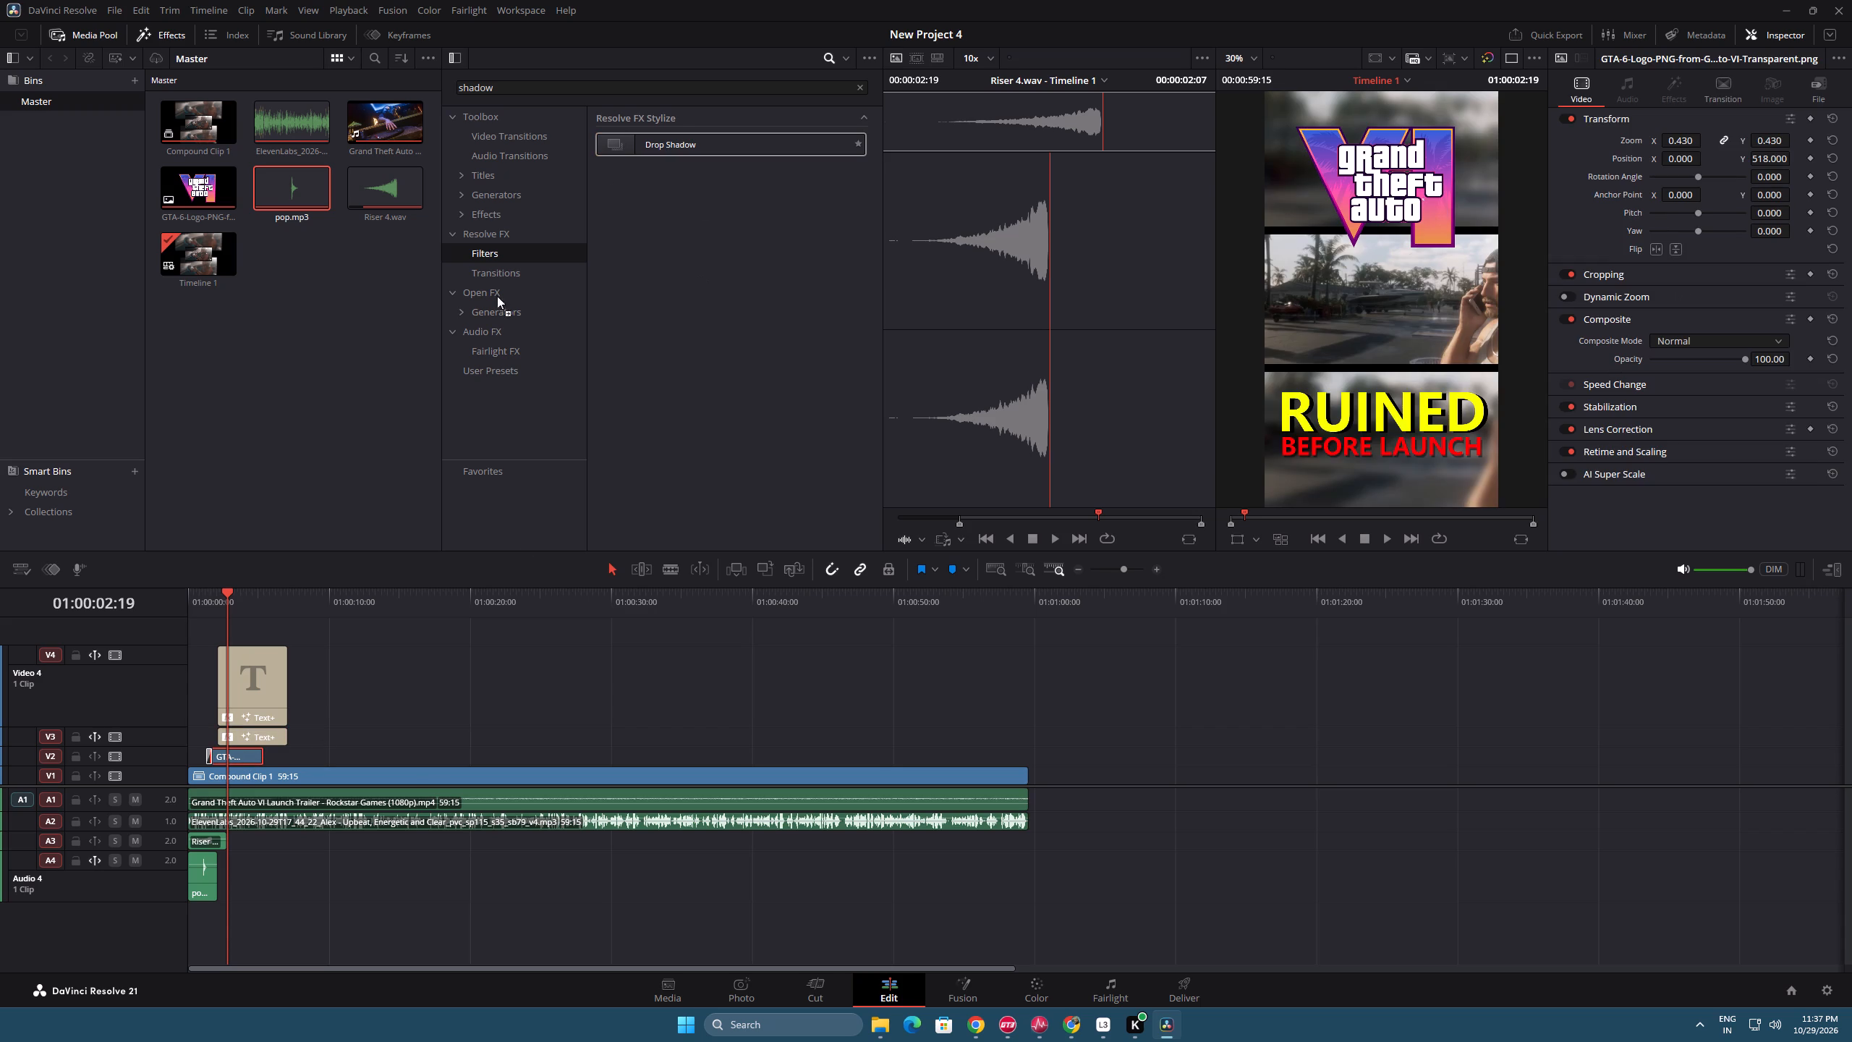
left_click_drag(497, 296, 232, 753)
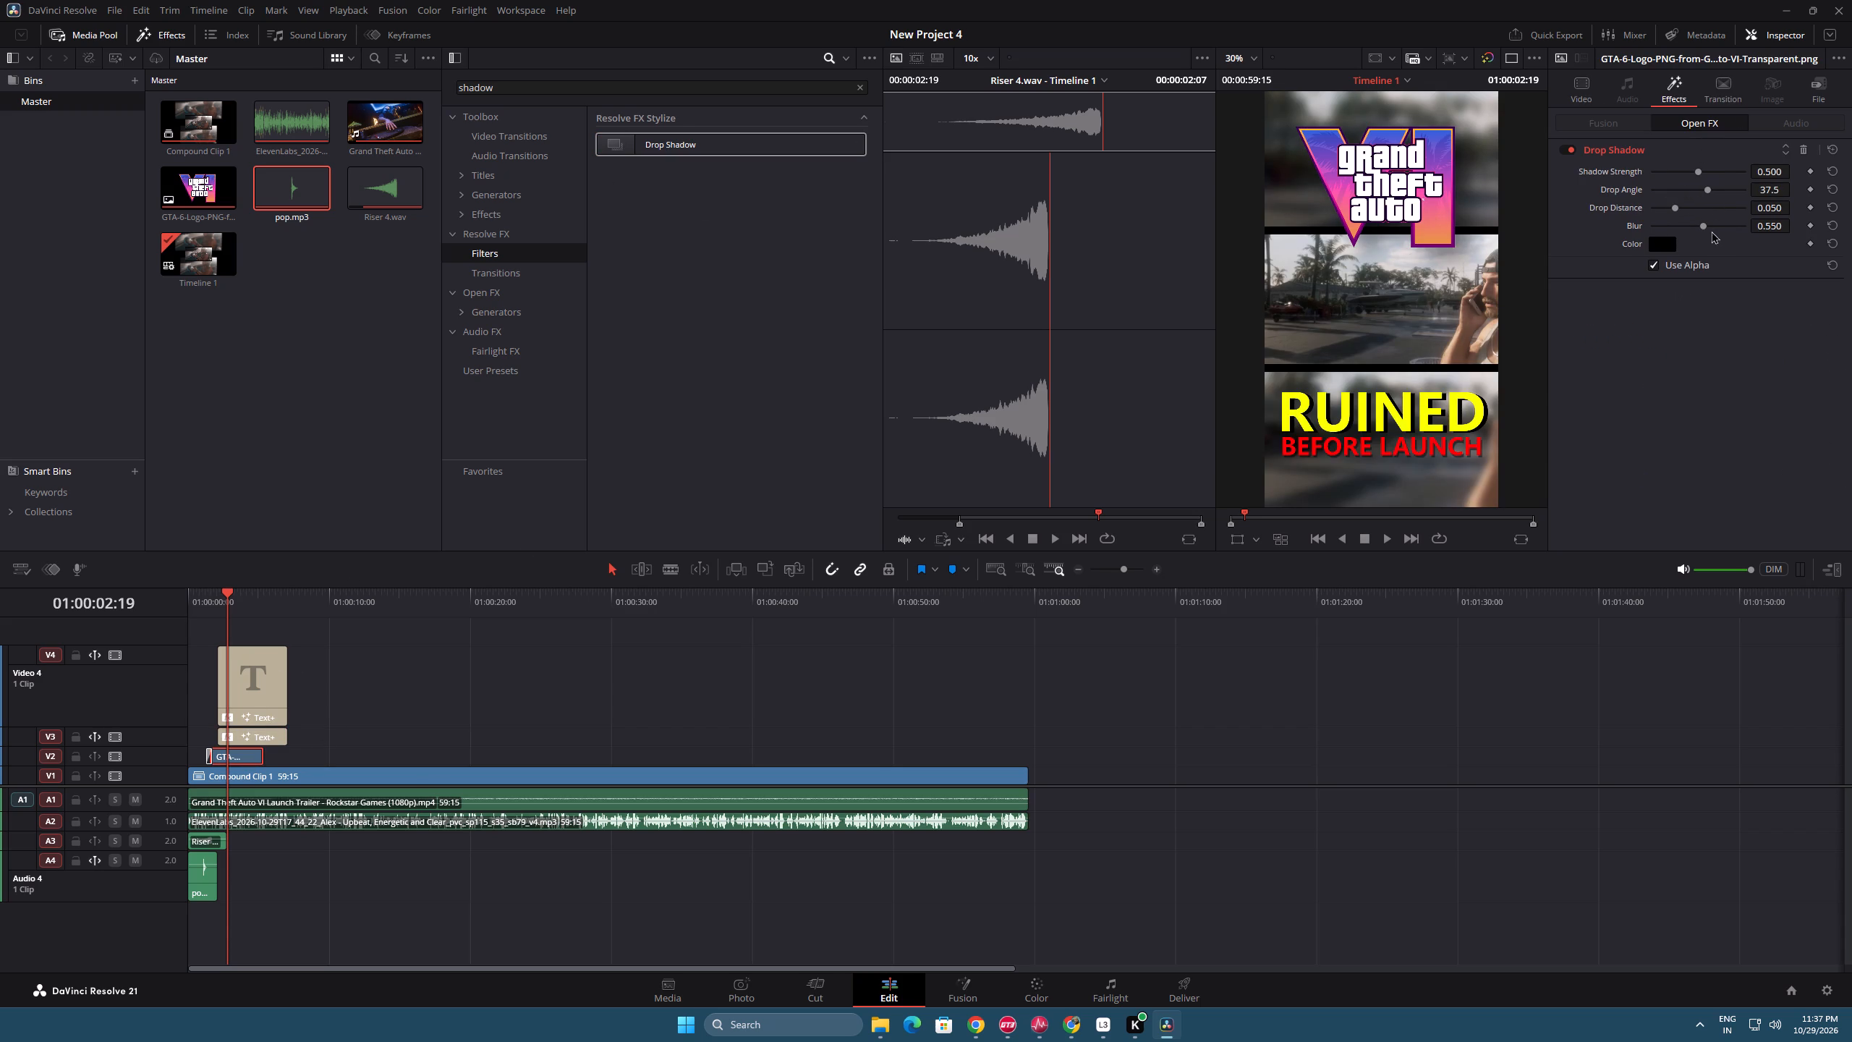
left_click_drag(1702, 225, 1656, 225)
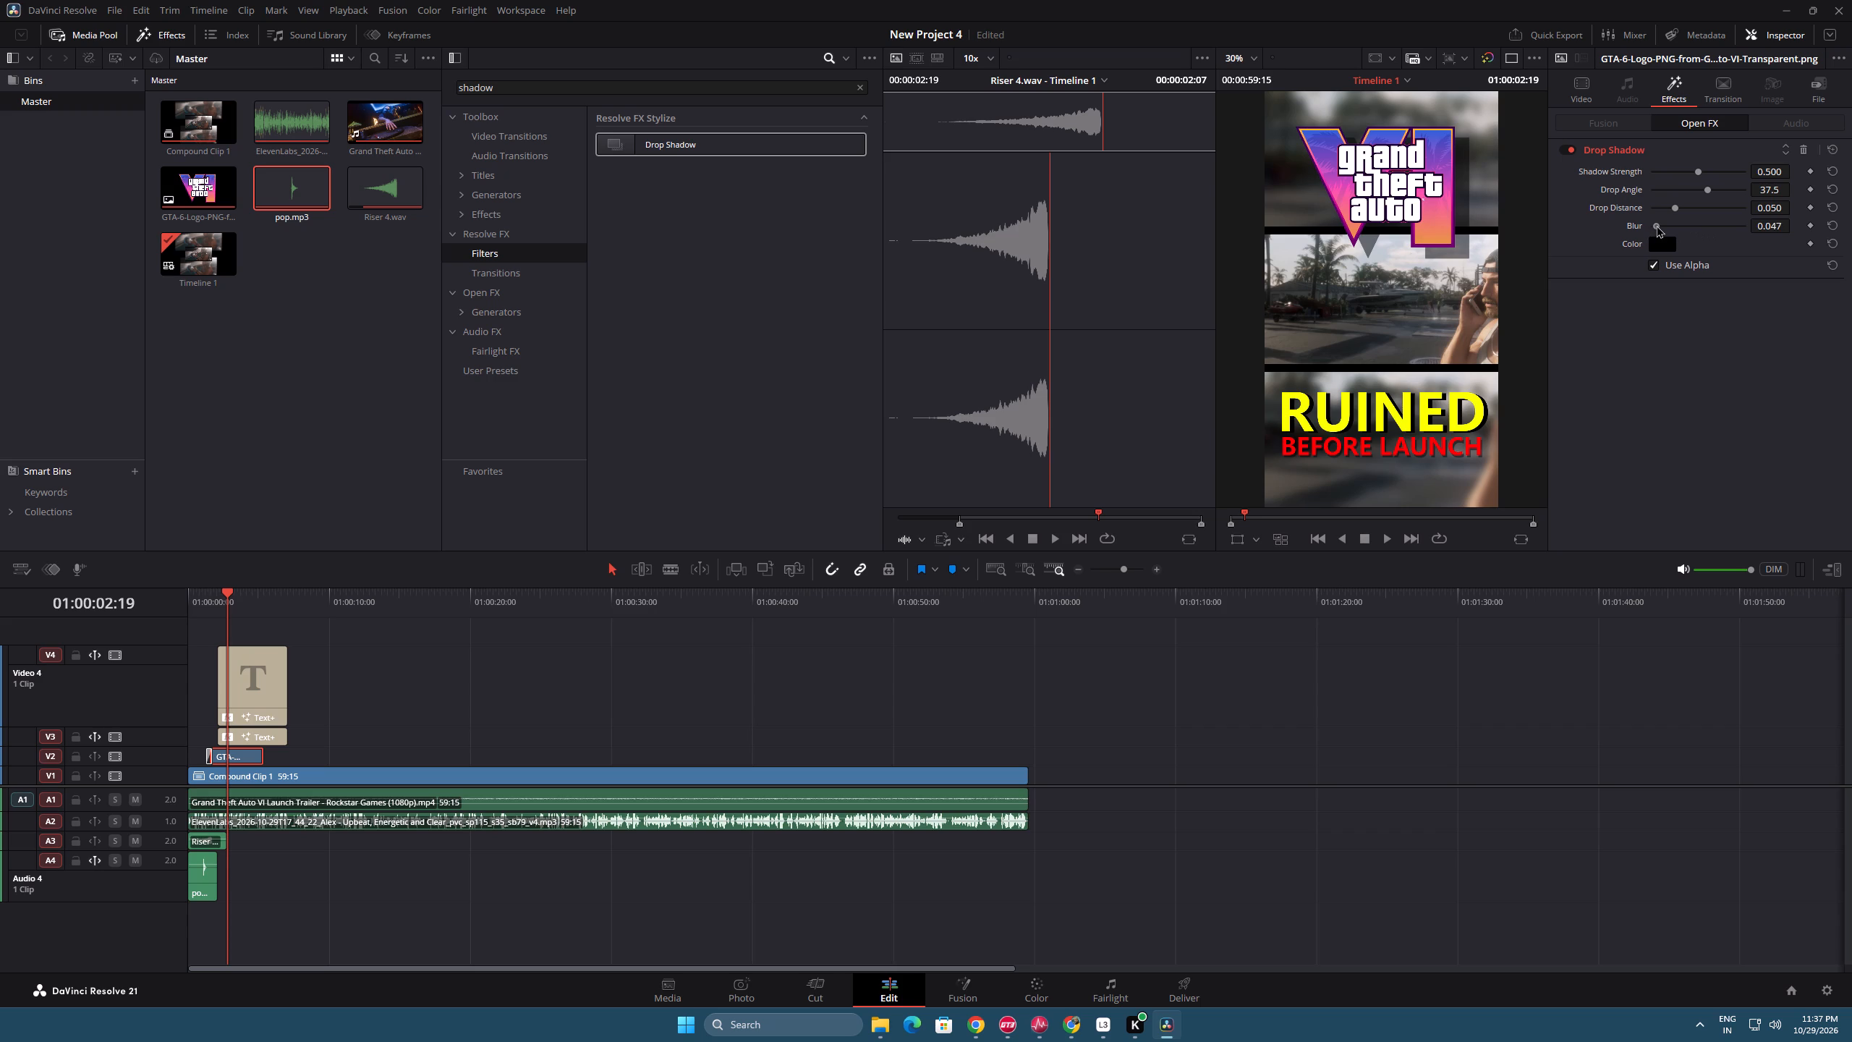
left_click_drag(1656, 225, 1667, 229)
left_click_drag(1674, 207, 1657, 207)
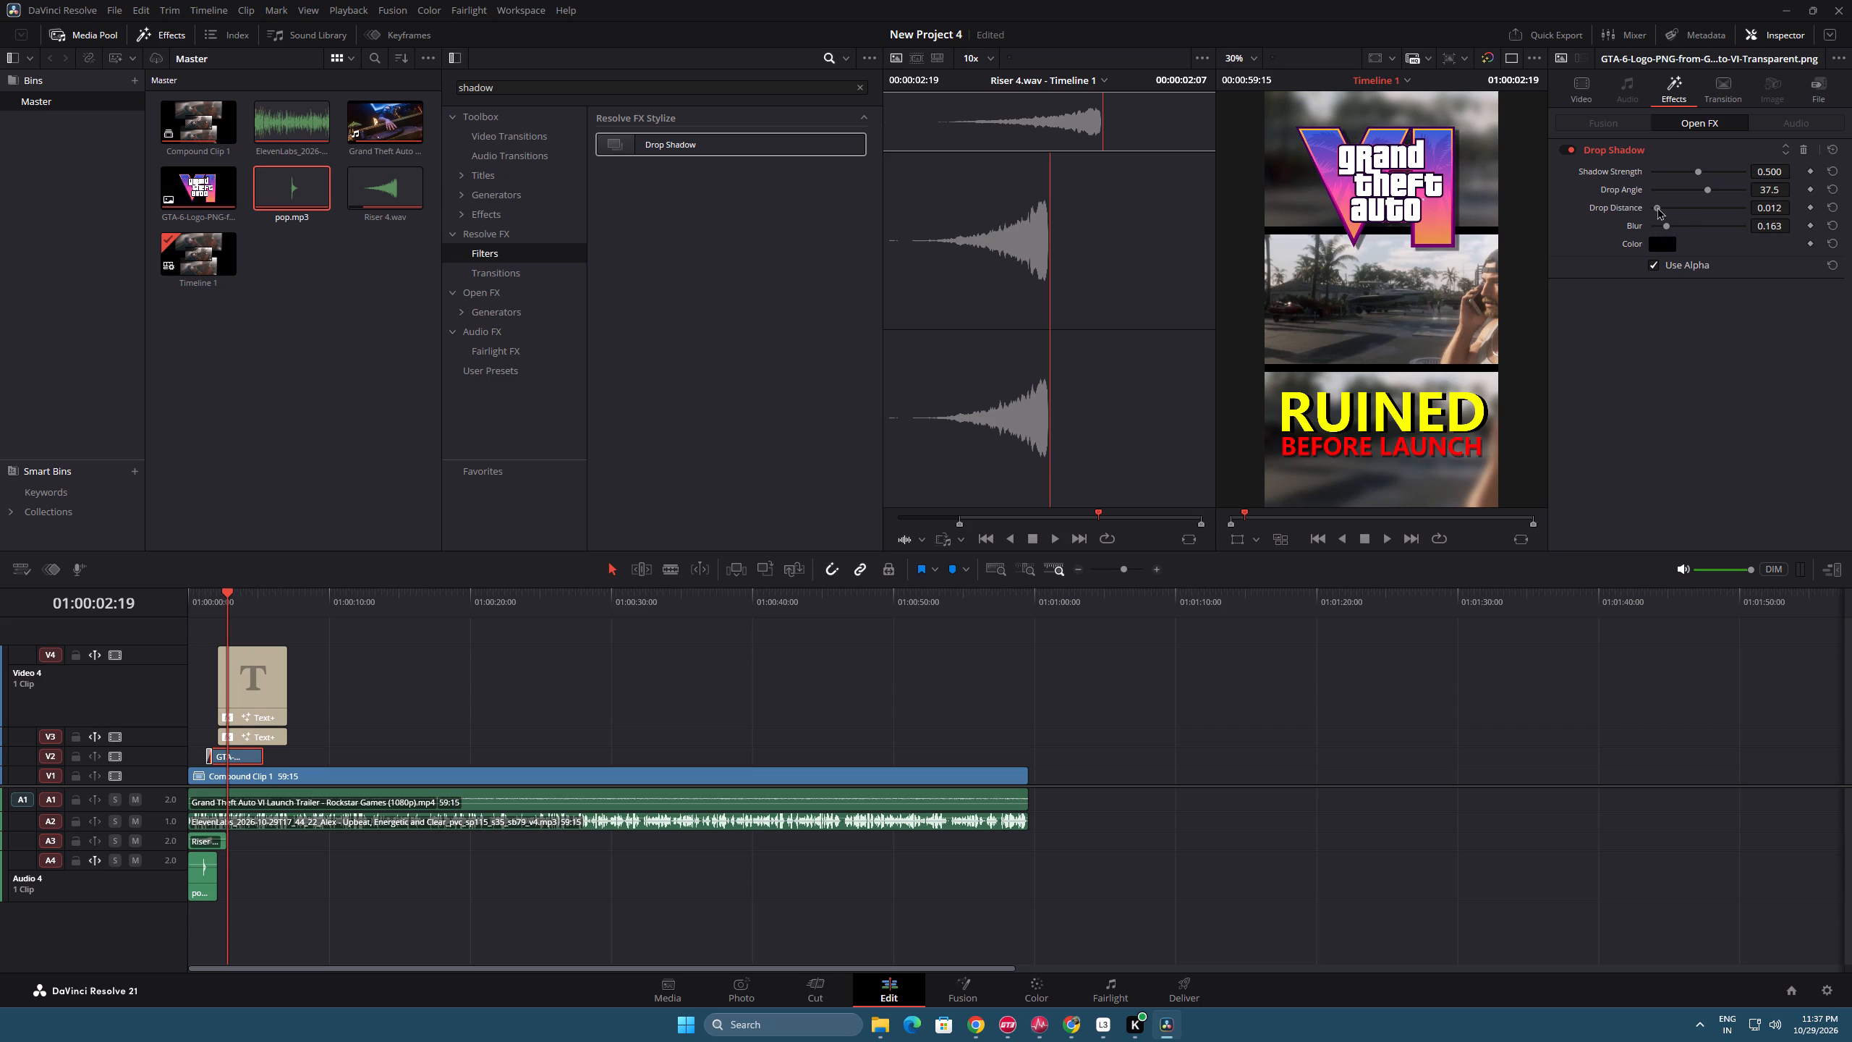
left_click_drag(1657, 207, 1655, 207)
left_click_drag(1697, 166, 1778, 173)
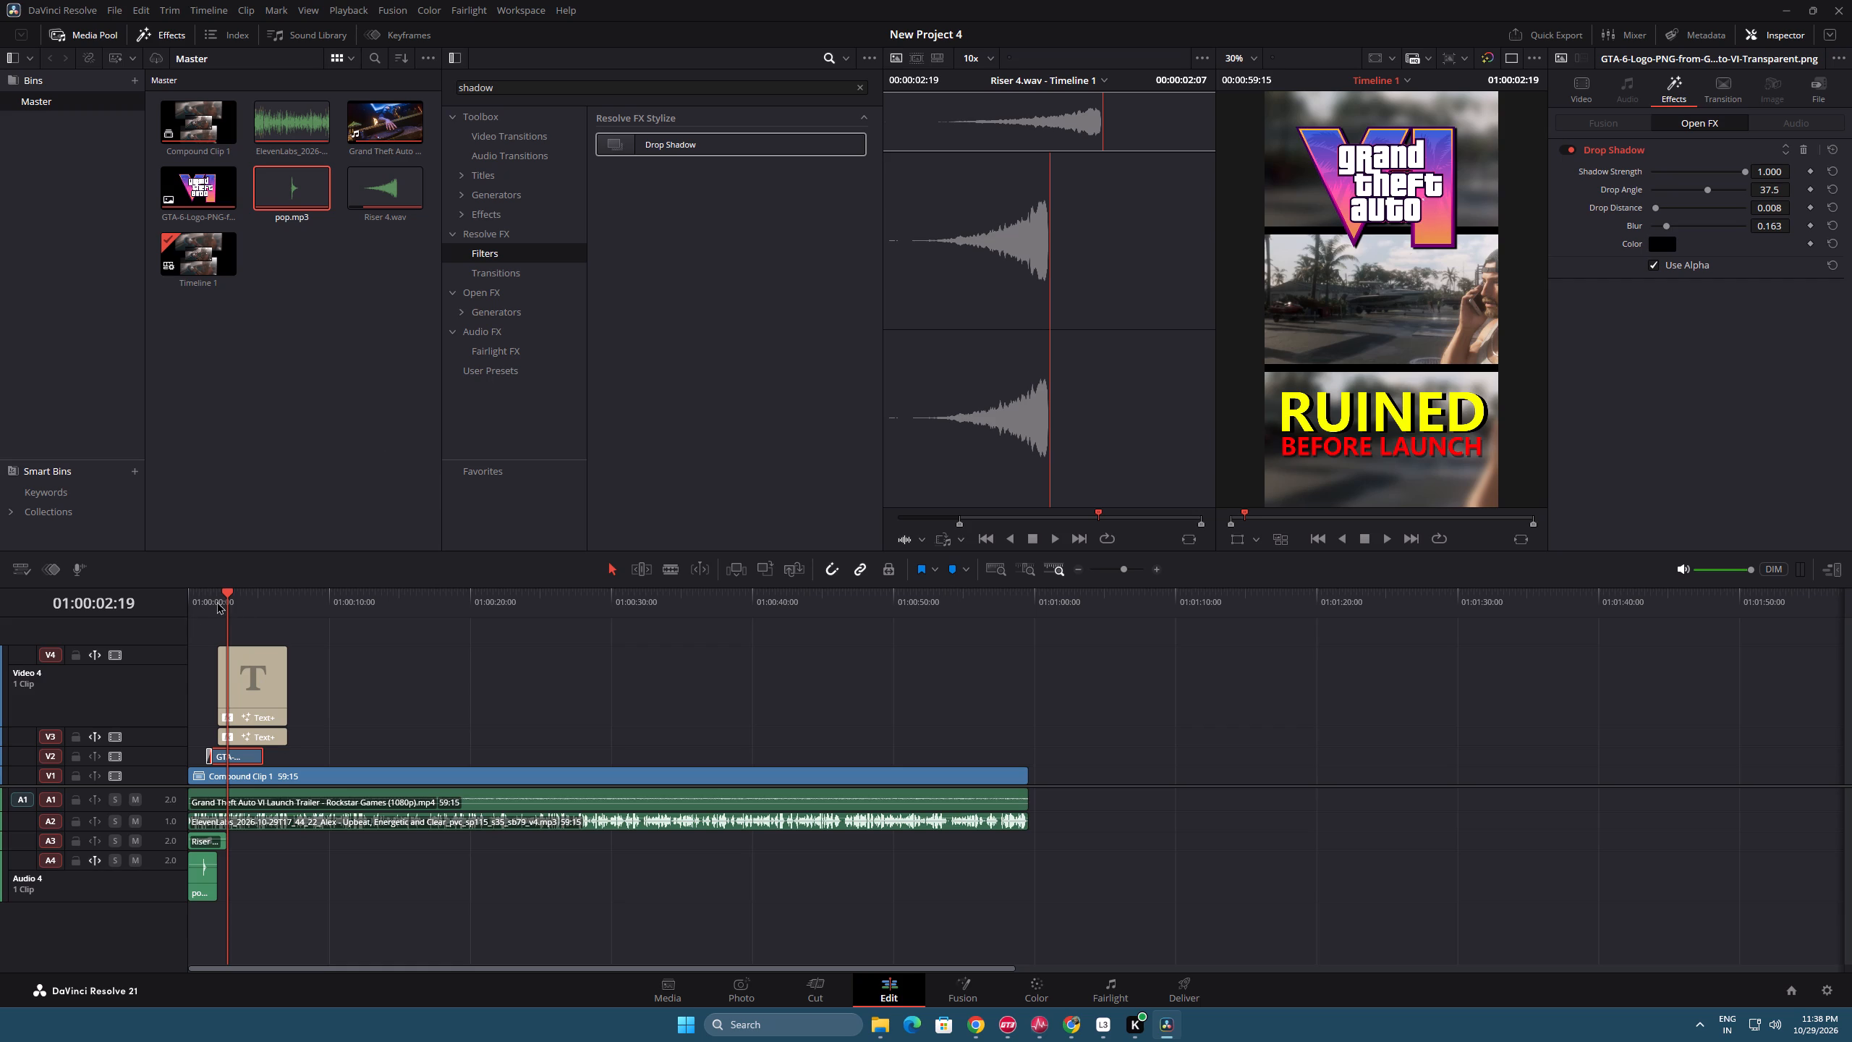
Play back the opening from the start to review the logo, shadowed titles and sound effect timing.
left_click_drag(223, 597, 192, 597)
key("space")
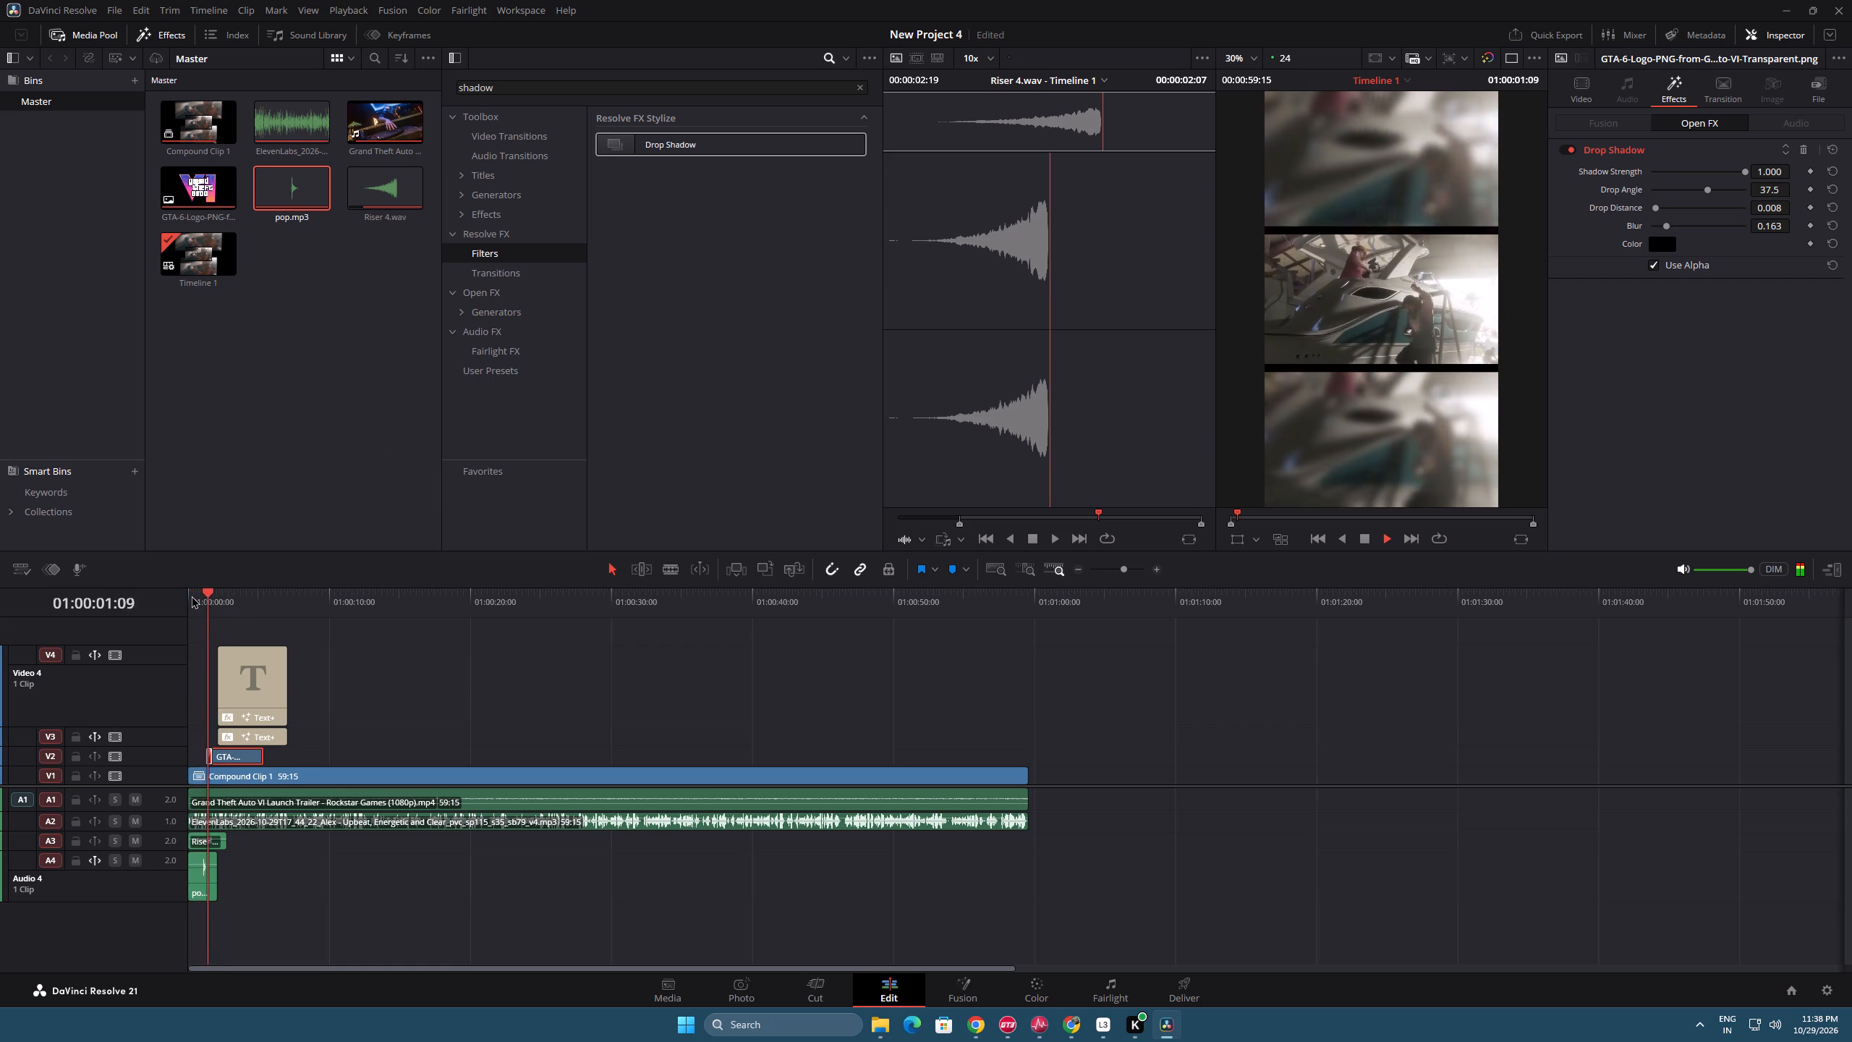
key("space")
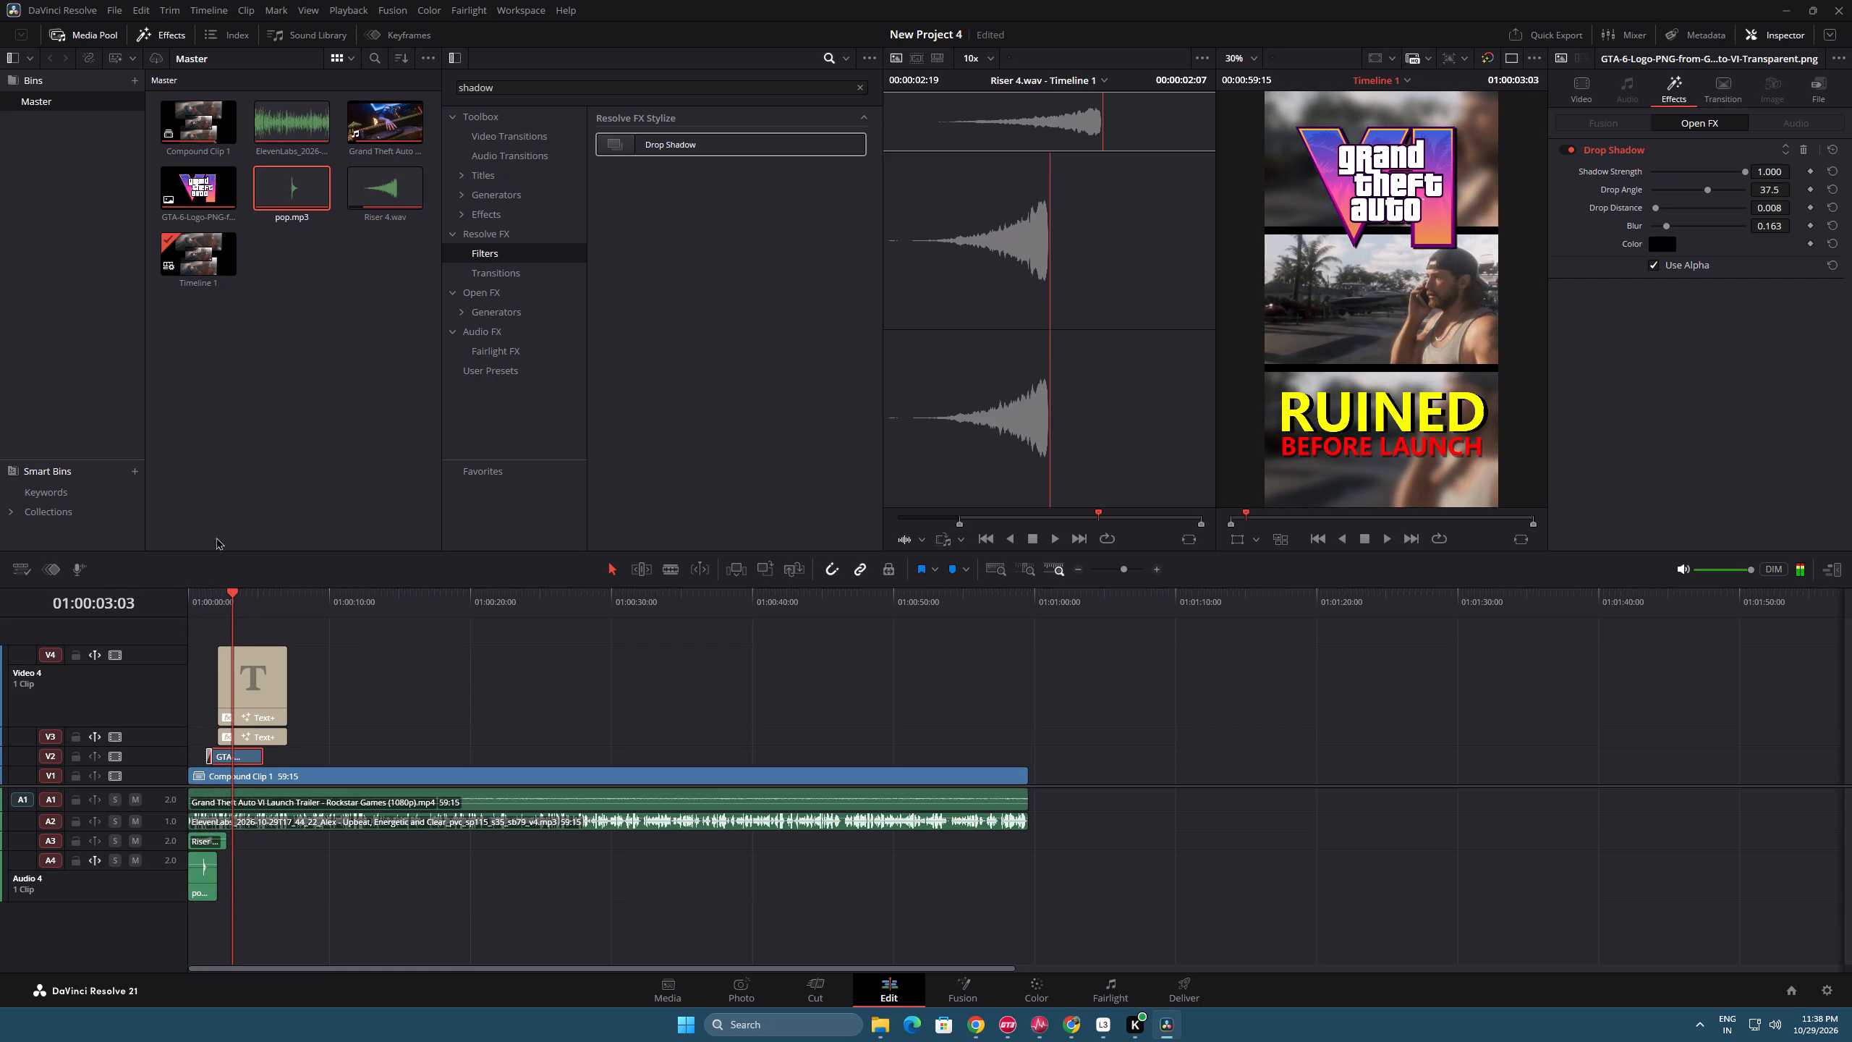
key("space")
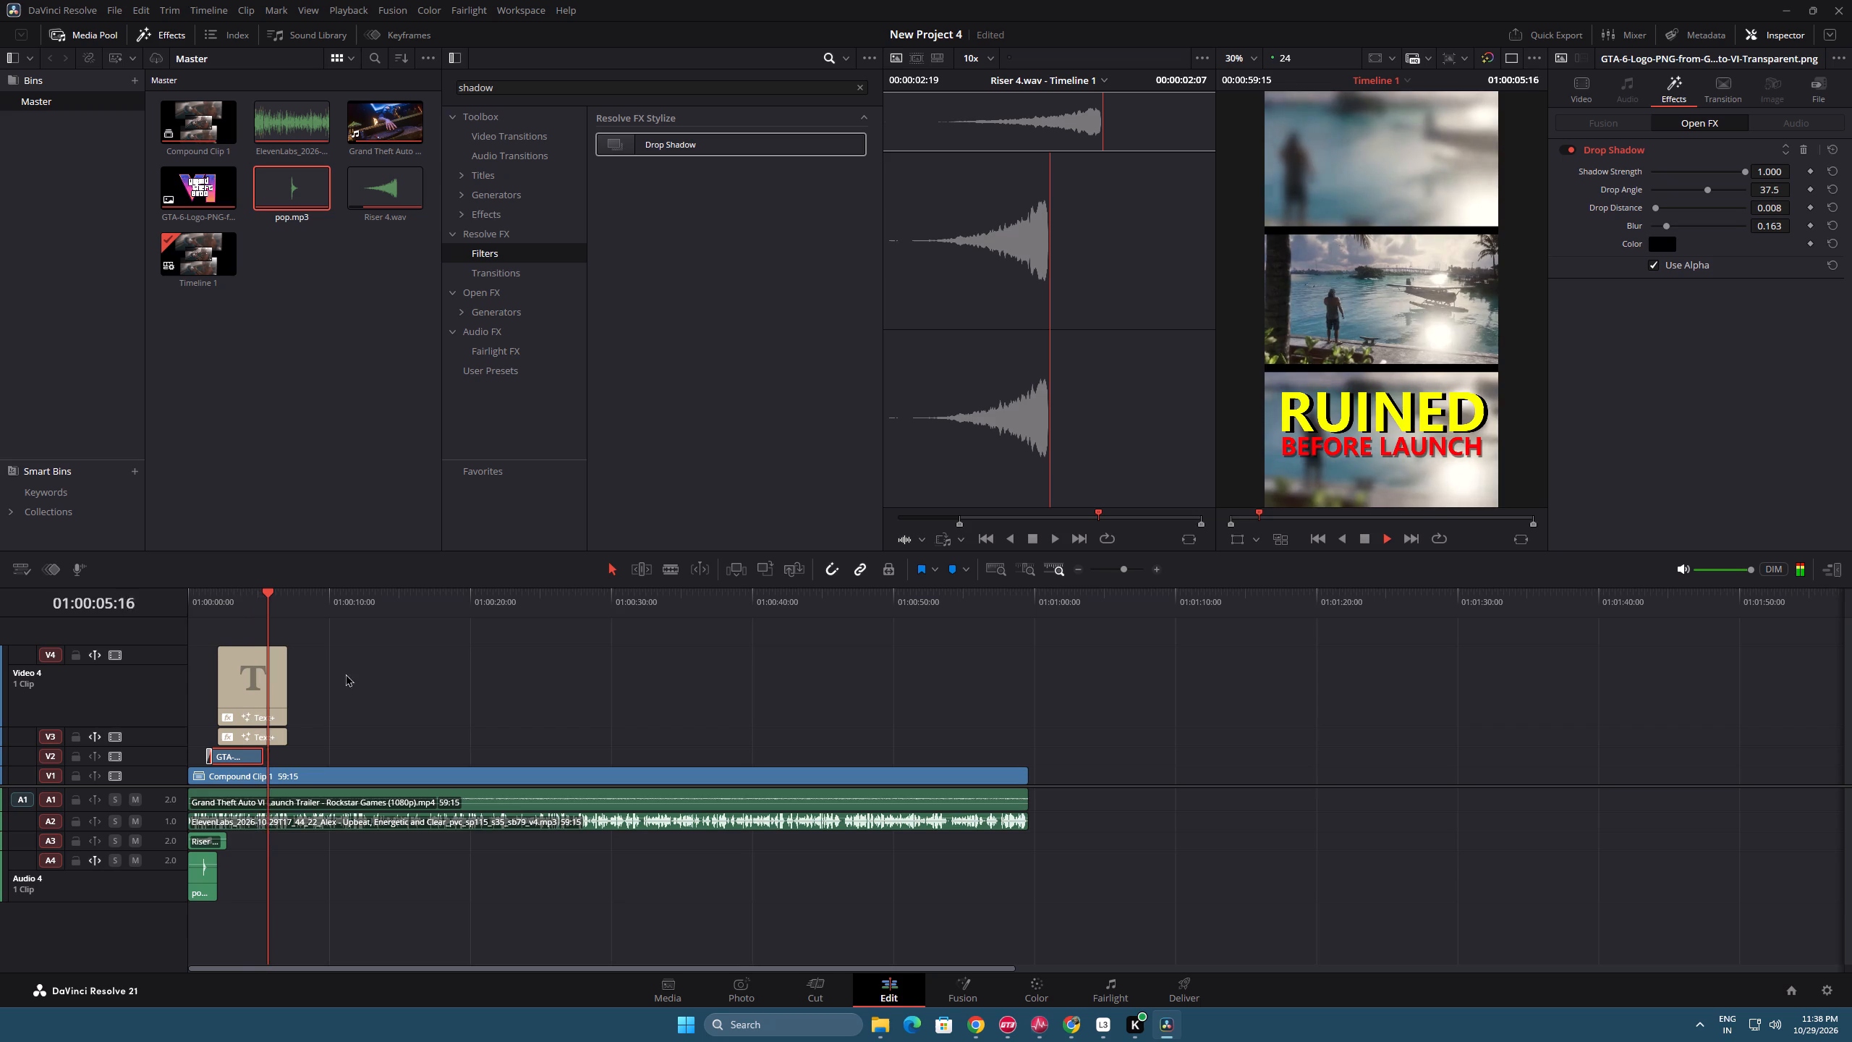
left_click_drag(228, 592, 67, 612)
key("space")
key("space")
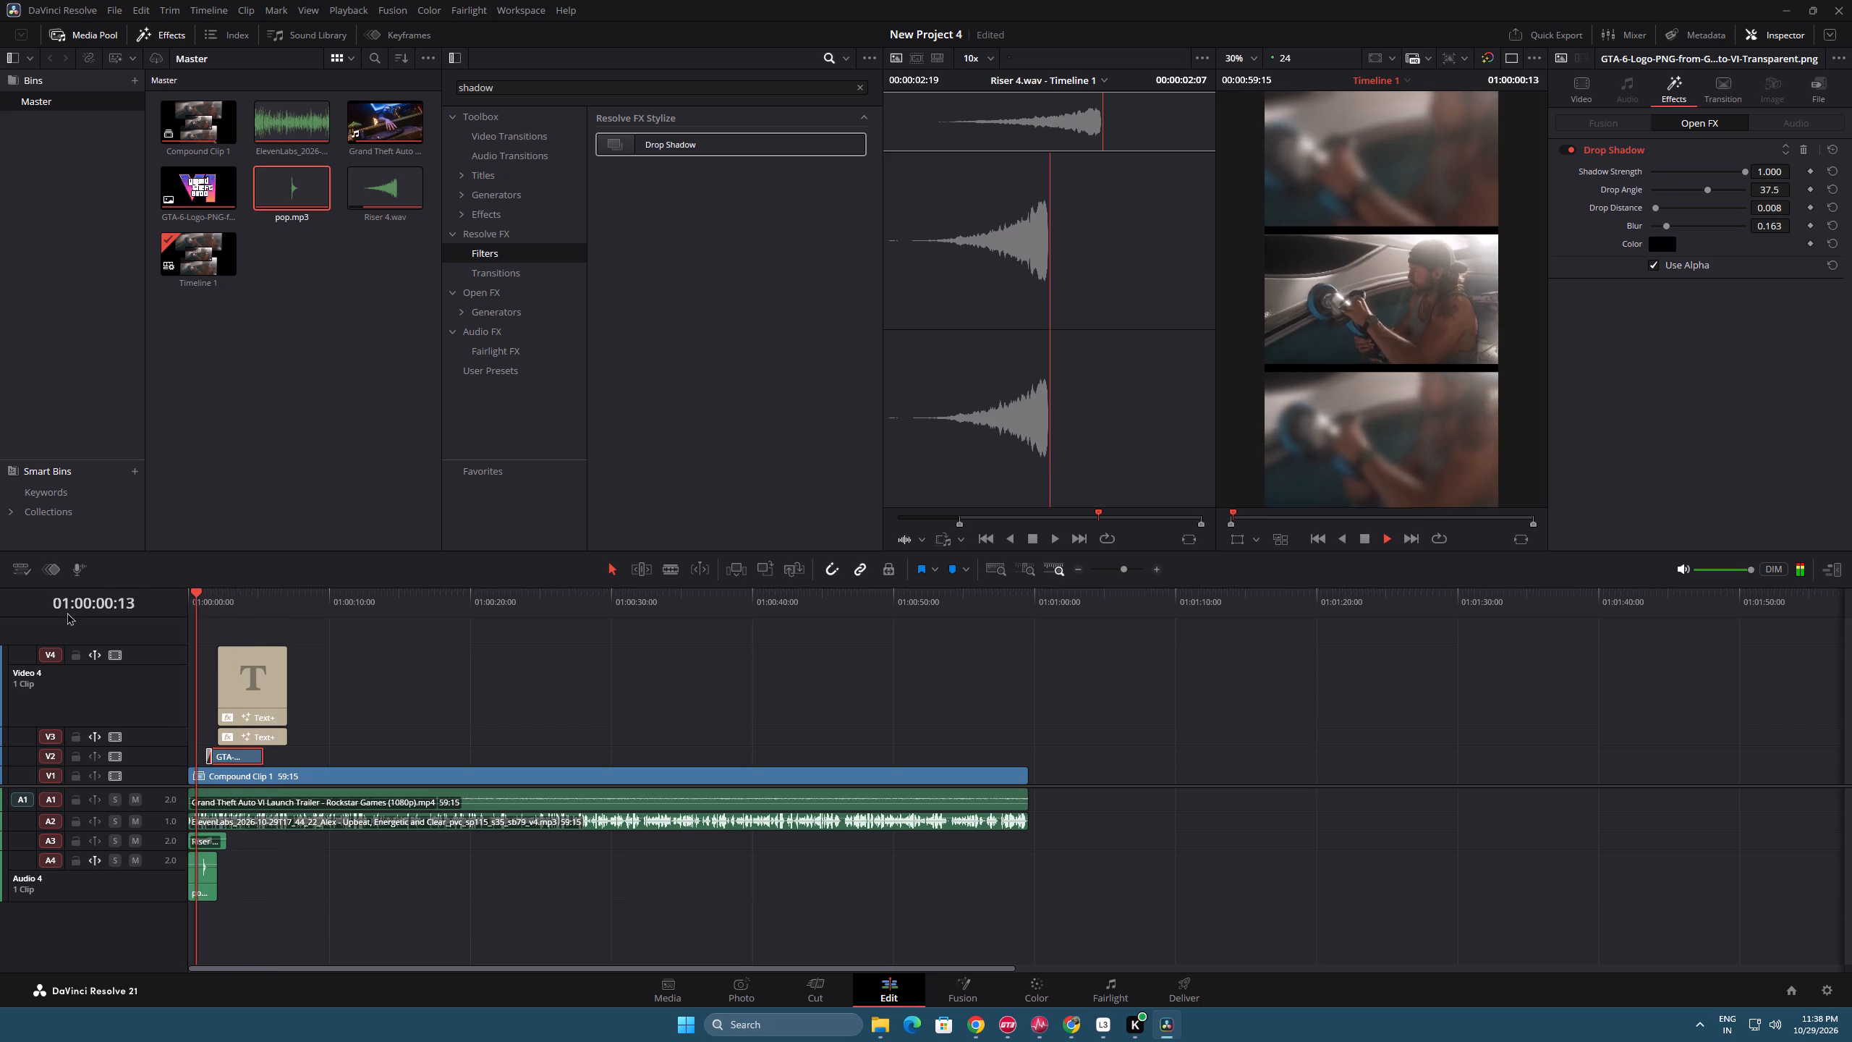
key("space")
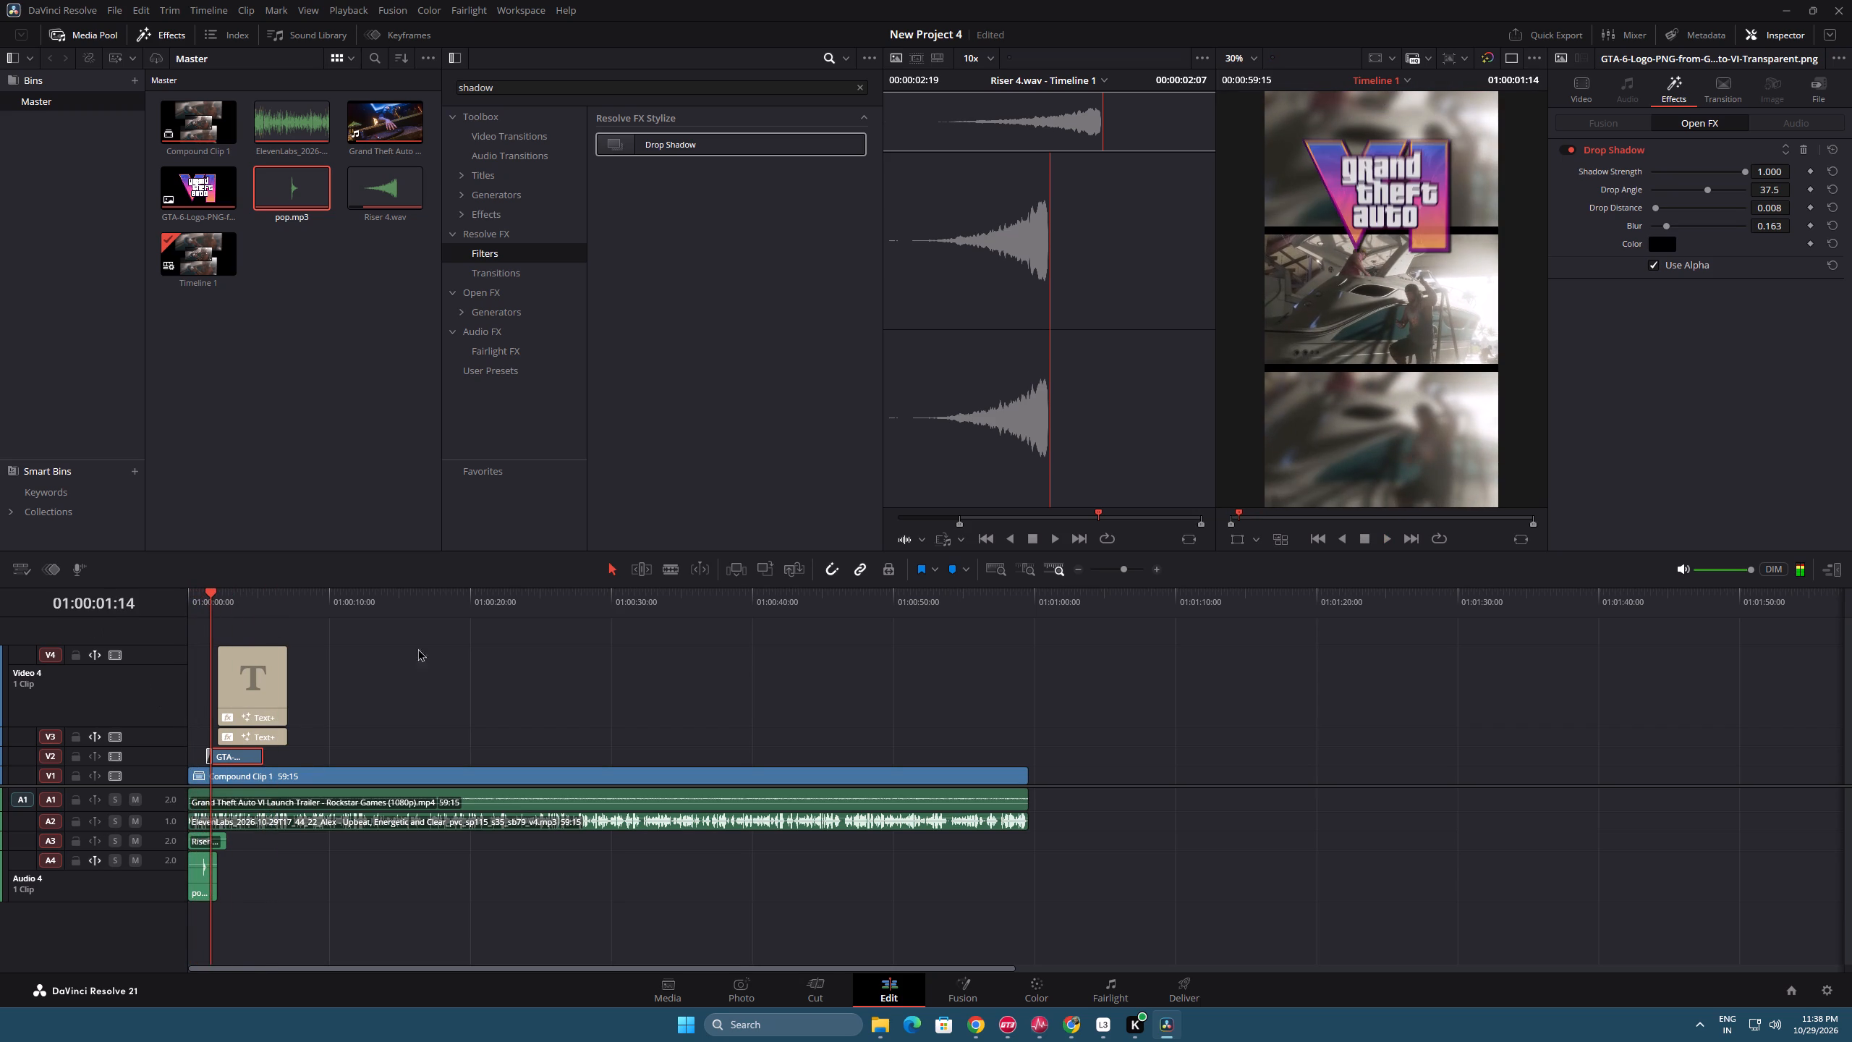
Move the pop.mp3 clip later on its track so its peak lines up with the logo's entrance animation, checking it by playback.
left_click_drag(1127, 572, 1137, 571)
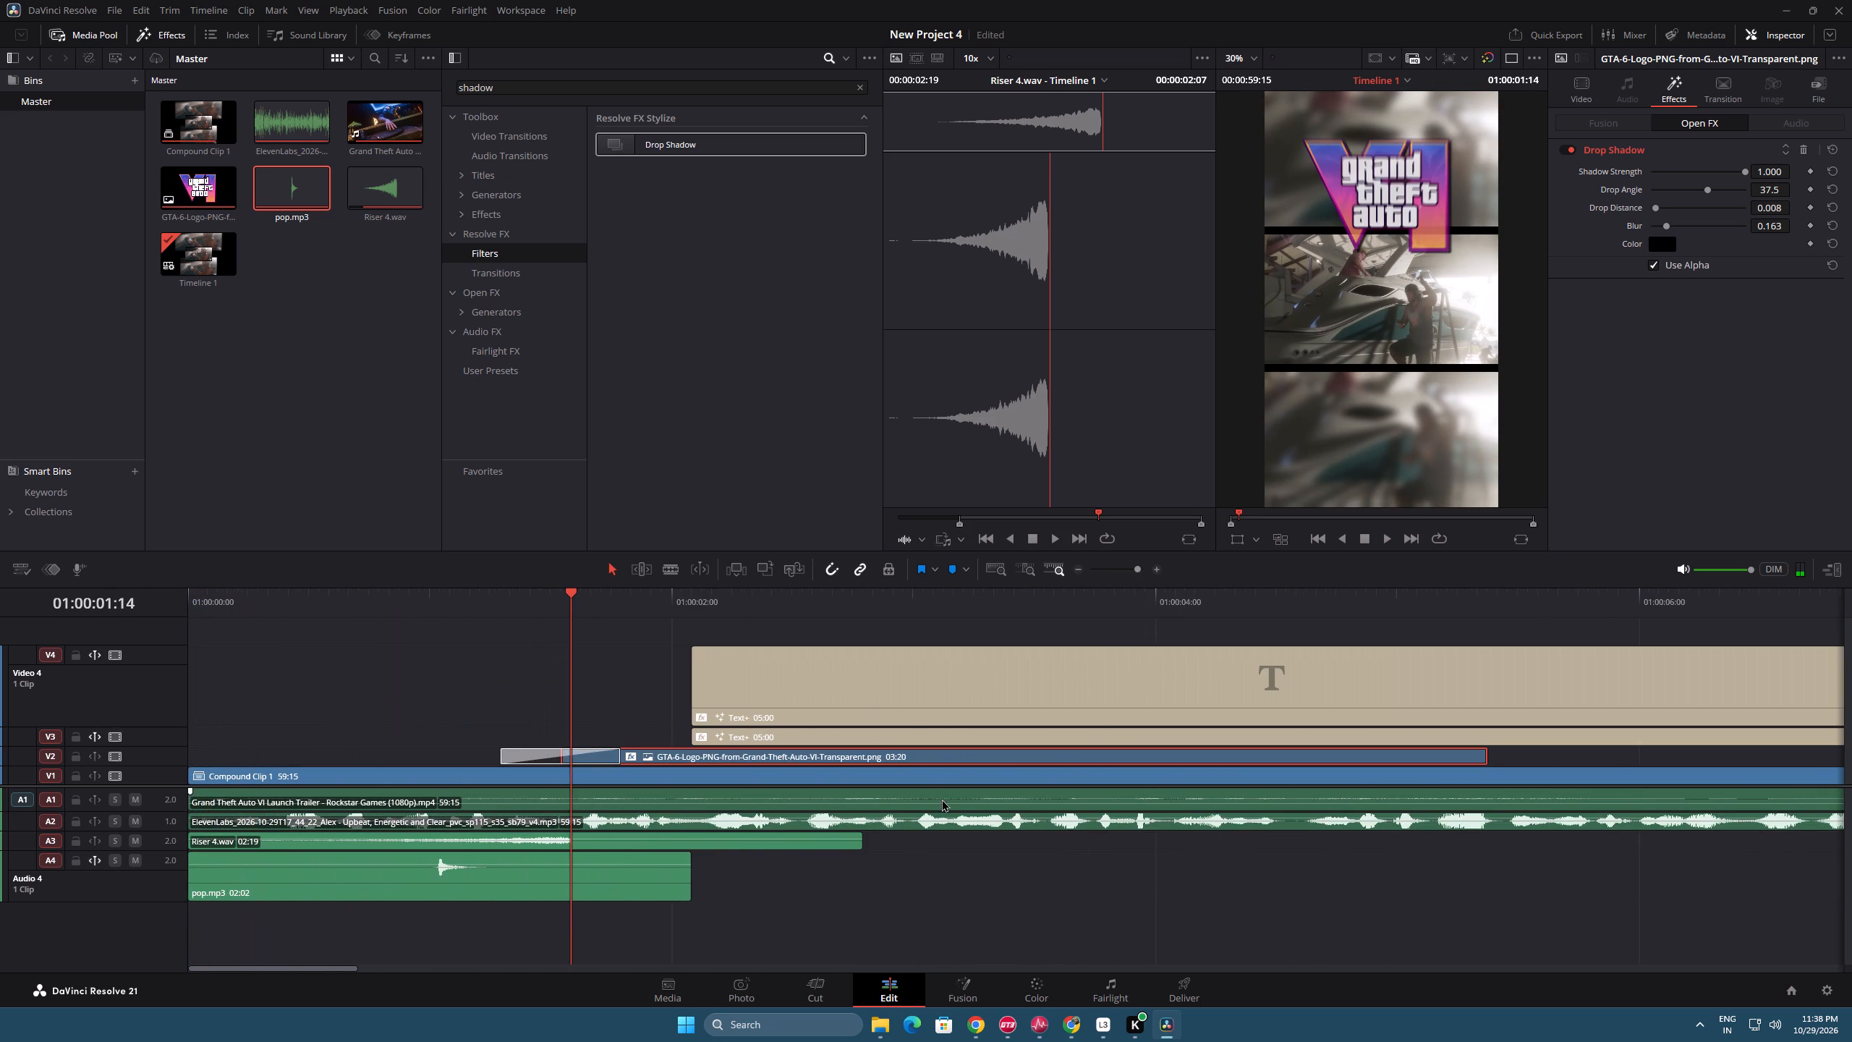
left_click_drag(549, 886, 671, 897)
left_click(523, 589)
key("space")
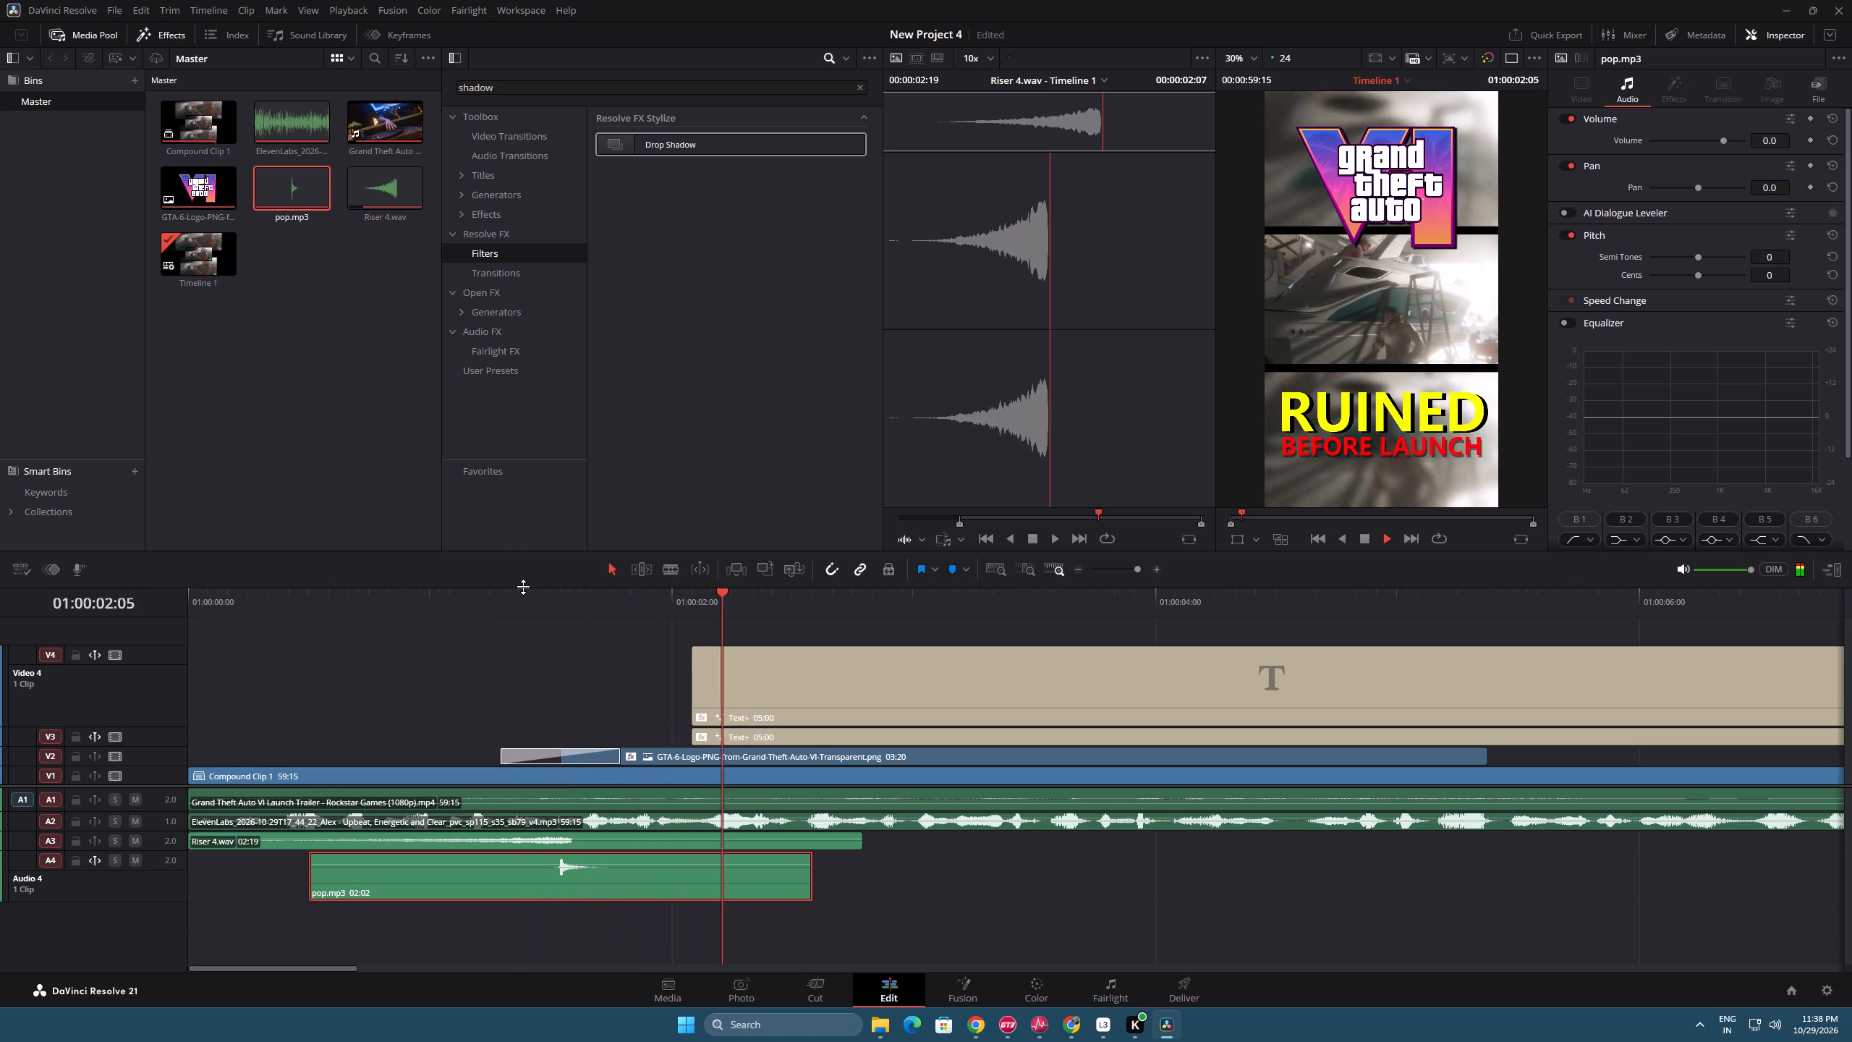
key("space")
left_click_drag(642, 896, 672, 897)
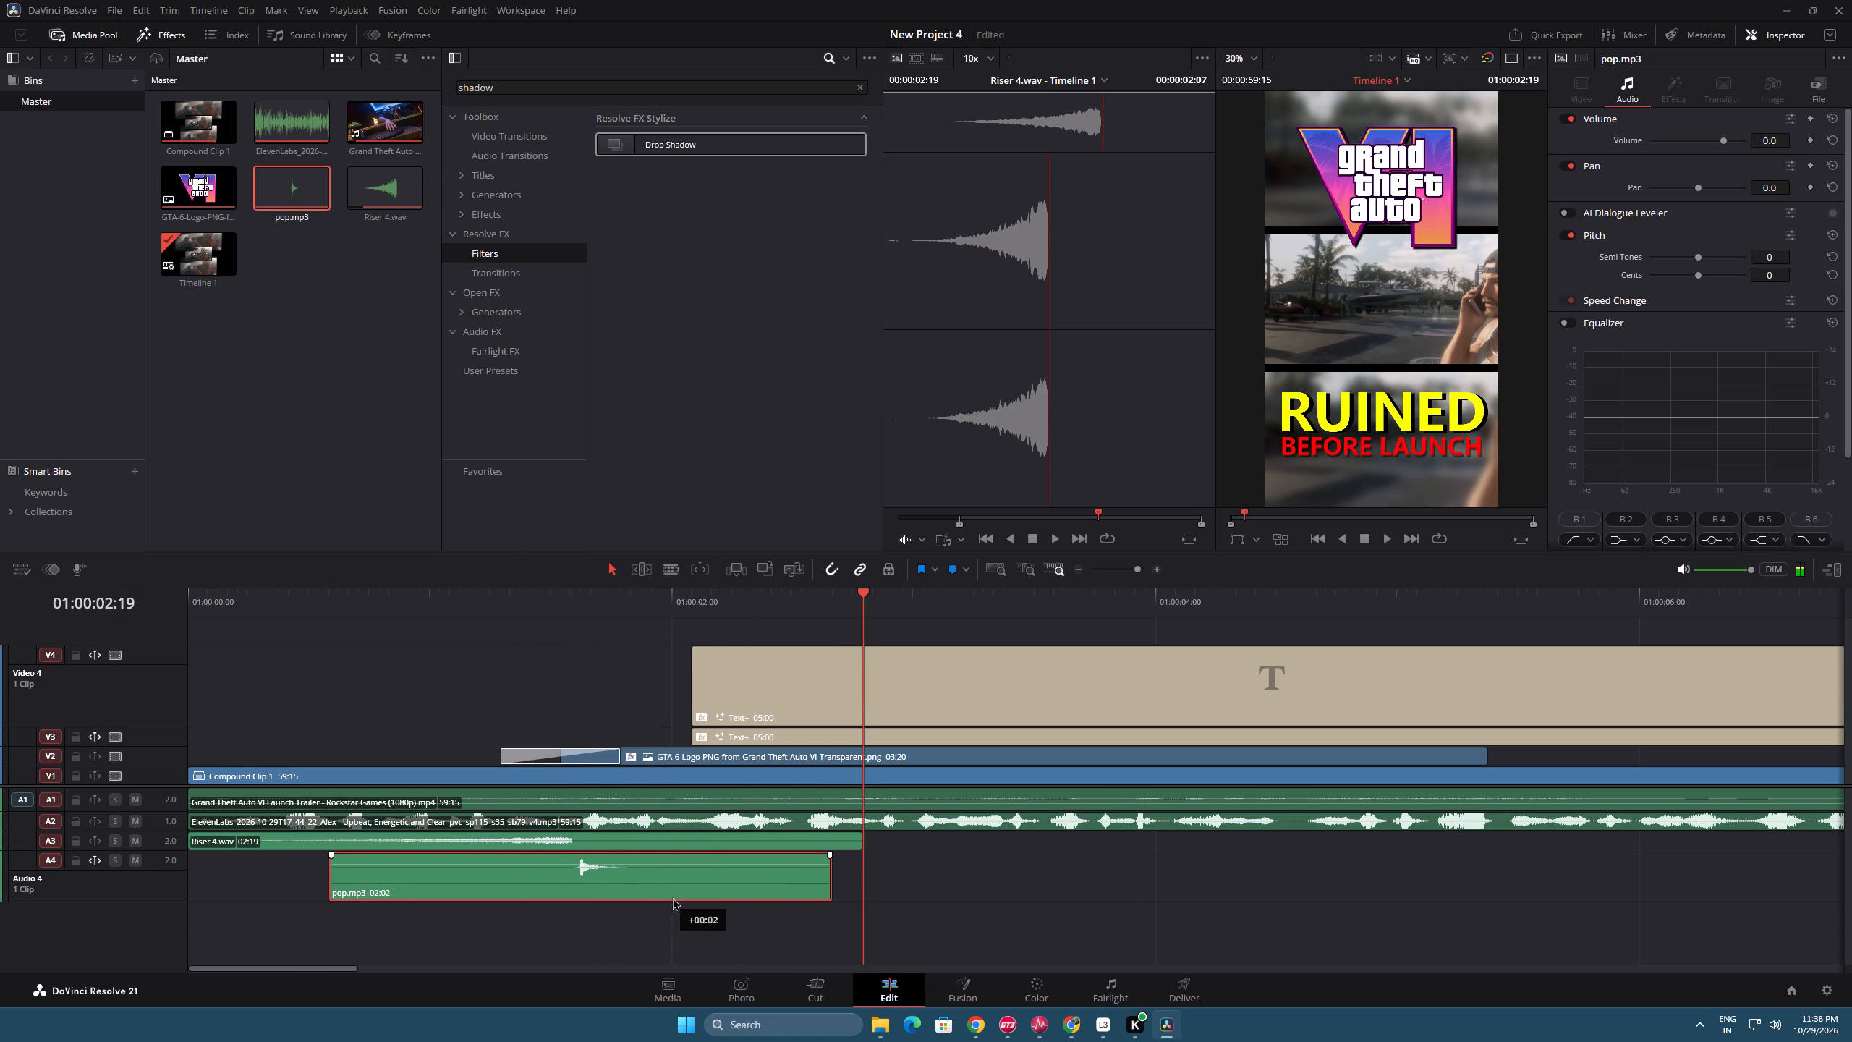
left_click_drag(672, 897, 690, 900)
left_click(538, 595)
key("space")
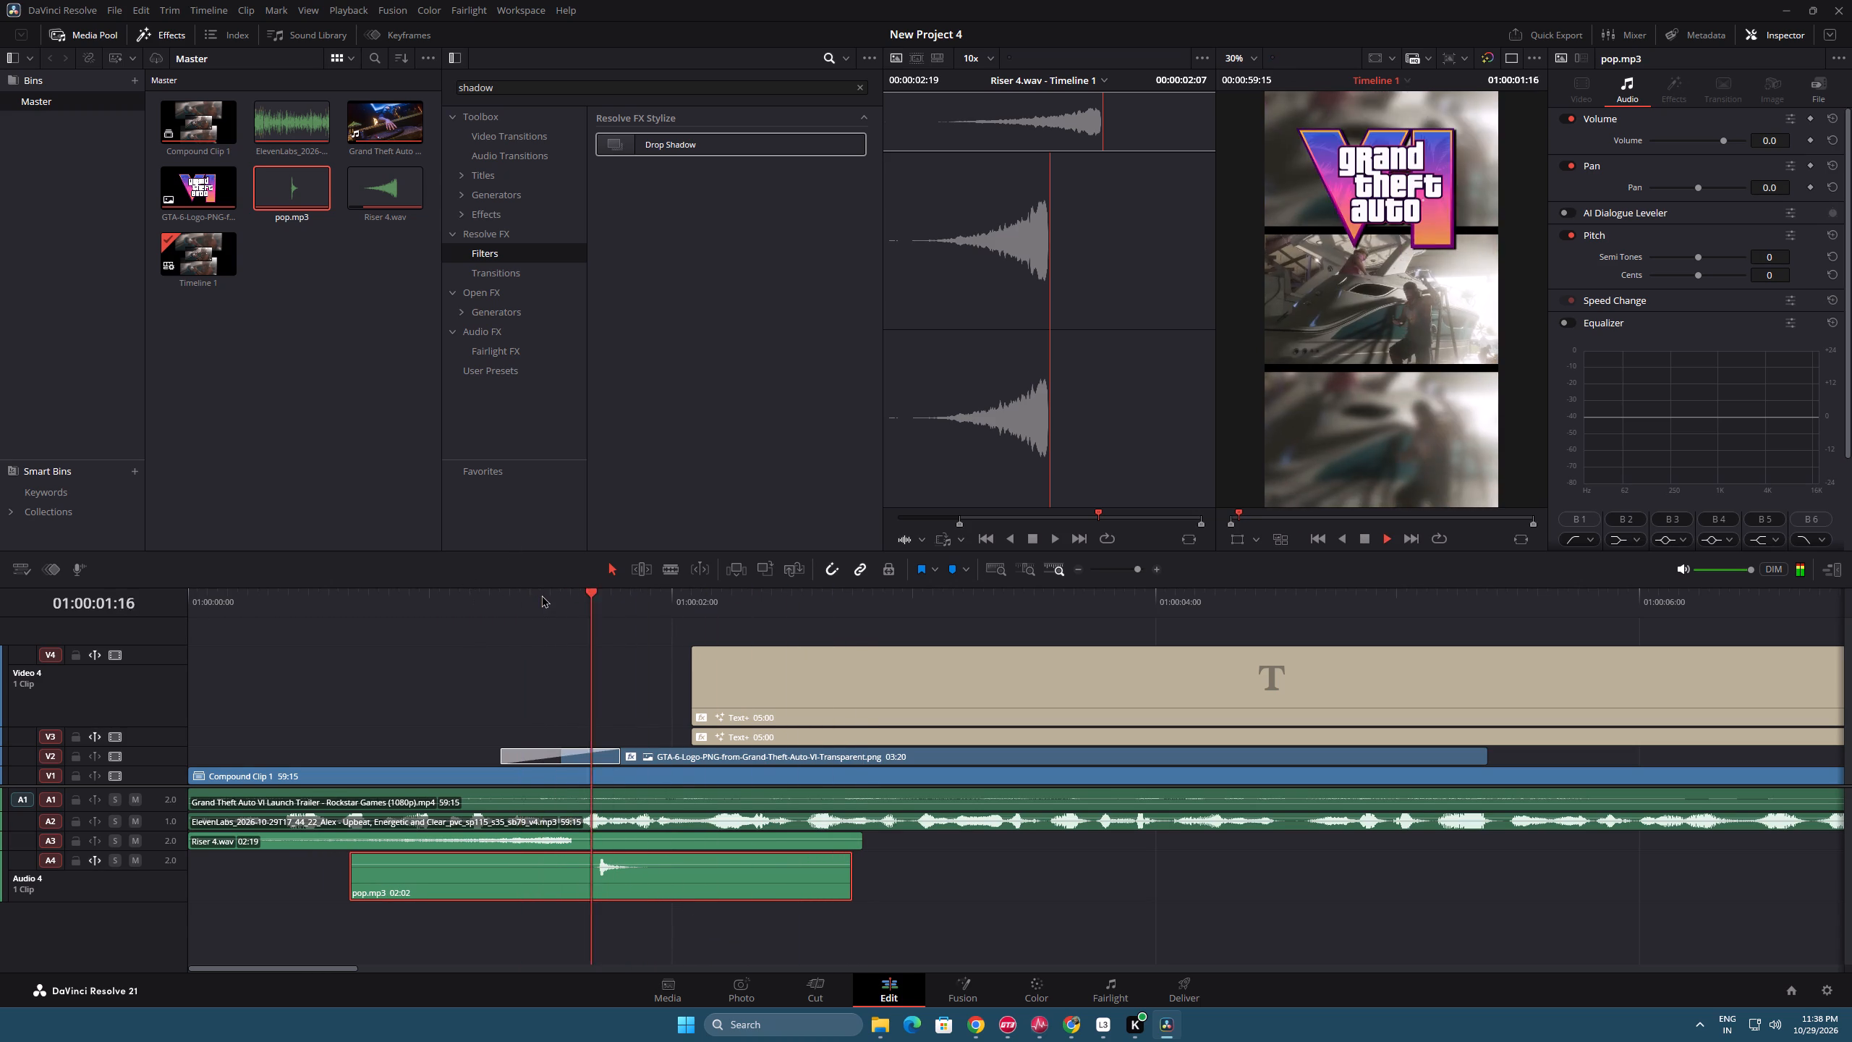
key("space")
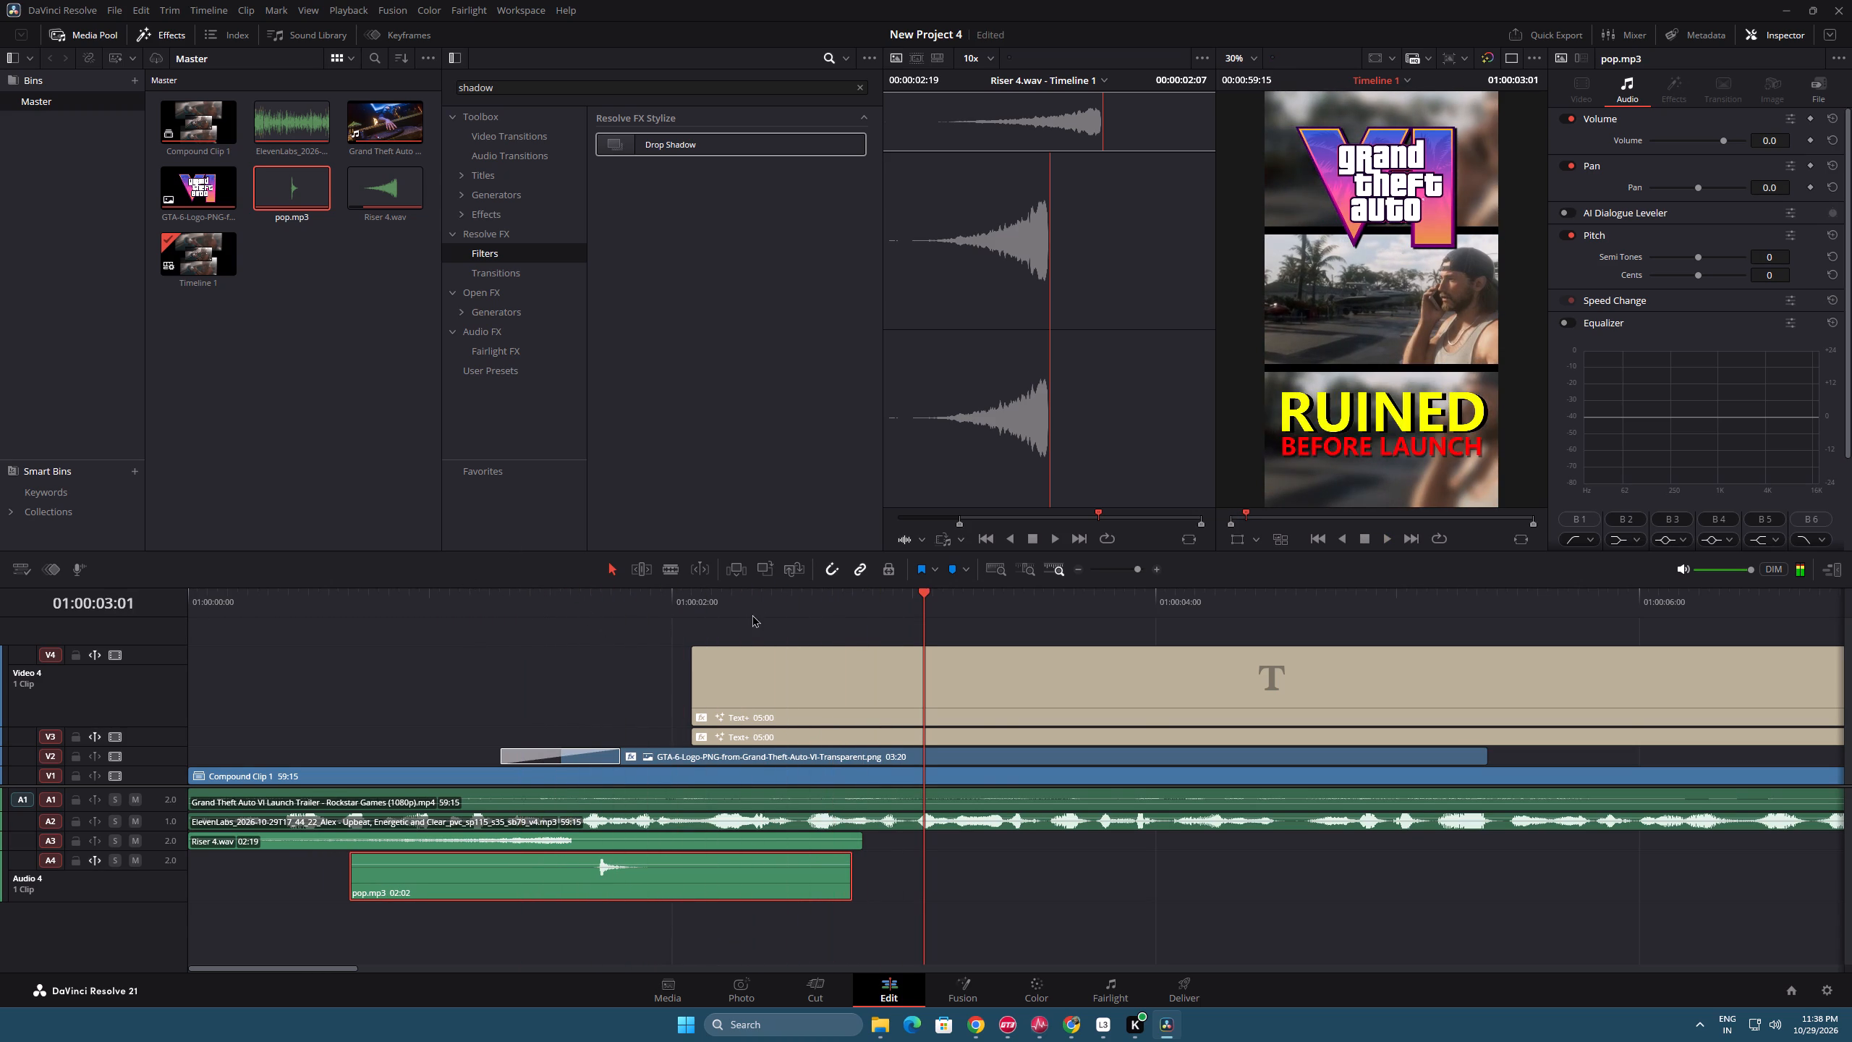
Trim the ends of the RUINED and BEFORE LAUNCH titles back to the logo clip's end, making each 03:07 long.
key("space")
key("space")
left_click(1132, 565)
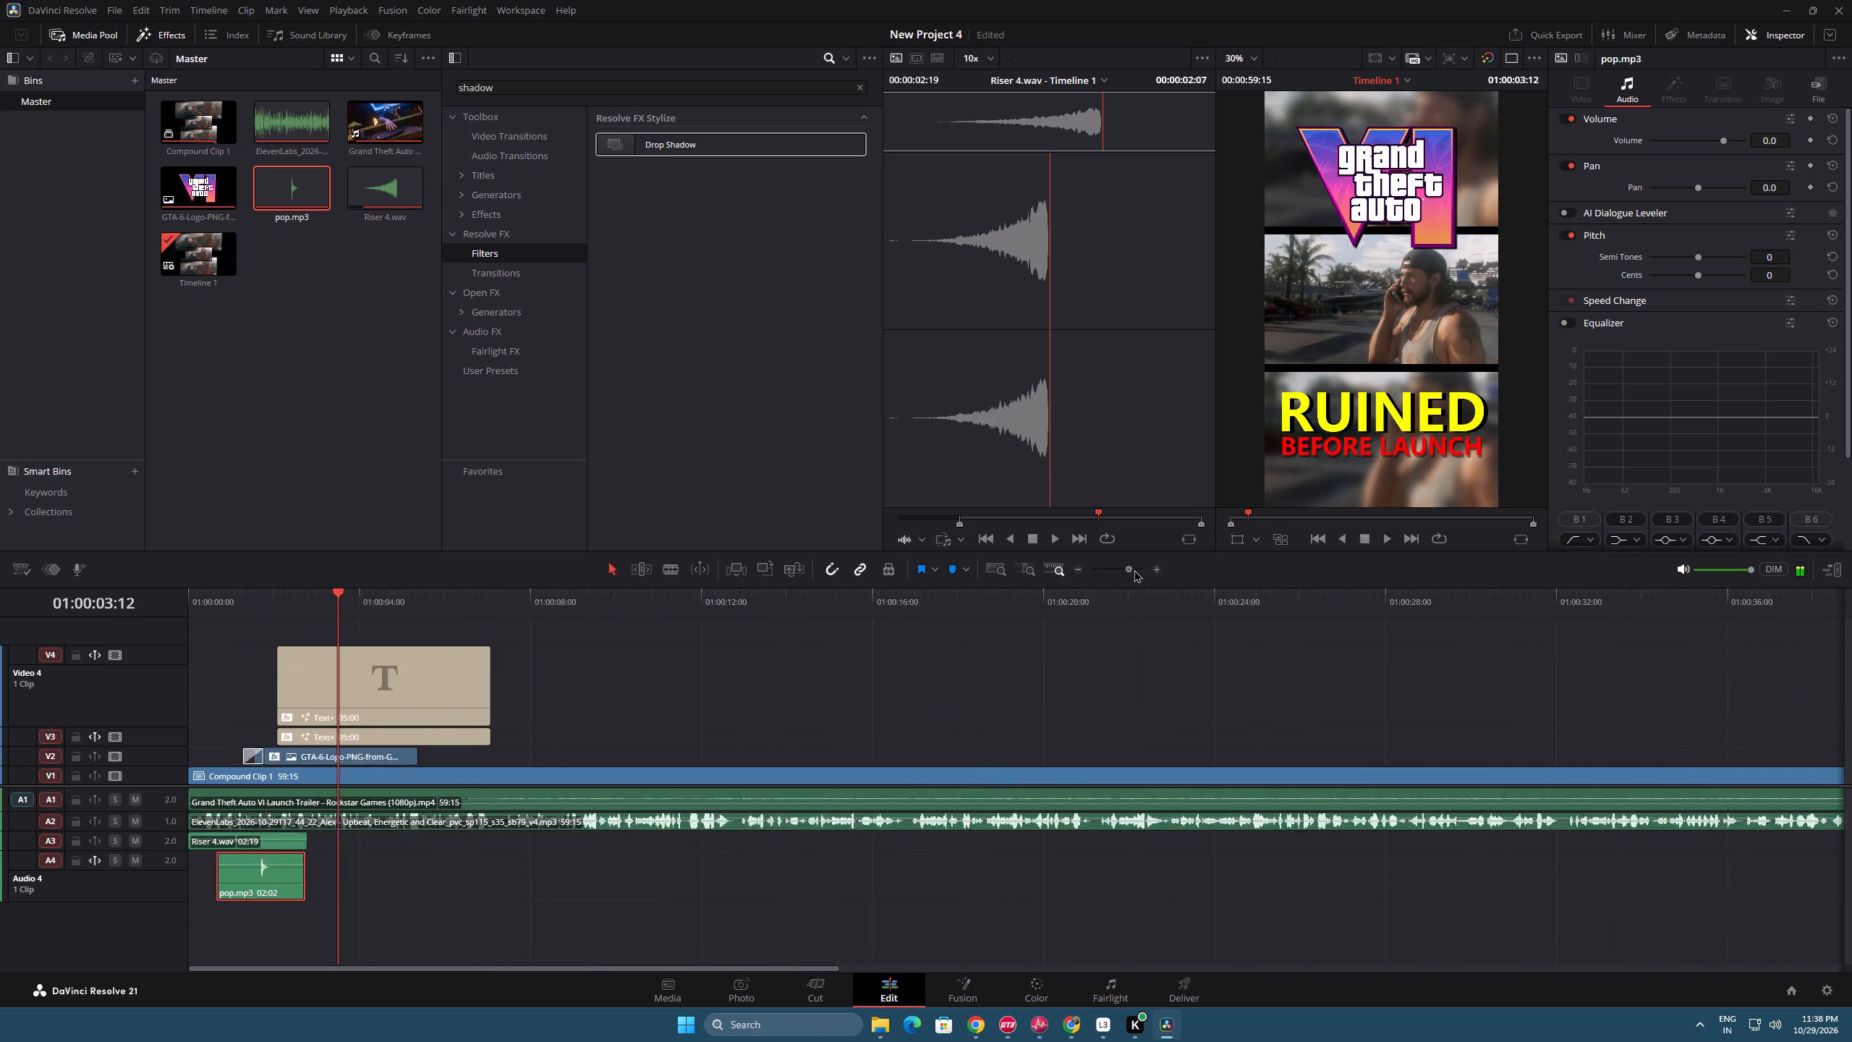
key("space")
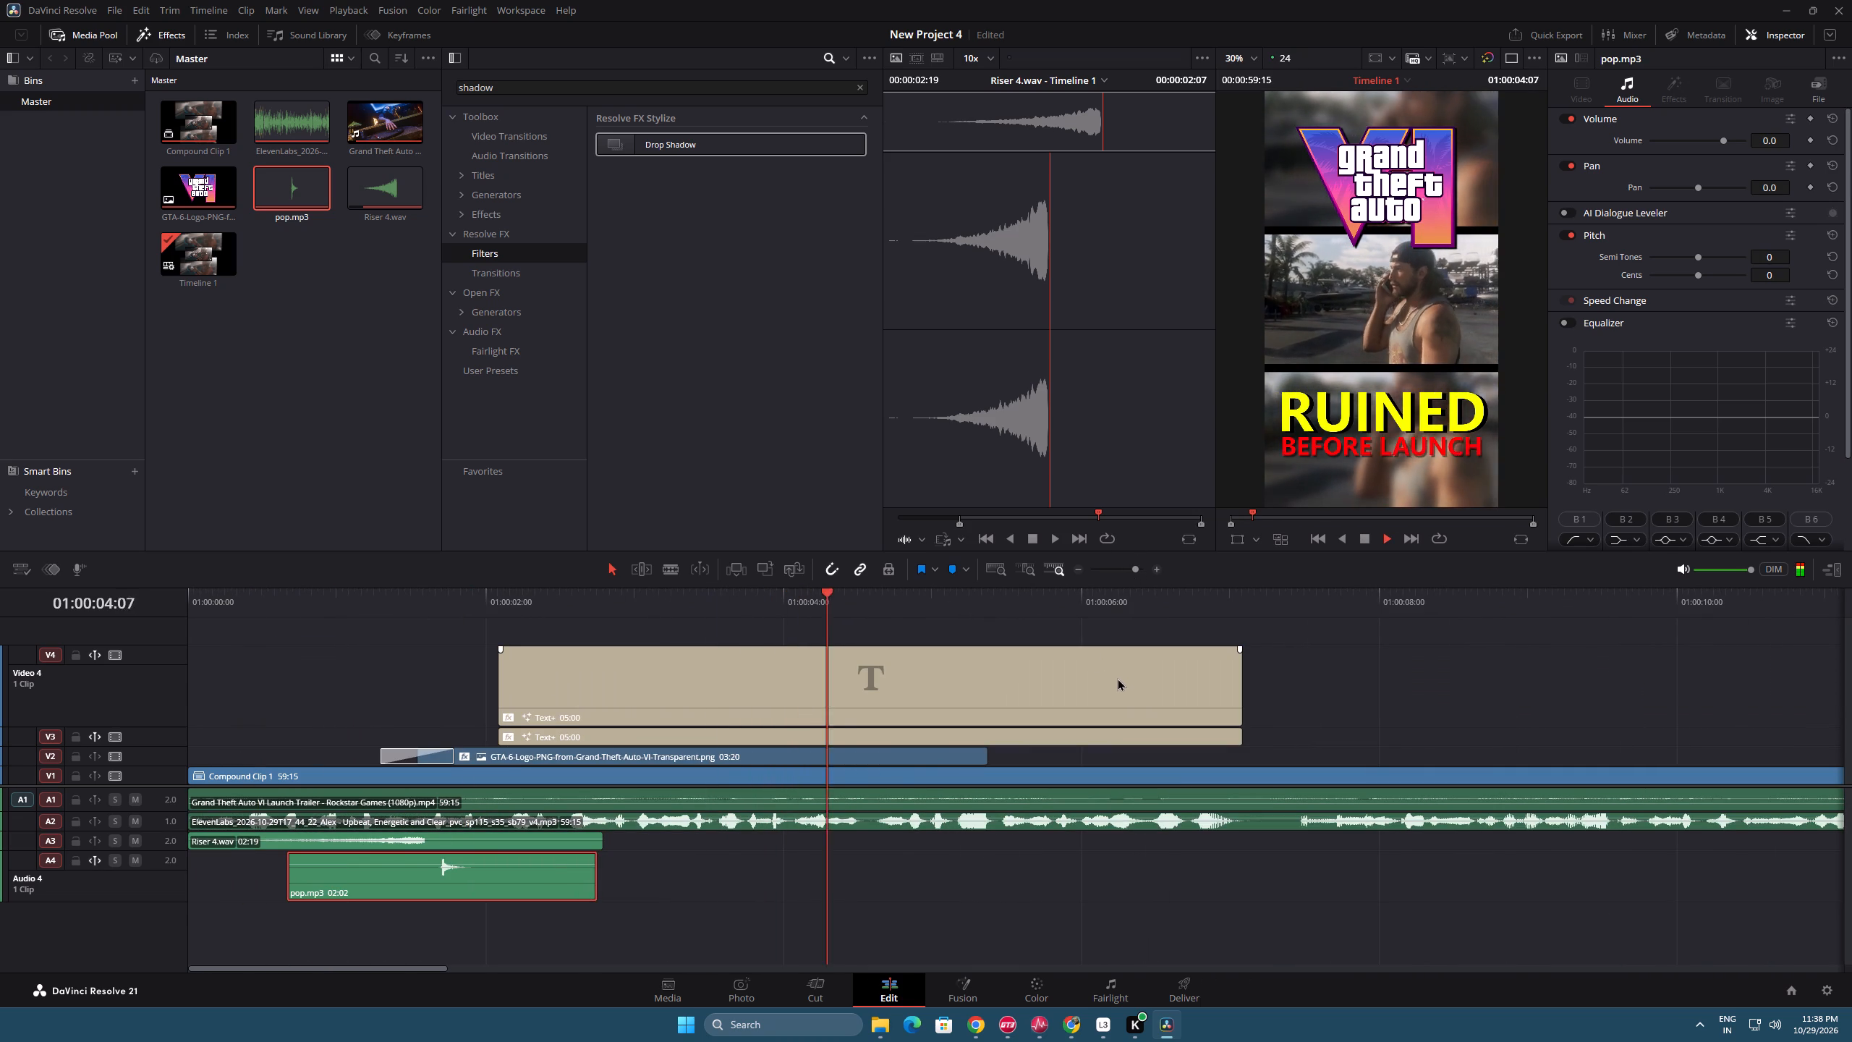
key("space")
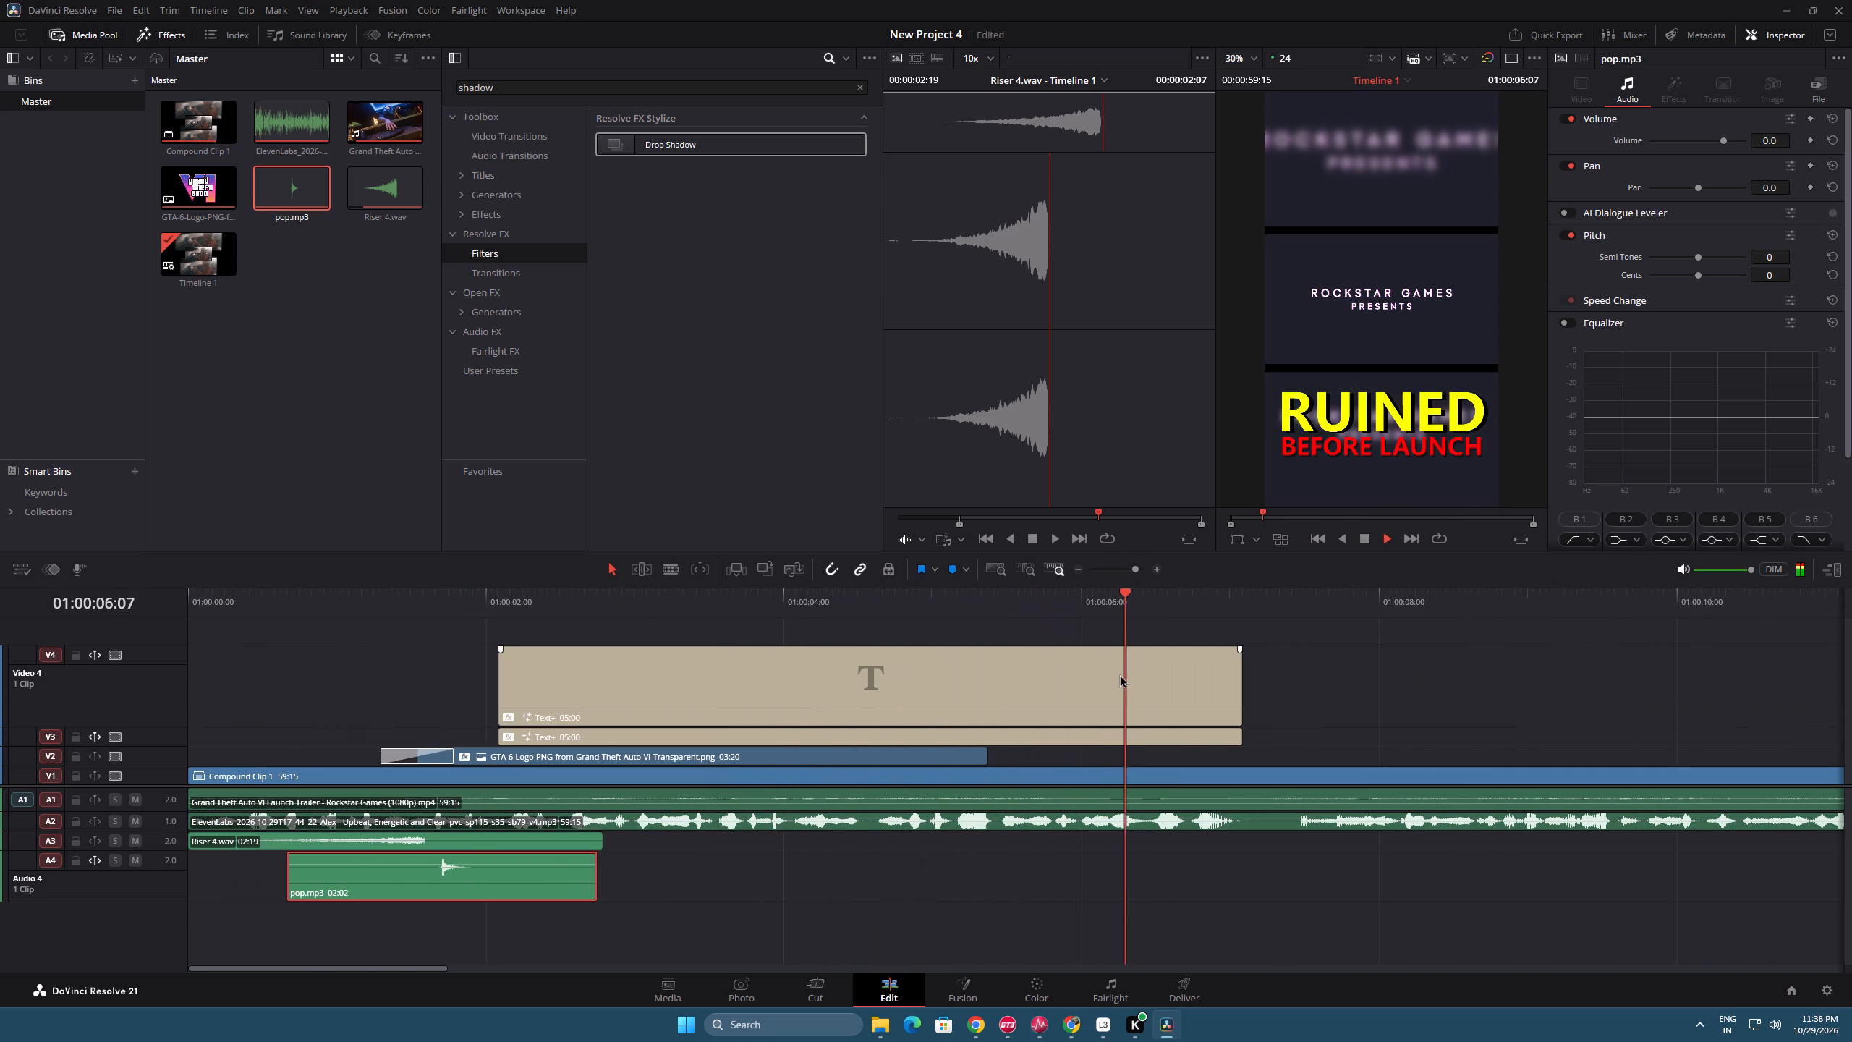
left_click(984, 593)
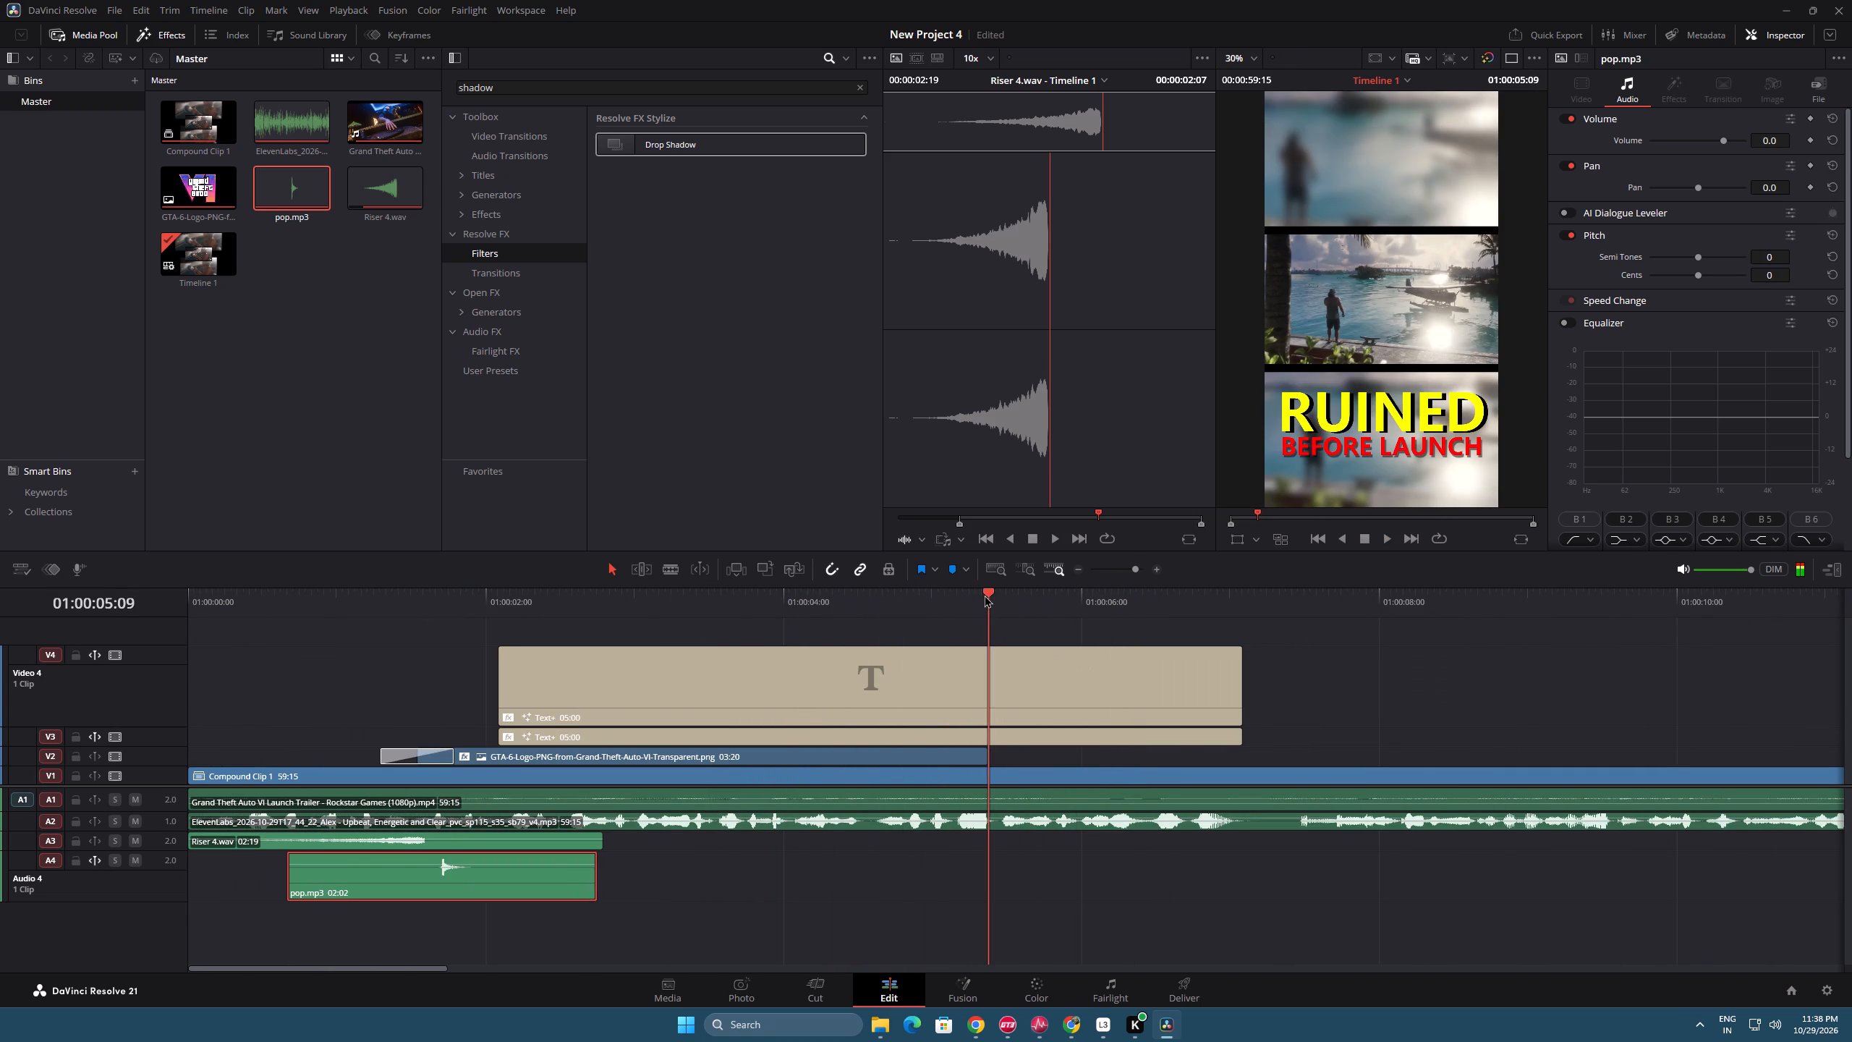
left_click_drag(1244, 674, 999, 674)
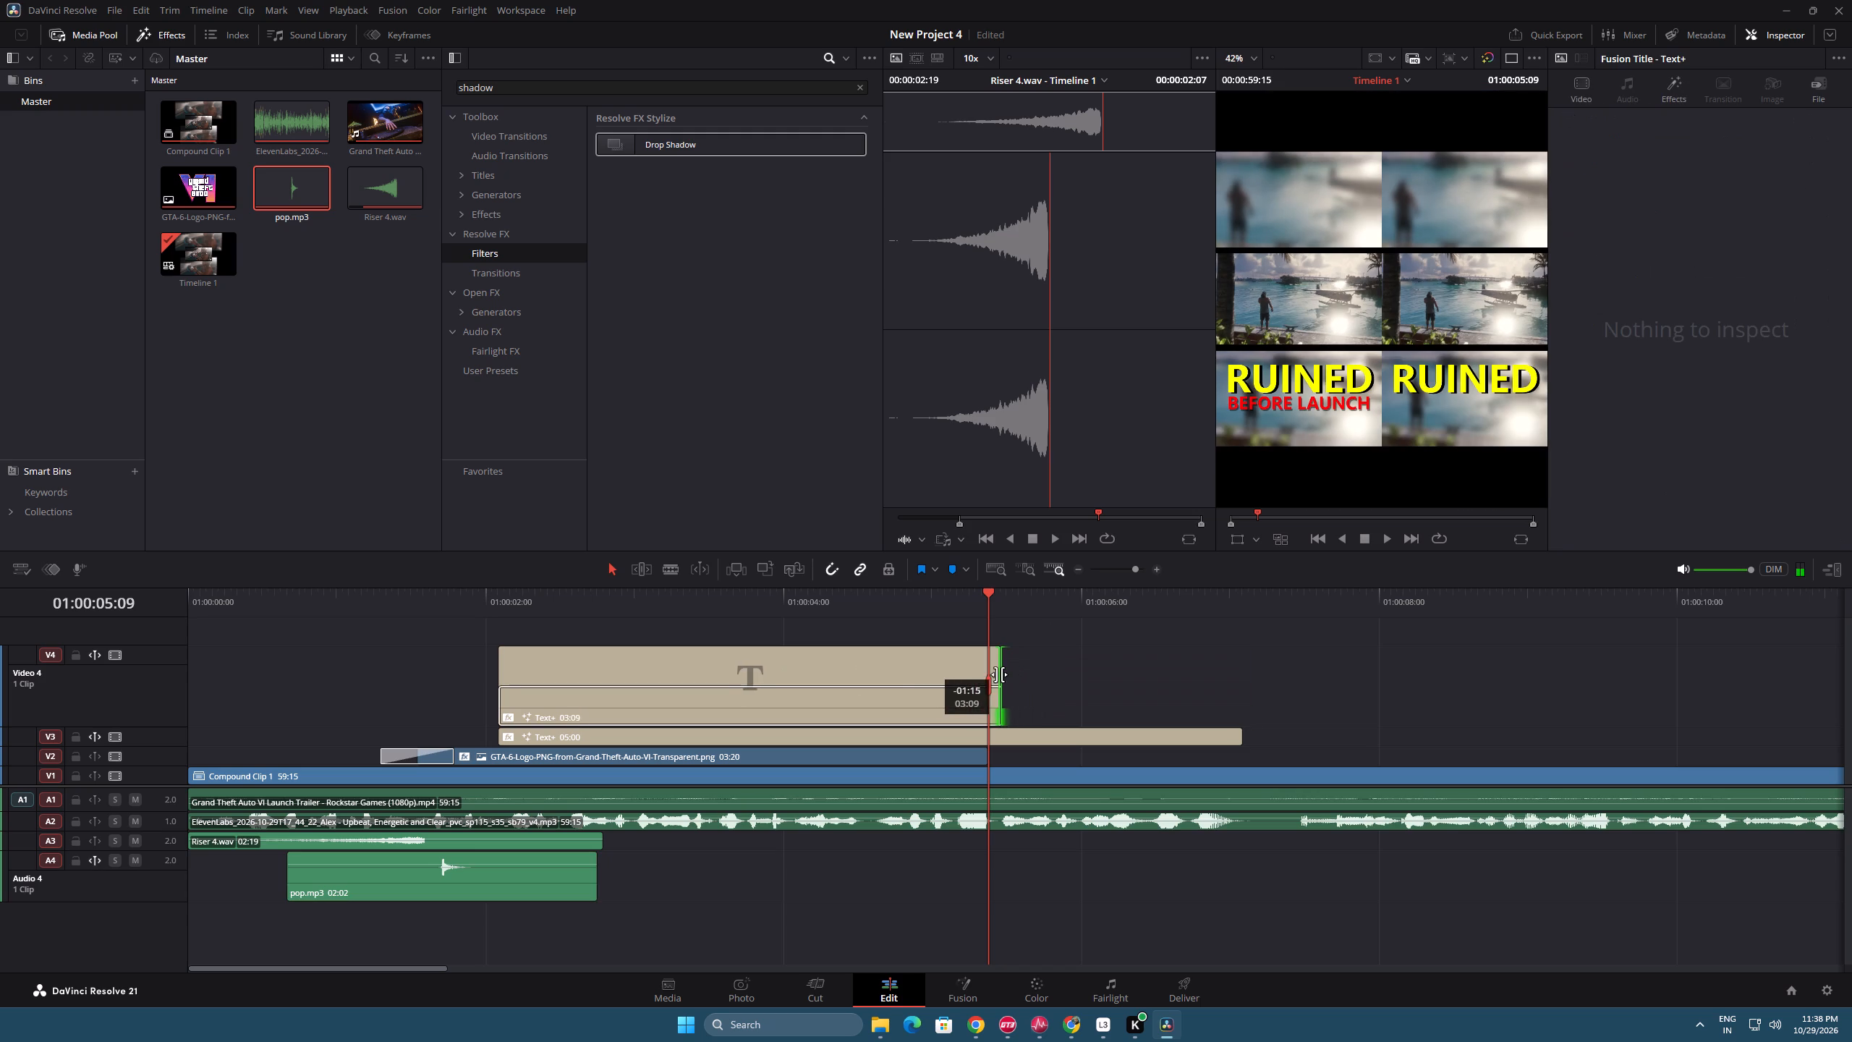
left_click_drag(999, 674, 993, 674)
left_click_drag(1238, 740, 974, 734)
left_click_drag(960, 590, 948, 590)
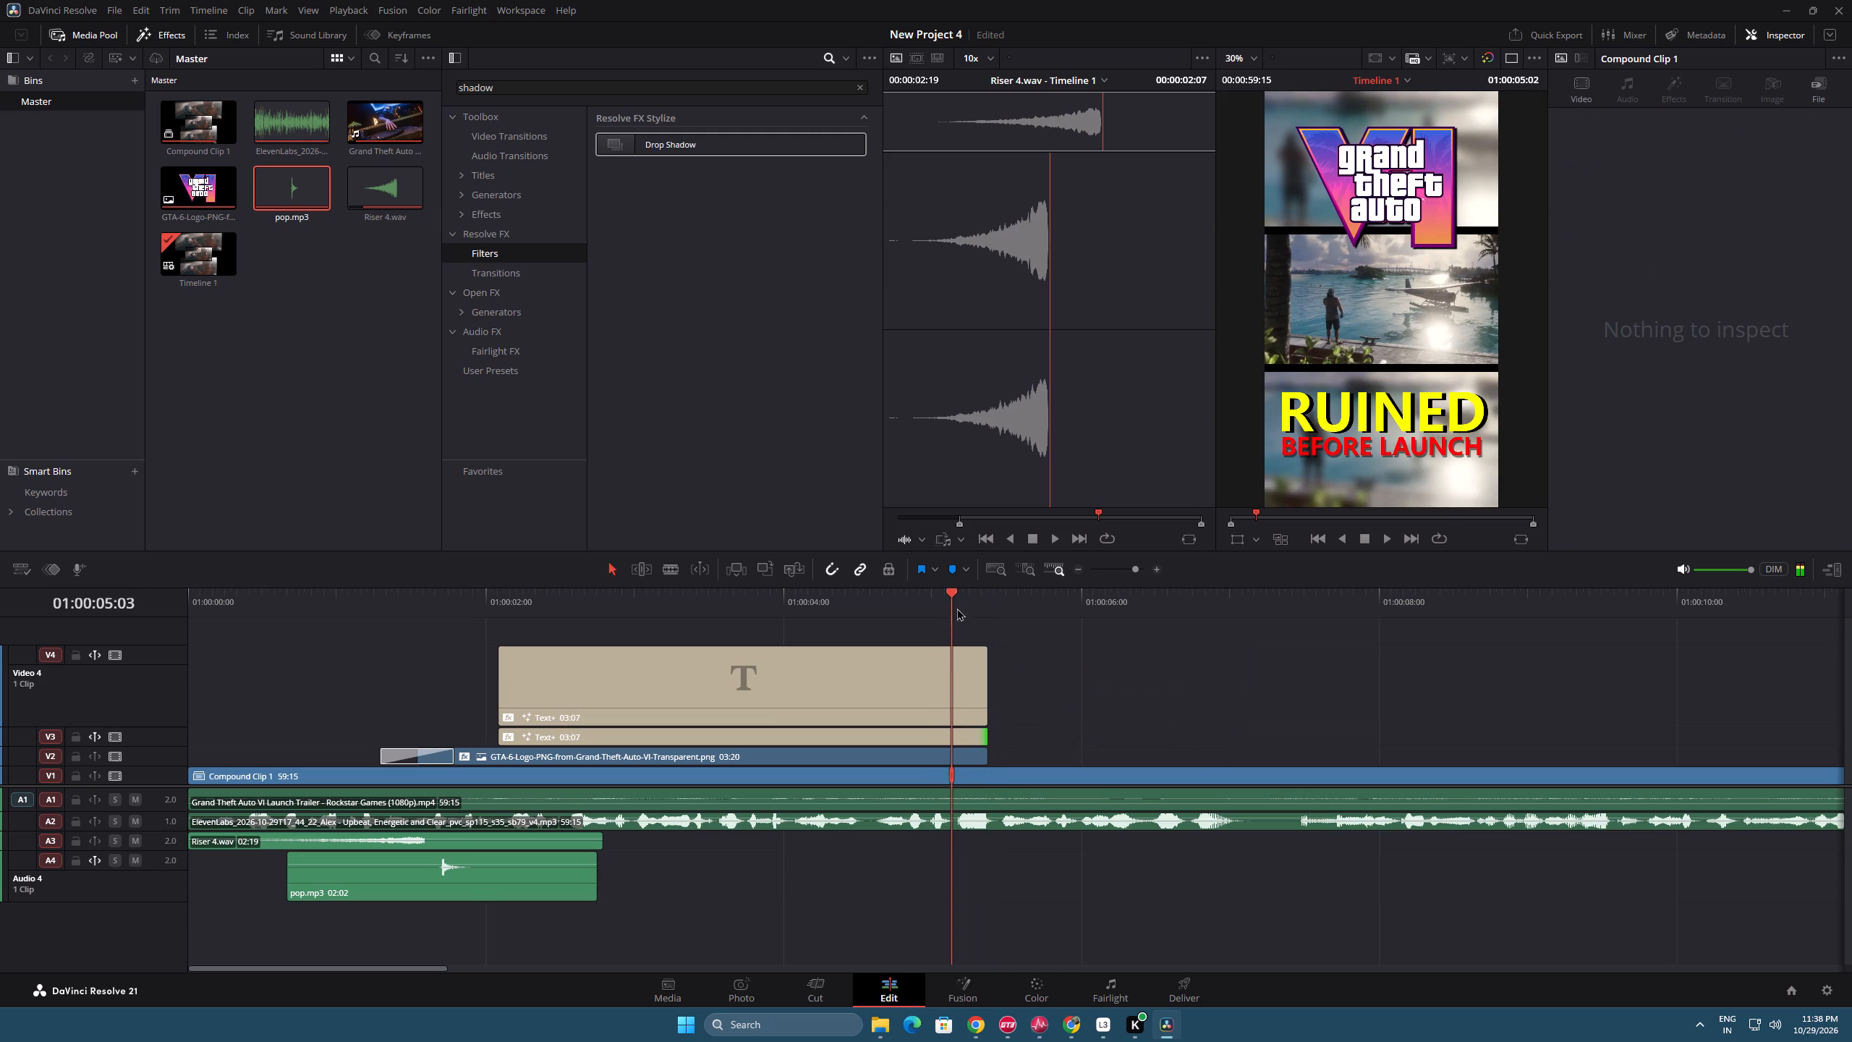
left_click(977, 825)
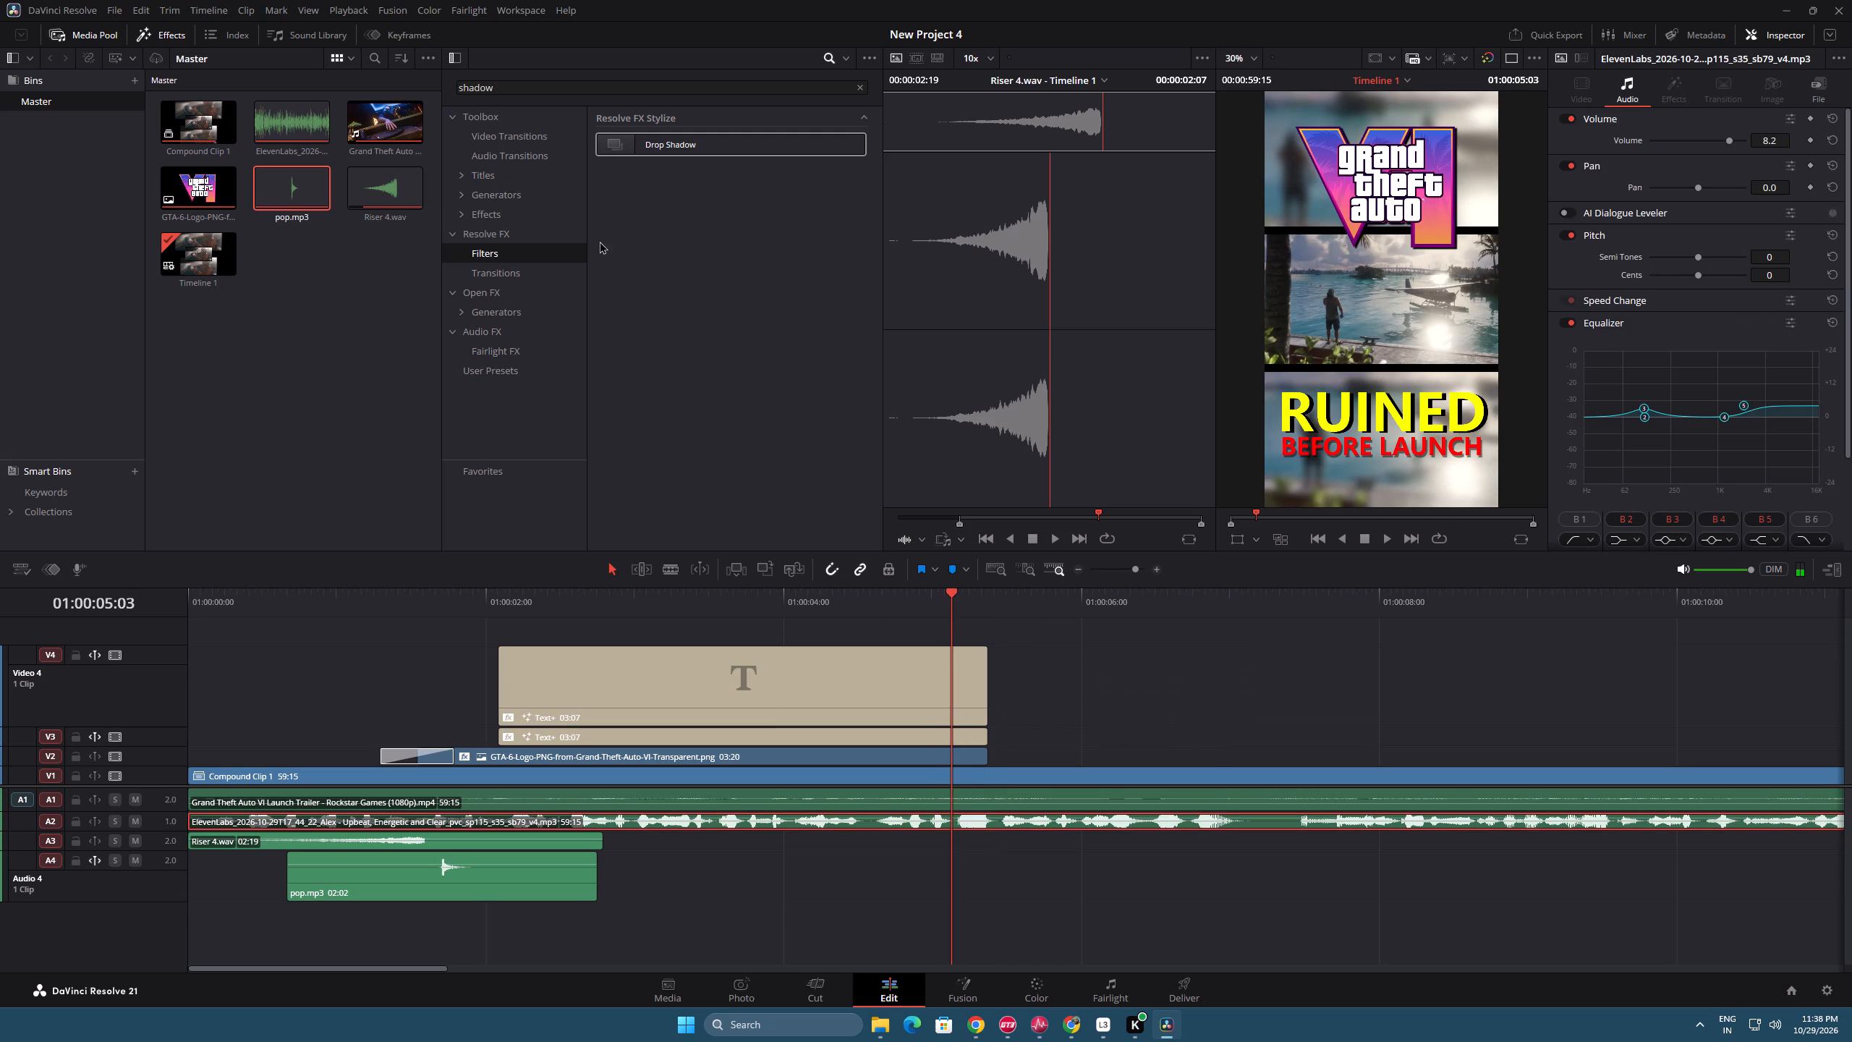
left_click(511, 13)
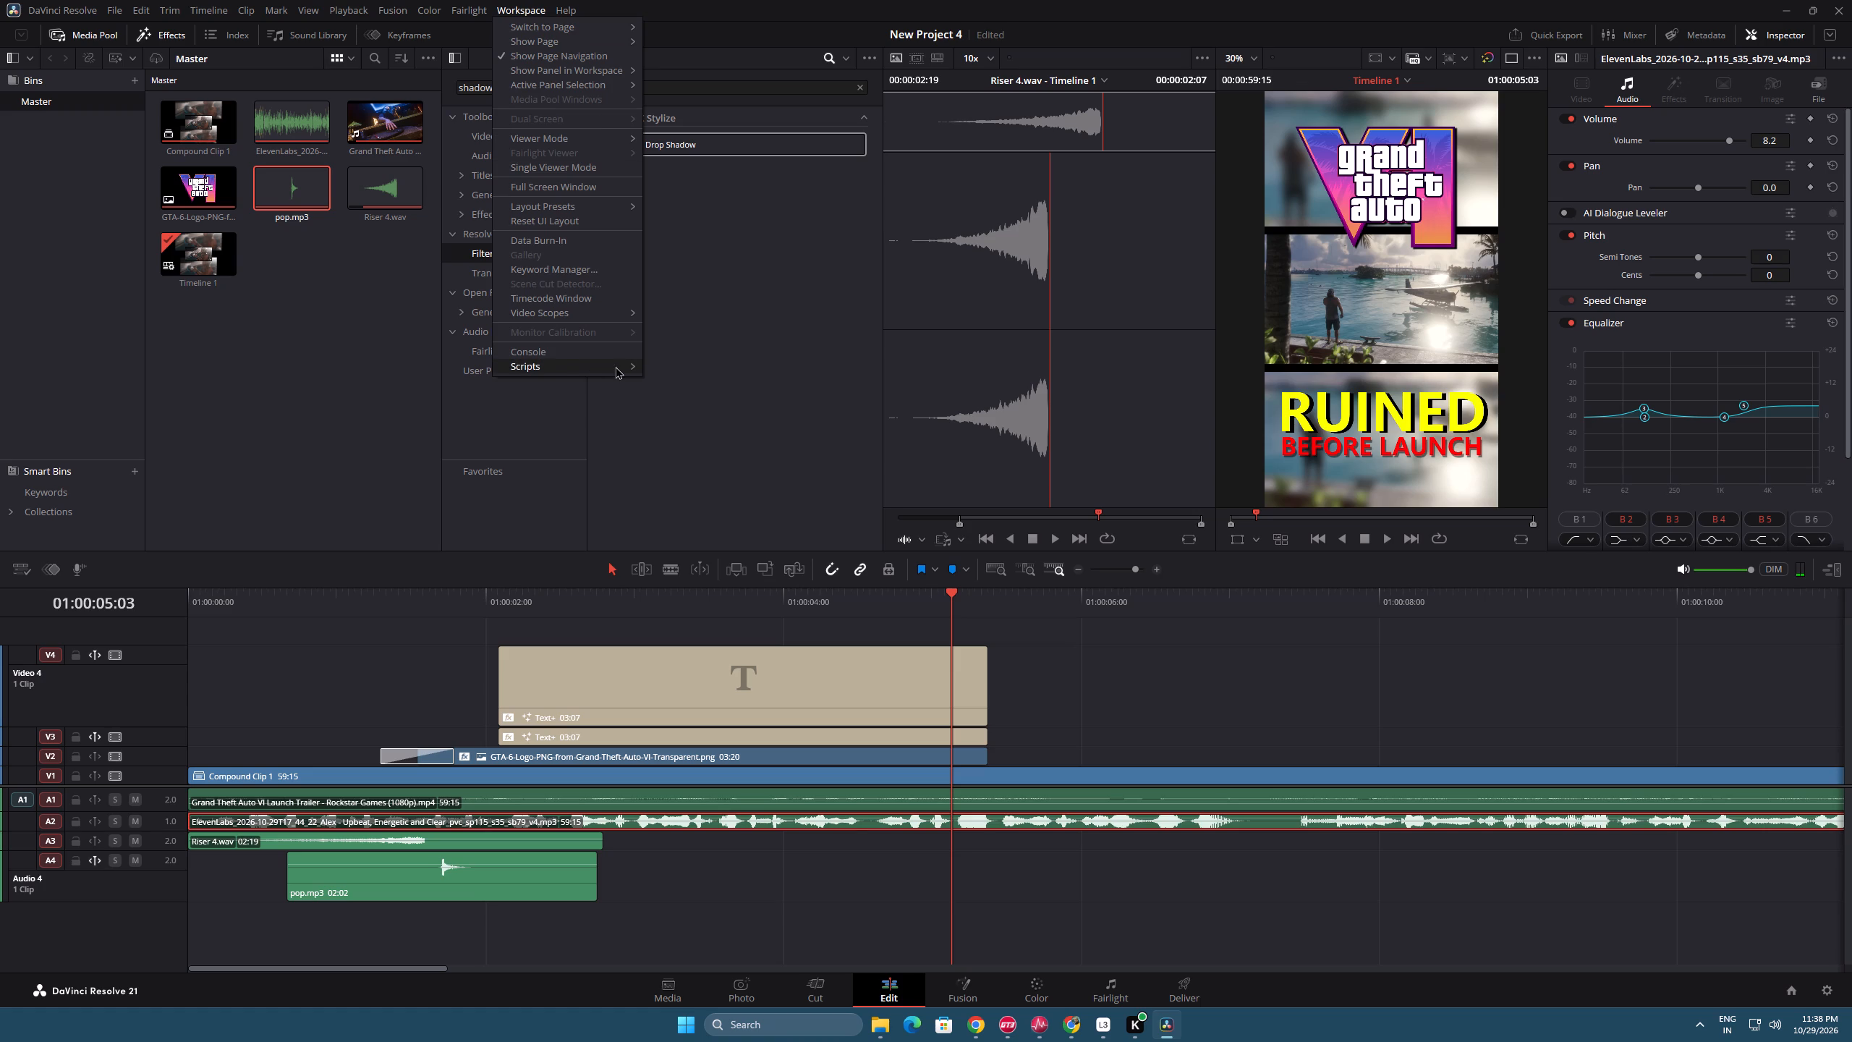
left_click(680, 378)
Save the project.
key("ctrl+s")
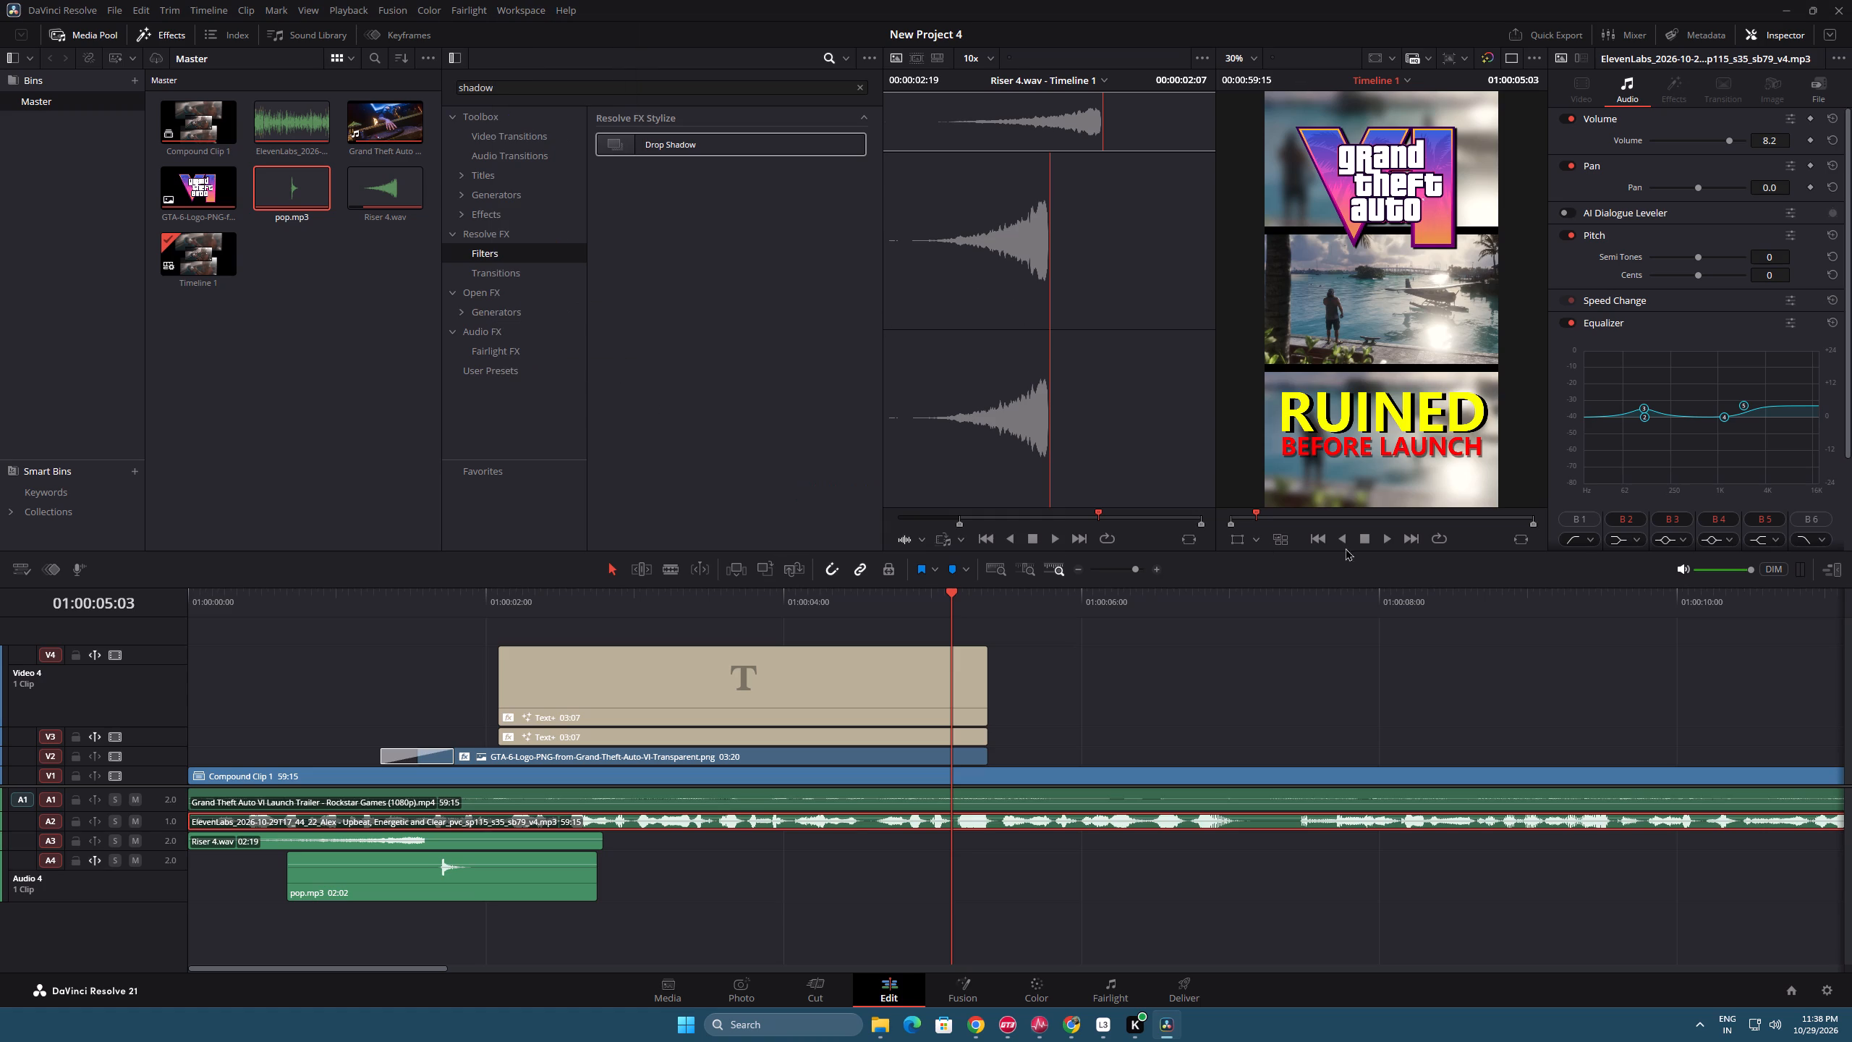